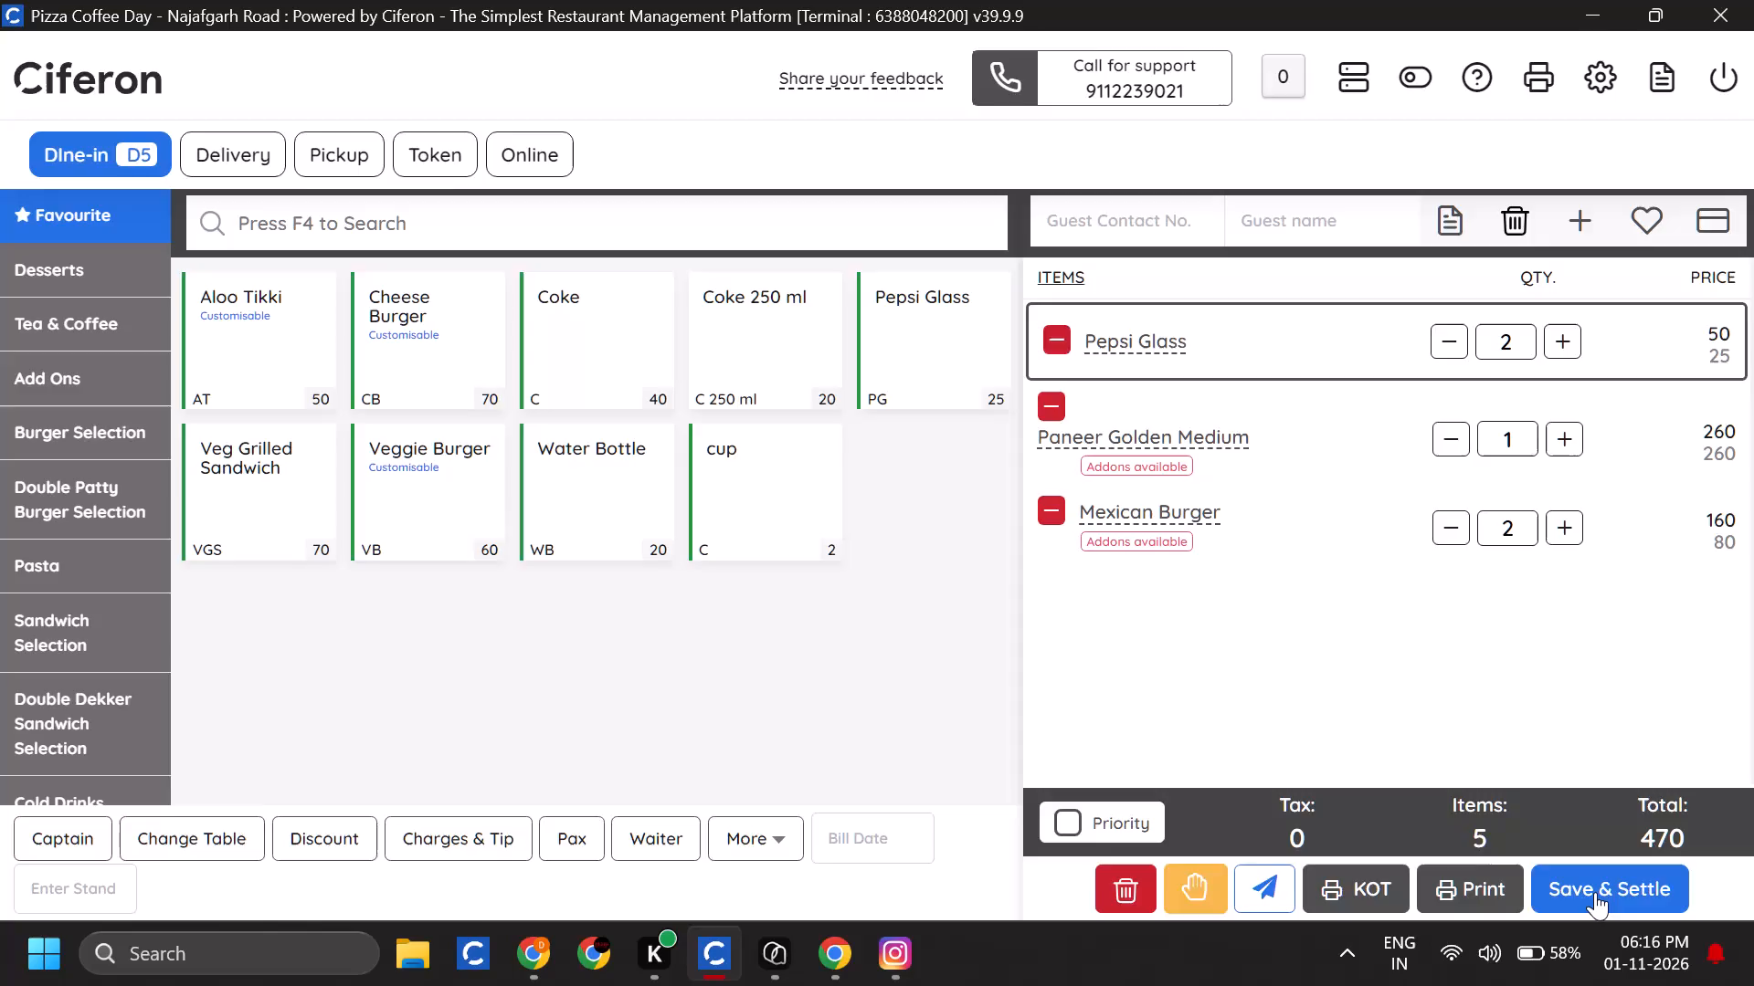
Save and settle the dine-in order for table D5 with Cash as the payment method.
click(1595, 892)
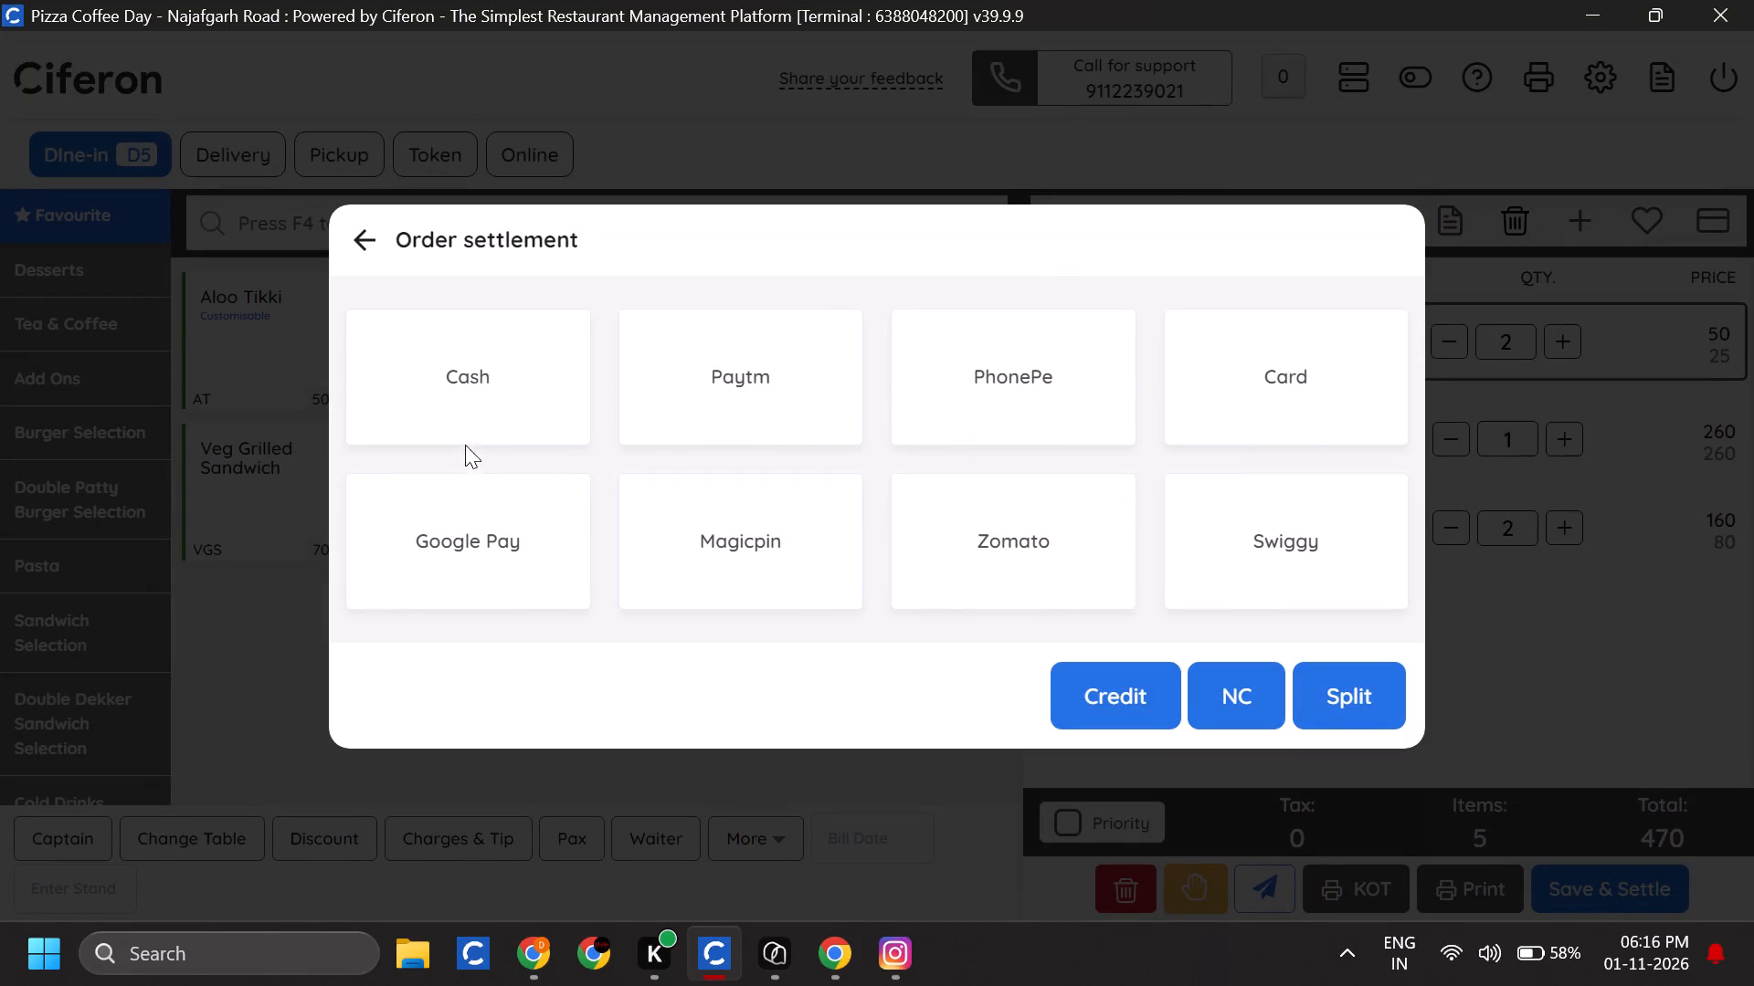
click(483, 416)
click(705, 445)
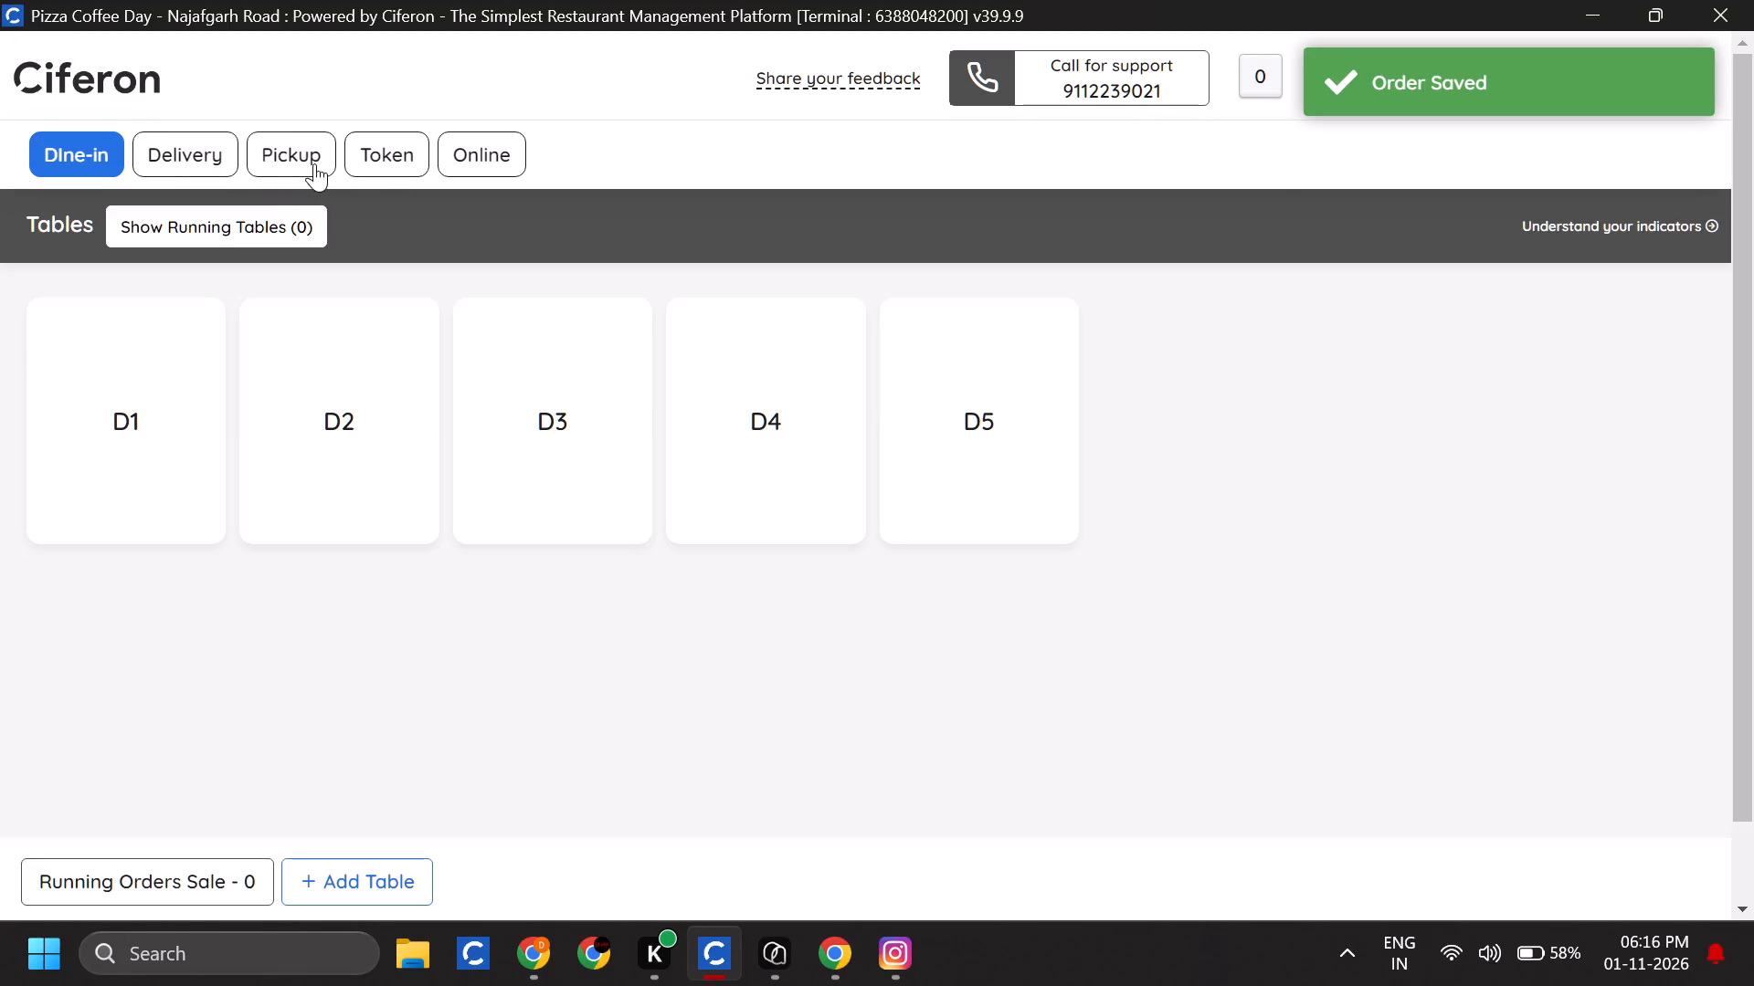
Start a new self-pickup order and activate the menu item search for it.
click(300, 132)
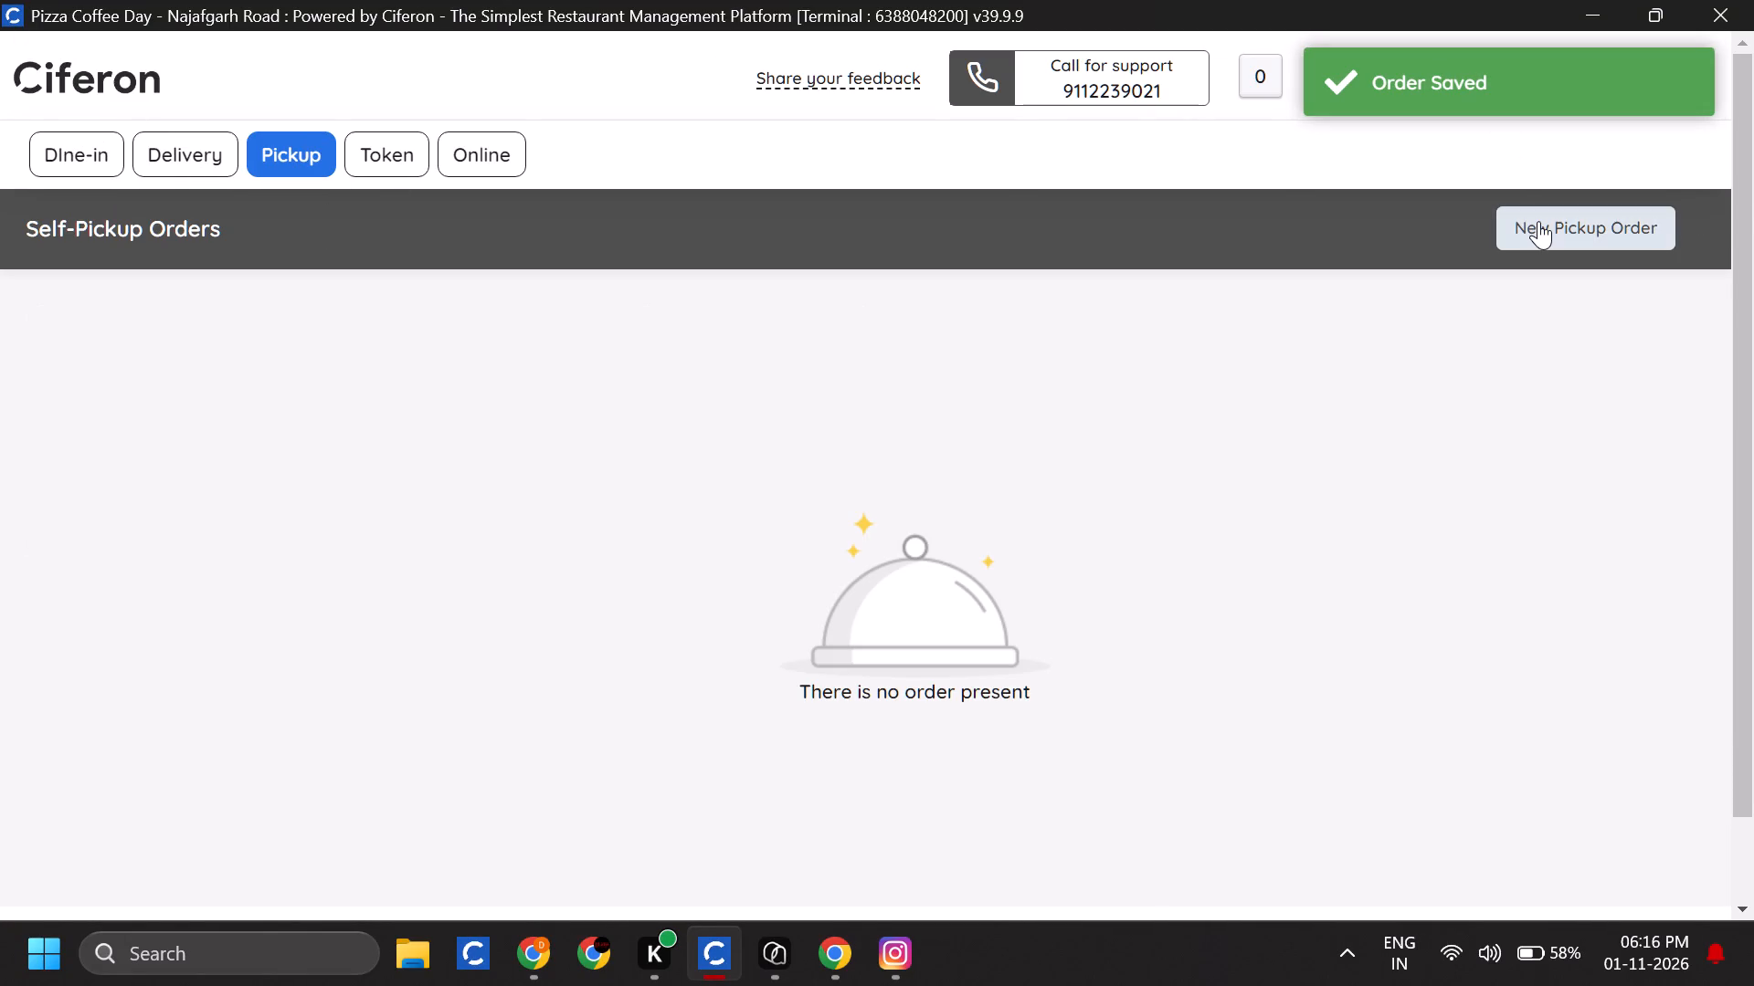
click(1538, 221)
click(912, 242)
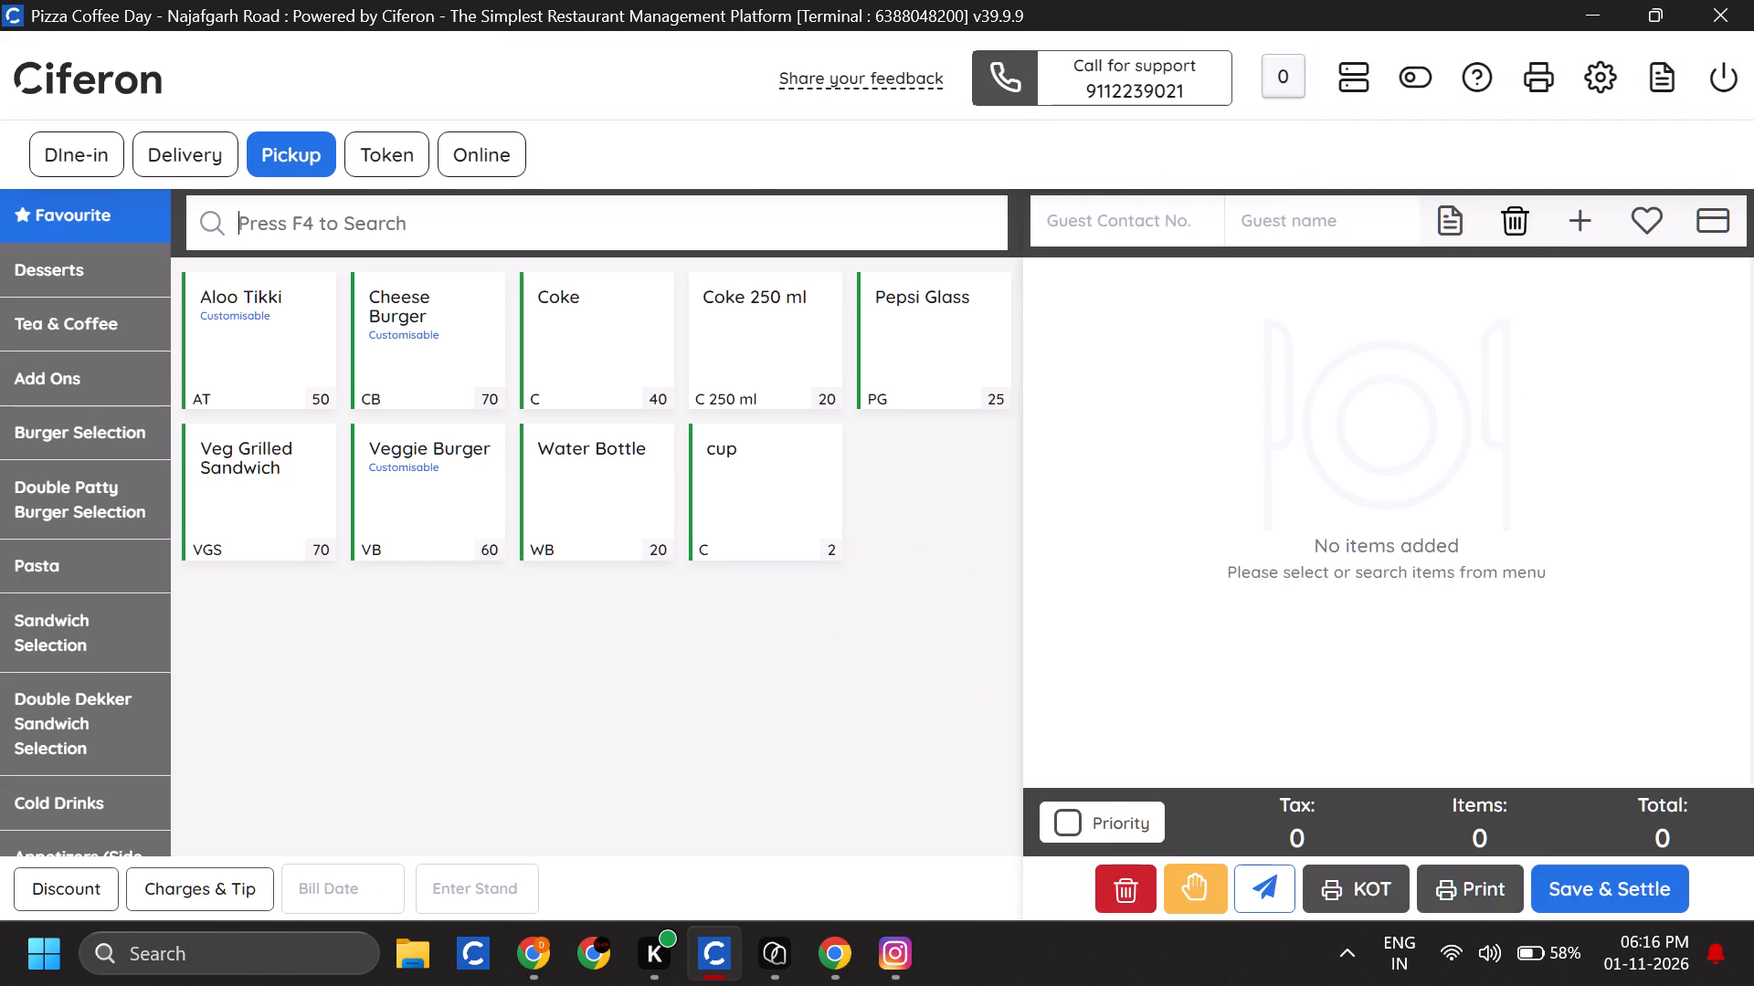
click(872, 227)
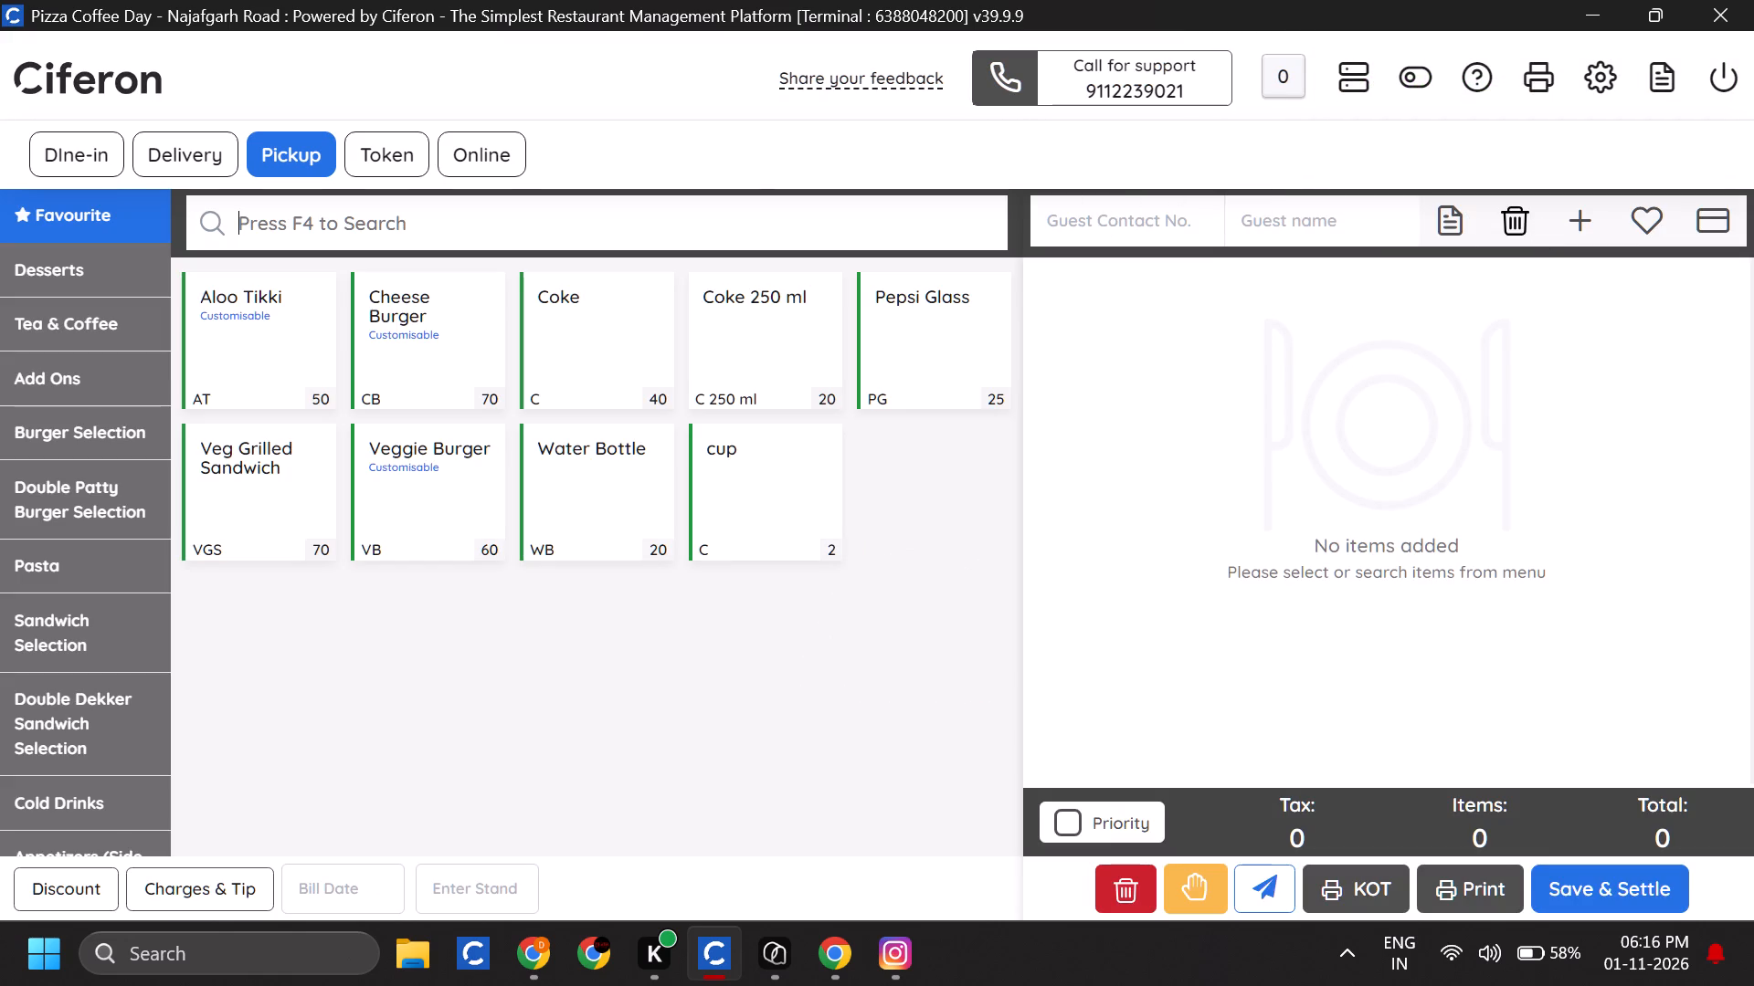
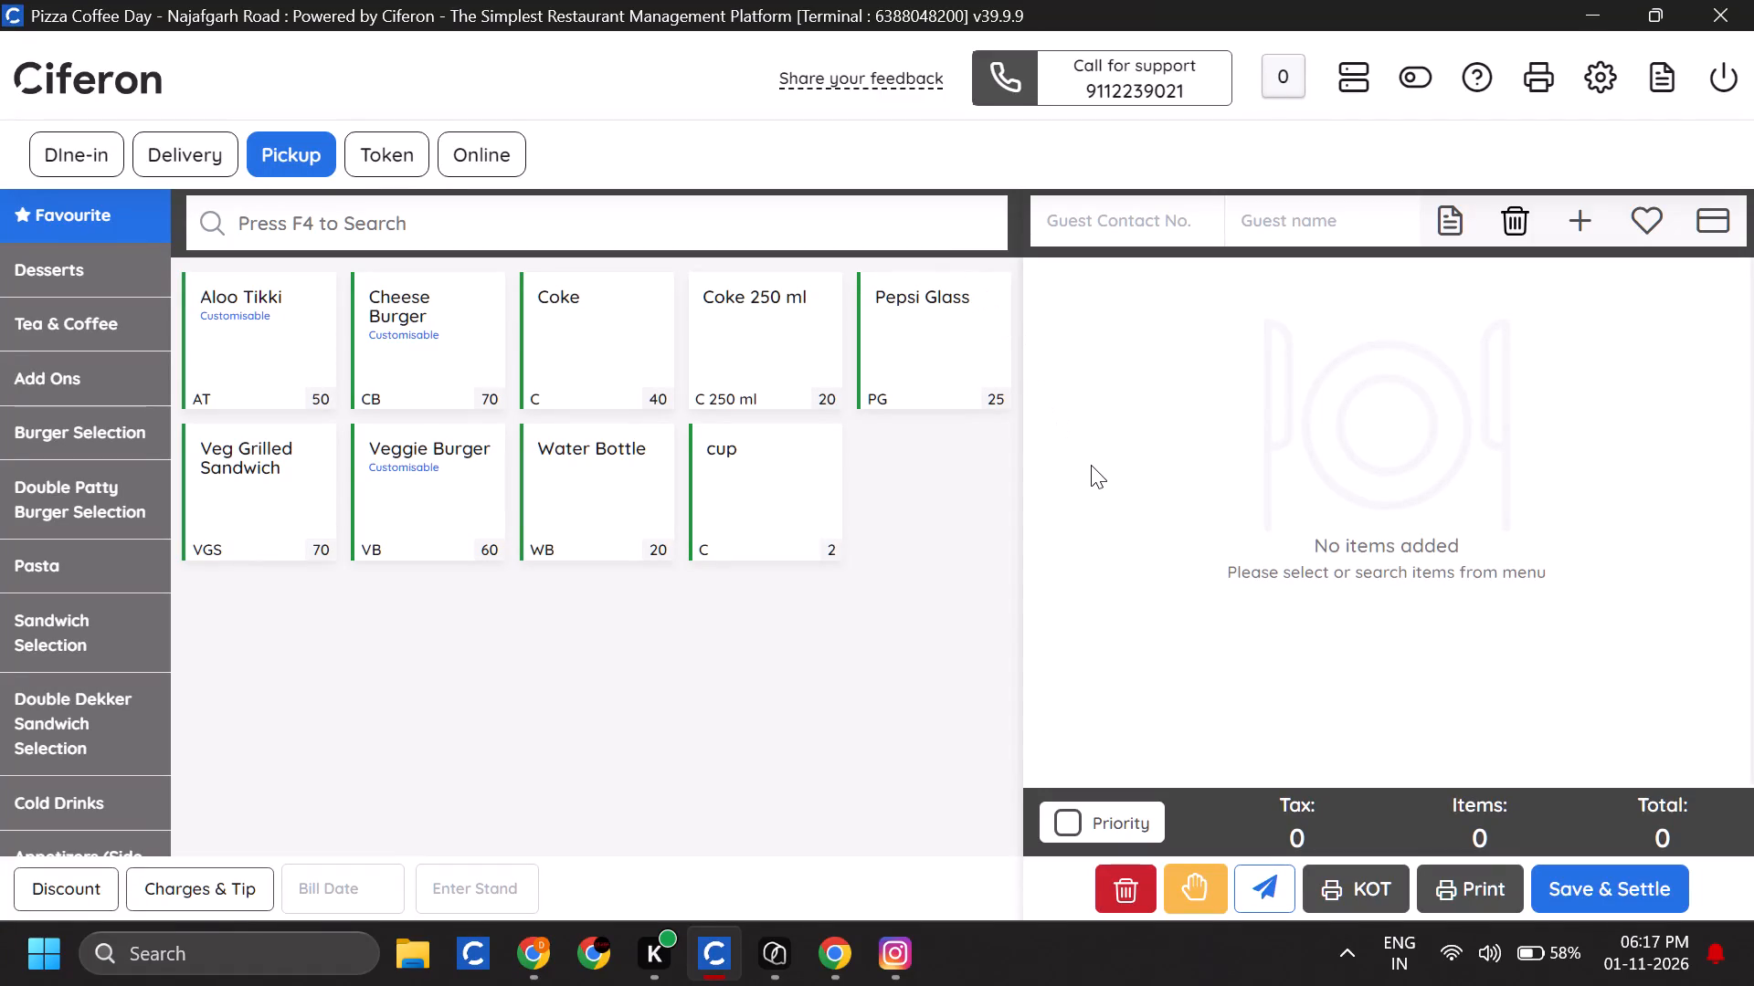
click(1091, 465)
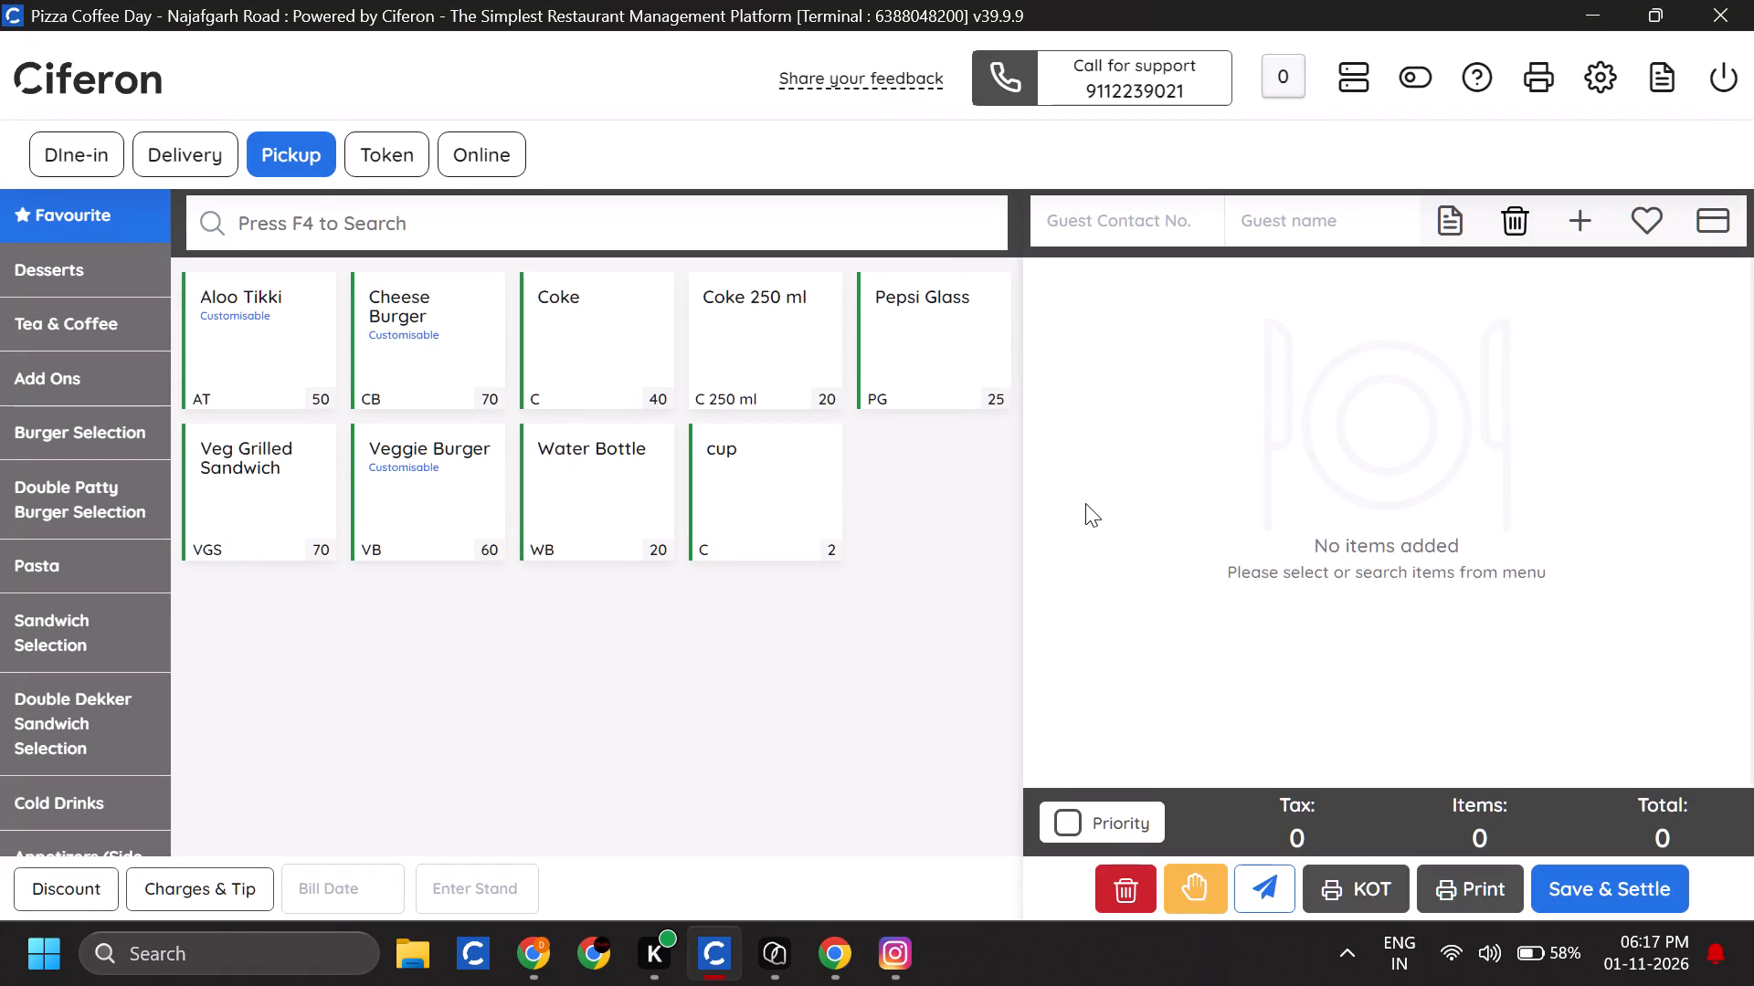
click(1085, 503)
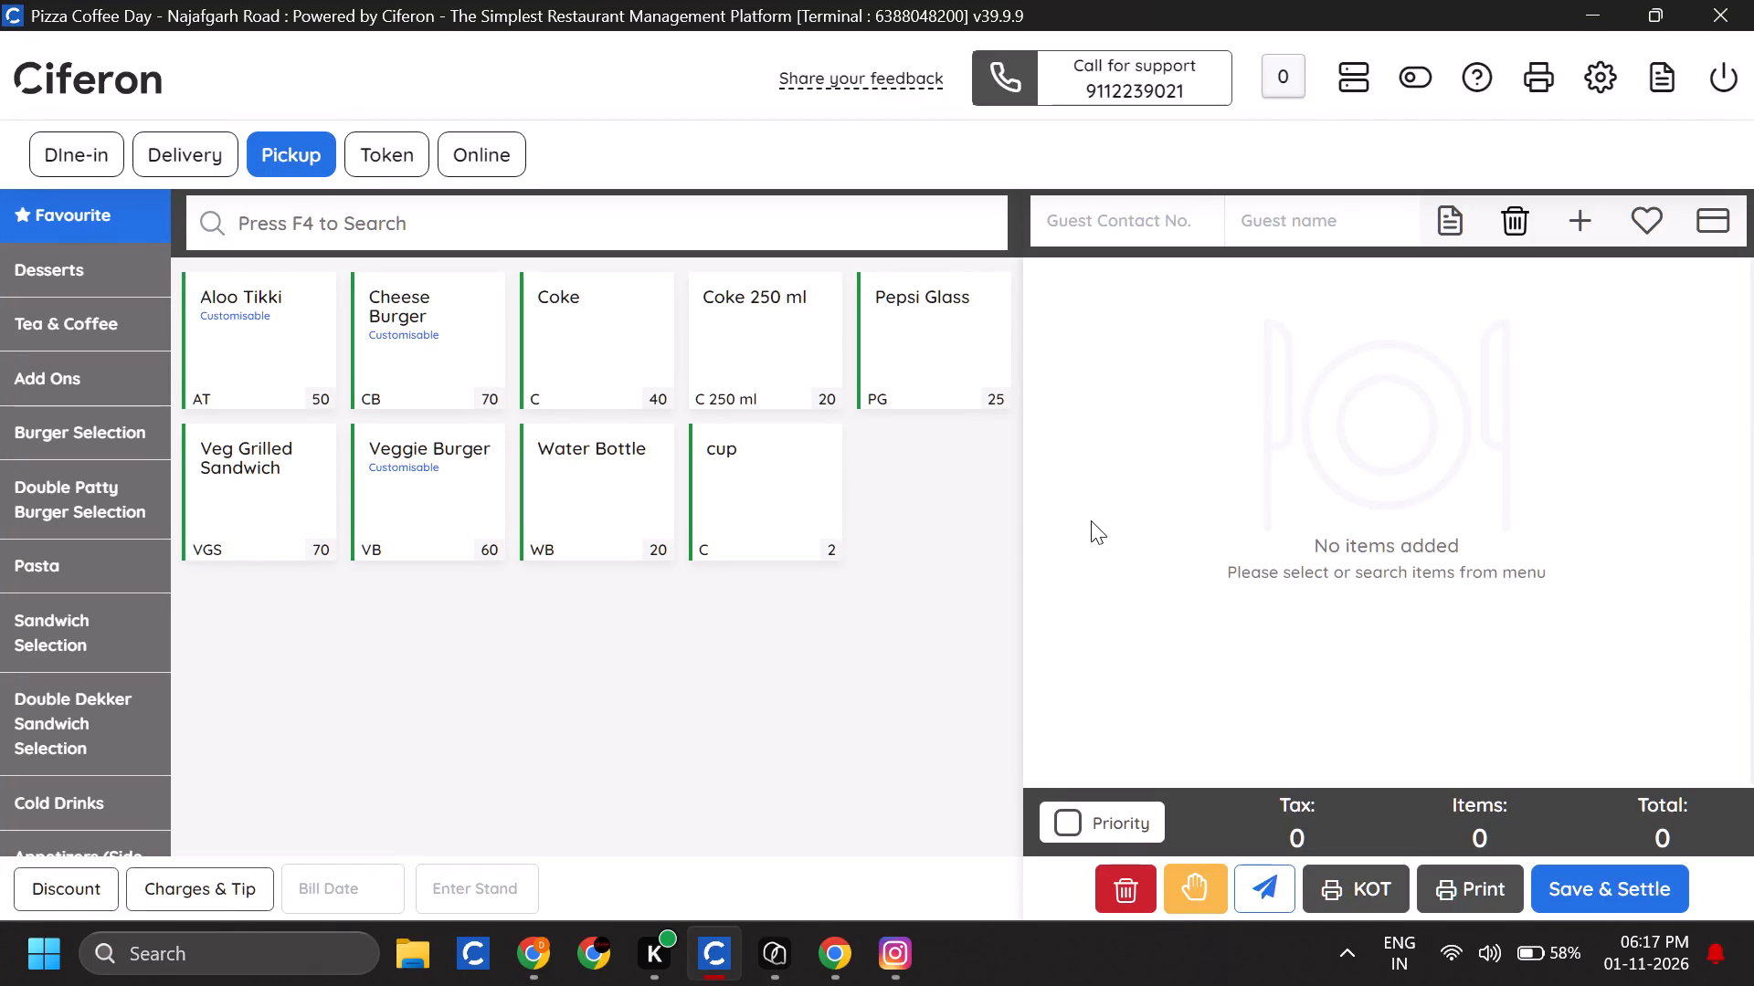
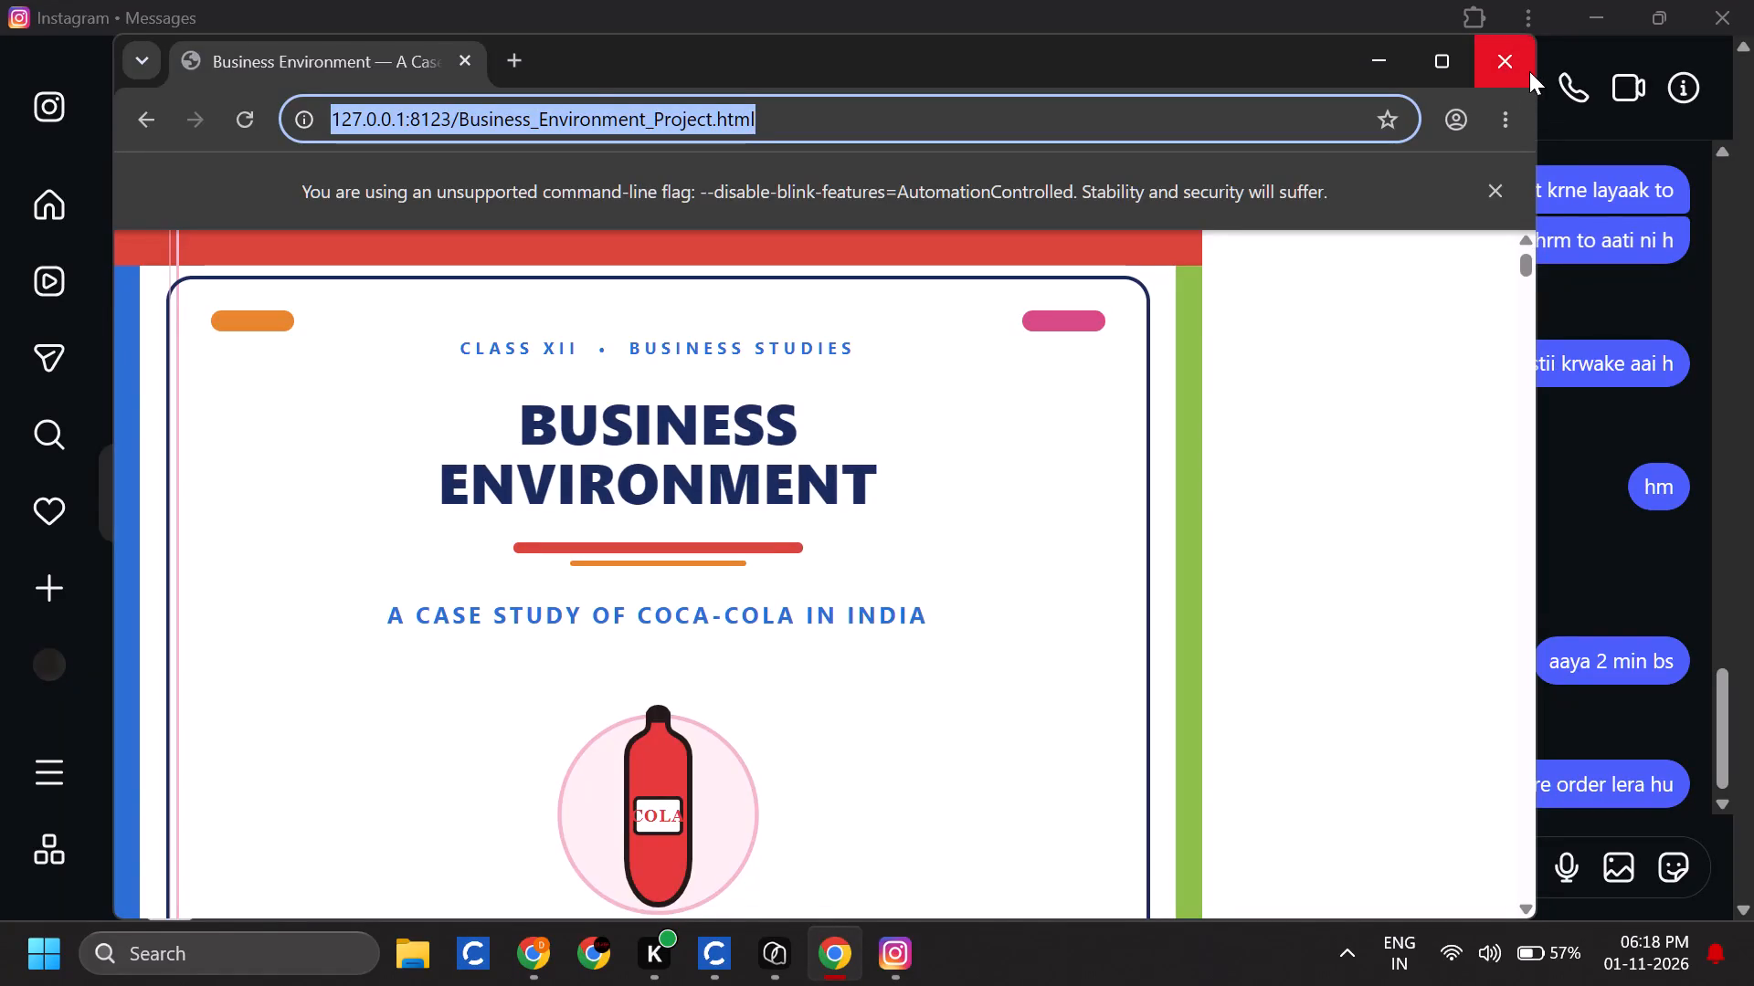
Close the browser window showing the Business Environment project and switch back to the empty pickup order in Ciferon.
click(1529, 71)
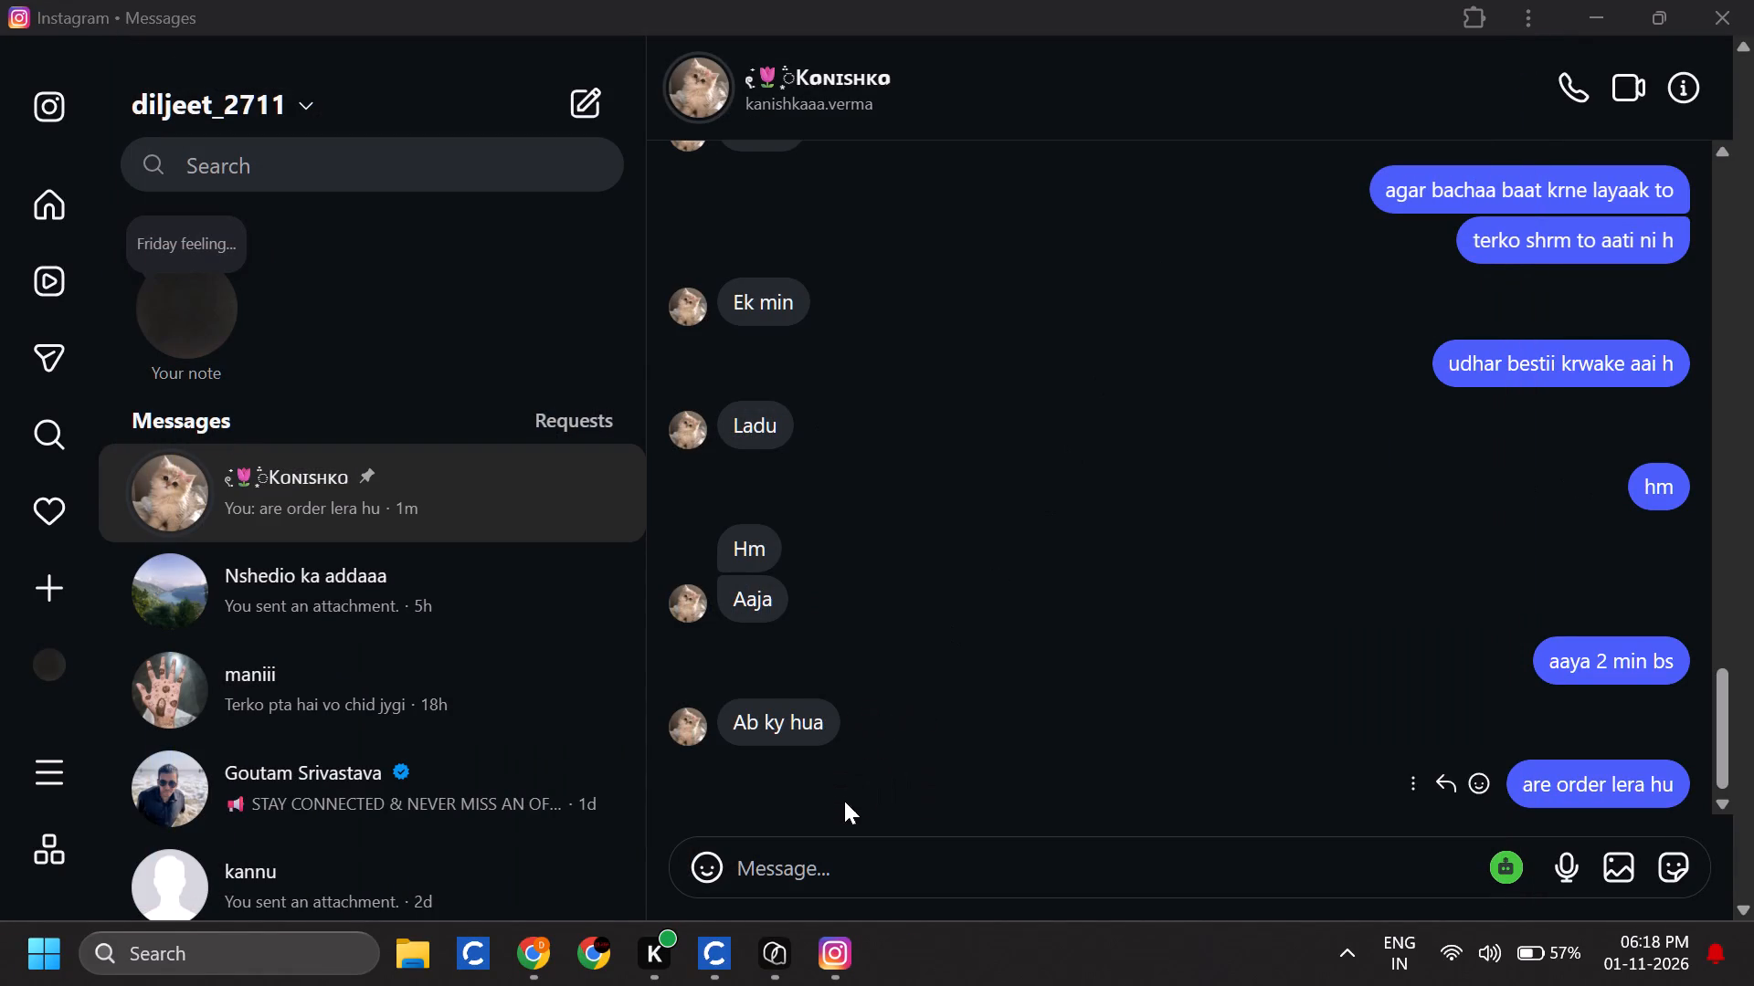
click(713, 946)
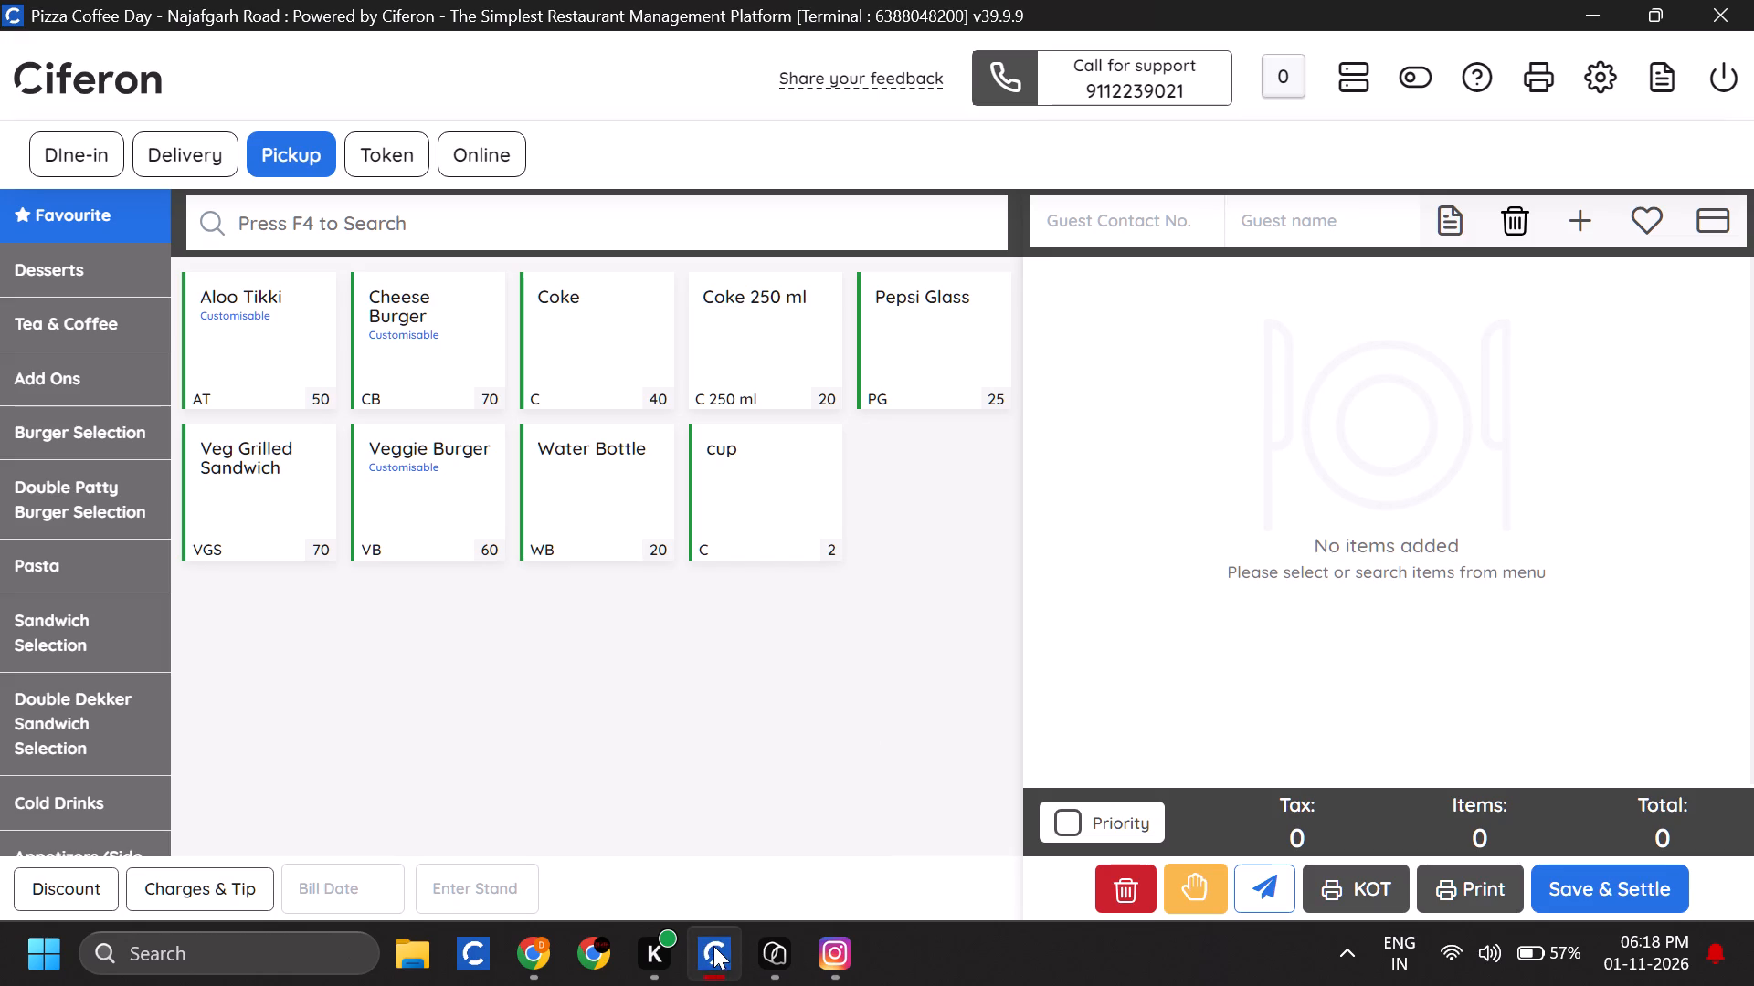
click(1116, 586)
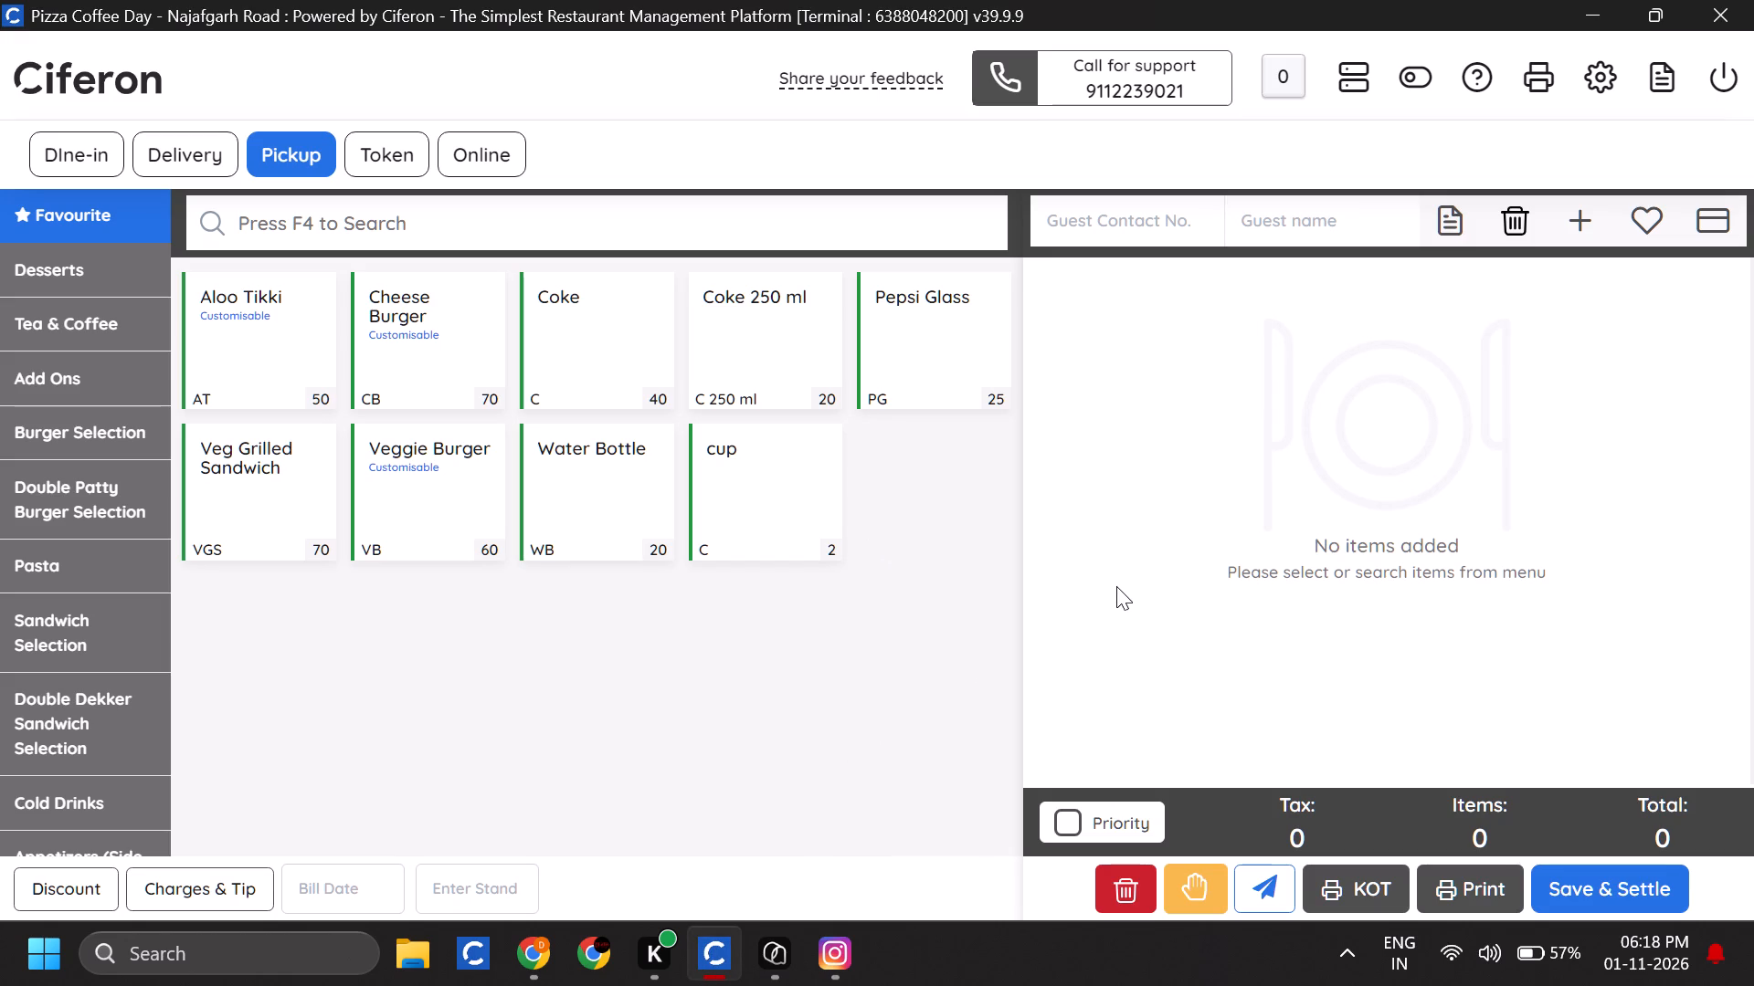
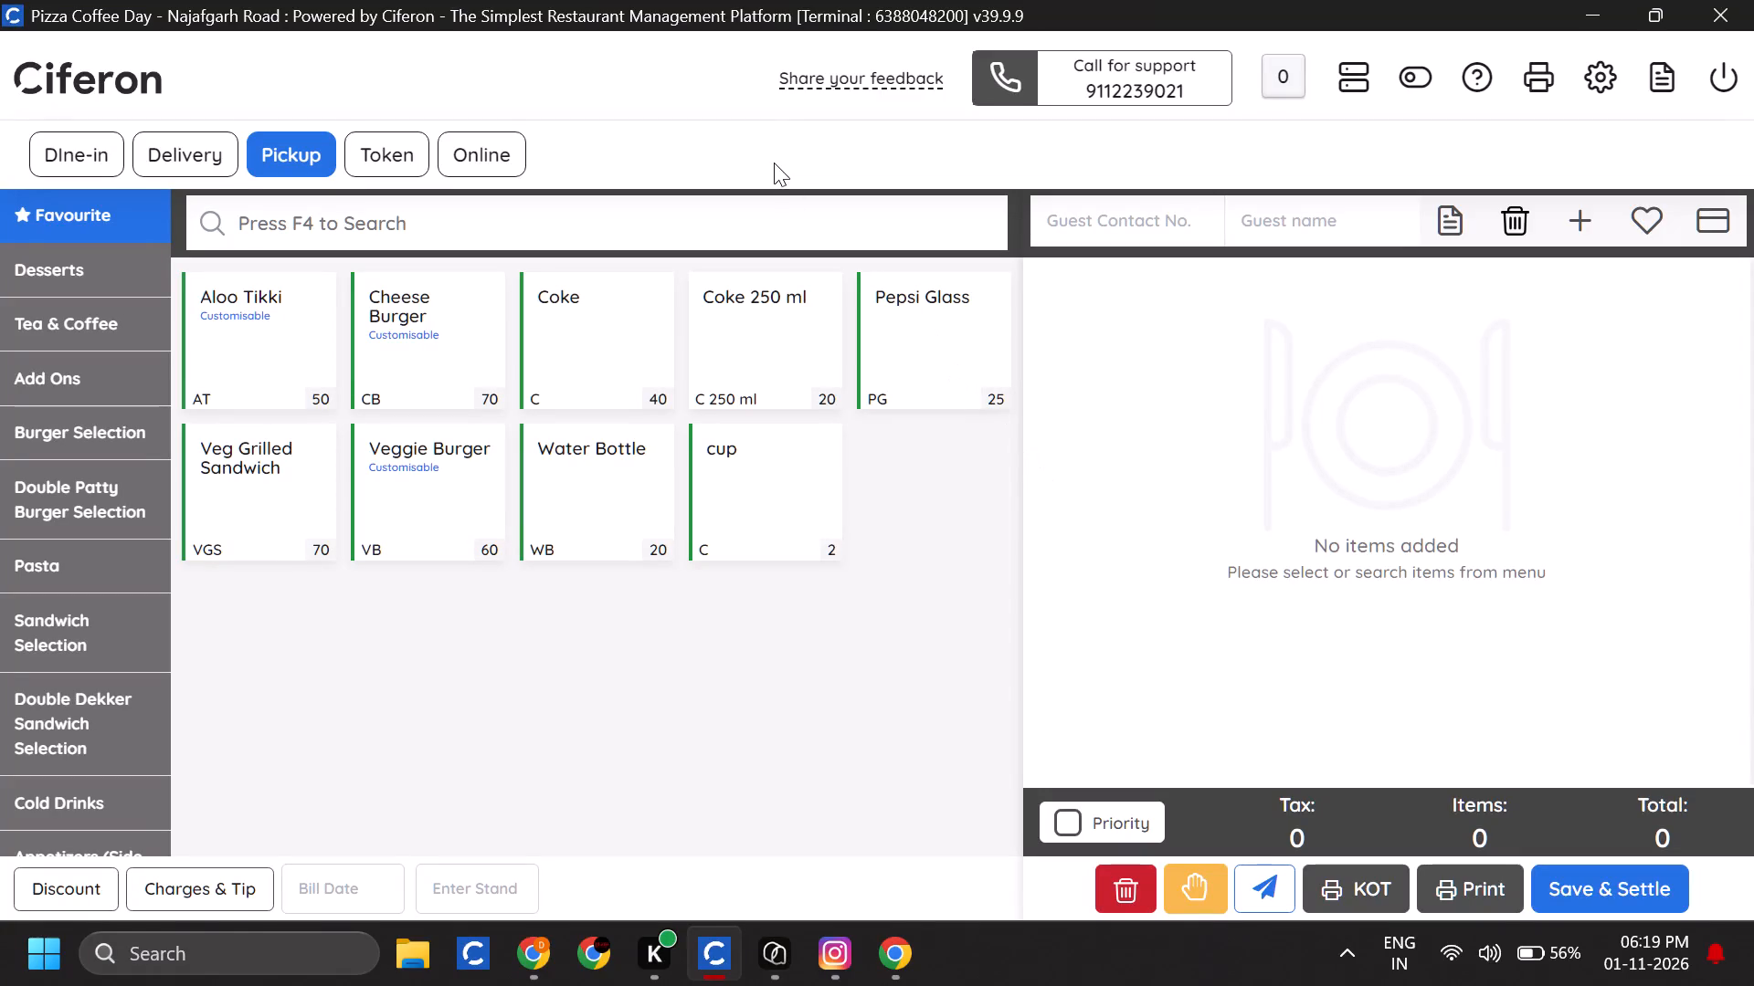
Search the menu for "pg" and add one Regular Paneer Golden pizza without add-ons to the pickup order.
click(775, 212)
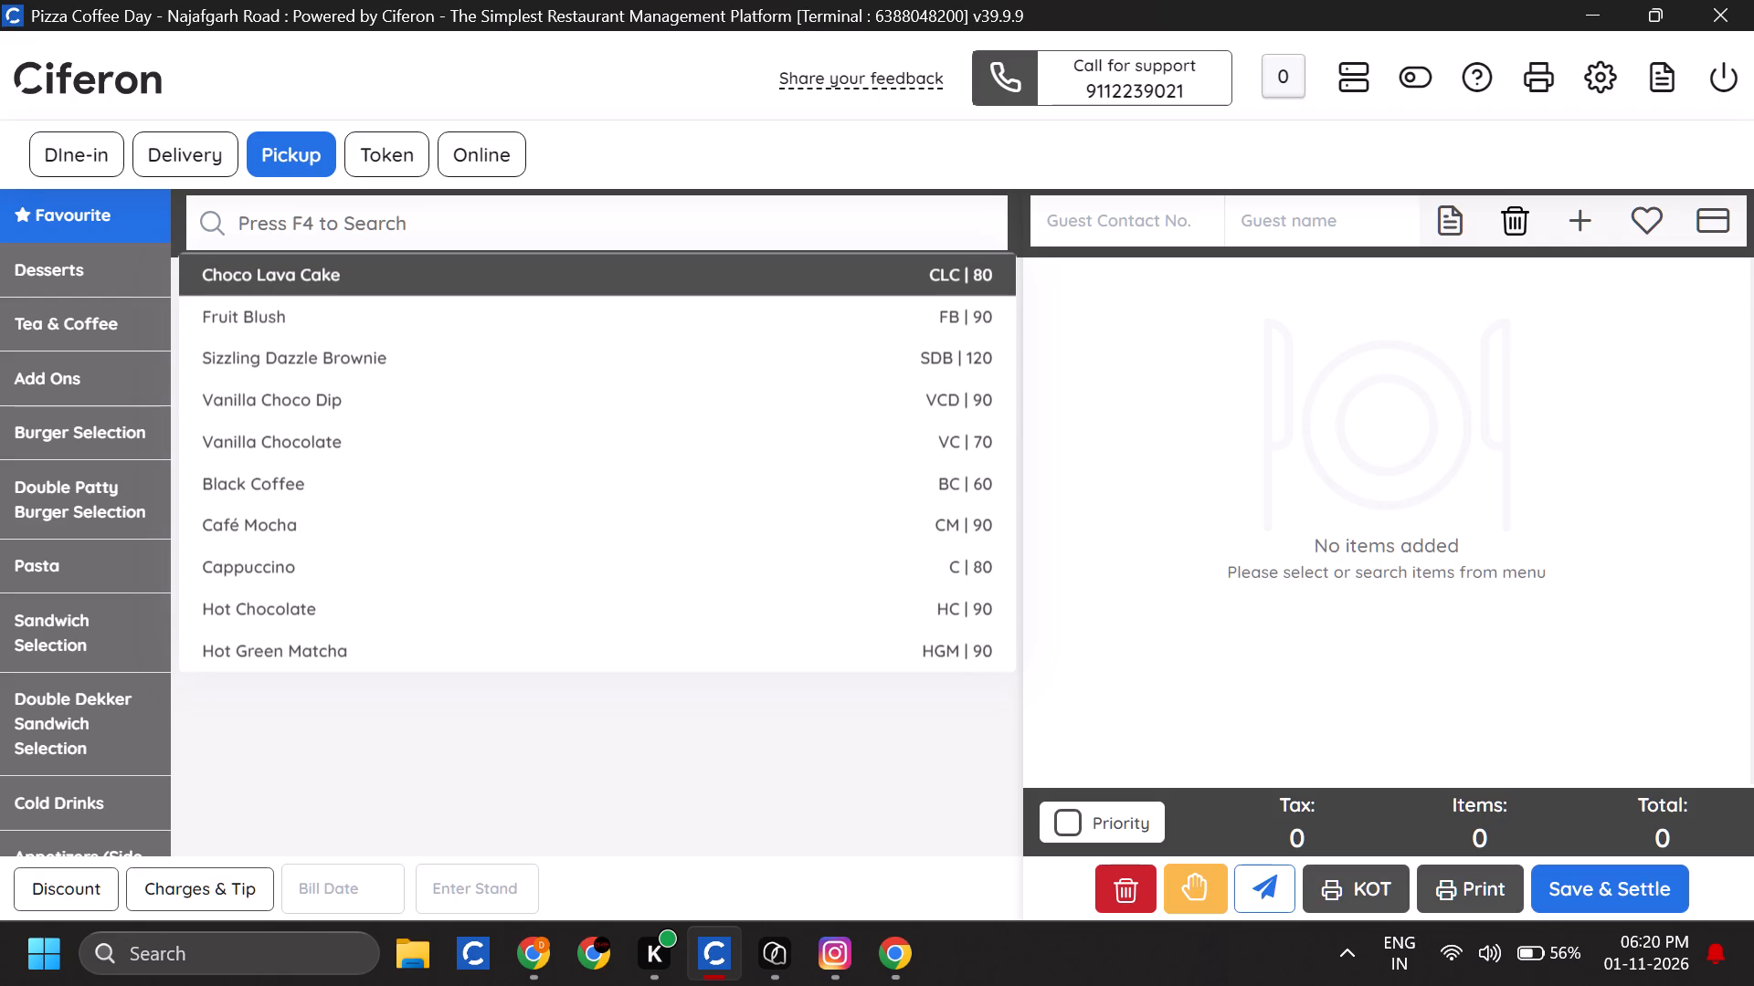
click(746, 214)
key(p)
key(g)
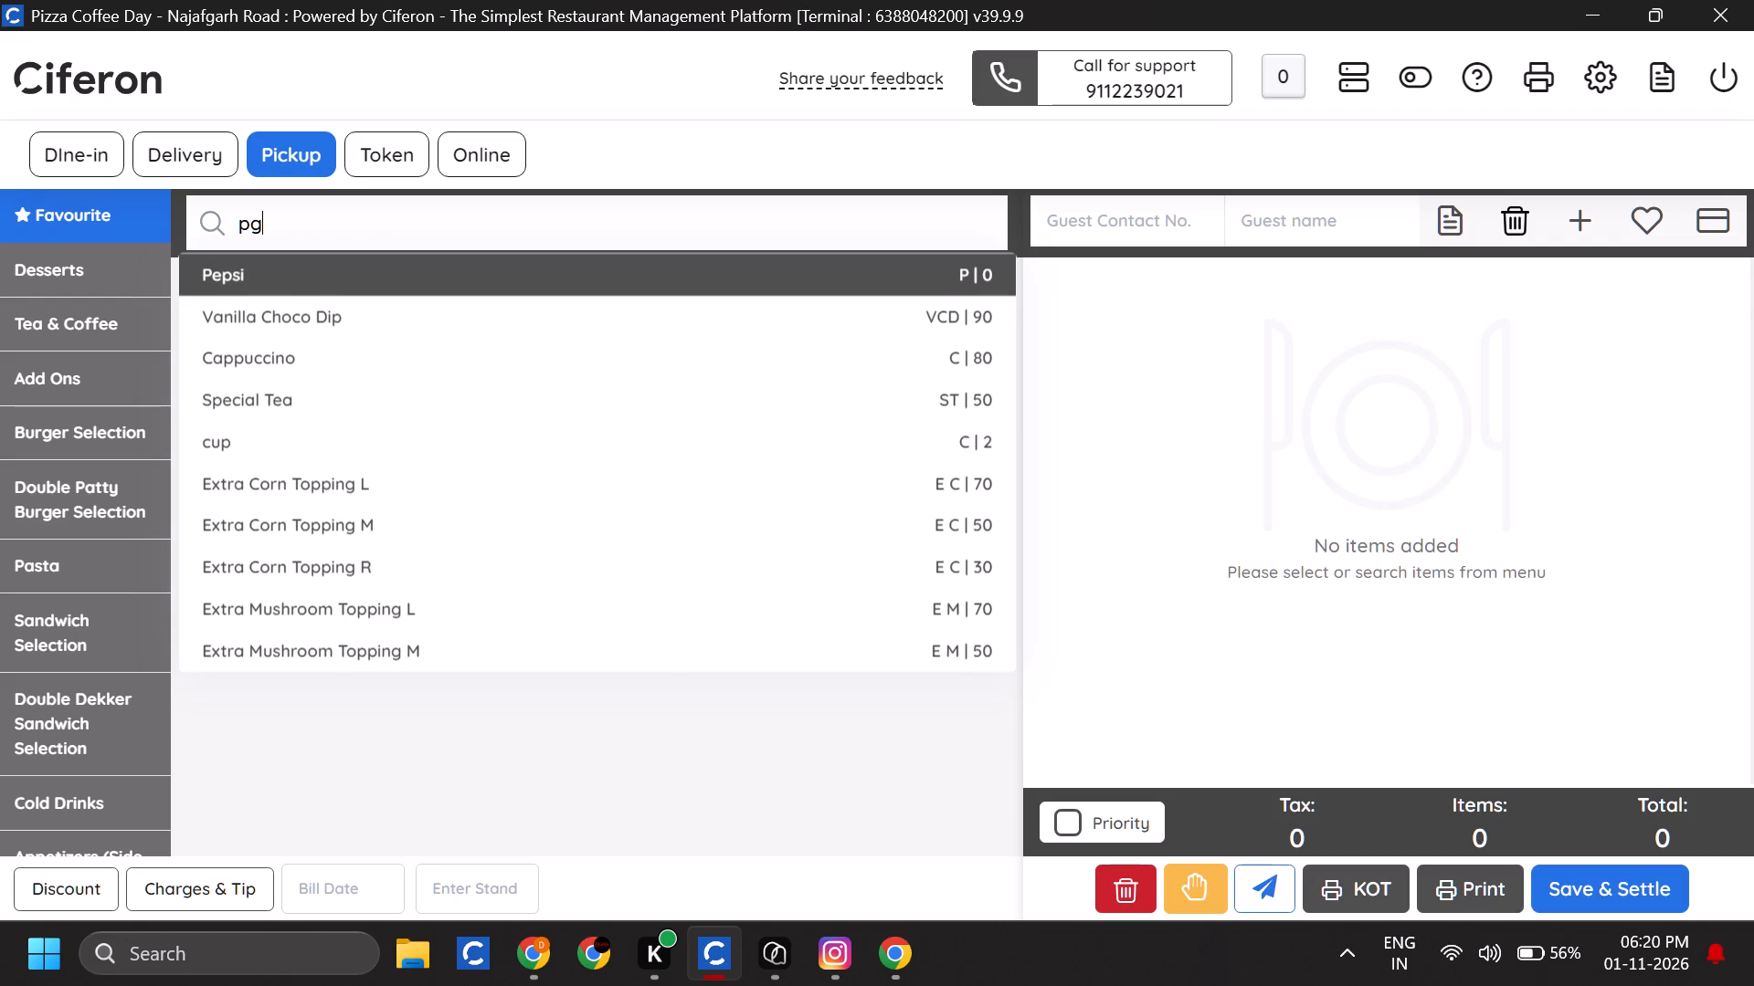
click(573, 325)
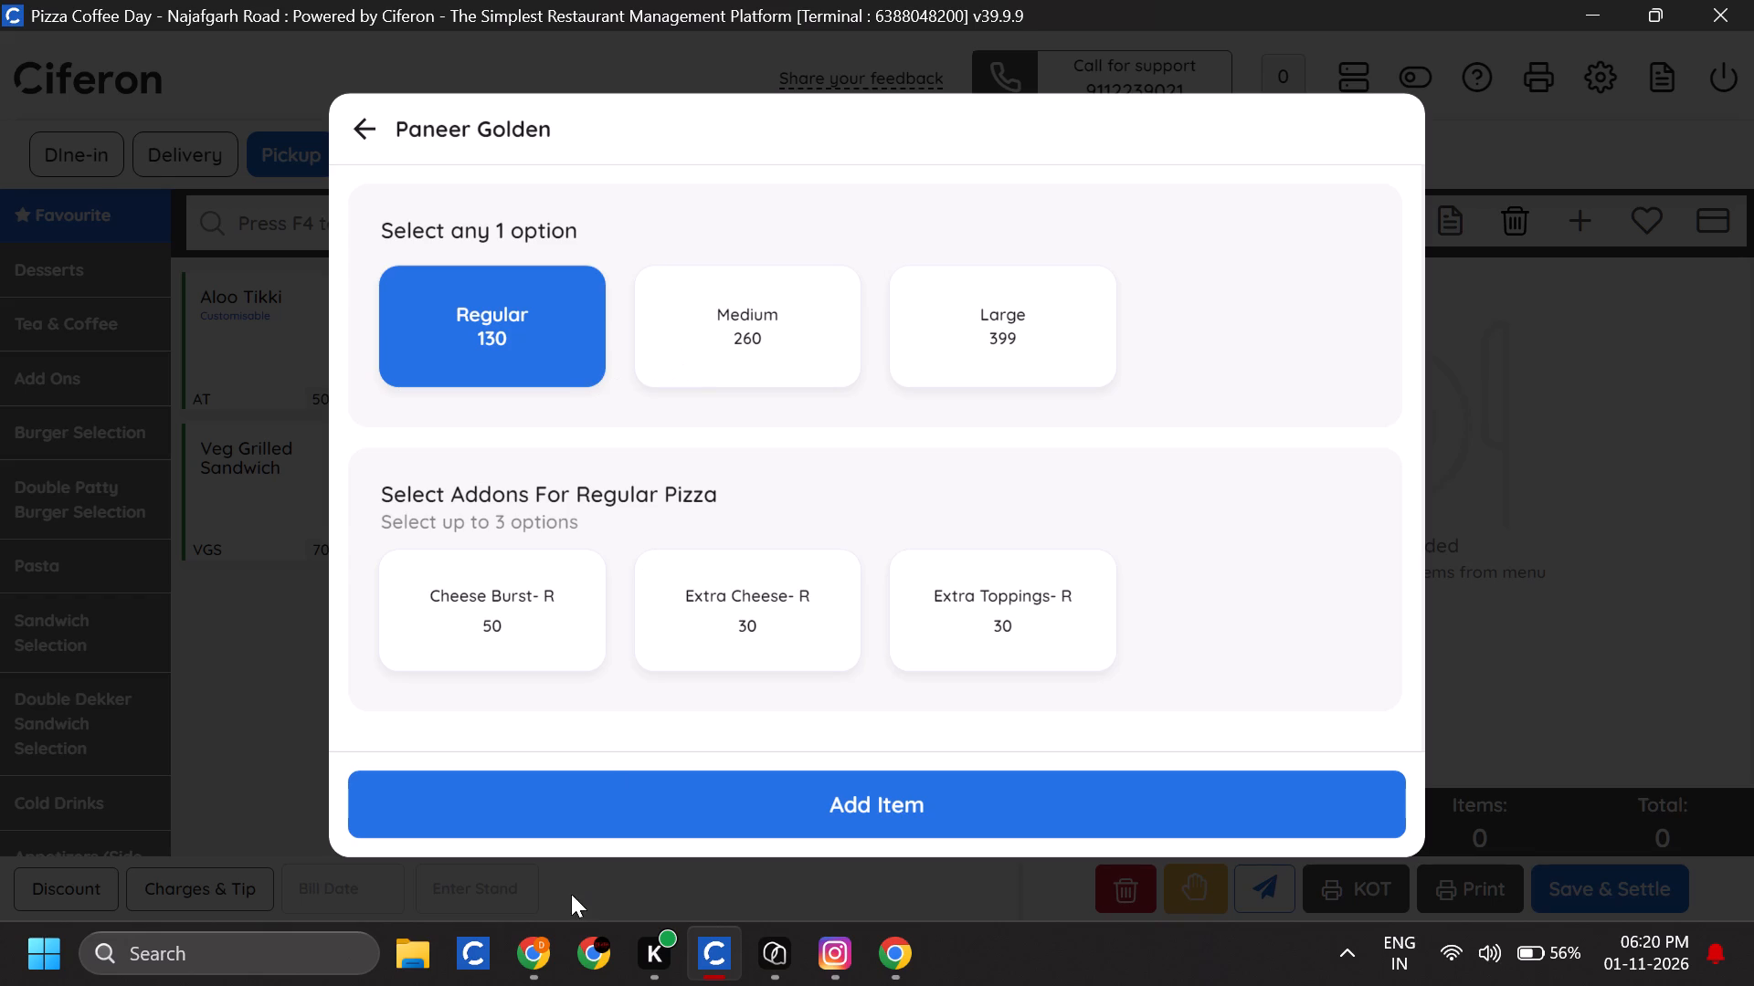
click(582, 800)
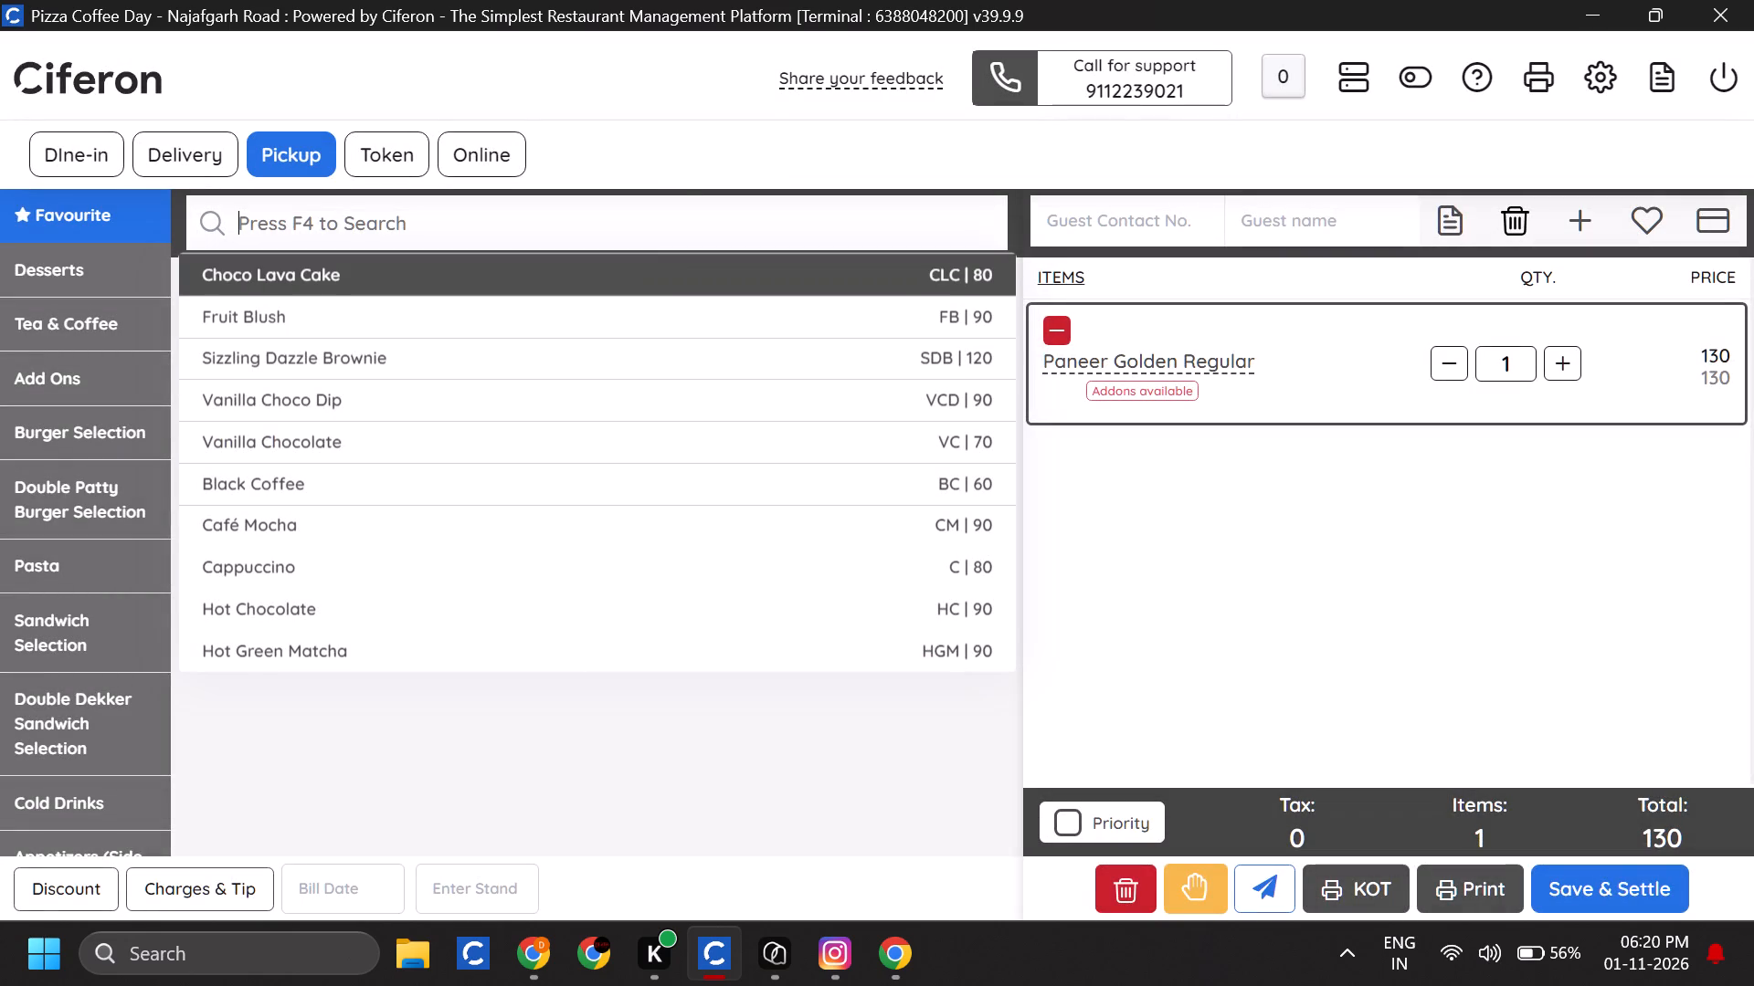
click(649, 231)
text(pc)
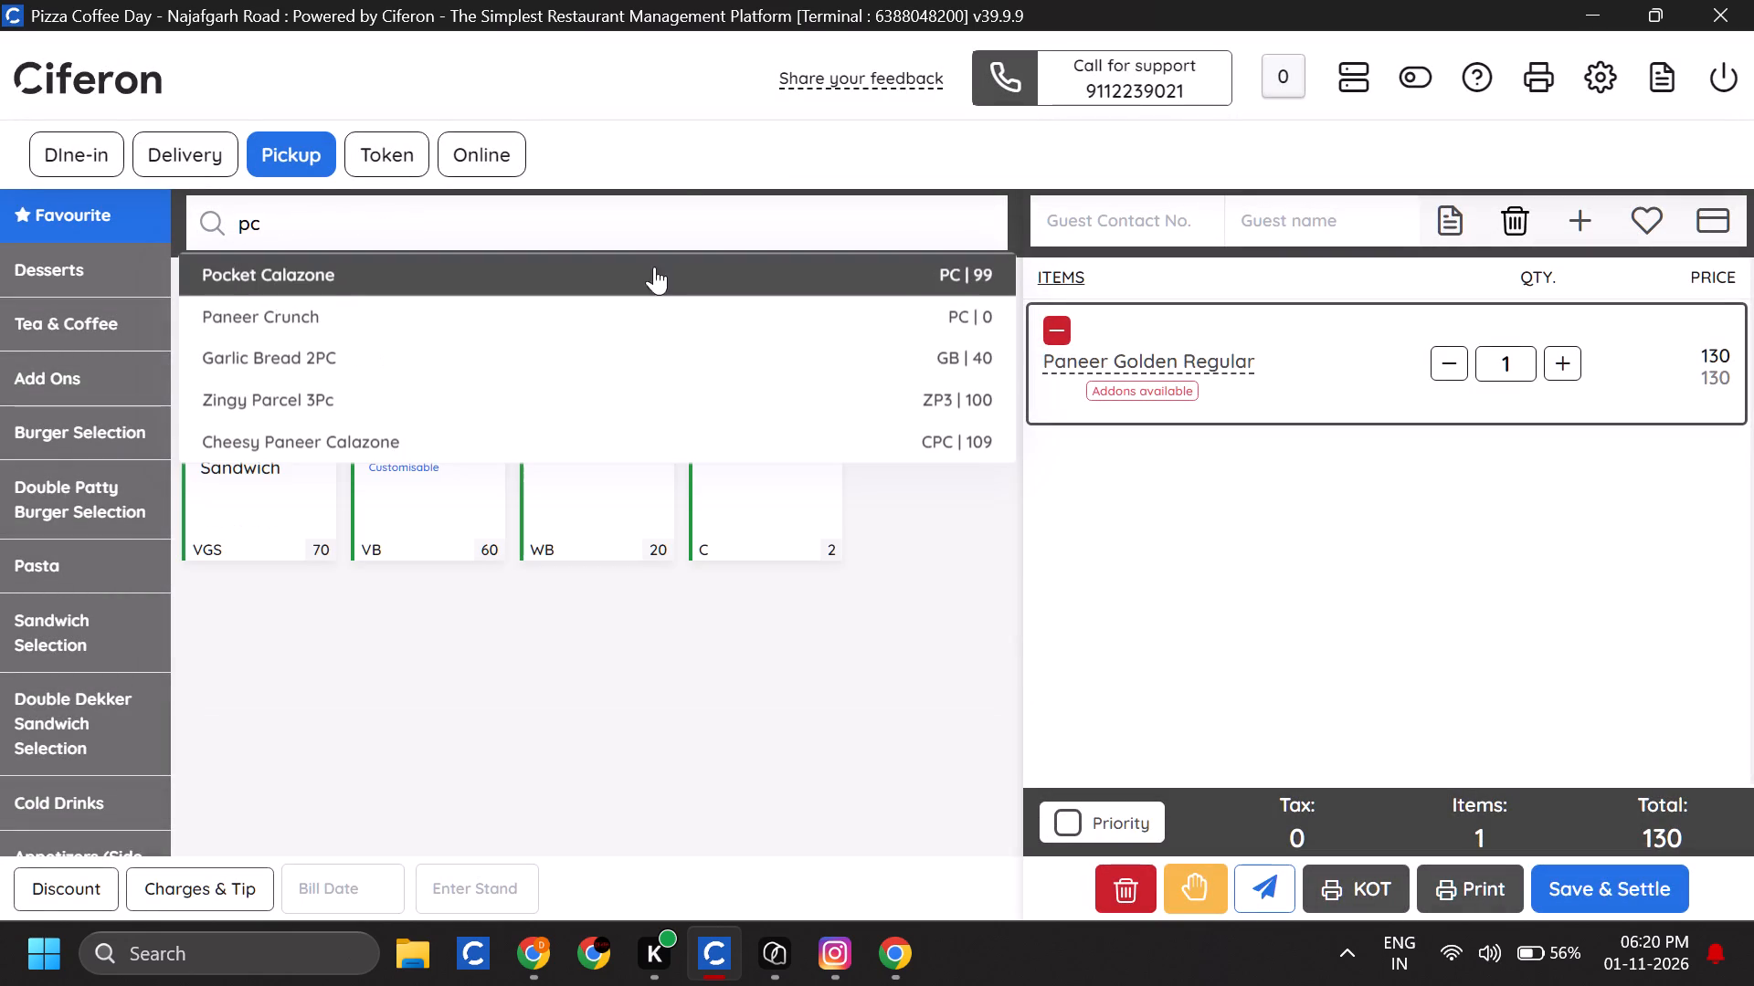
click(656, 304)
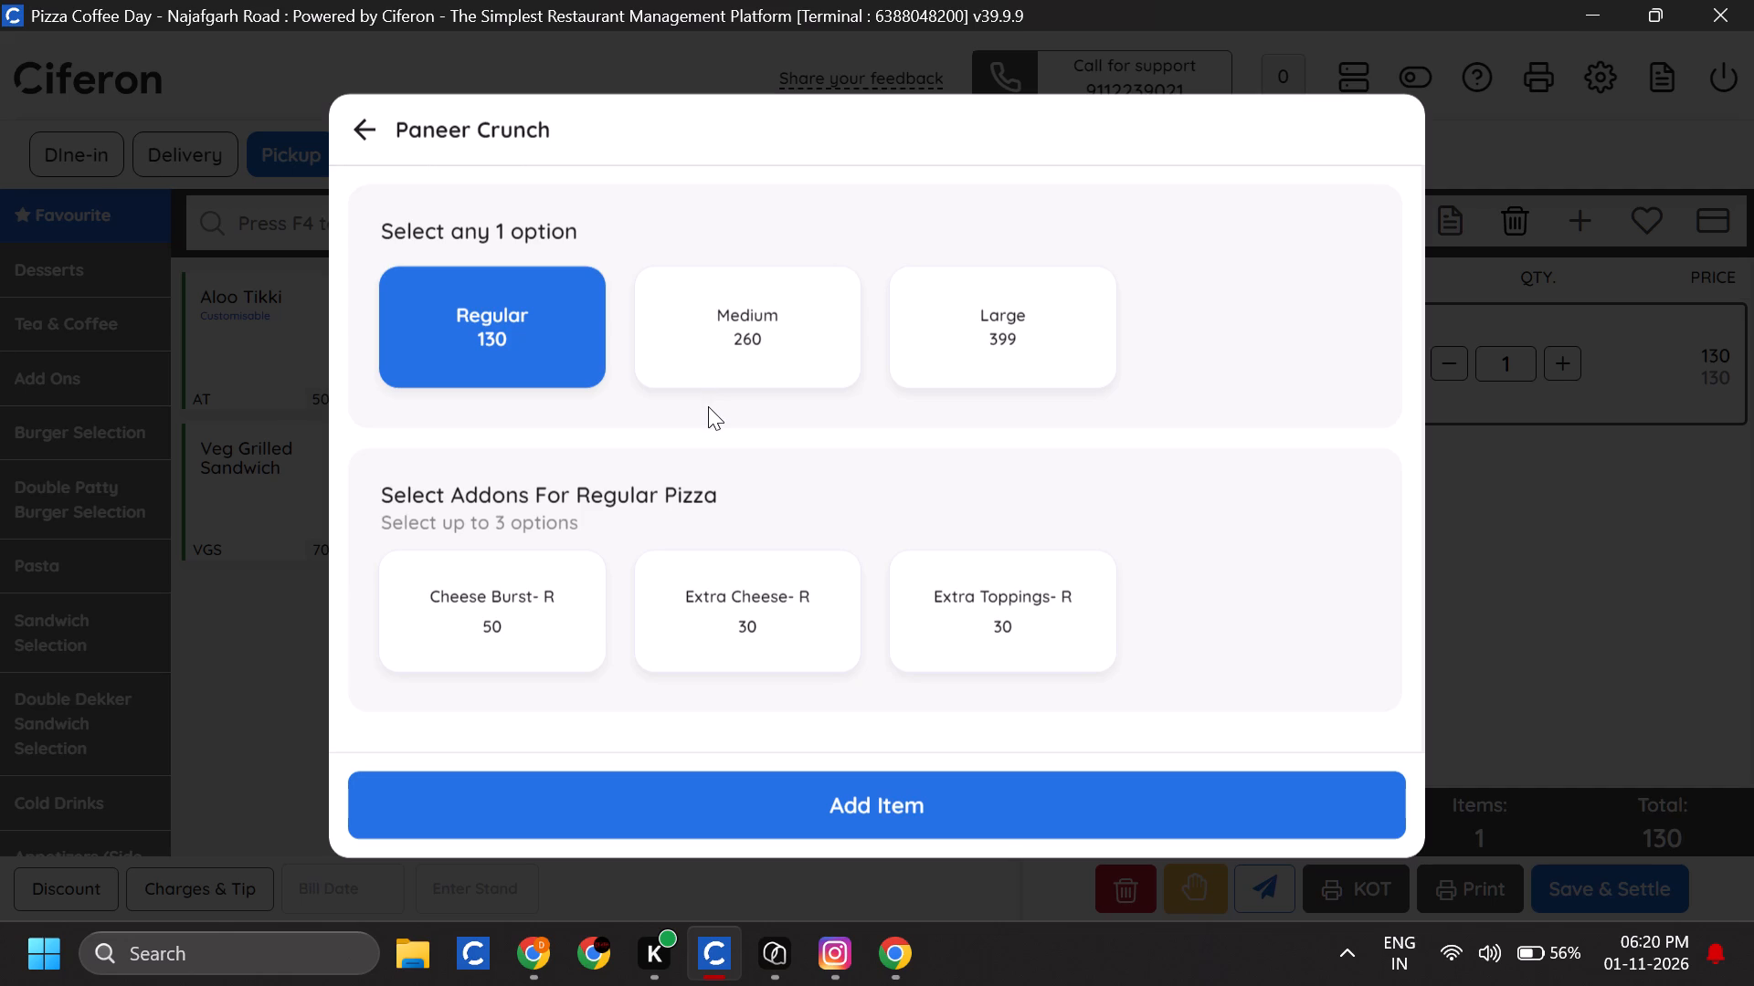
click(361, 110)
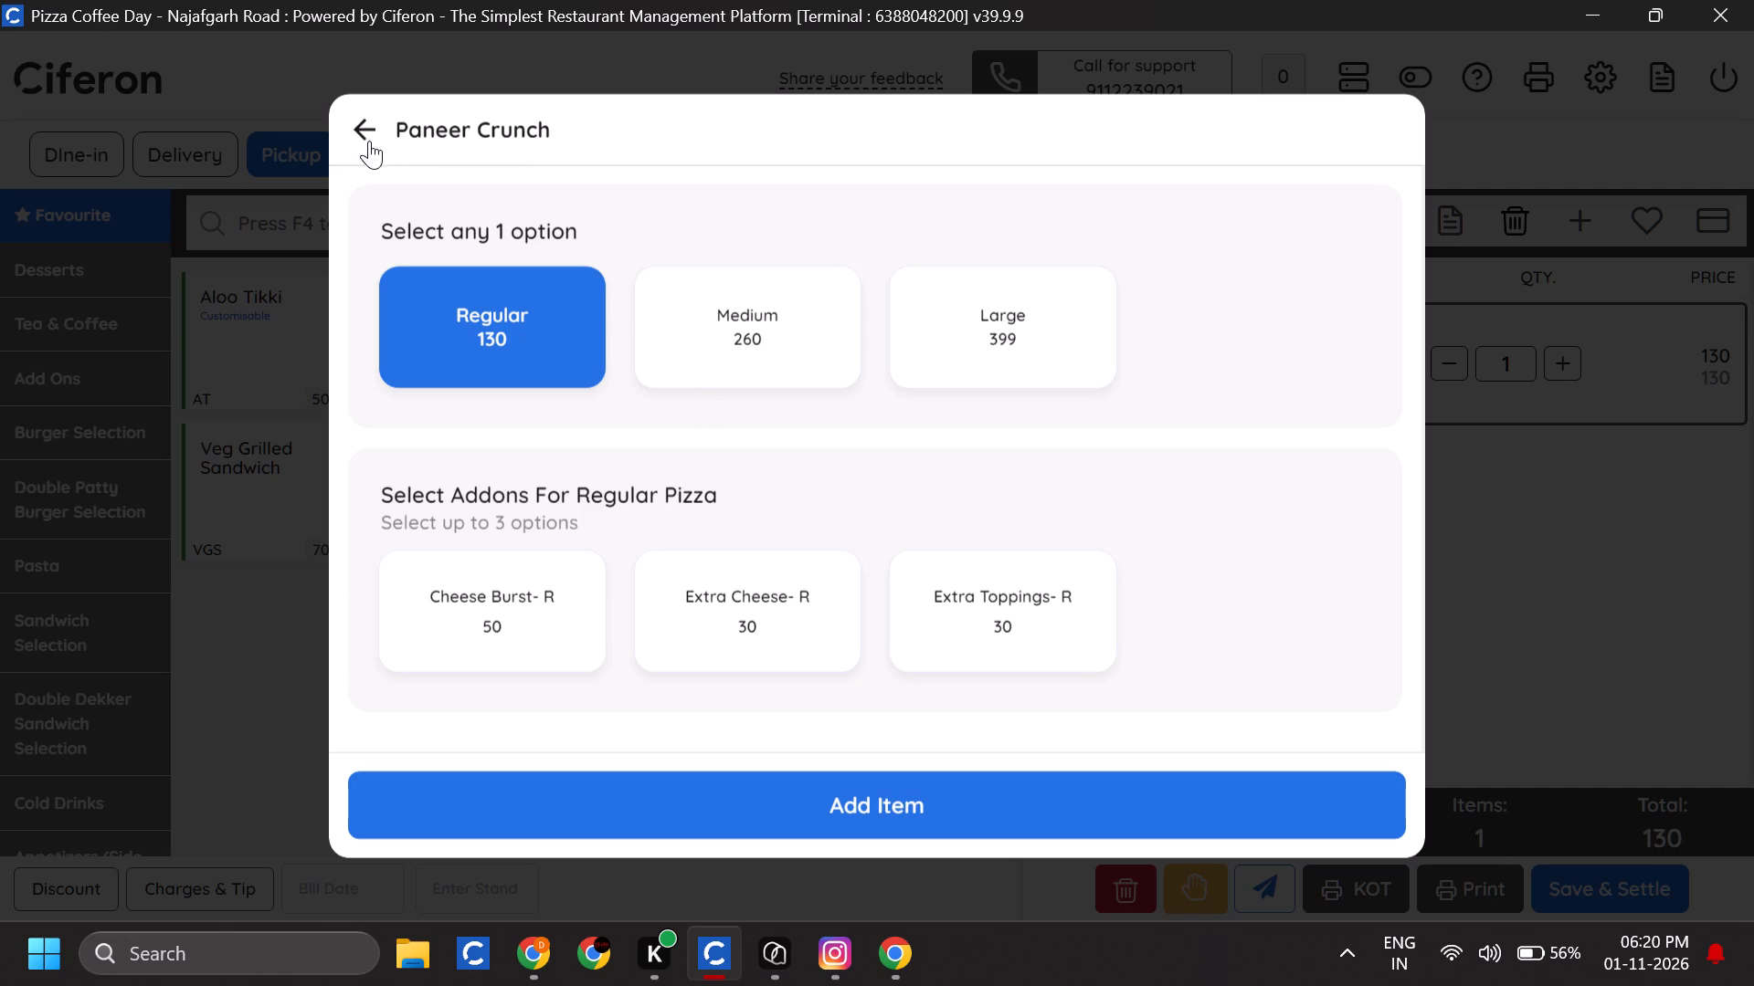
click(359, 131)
Search the menu for "sv" and add one Regular Spicy Veggie pizza without add-ons to the order.
click(473, 246)
text(sv)
click(486, 285)
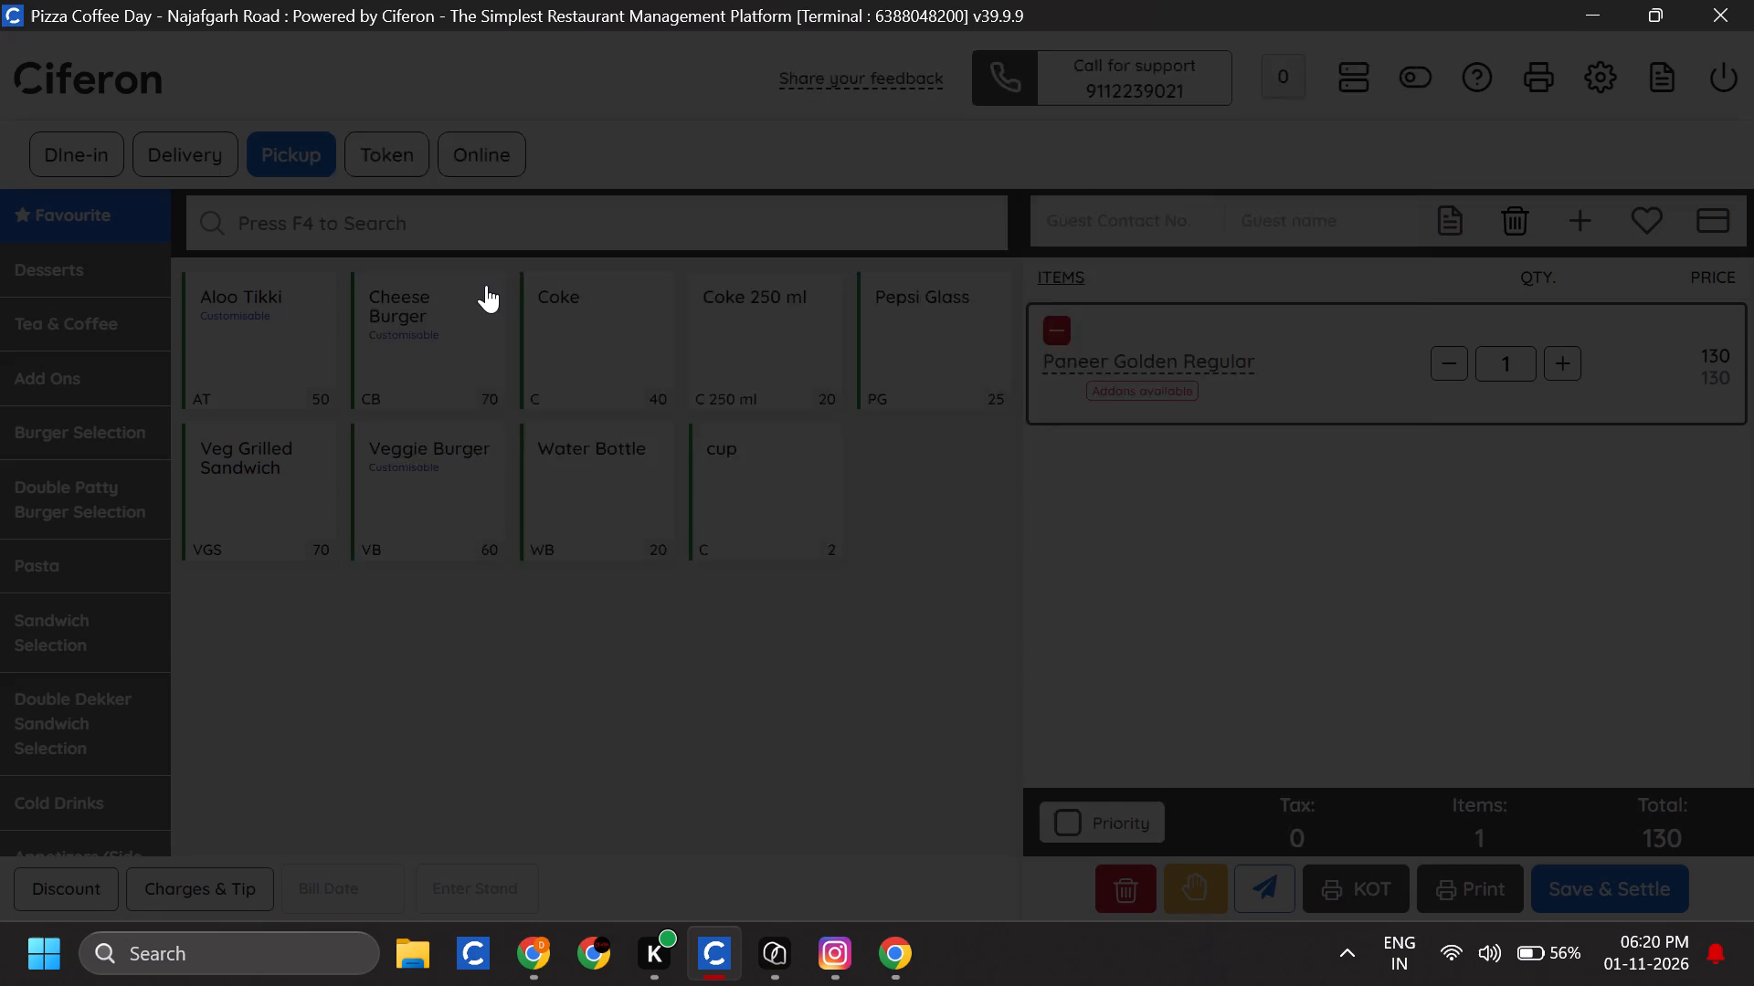
drag(1142, 766, 1161, 820)
click(1161, 820)
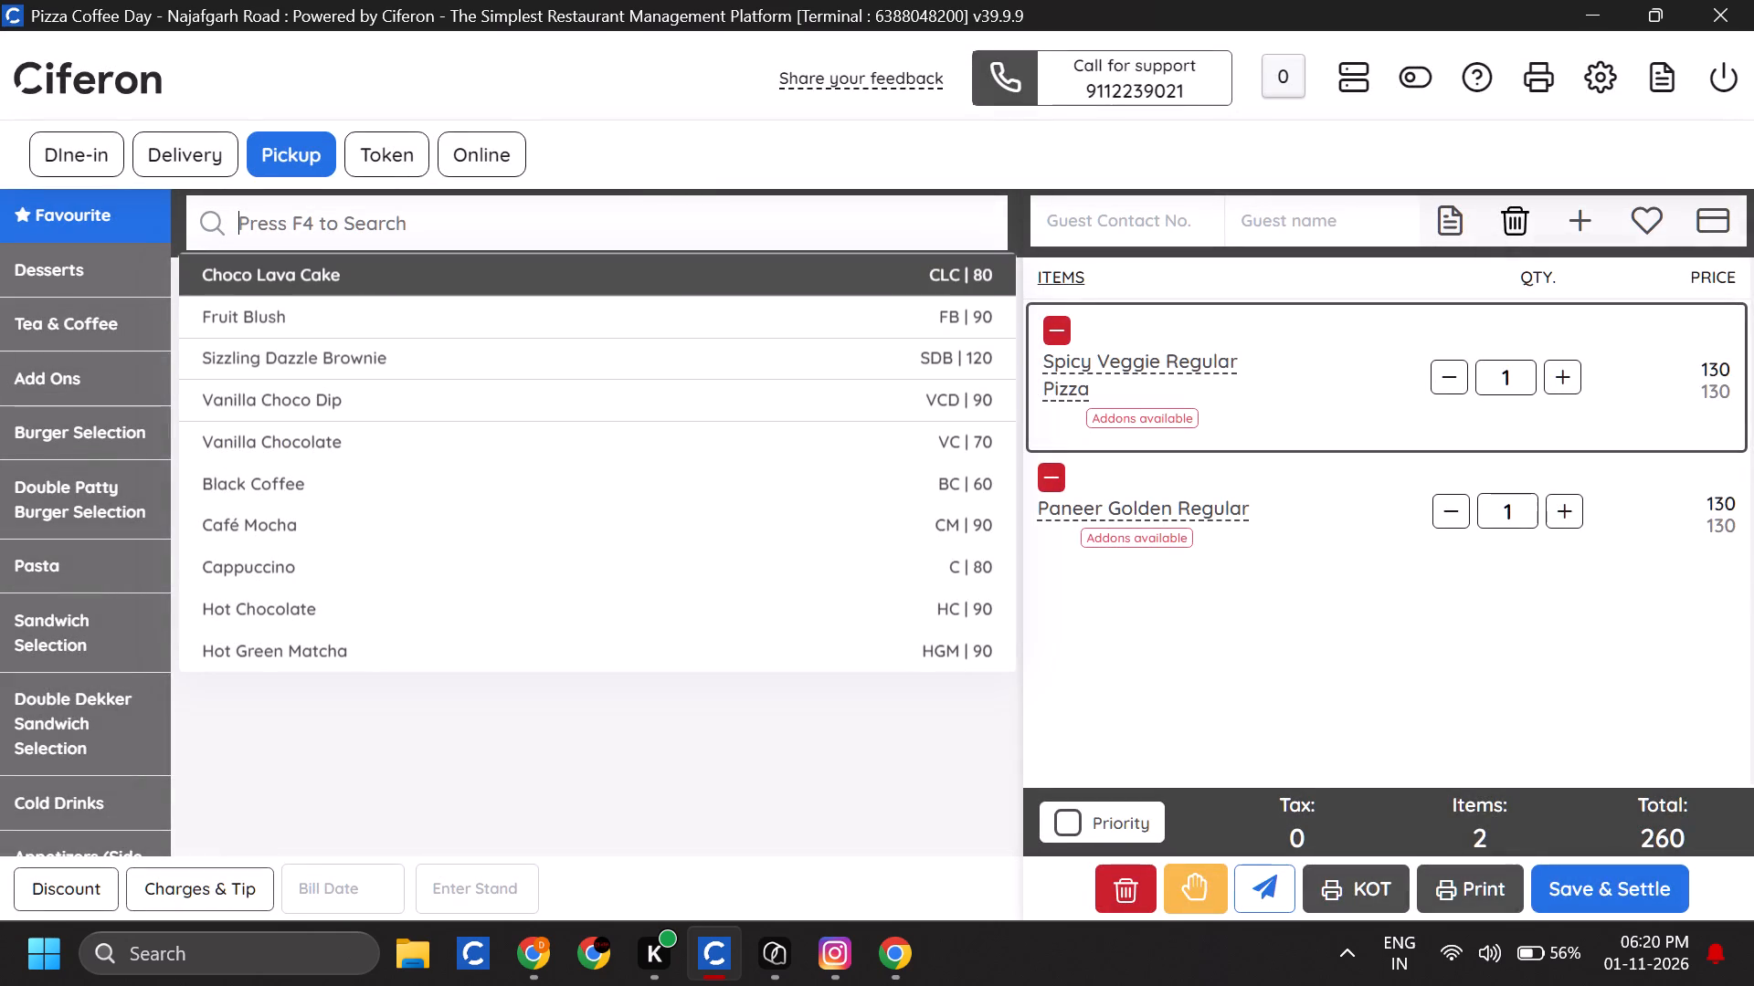
Search the menu for "vg" and add the 70-rupee Veg Grilled Sandwich to the order with quantity 2.
click(674, 240)
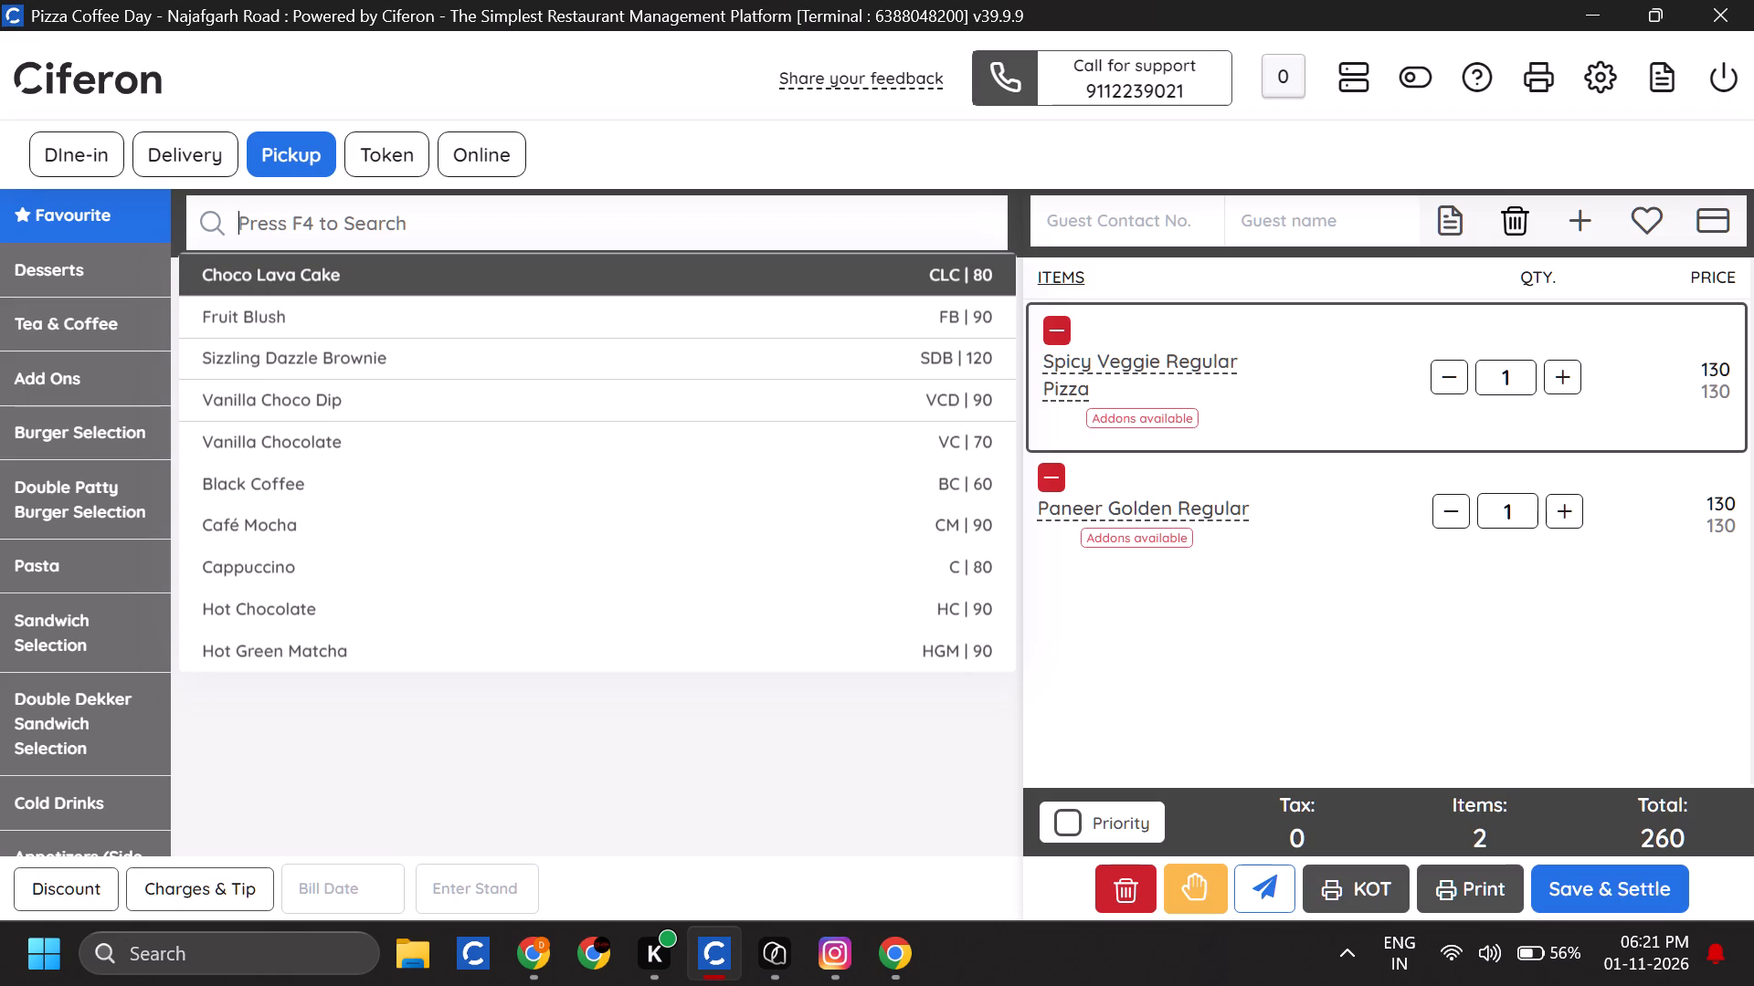
click(658, 236)
text(vg)
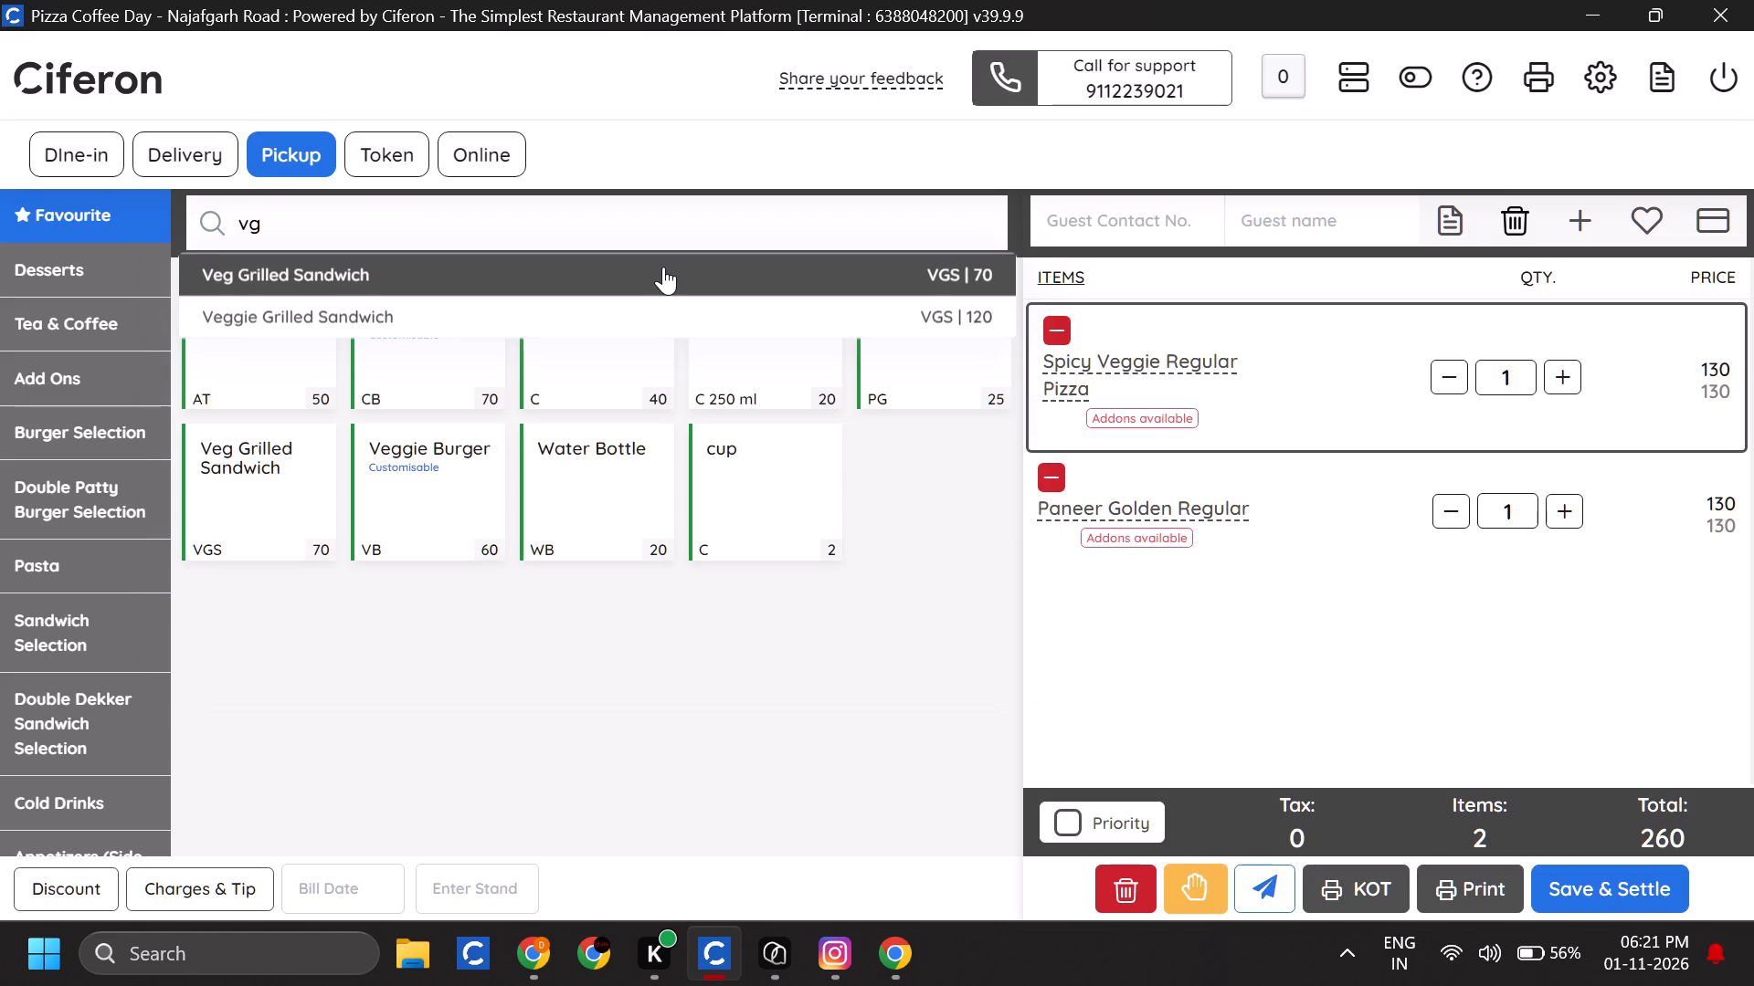
click(663, 267)
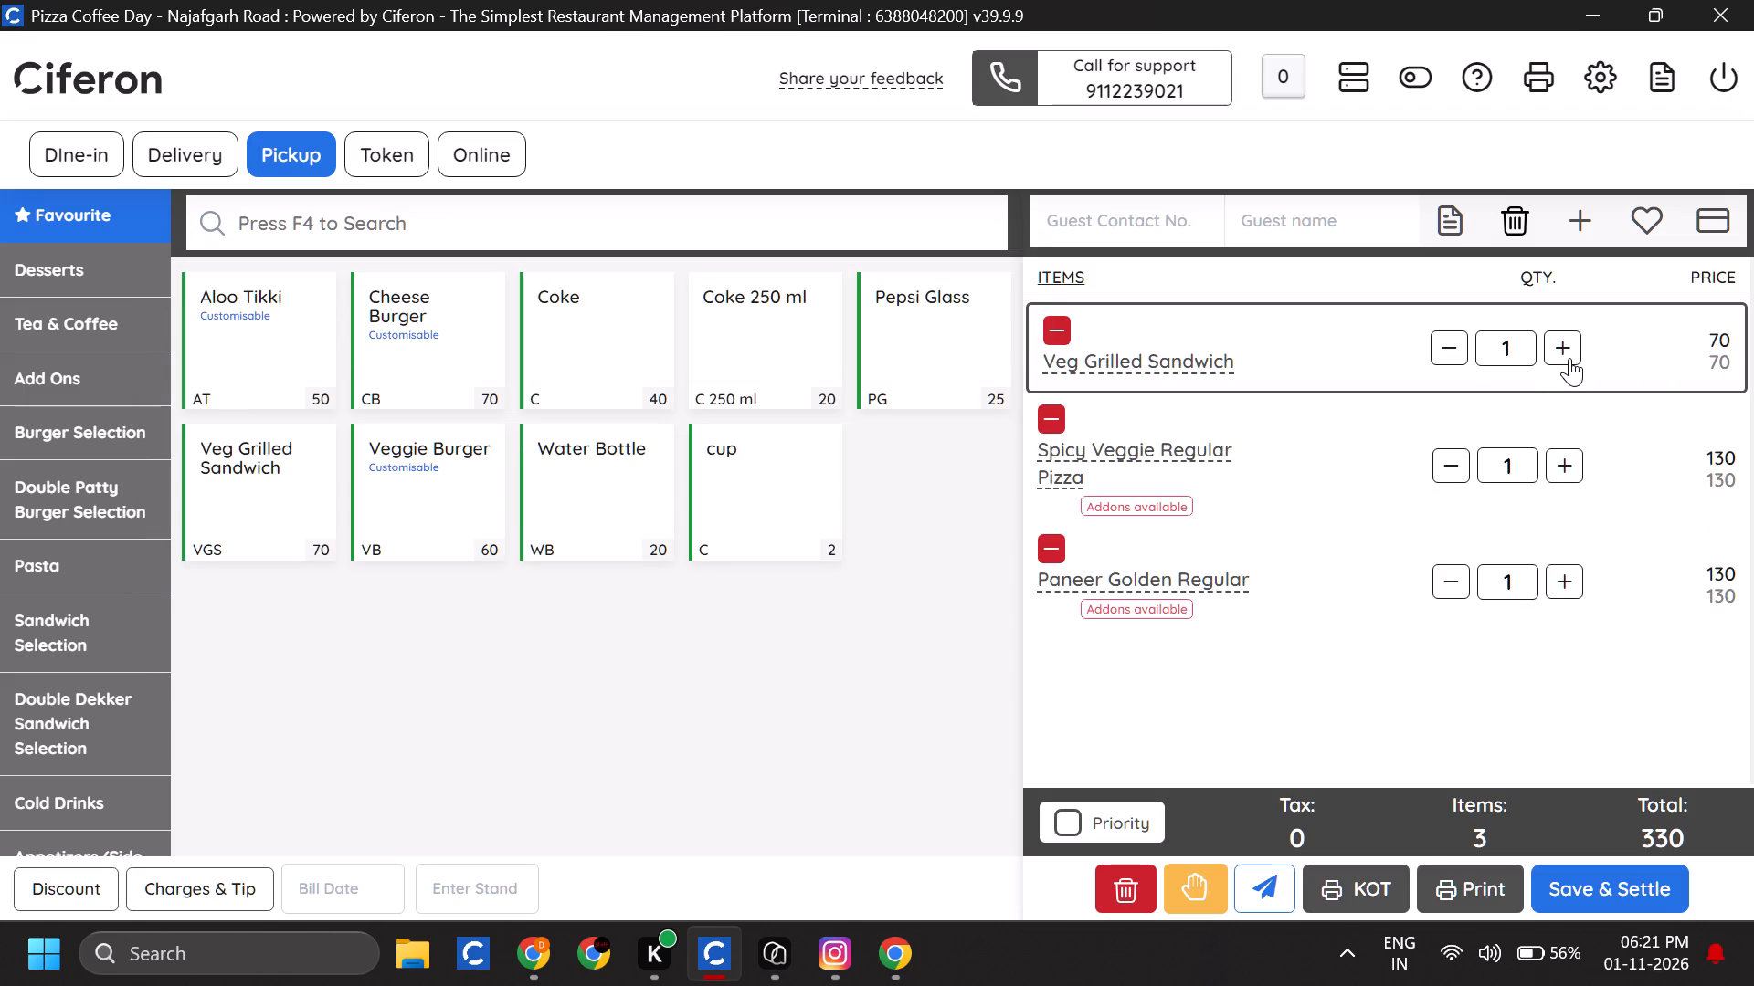
click(1569, 358)
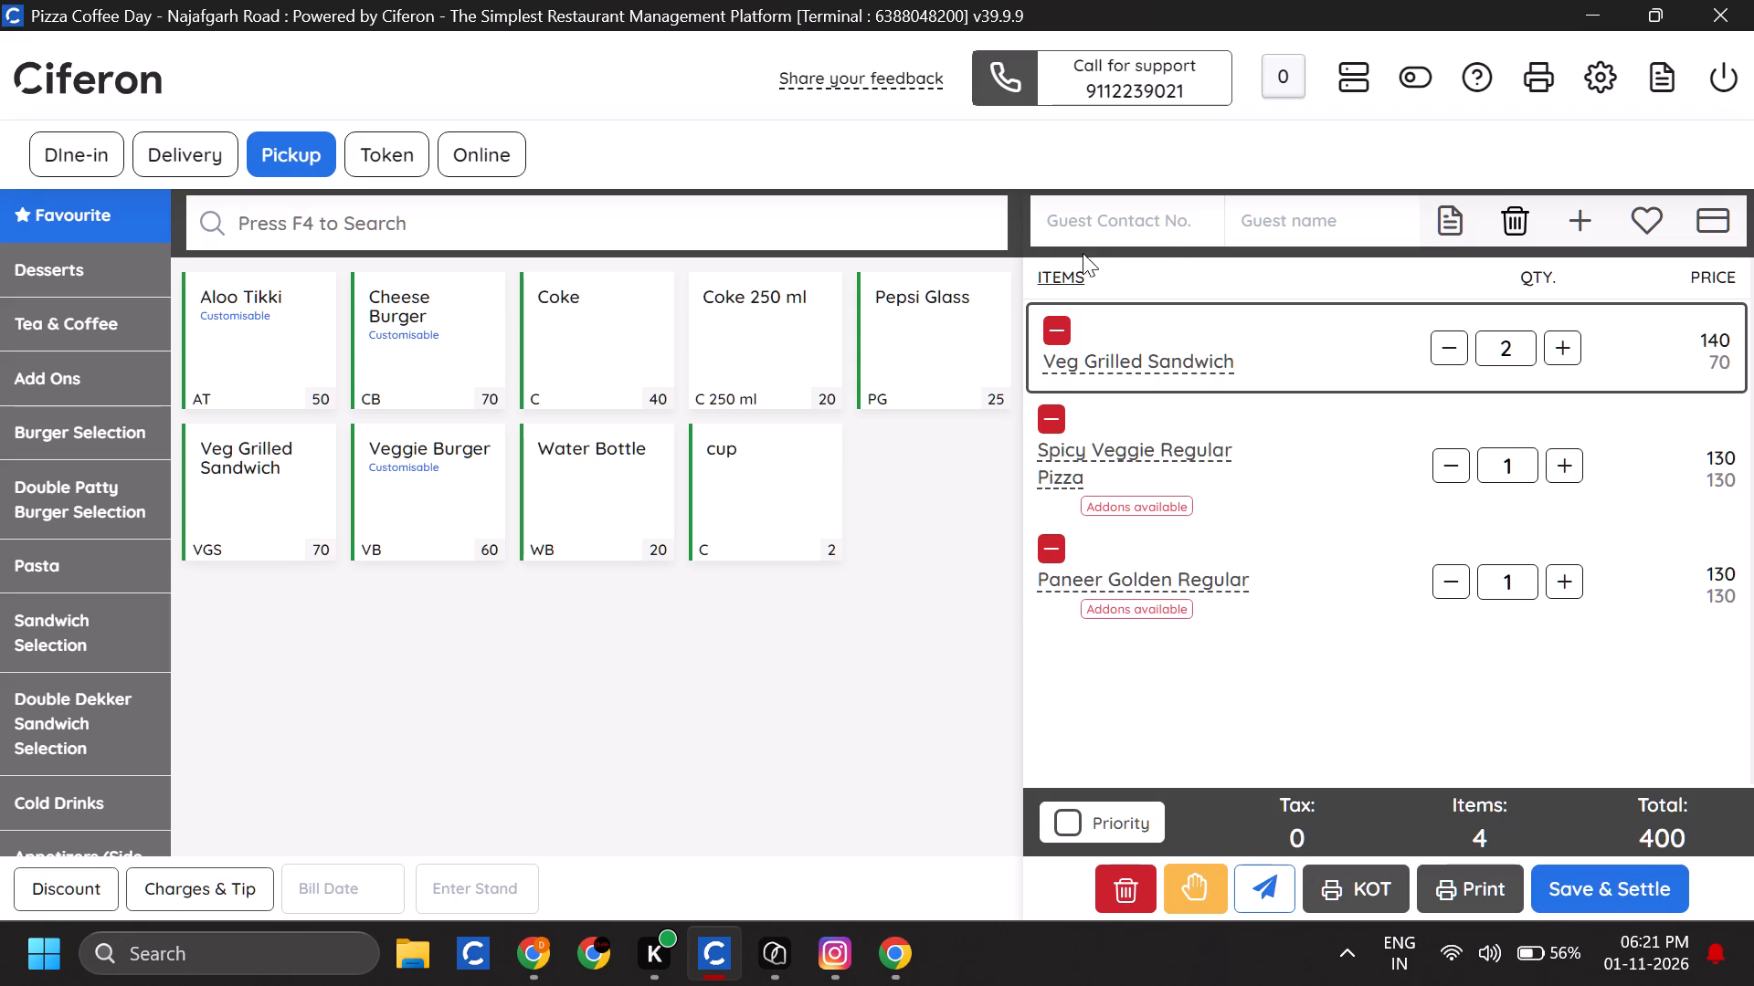
Add four Coke 250 ml from the favourite items to the pickup order.
click(946, 236)
click(873, 743)
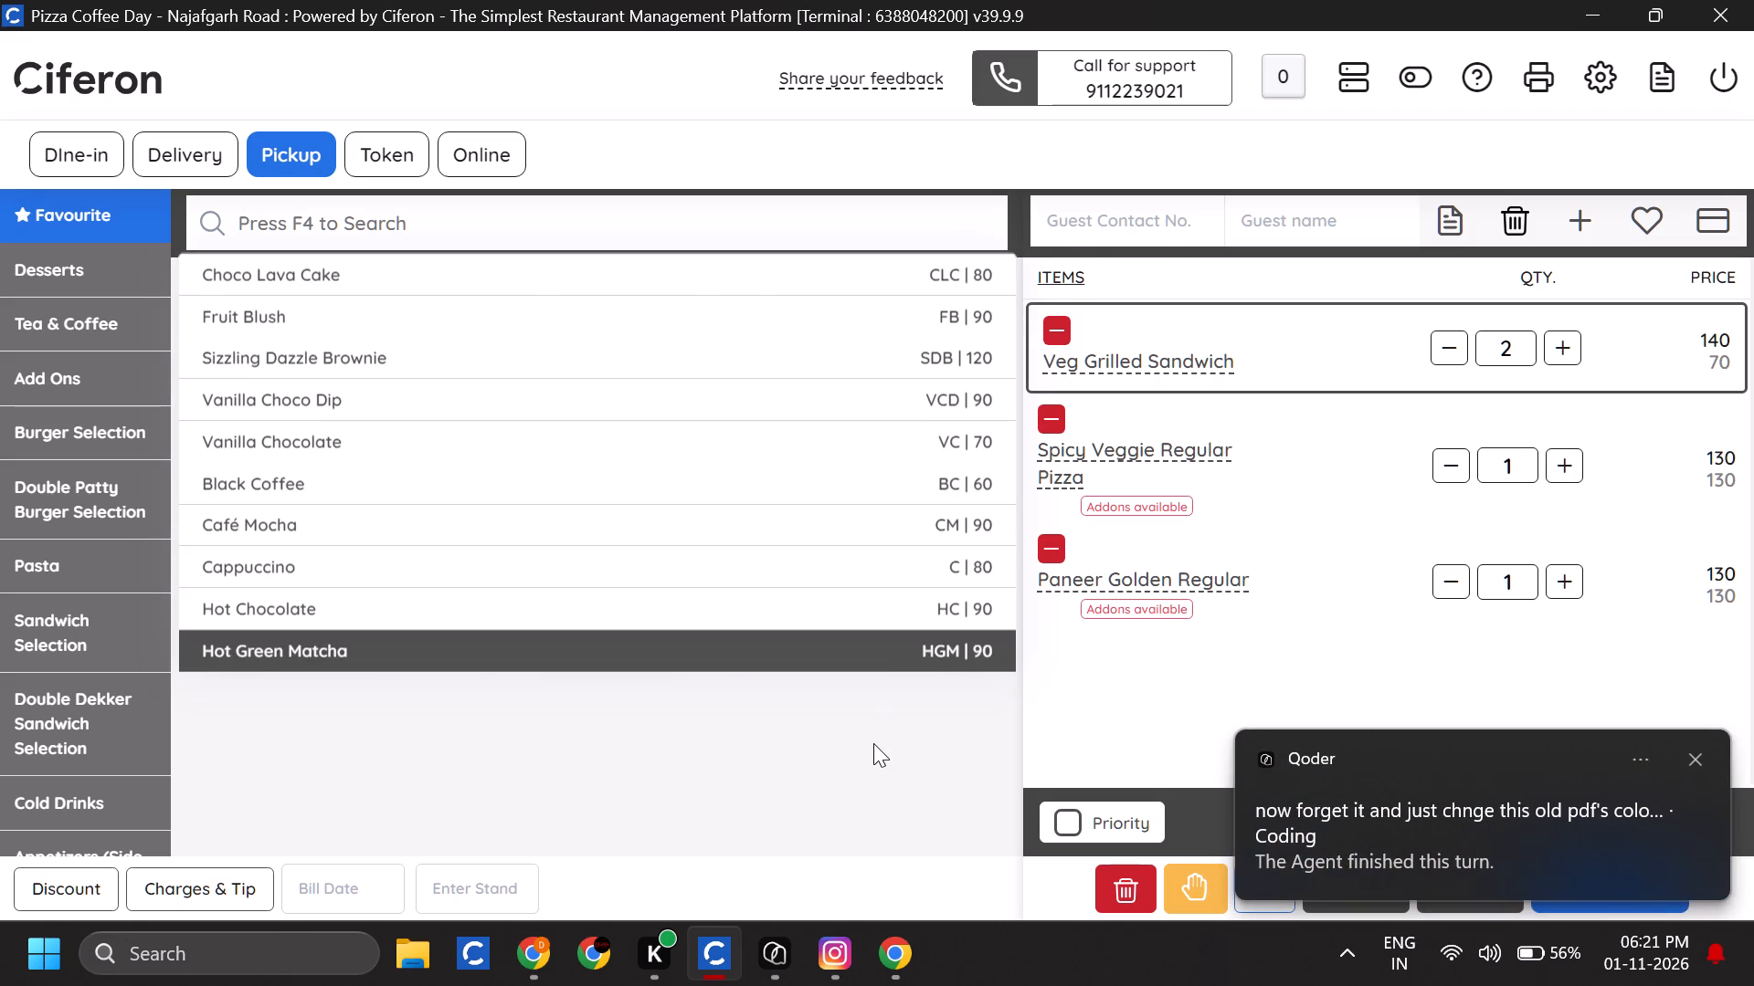
triple_click(719, 288)
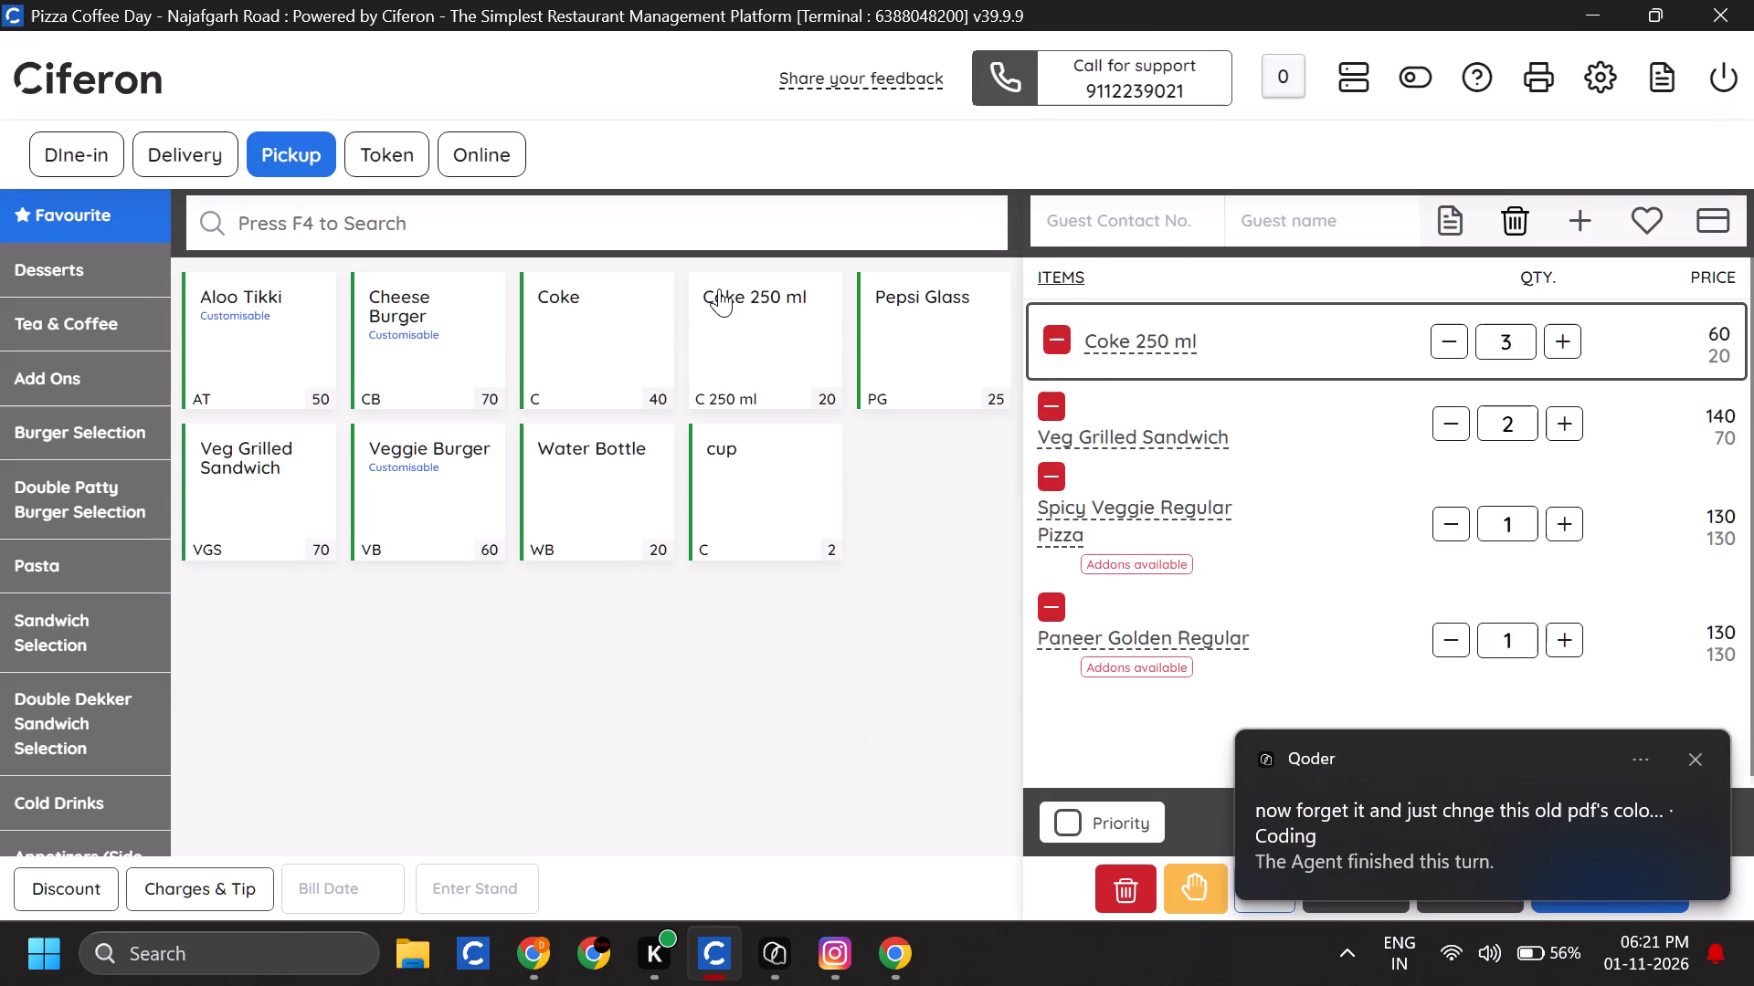
click(719, 288)
click(923, 616)
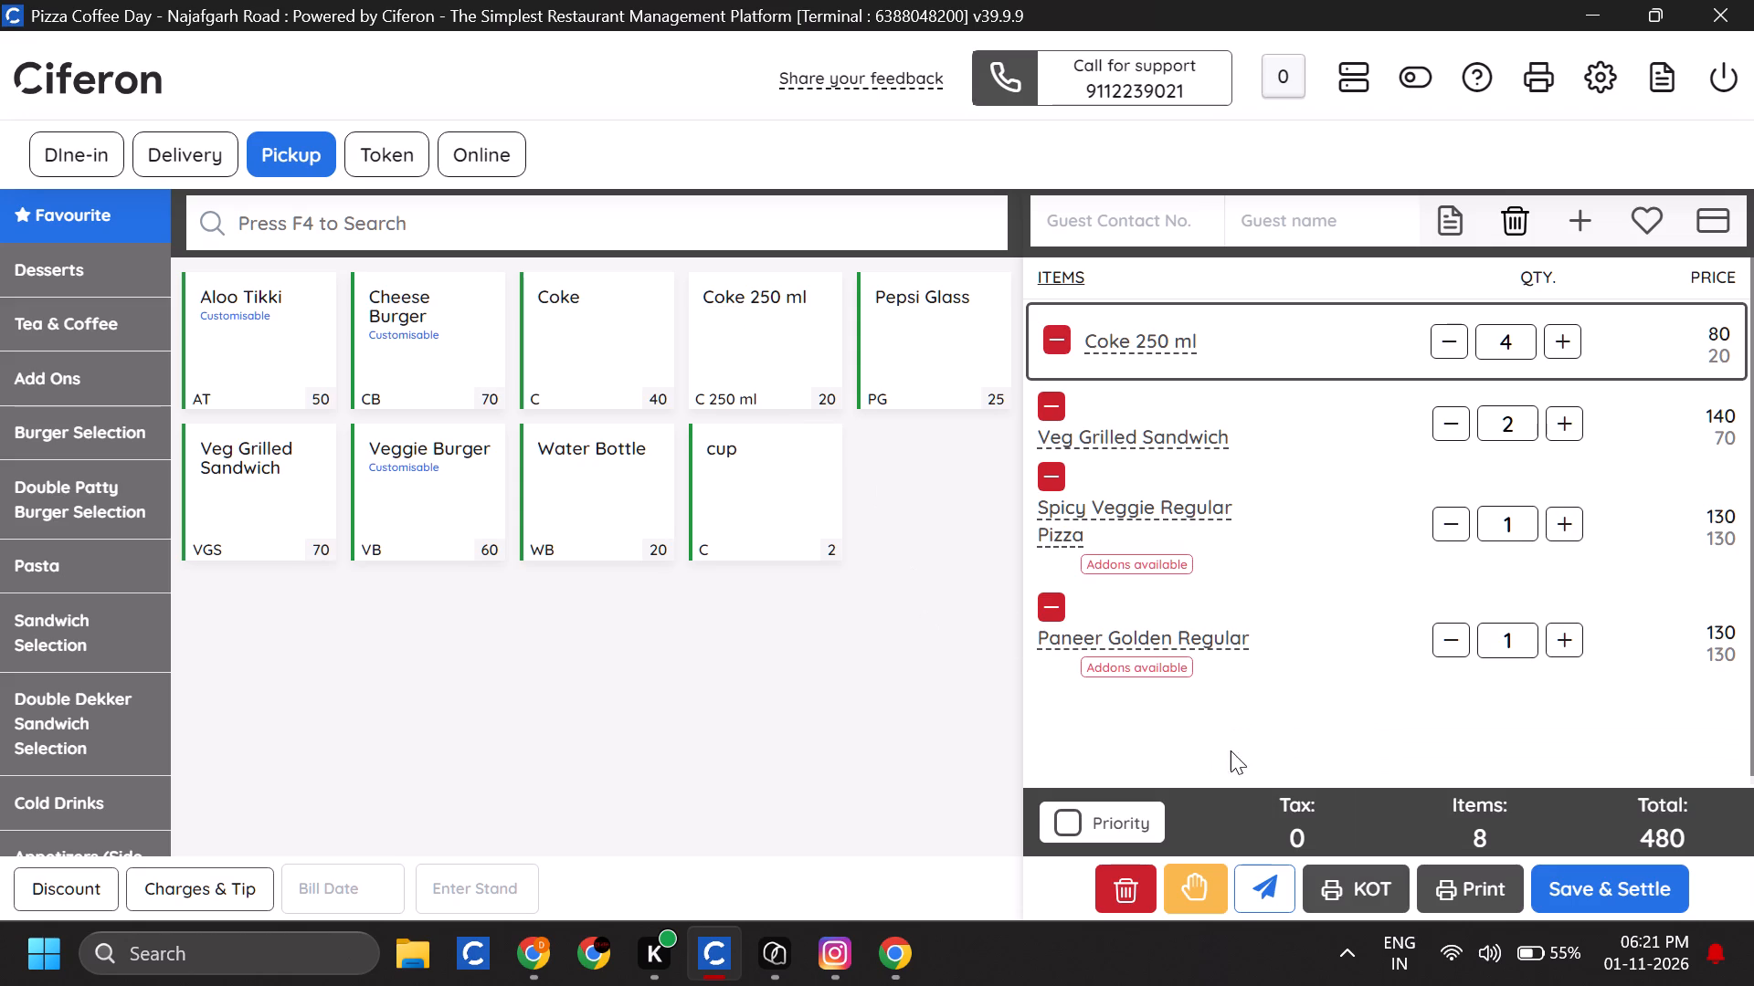
click(1255, 778)
Print the bill for the pickup order.
click(1467, 897)
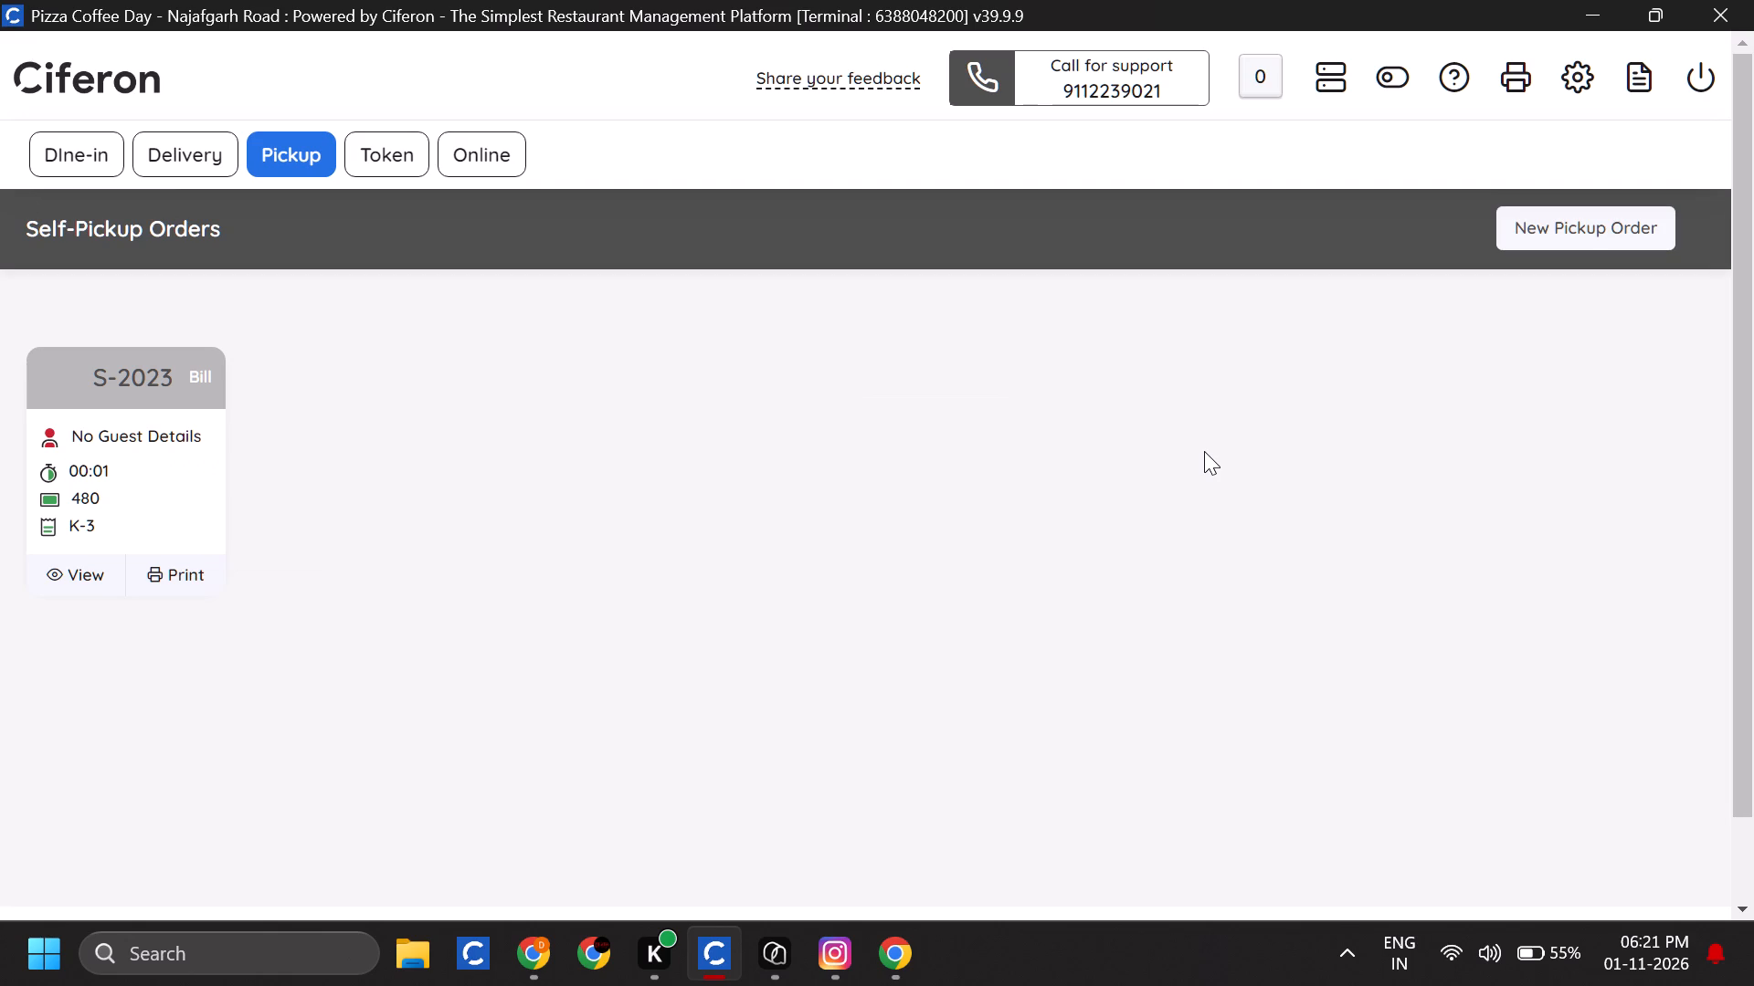
Reopen the billed order from the self-pickup orders list.
click(144, 362)
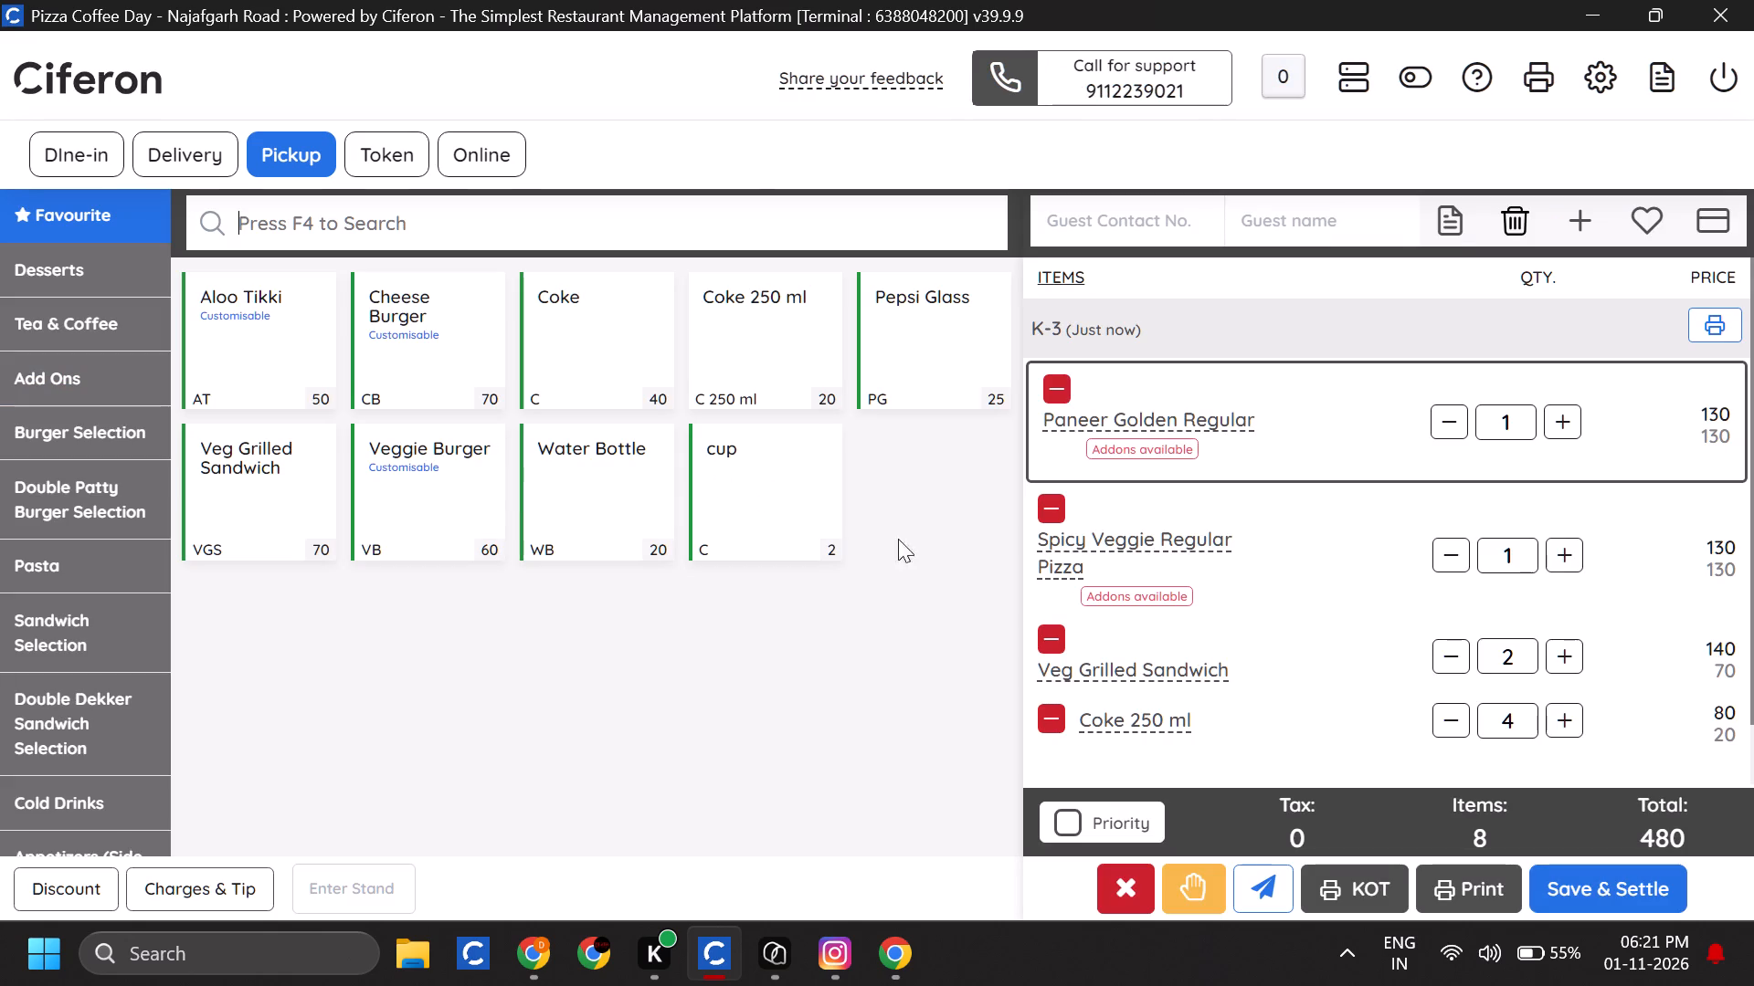
click(930, 564)
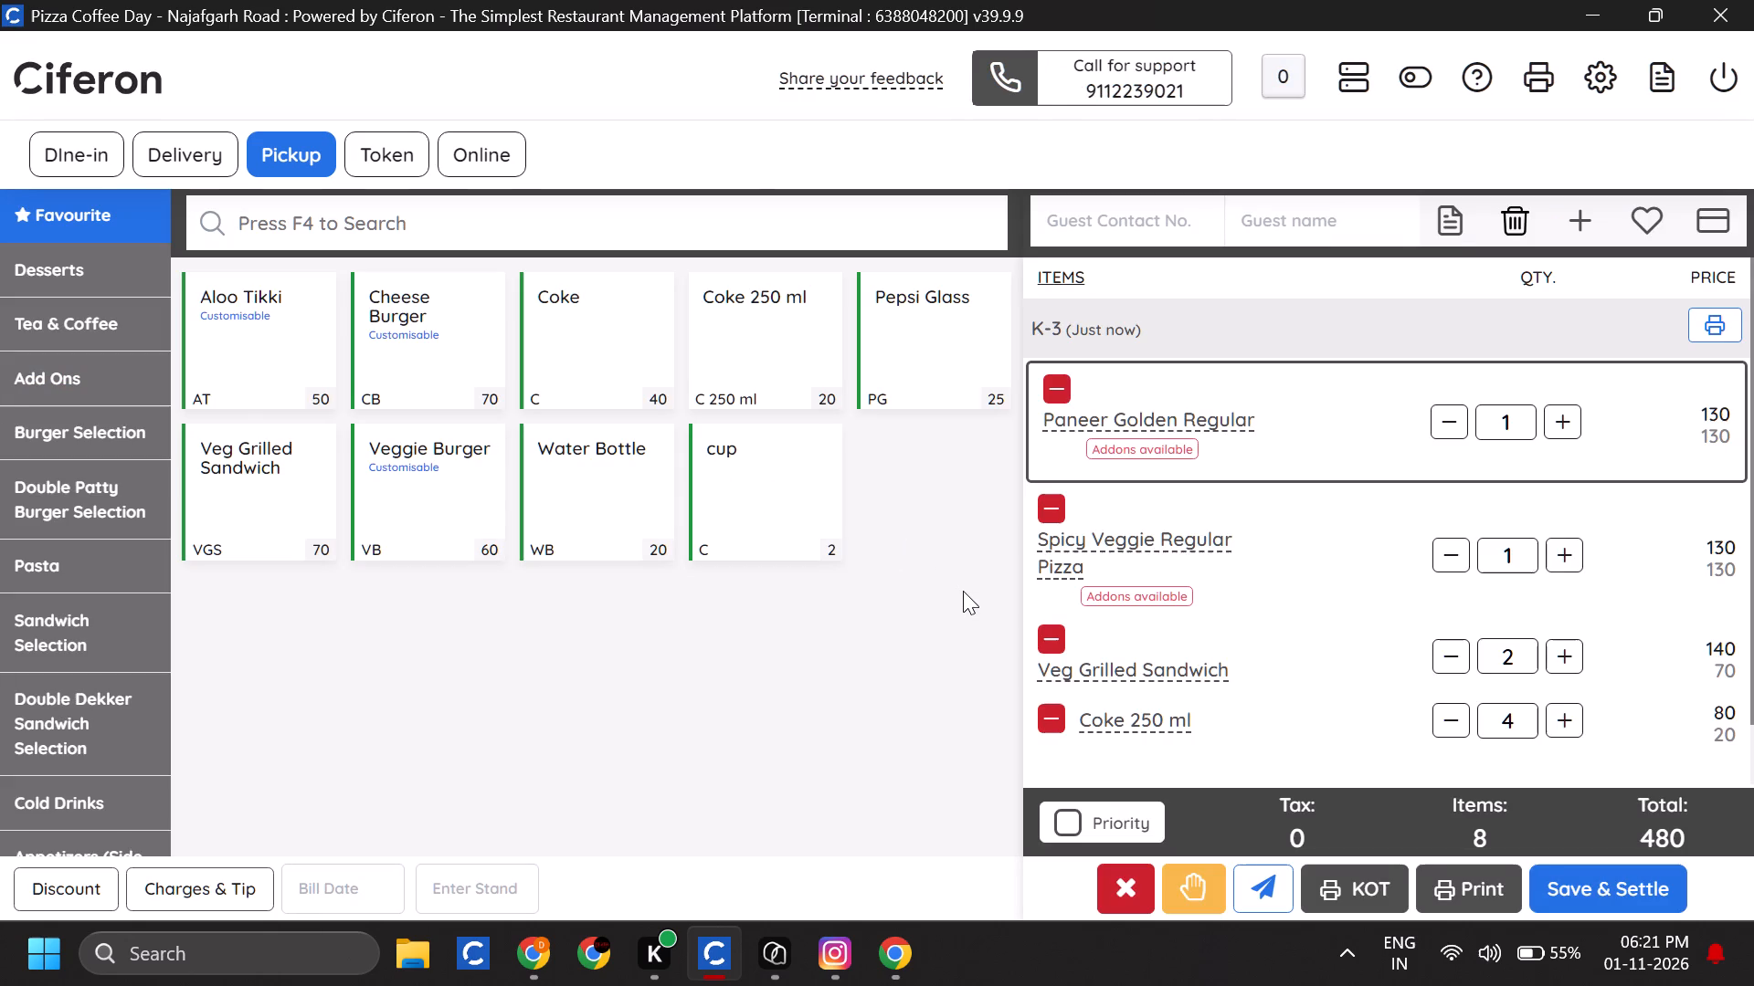
click(964, 591)
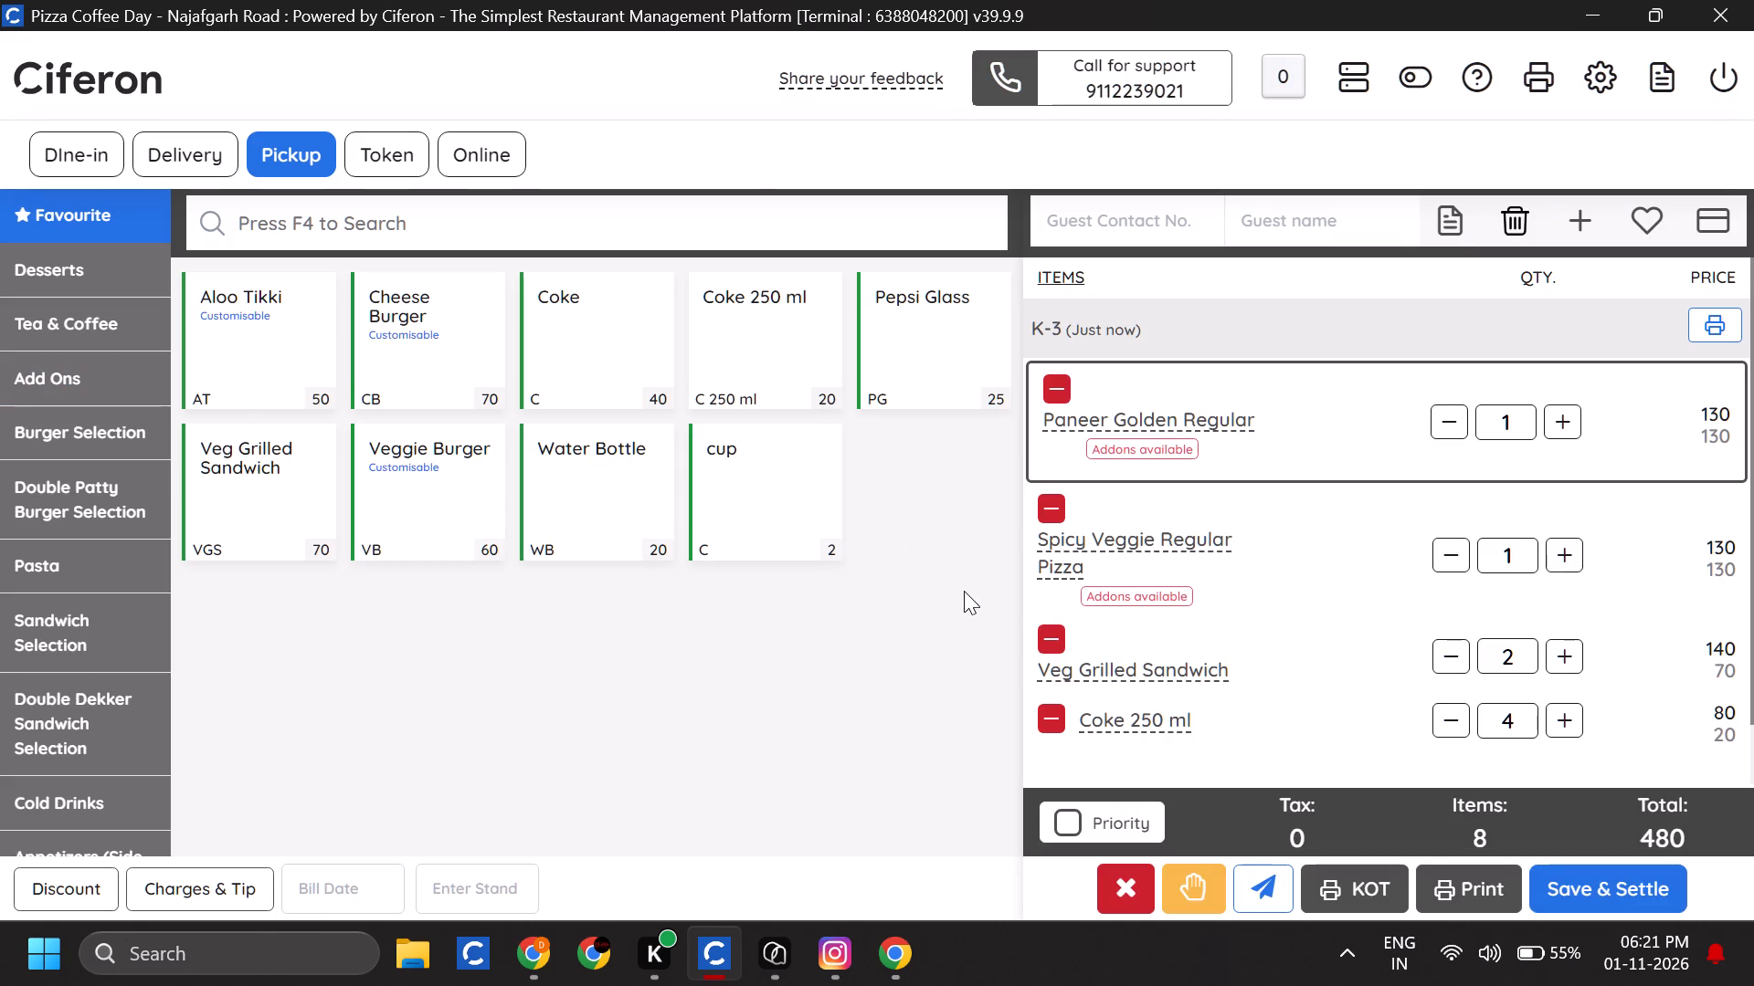
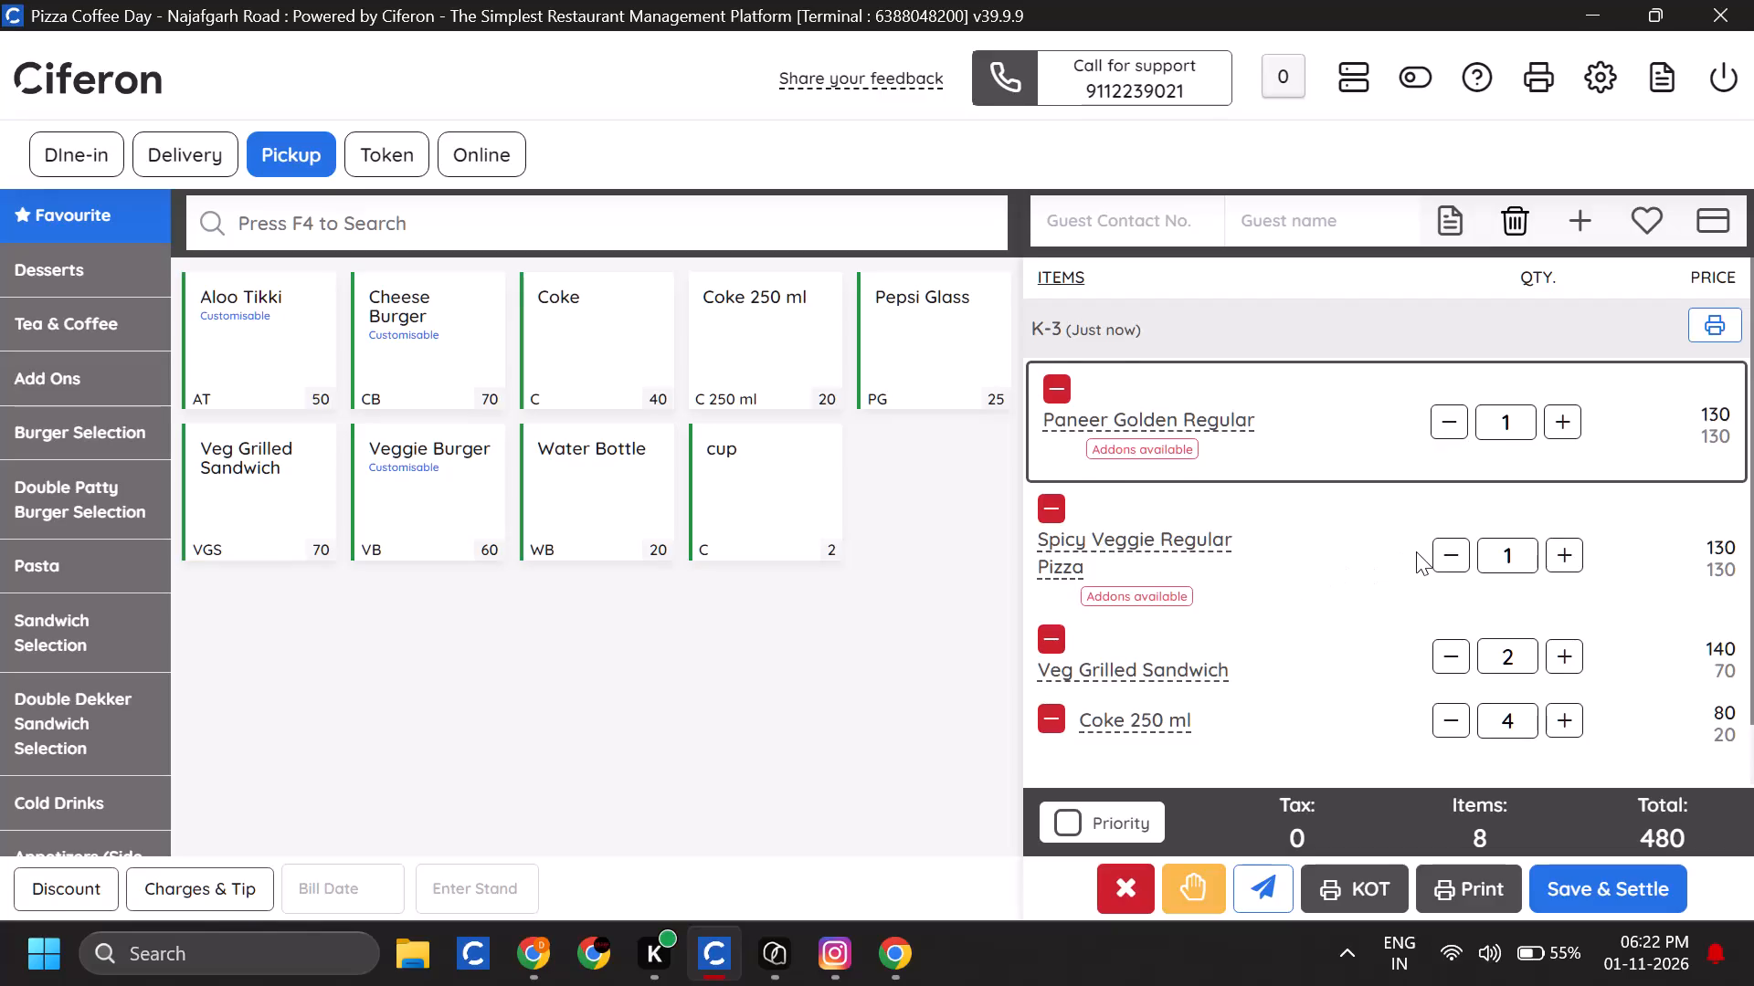
Add one more Coke 250 ml to the billed pickup order and issue its kitchen order ticket.
scroll(1416, 551, down, 3)
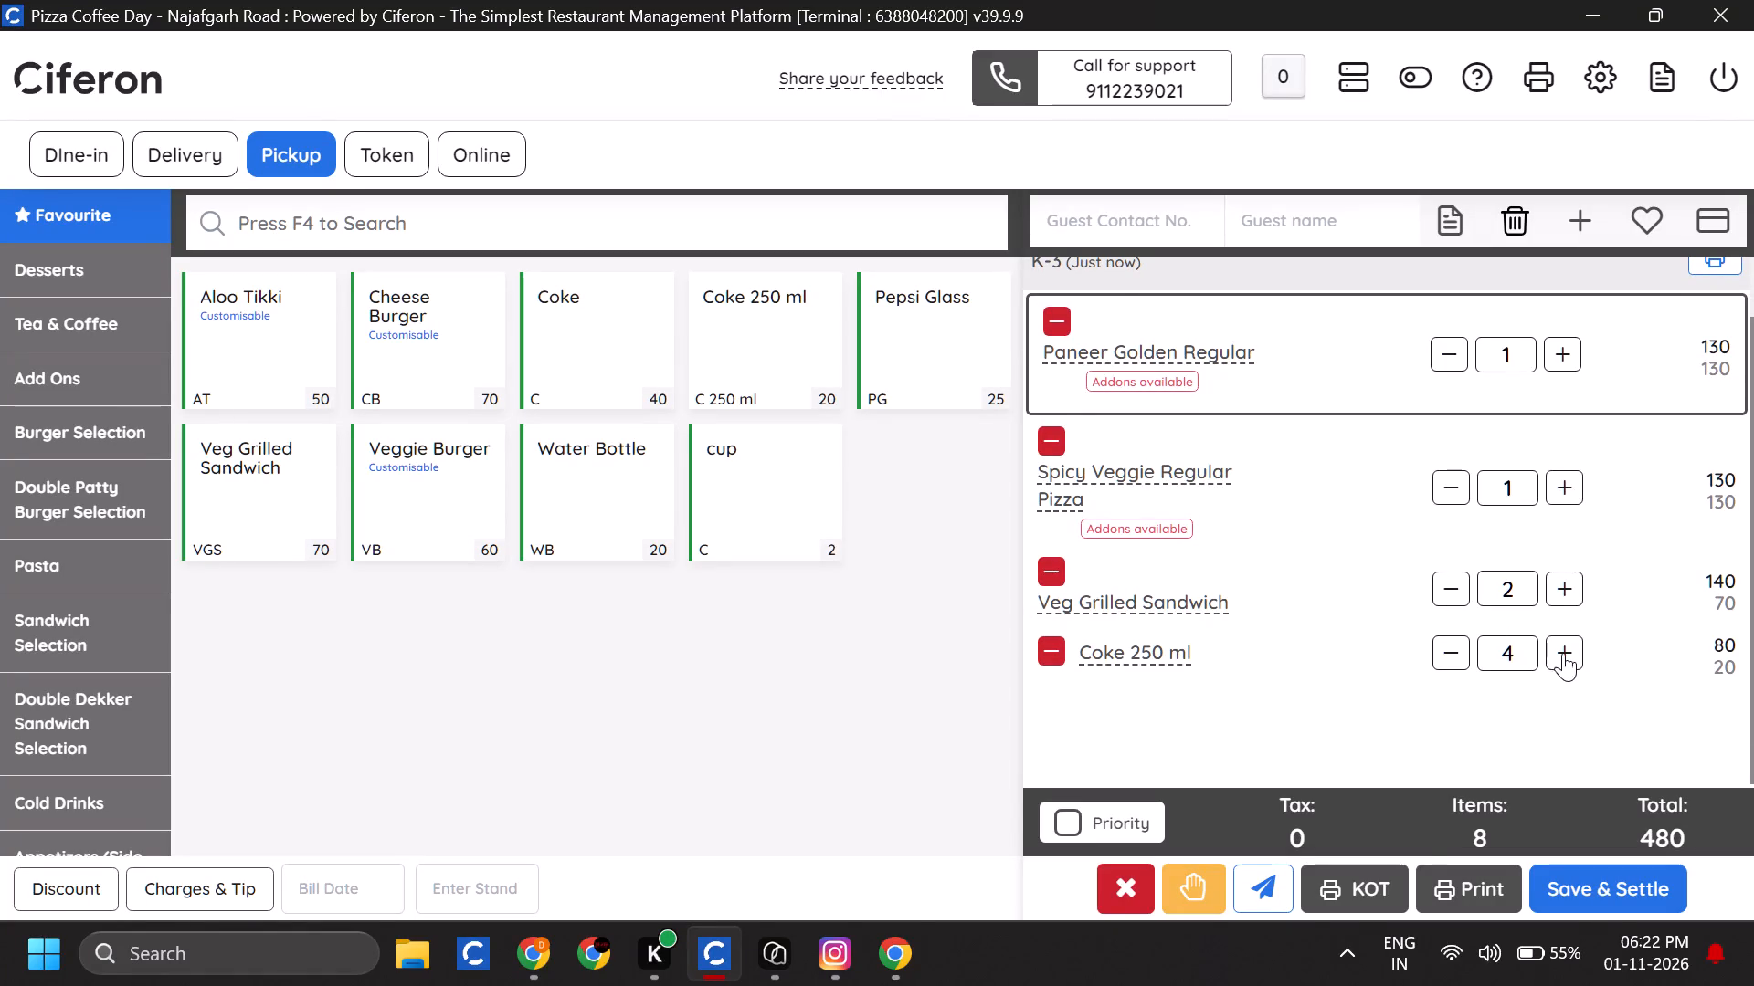
click(1566, 656)
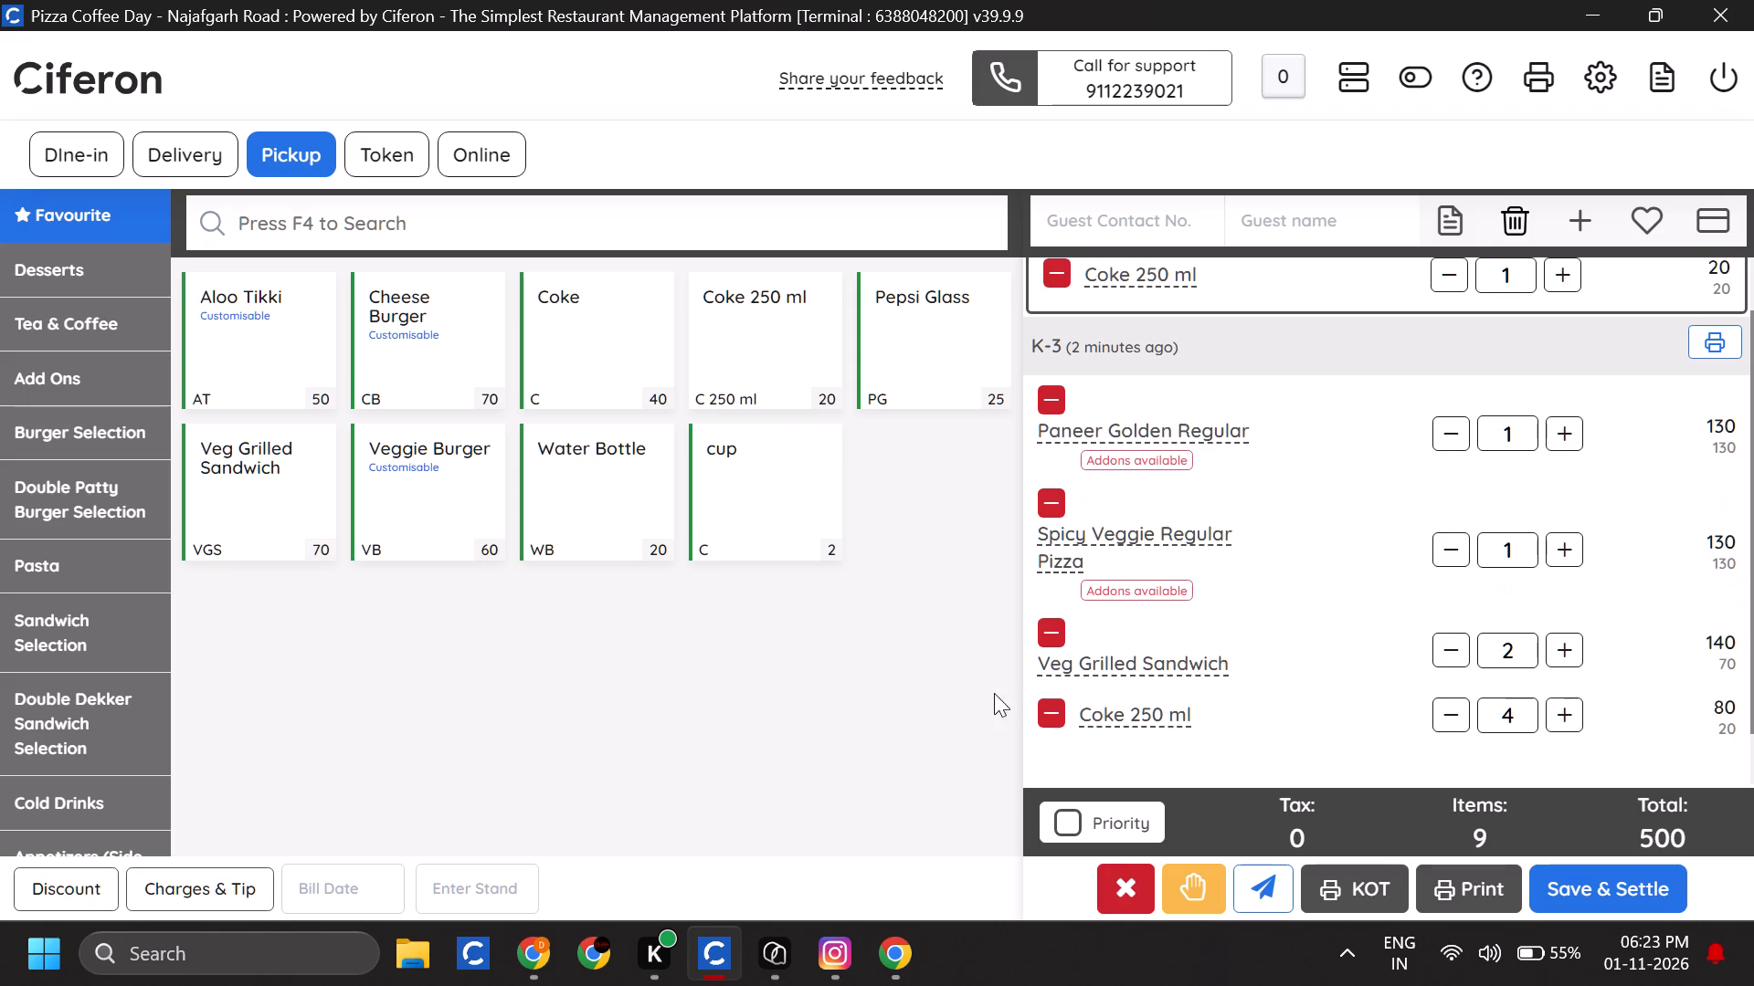
click(946, 681)
click(1346, 876)
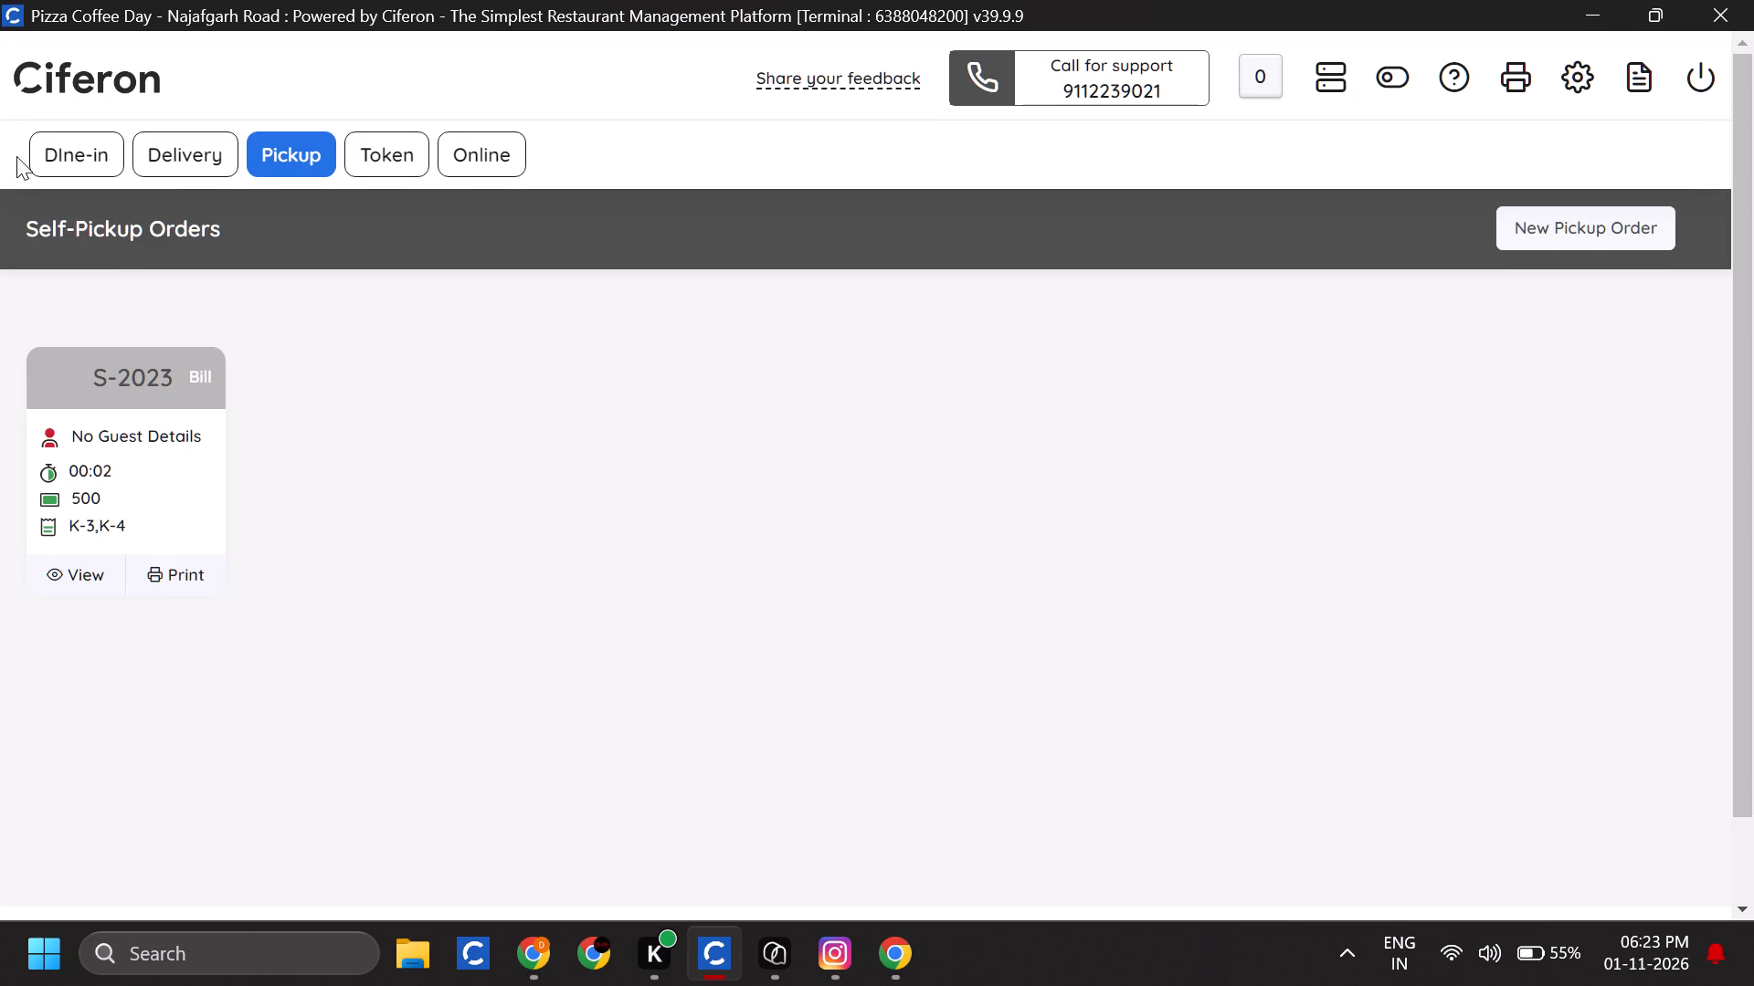
Reopen the self-pickup order S-2023 and reprint its K-3 kitchen ticket.
click(111, 406)
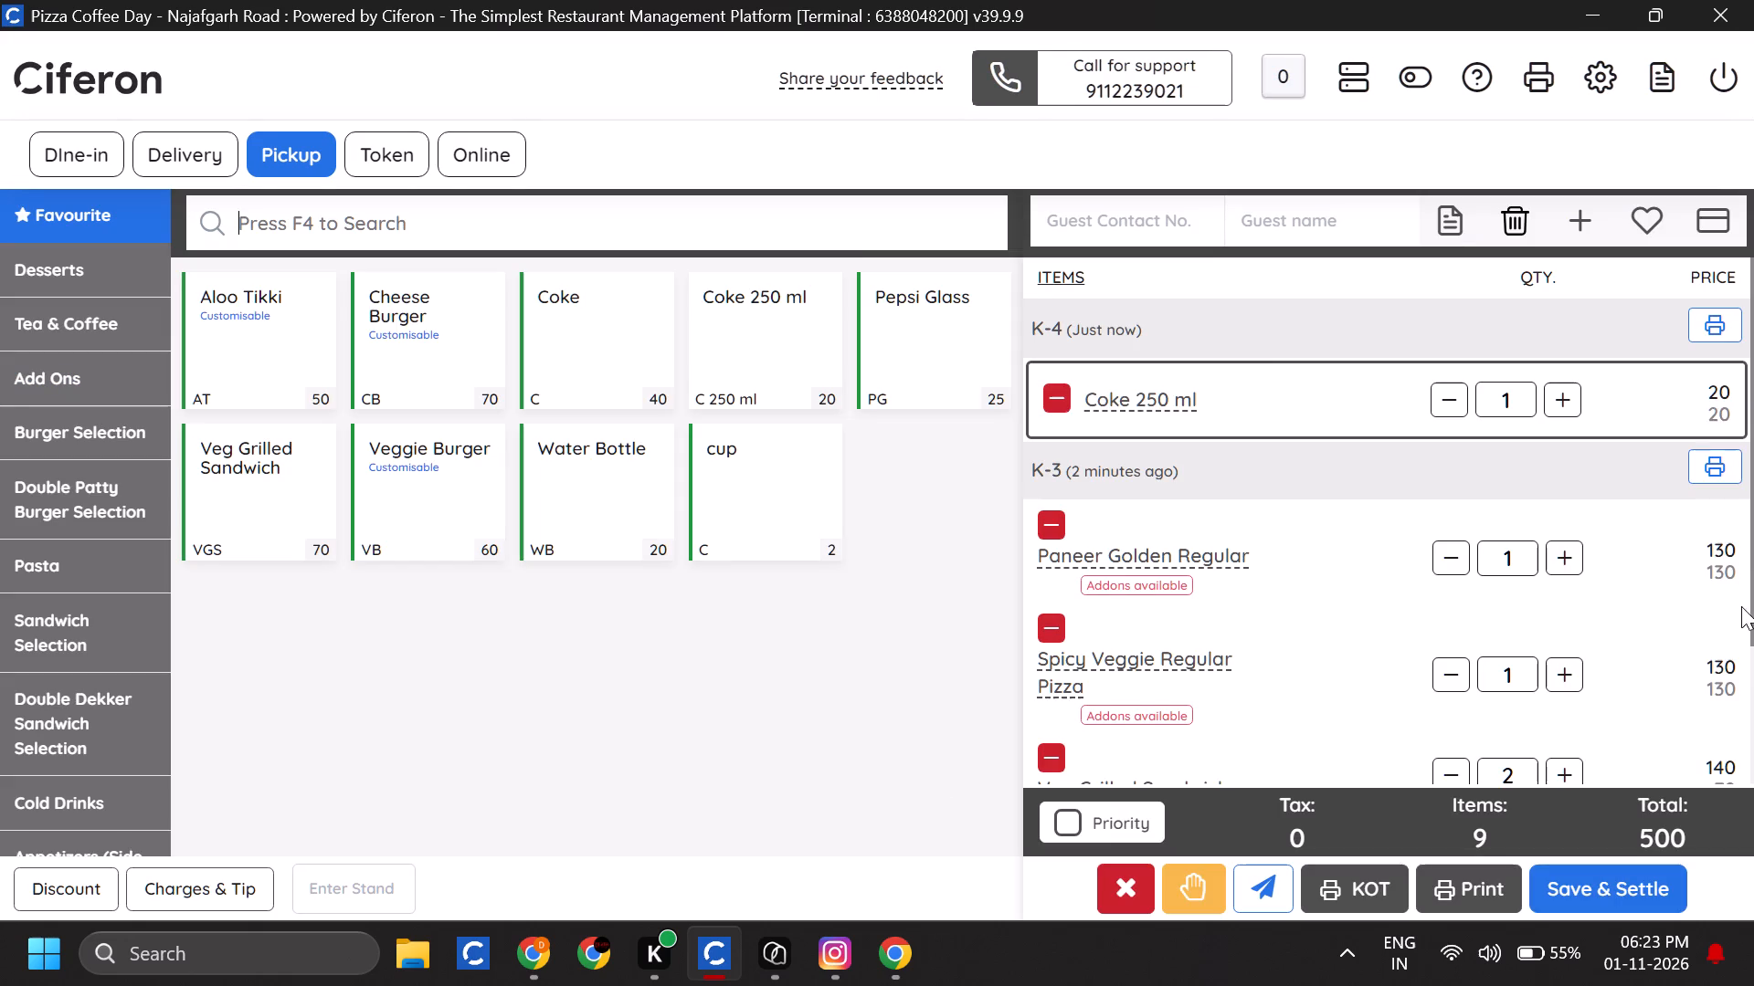
click(1703, 472)
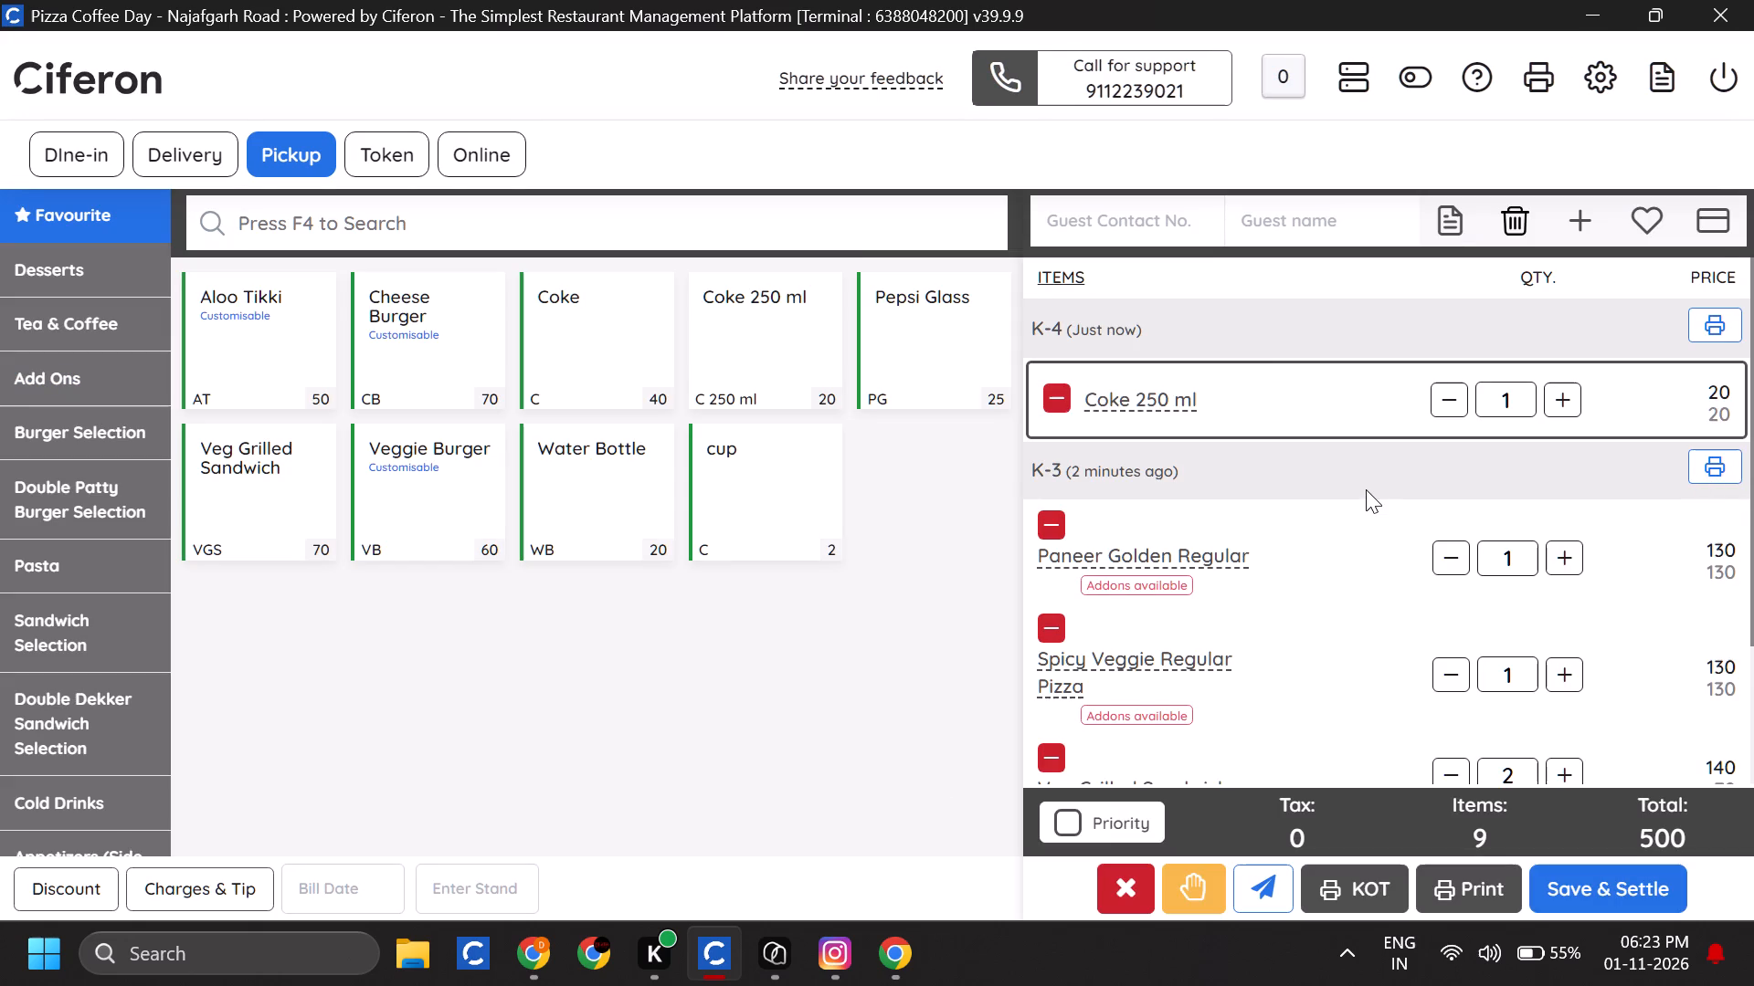
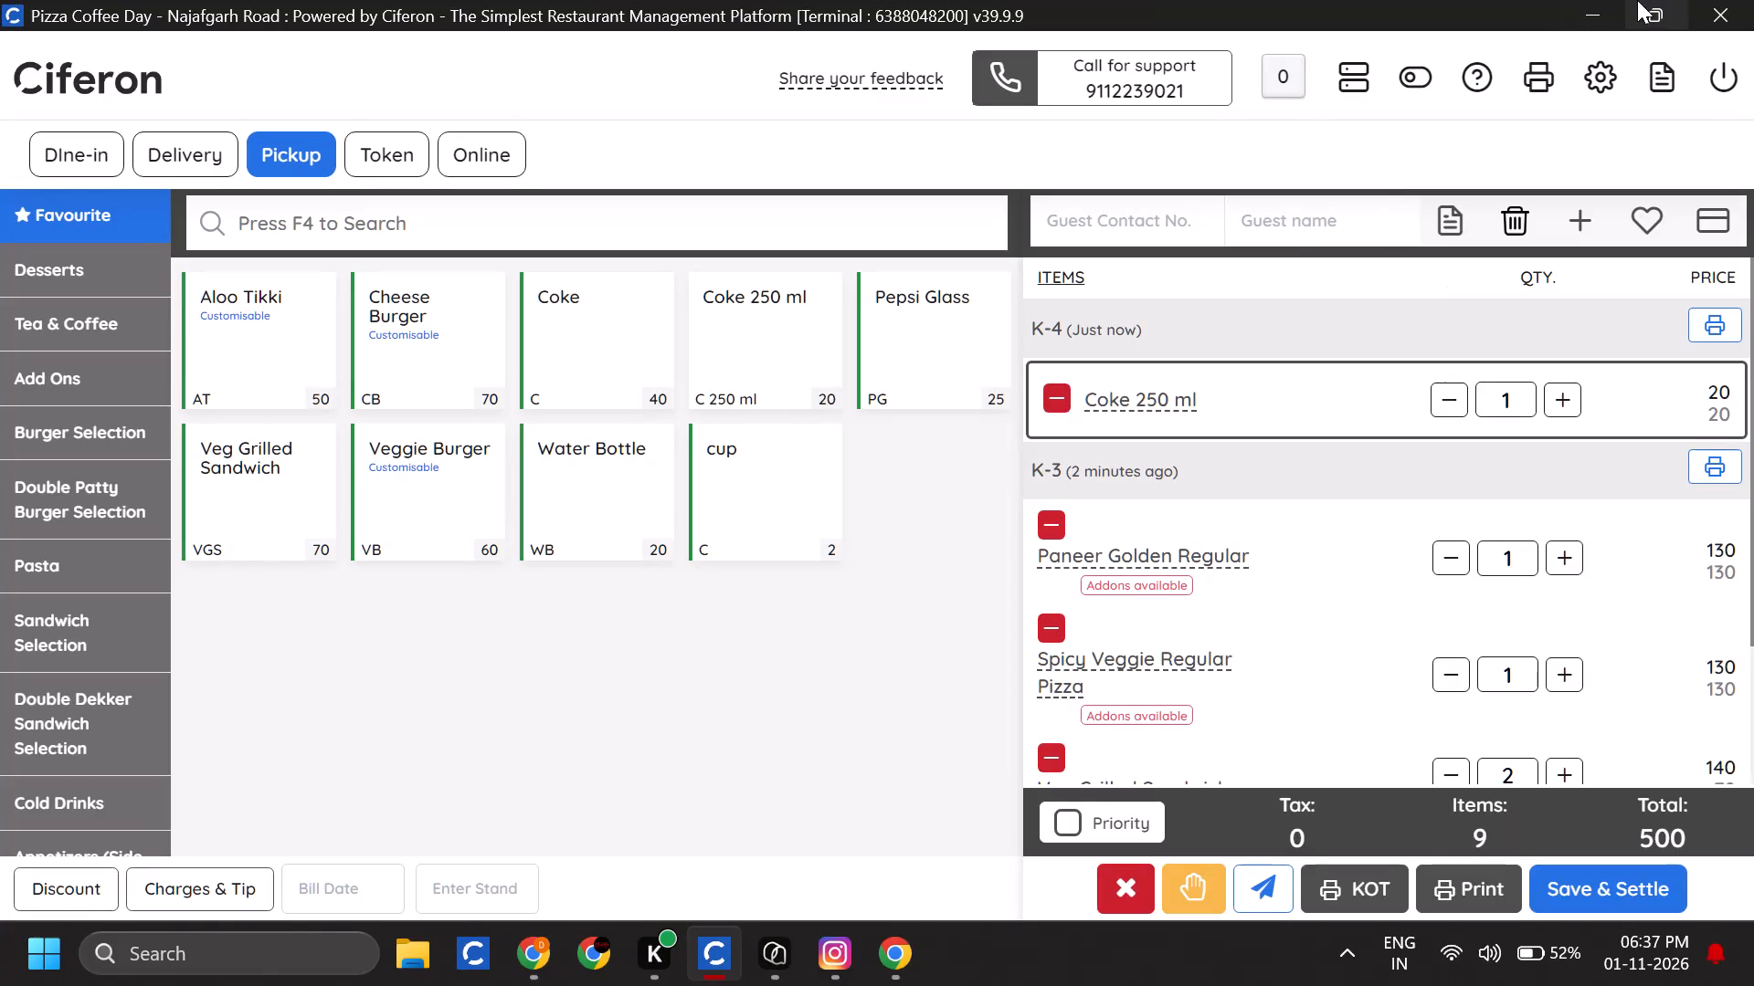
Minimize the Ciferon point-of-sale window.
click(1605, 0)
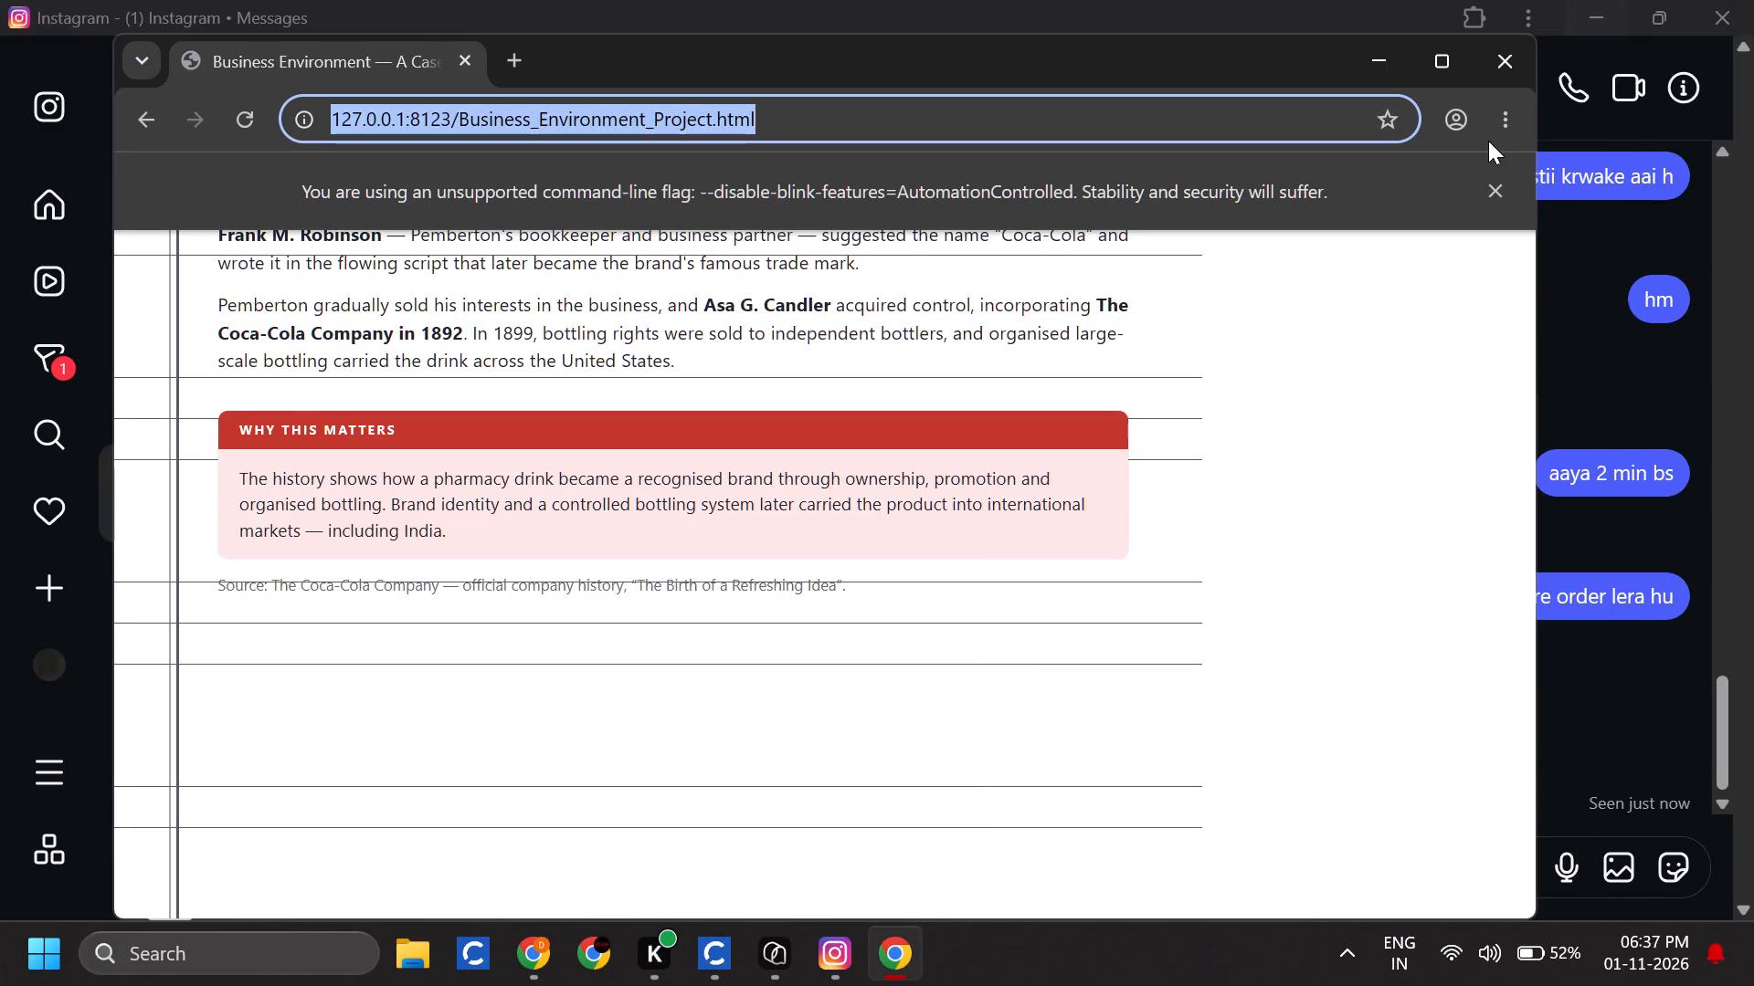
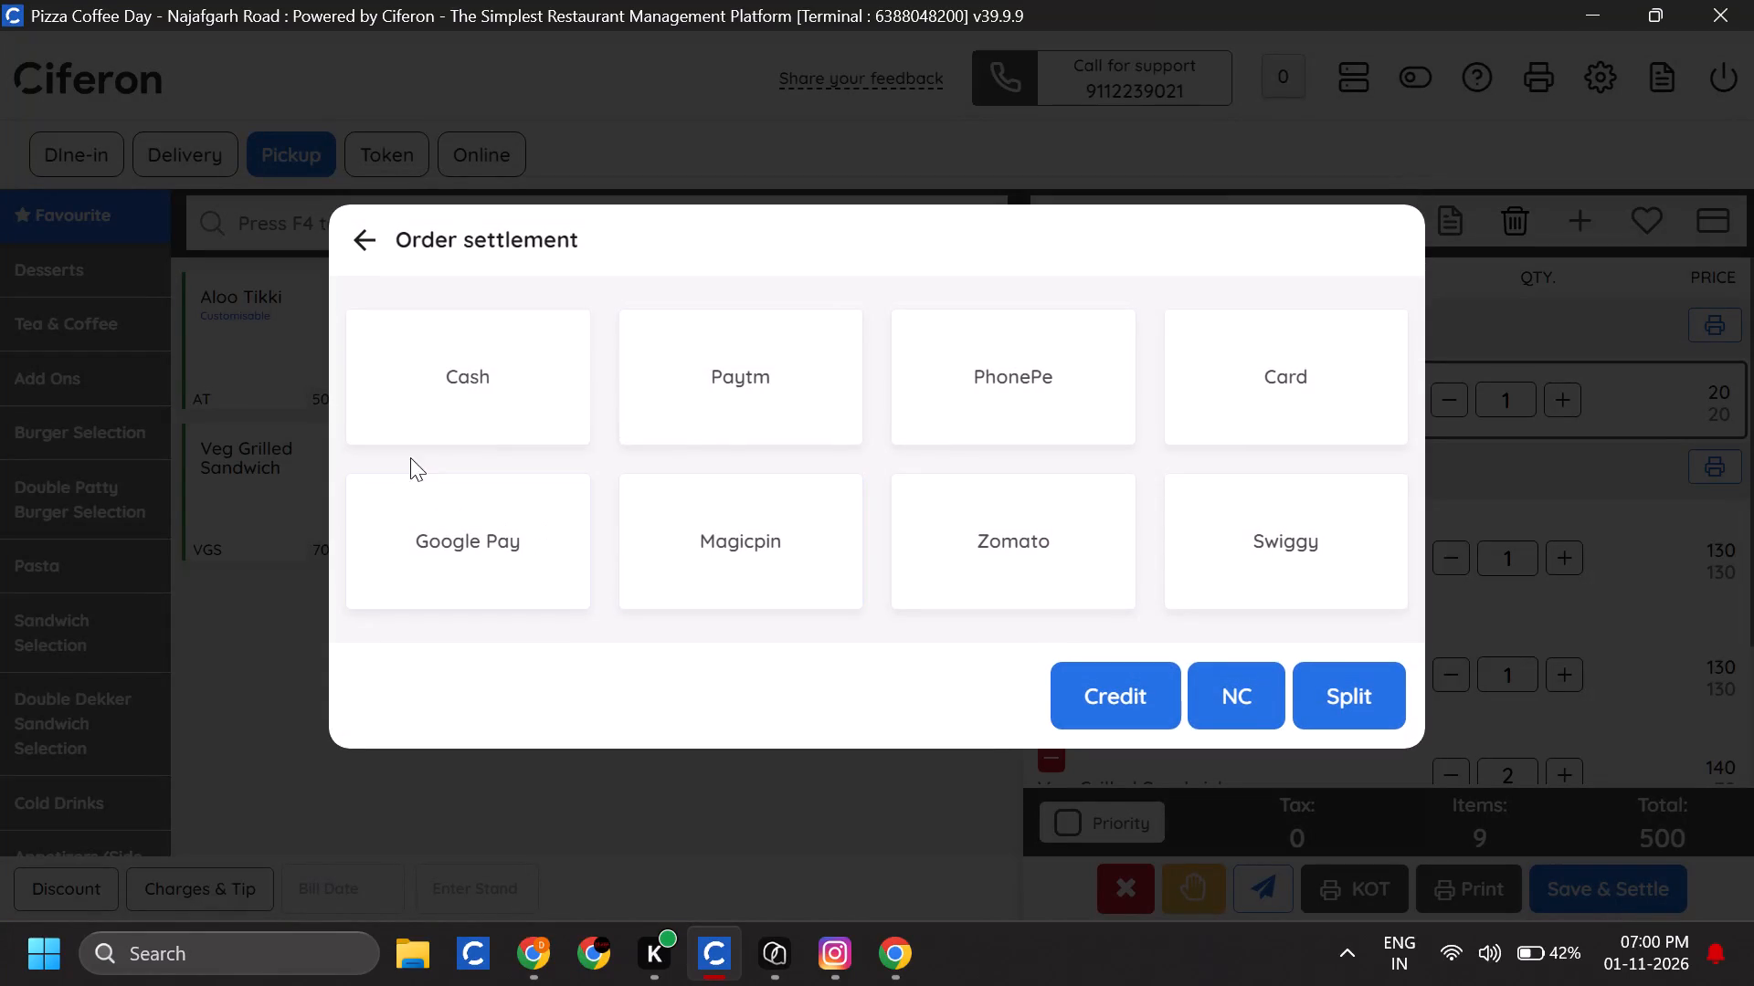
Settle the self-pickup order with Cash as the payment method.
click(428, 409)
click(833, 486)
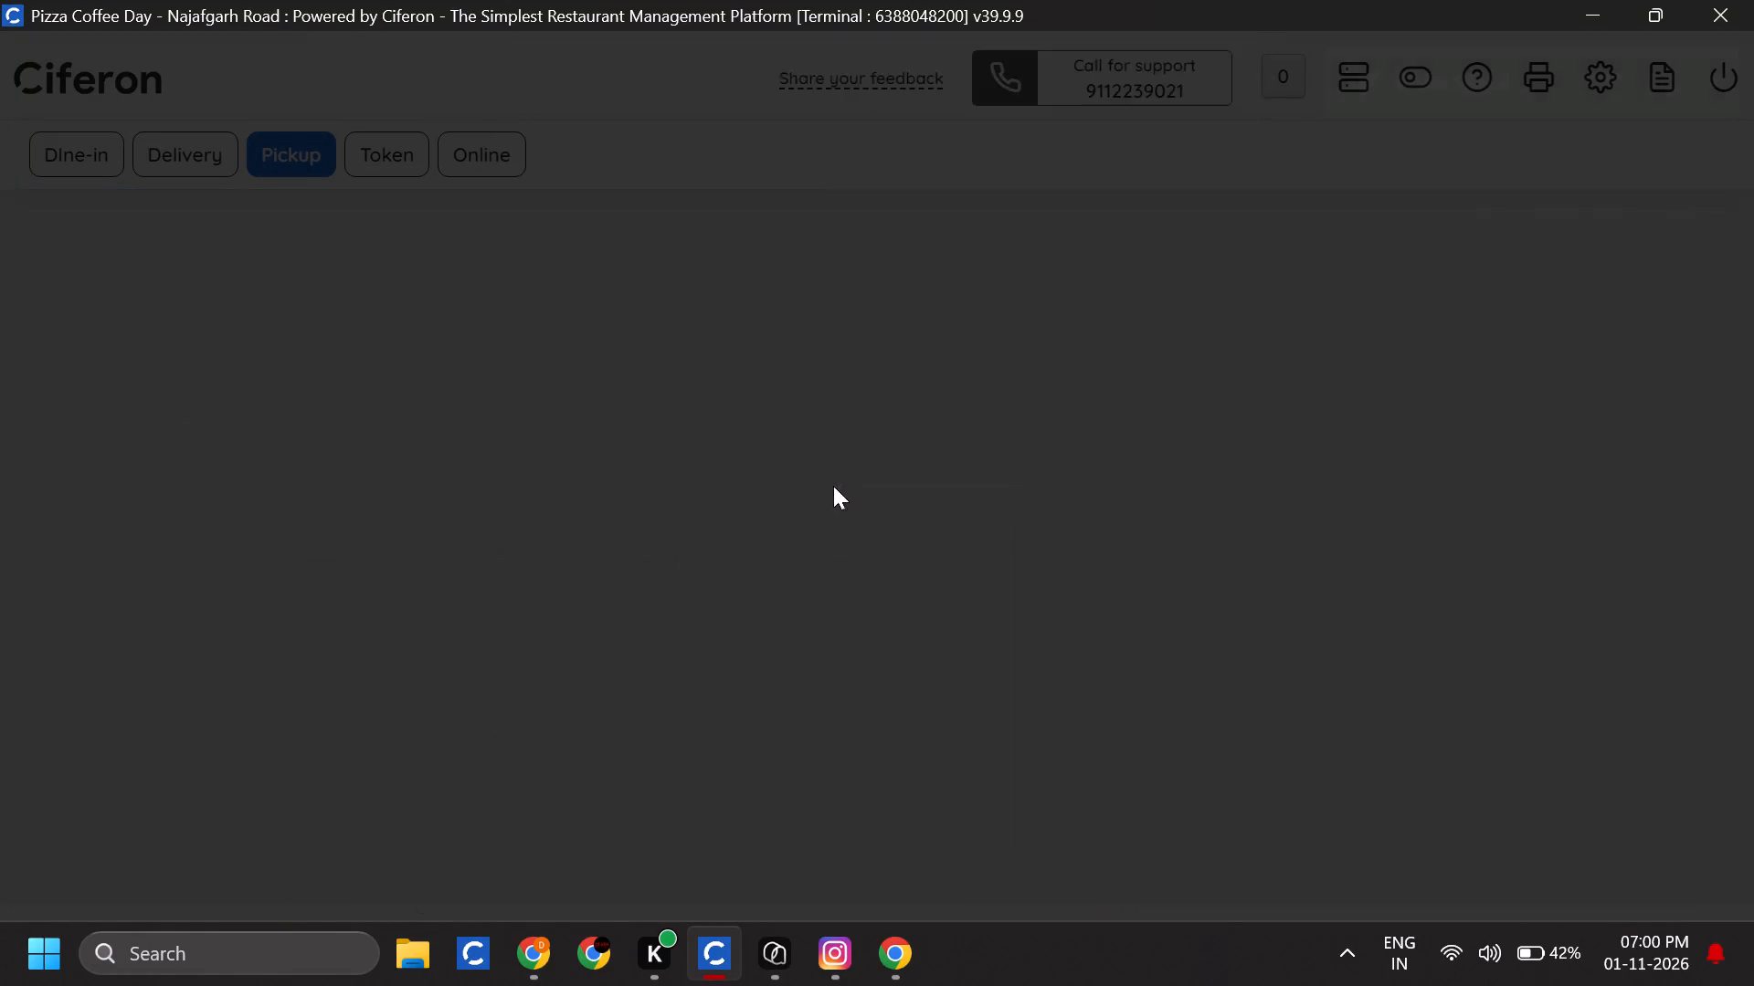
Start a dine-in order on table D5 with Oreo Shake in Medium size, quantity 2.
click(55, 181)
click(66, 156)
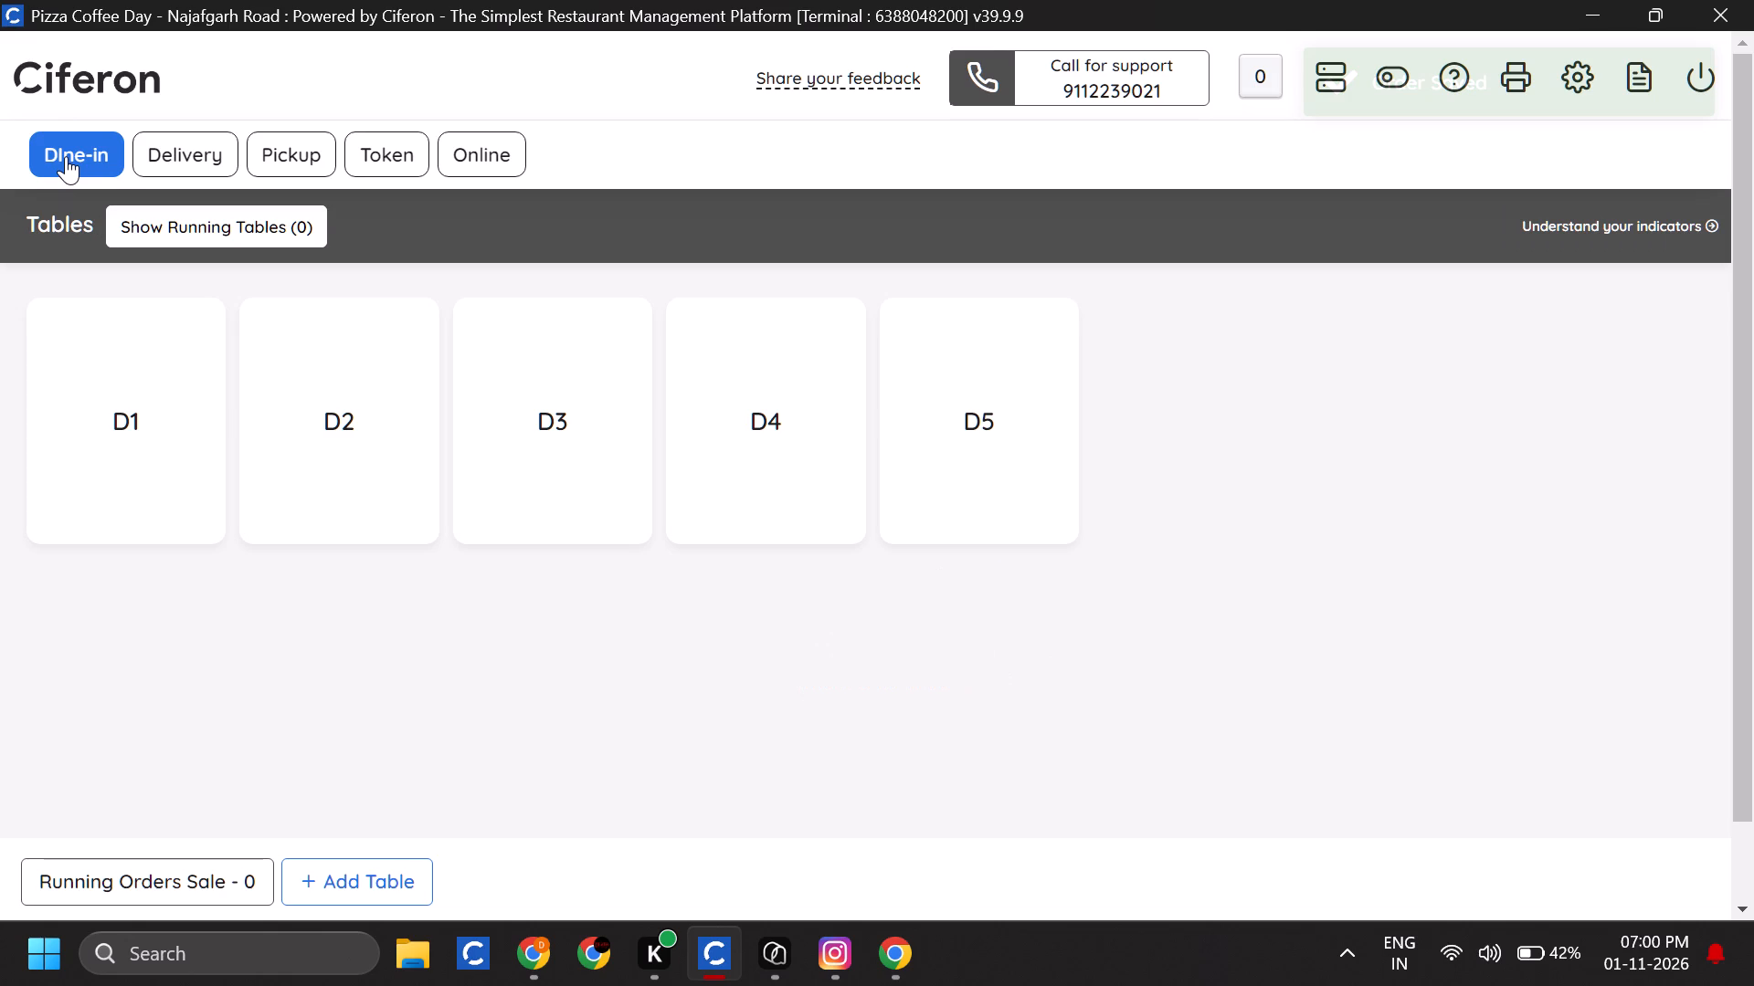
click(893, 342)
click(832, 218)
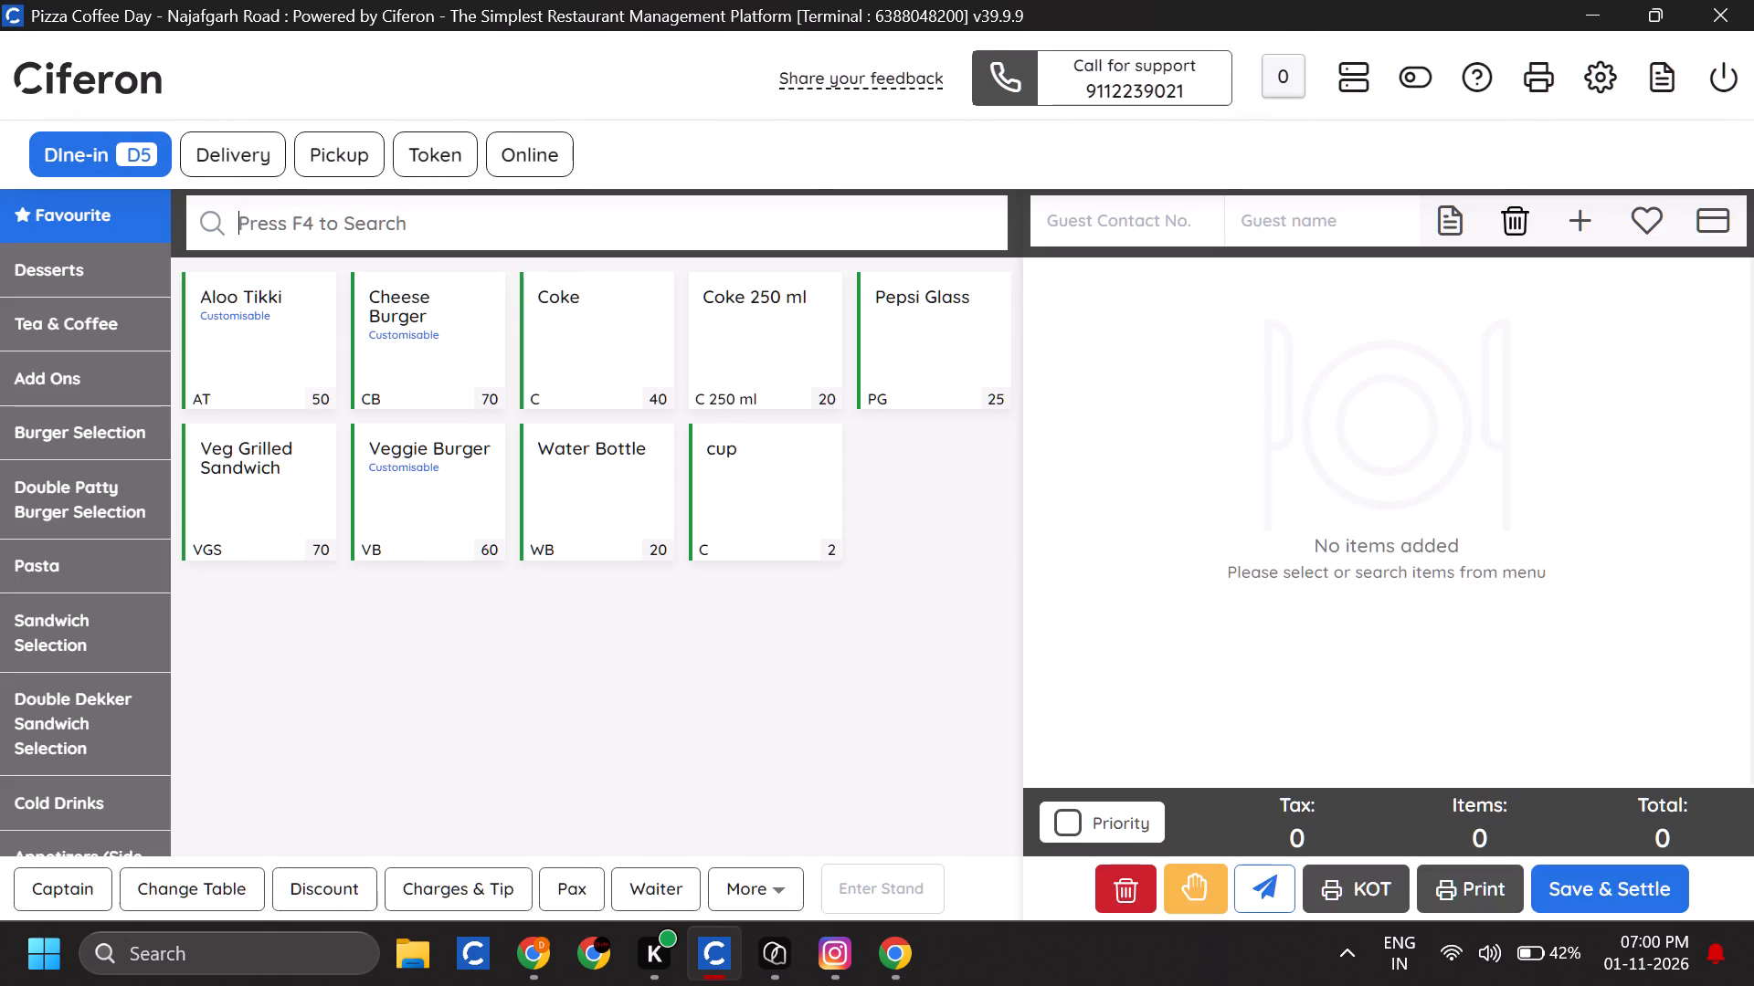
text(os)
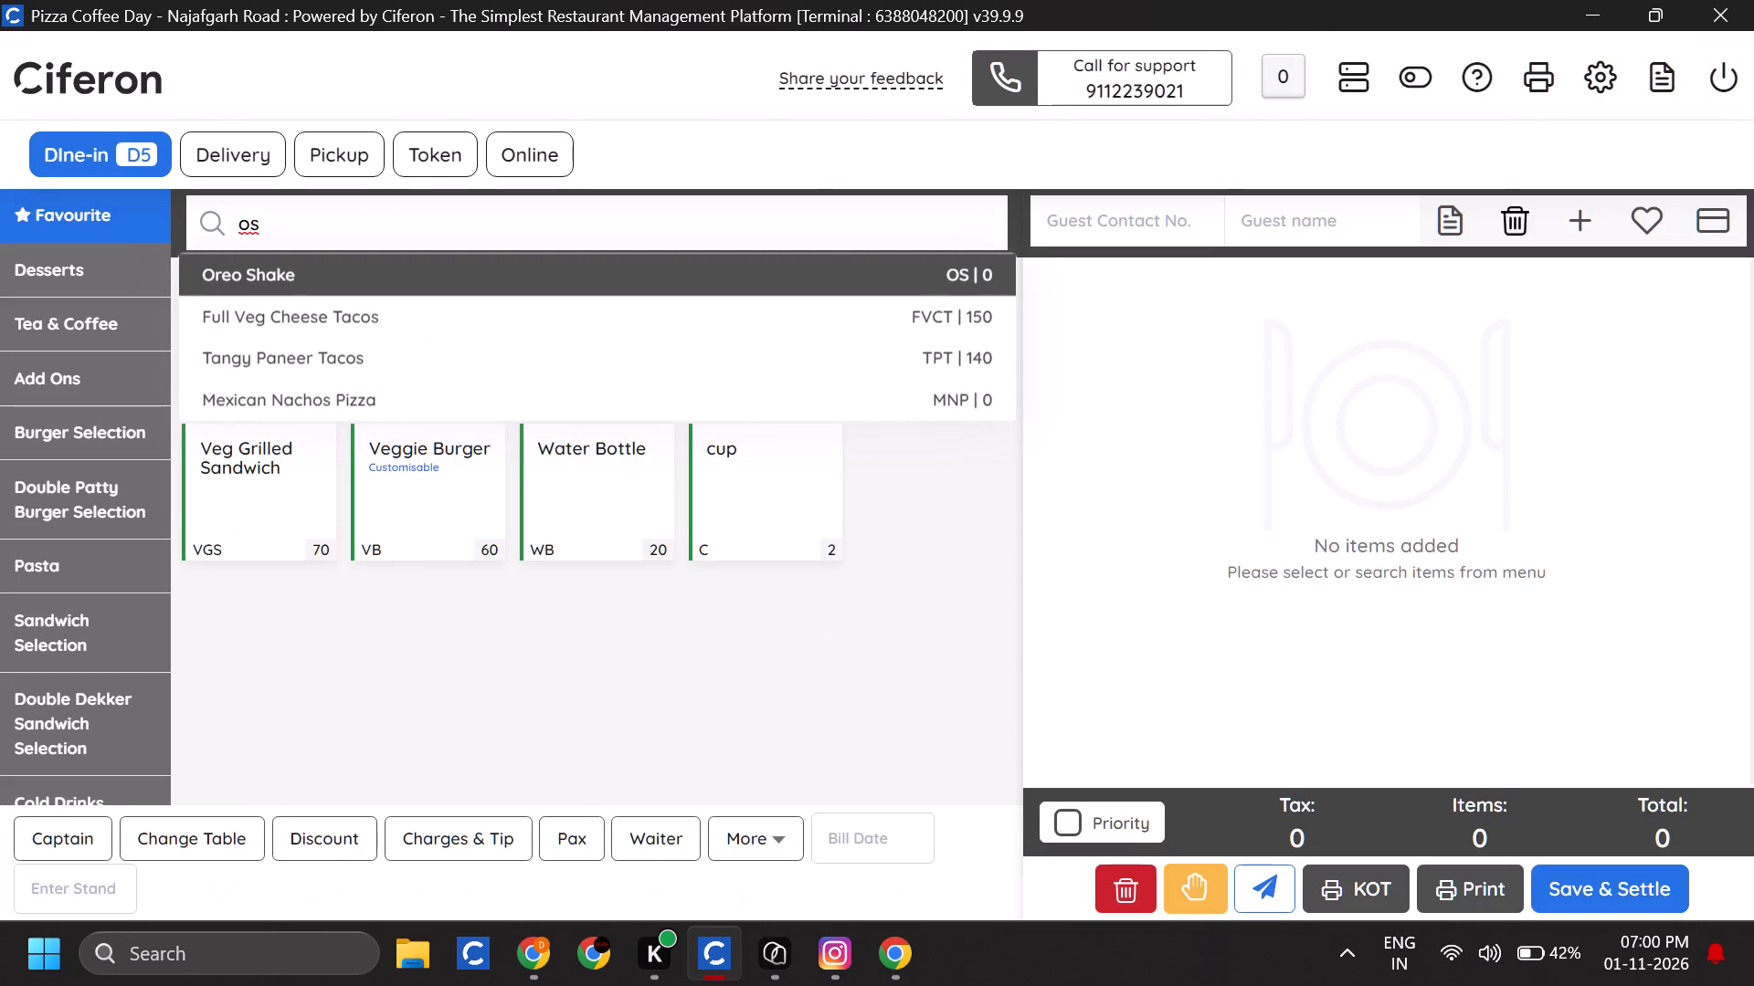
click(819, 267)
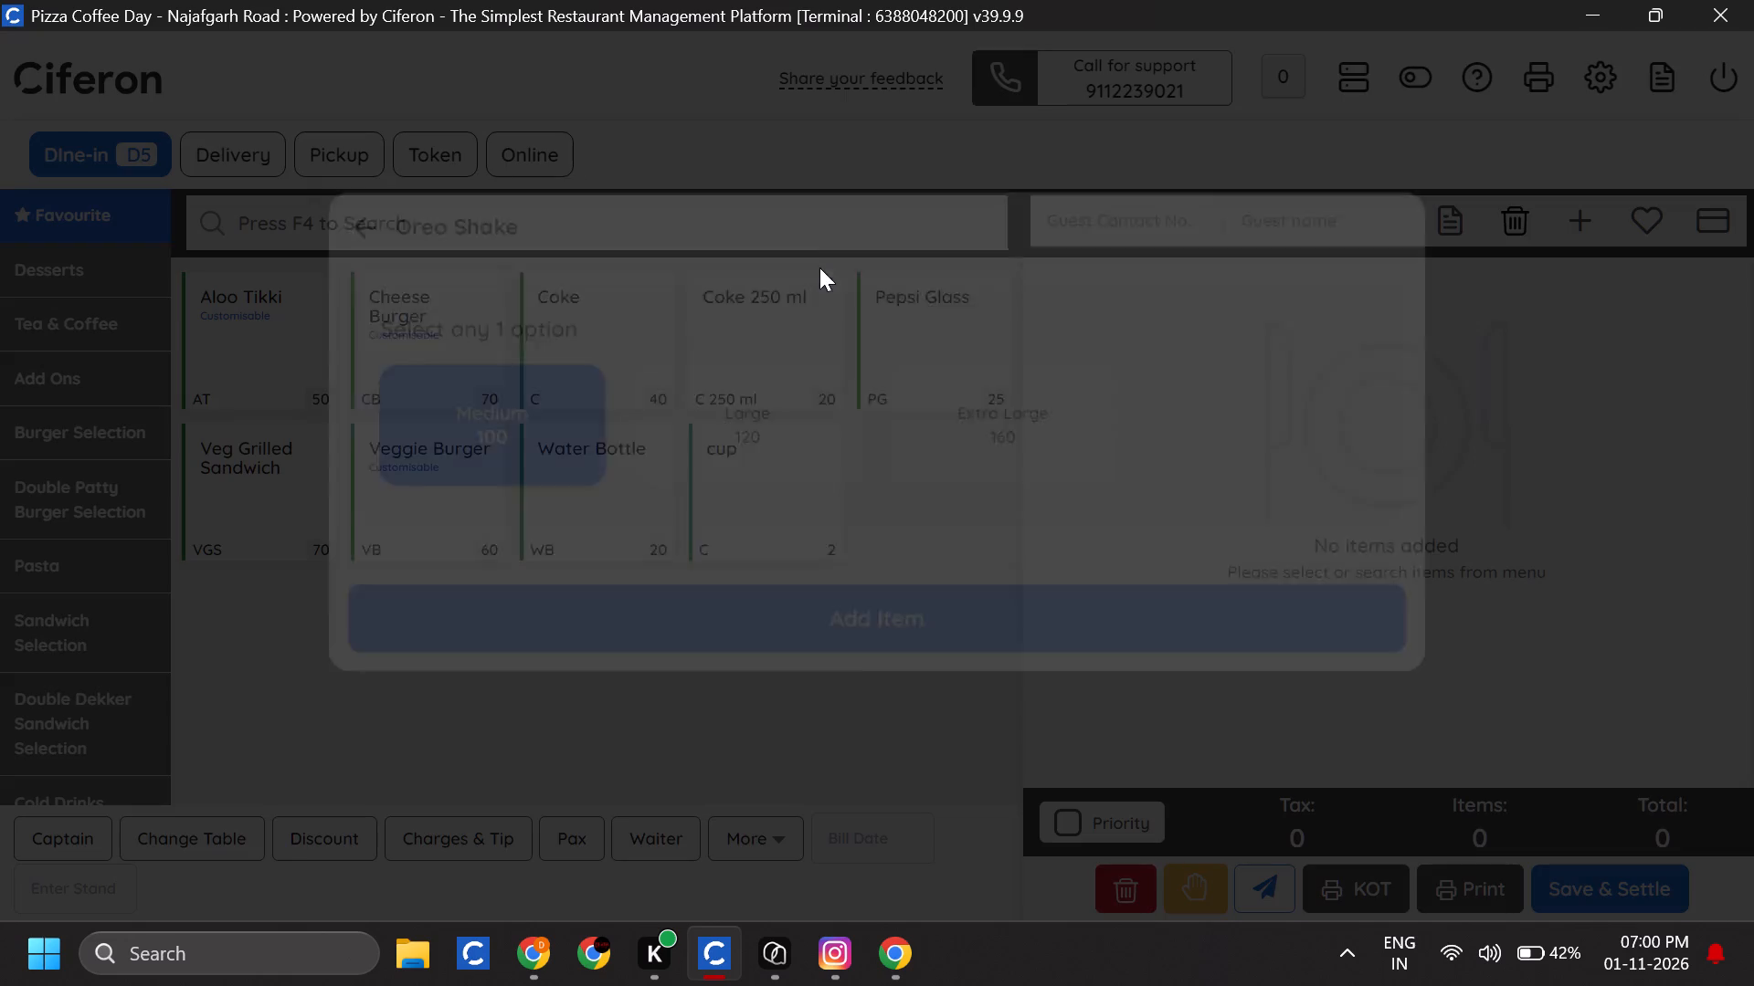
click(819, 677)
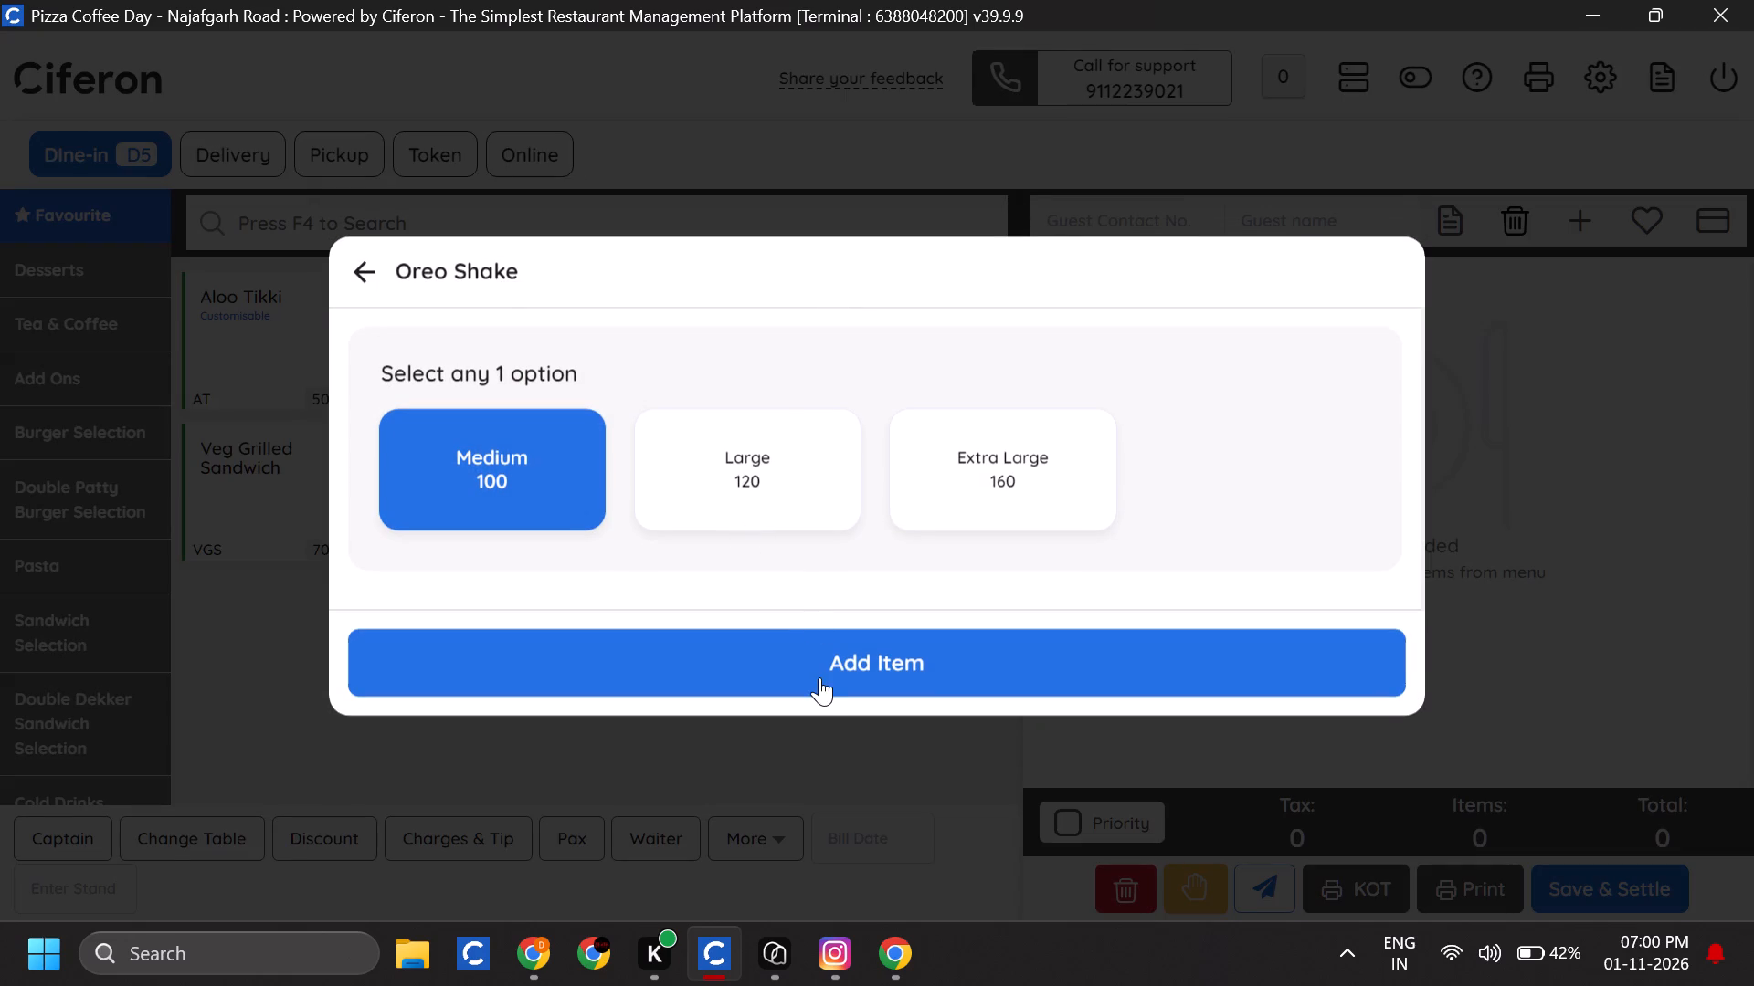
click(1572, 350)
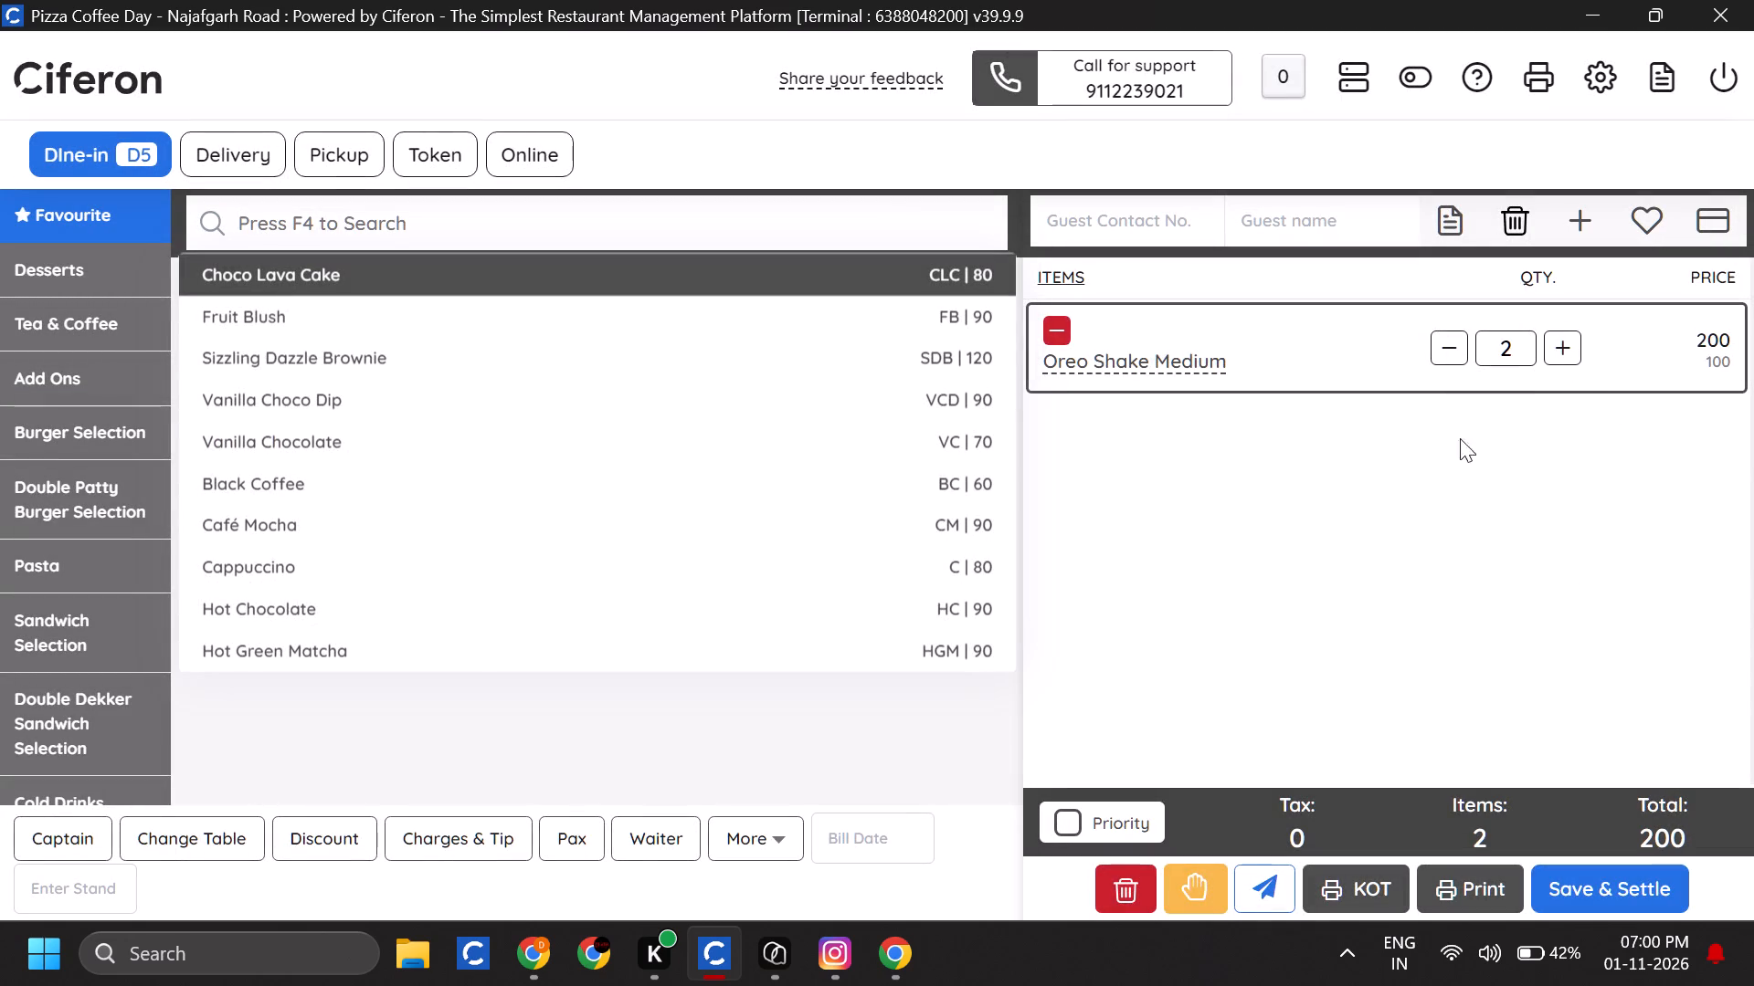
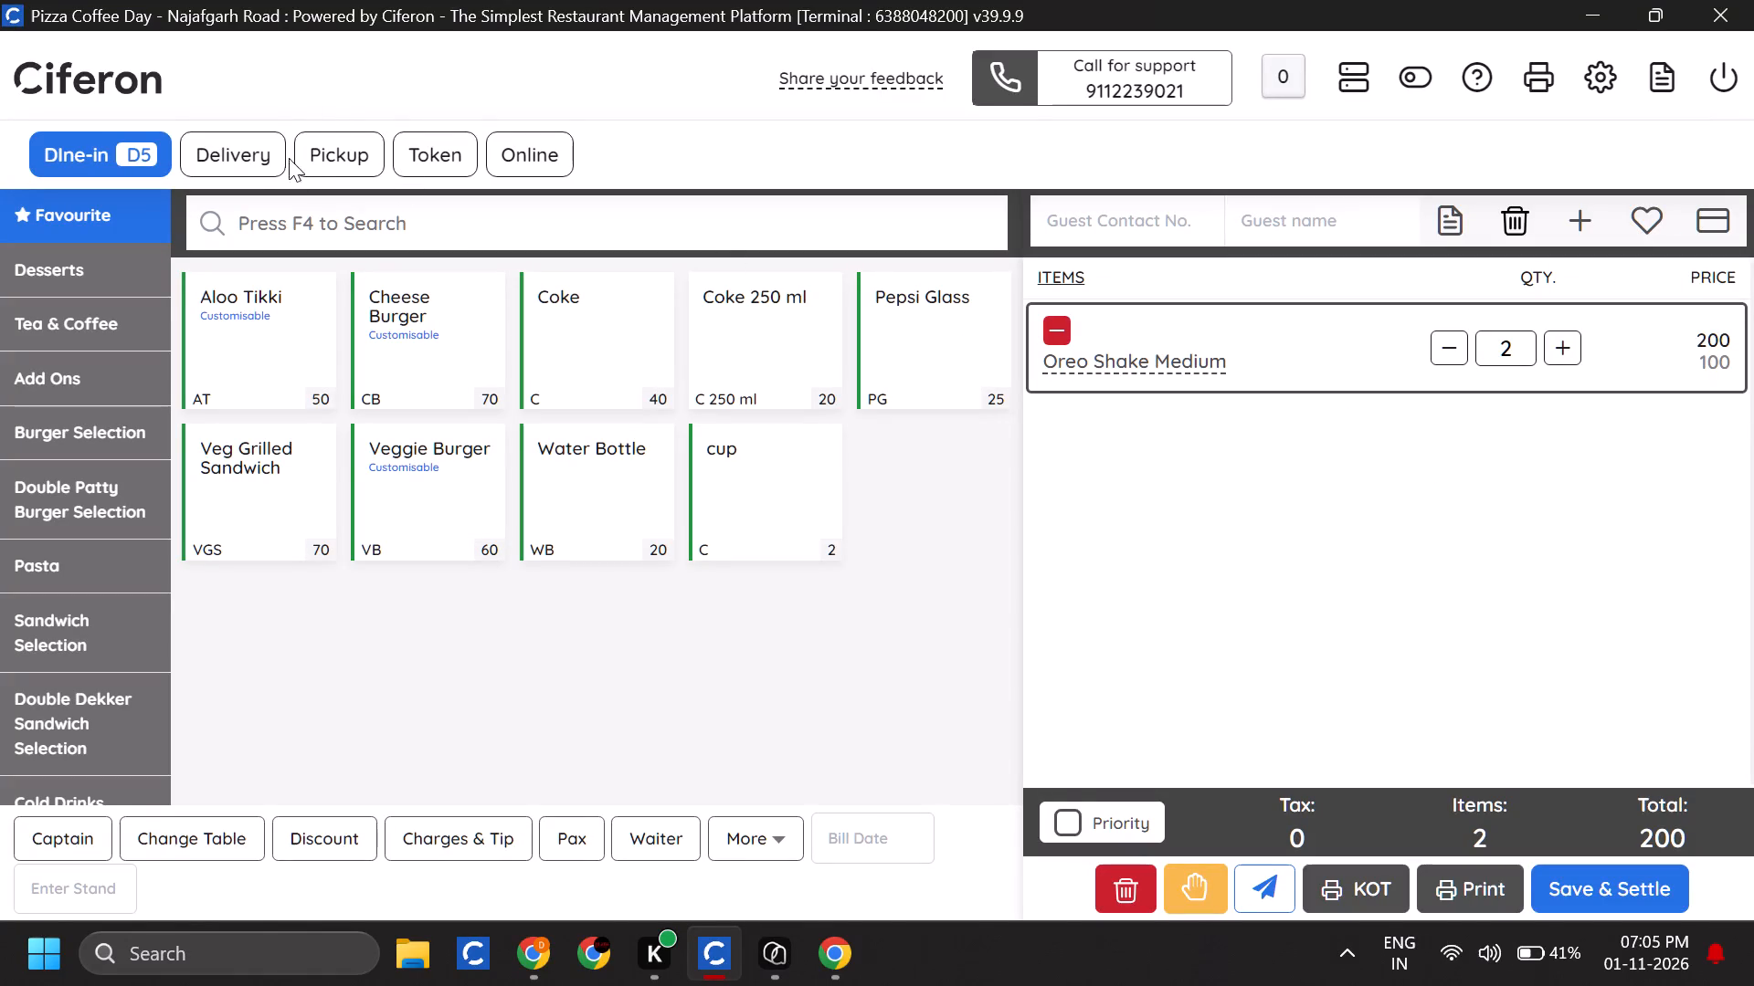
Check the self-pickup and delivery order lists for open orders, and return to the dine-in table overview.
click(313, 144)
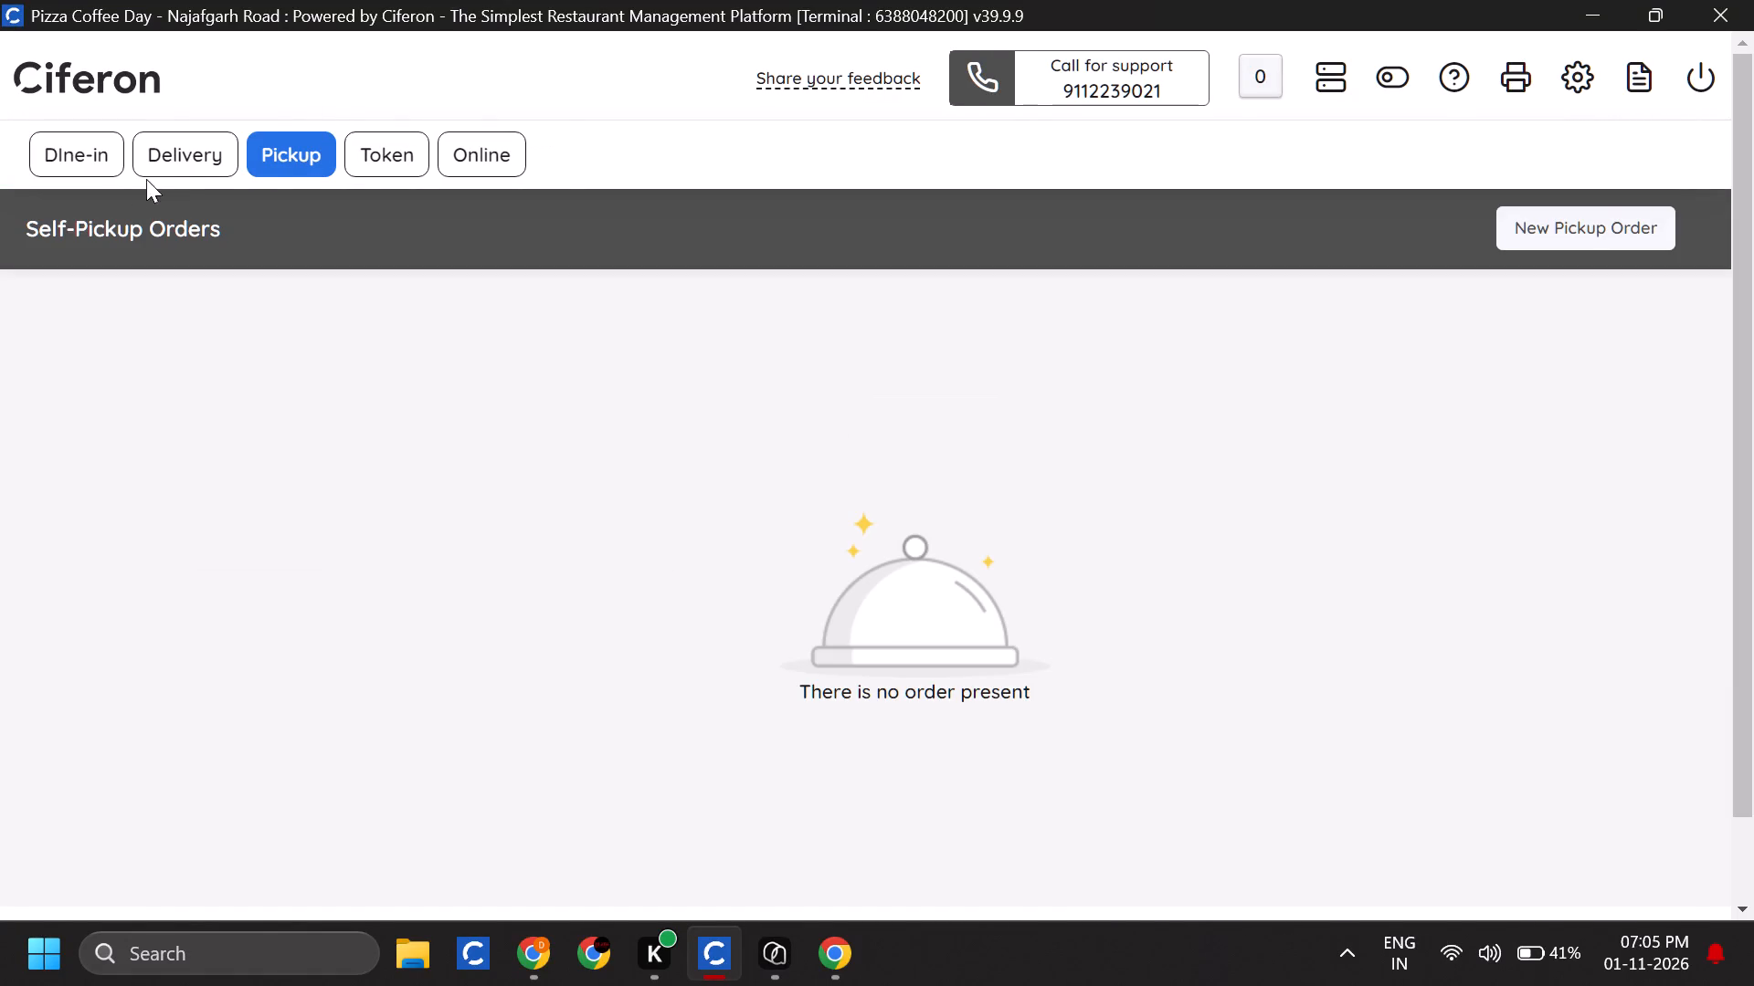
click(137, 153)
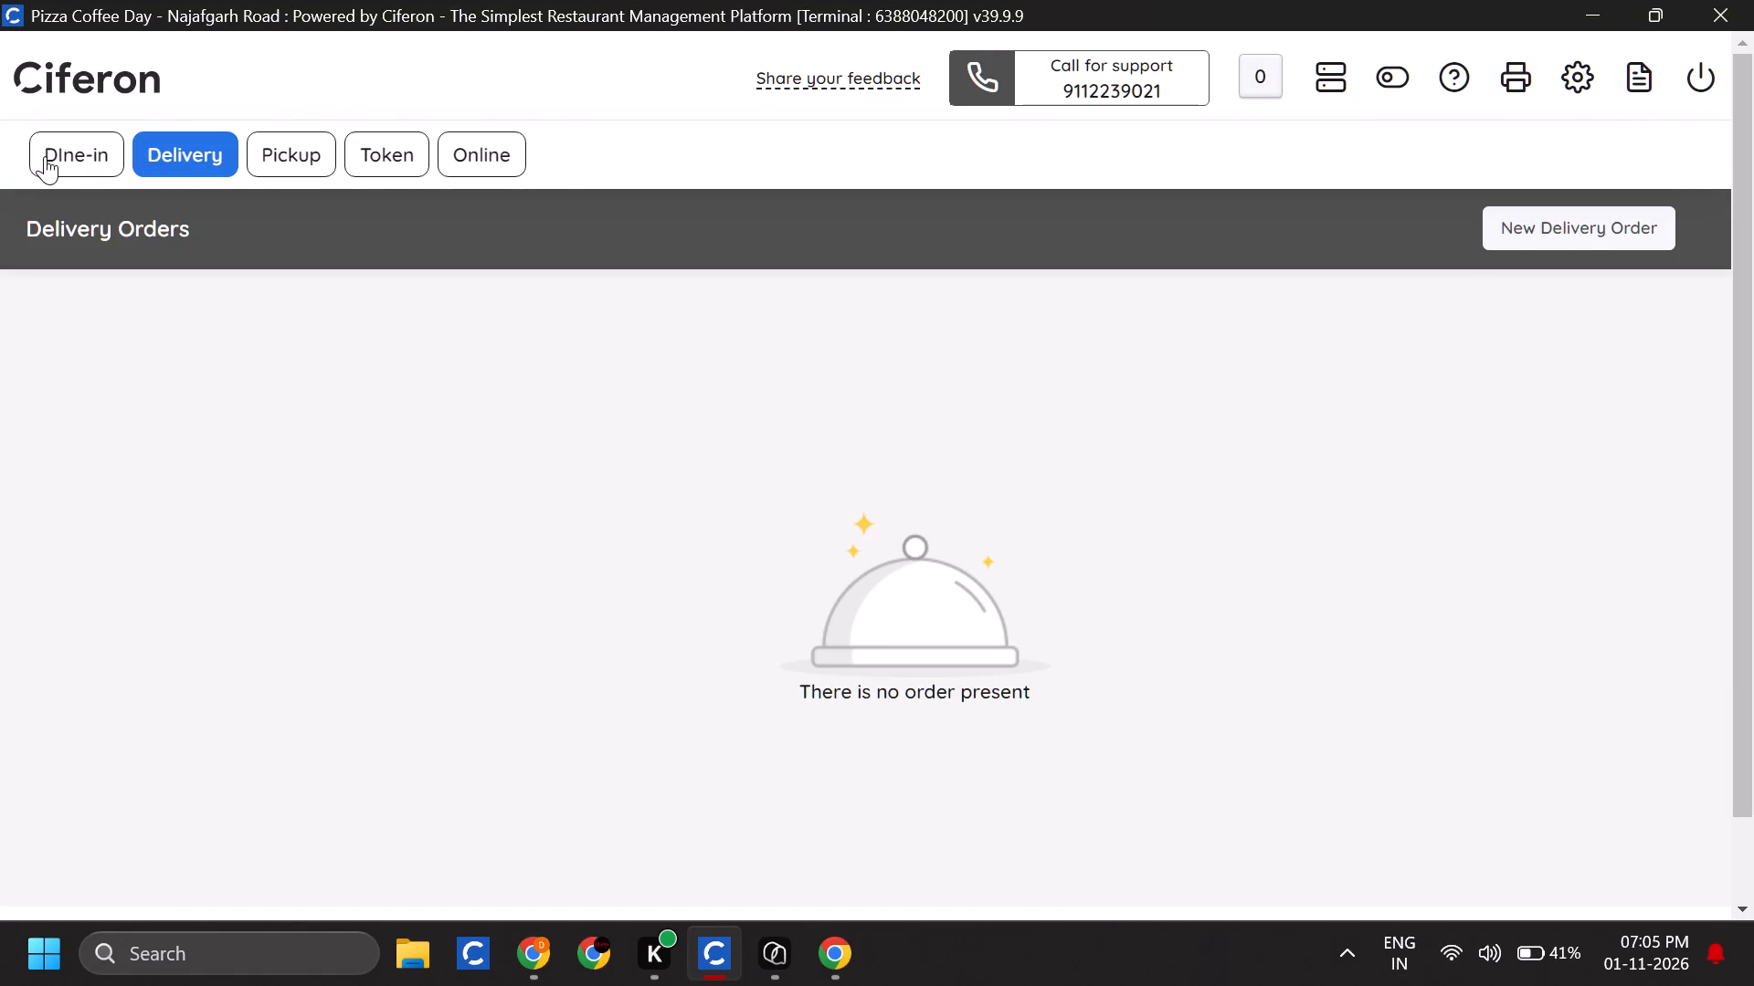
click(64, 144)
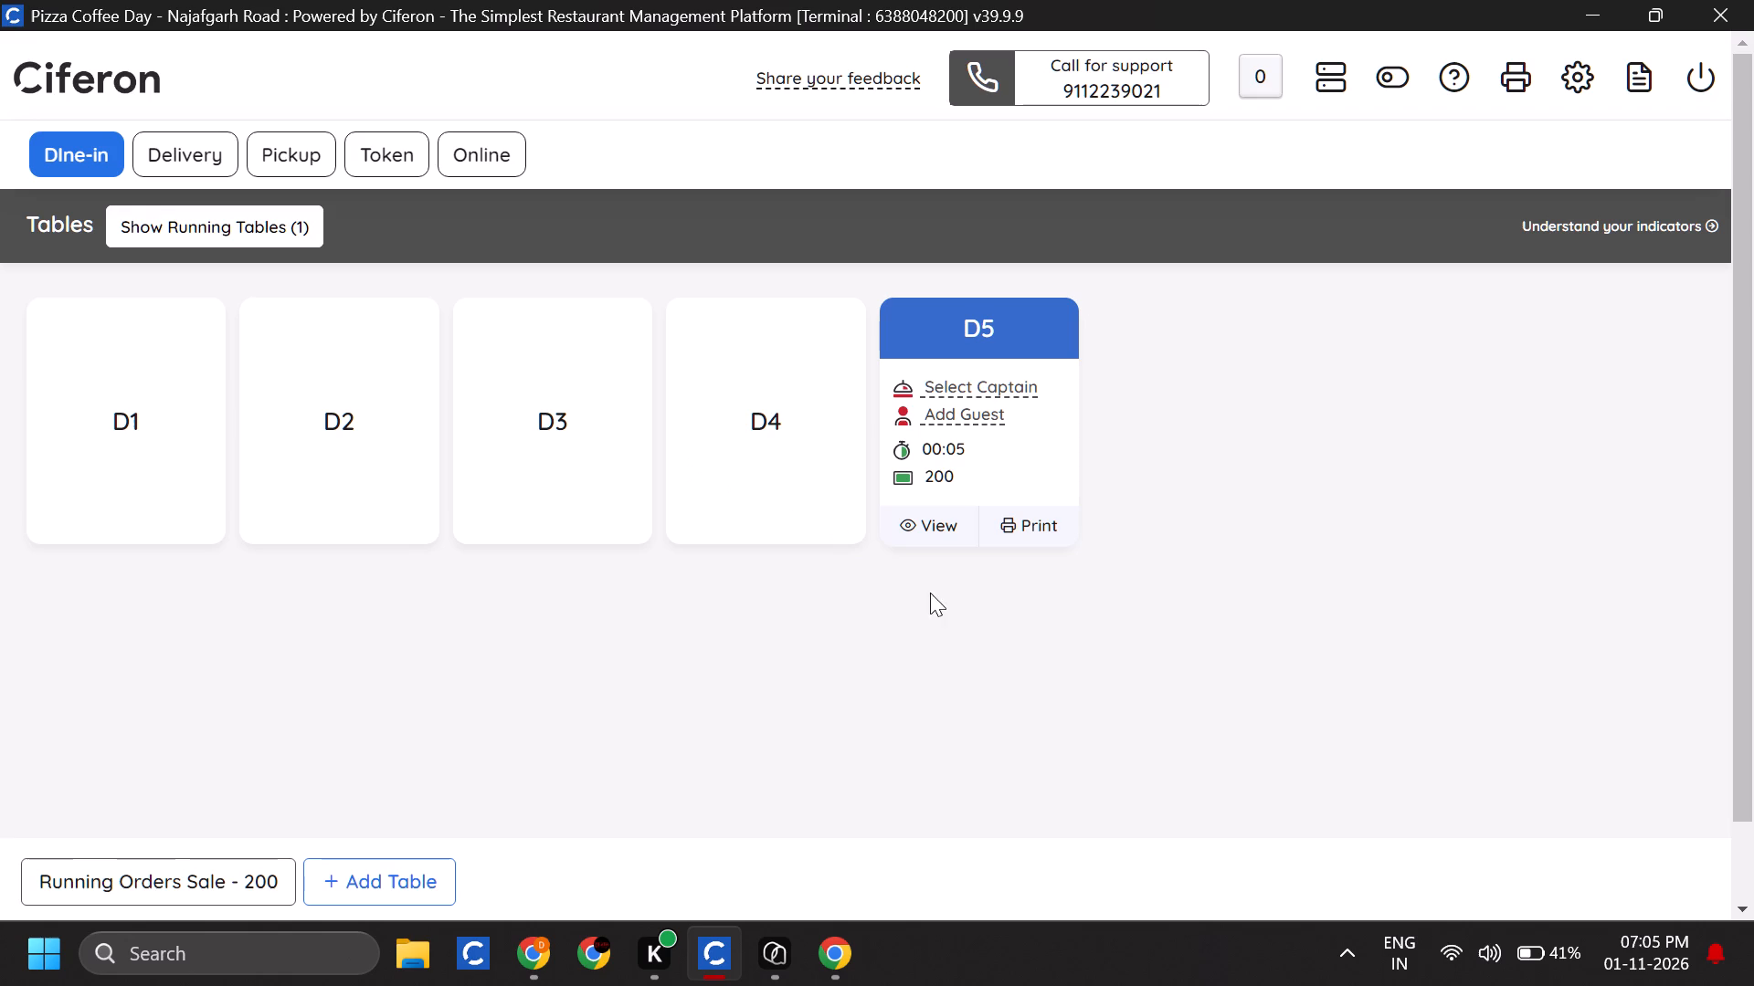
click(982, 287)
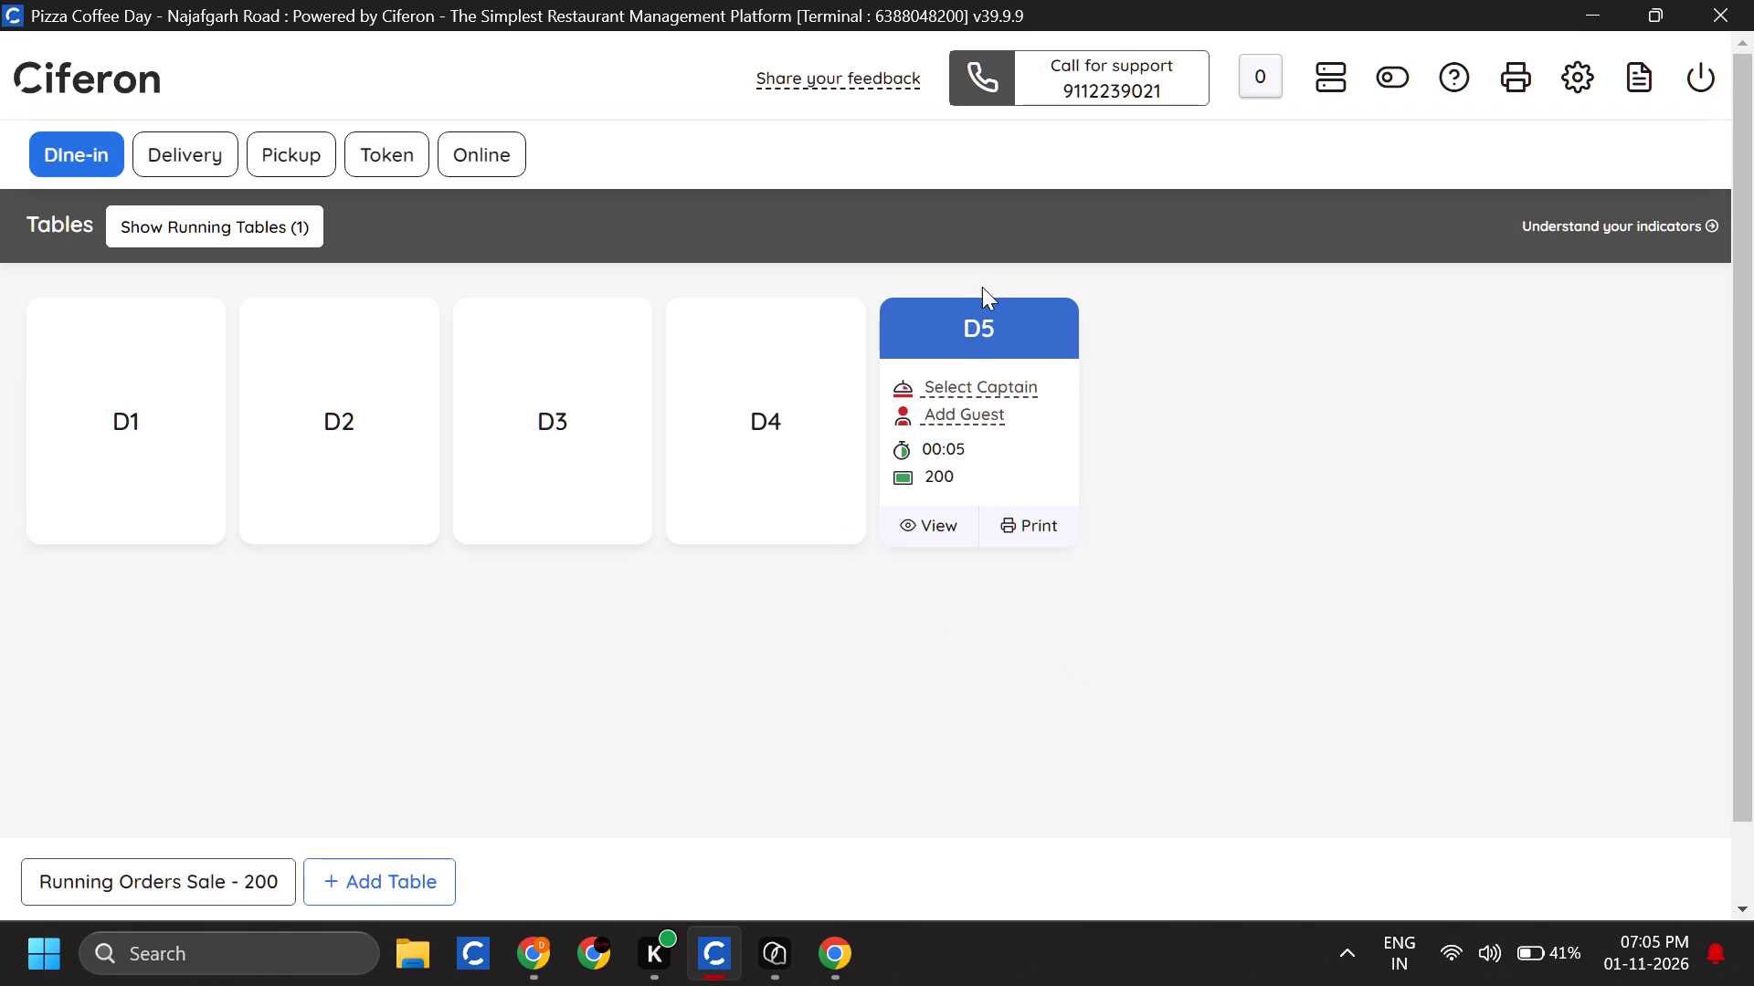
Open the running dine-in order on table D5 and issue the kitchen order ticket for its two Oreo Shake Medium.
click(986, 298)
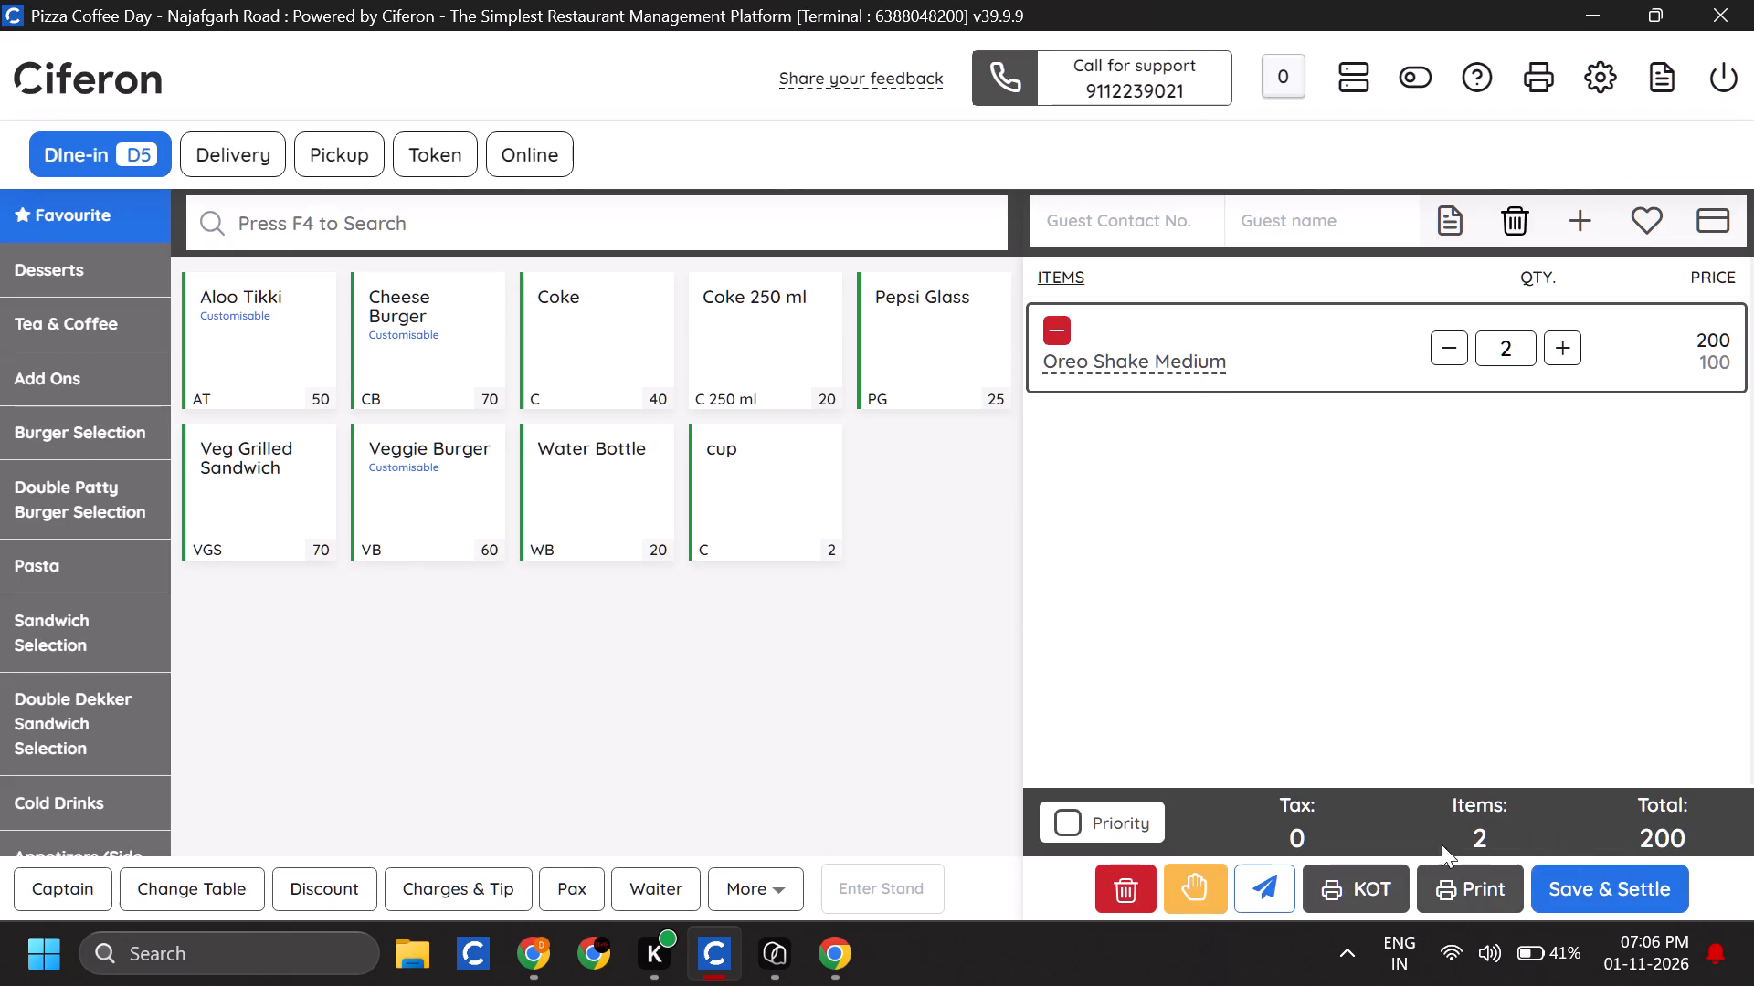
click(1341, 886)
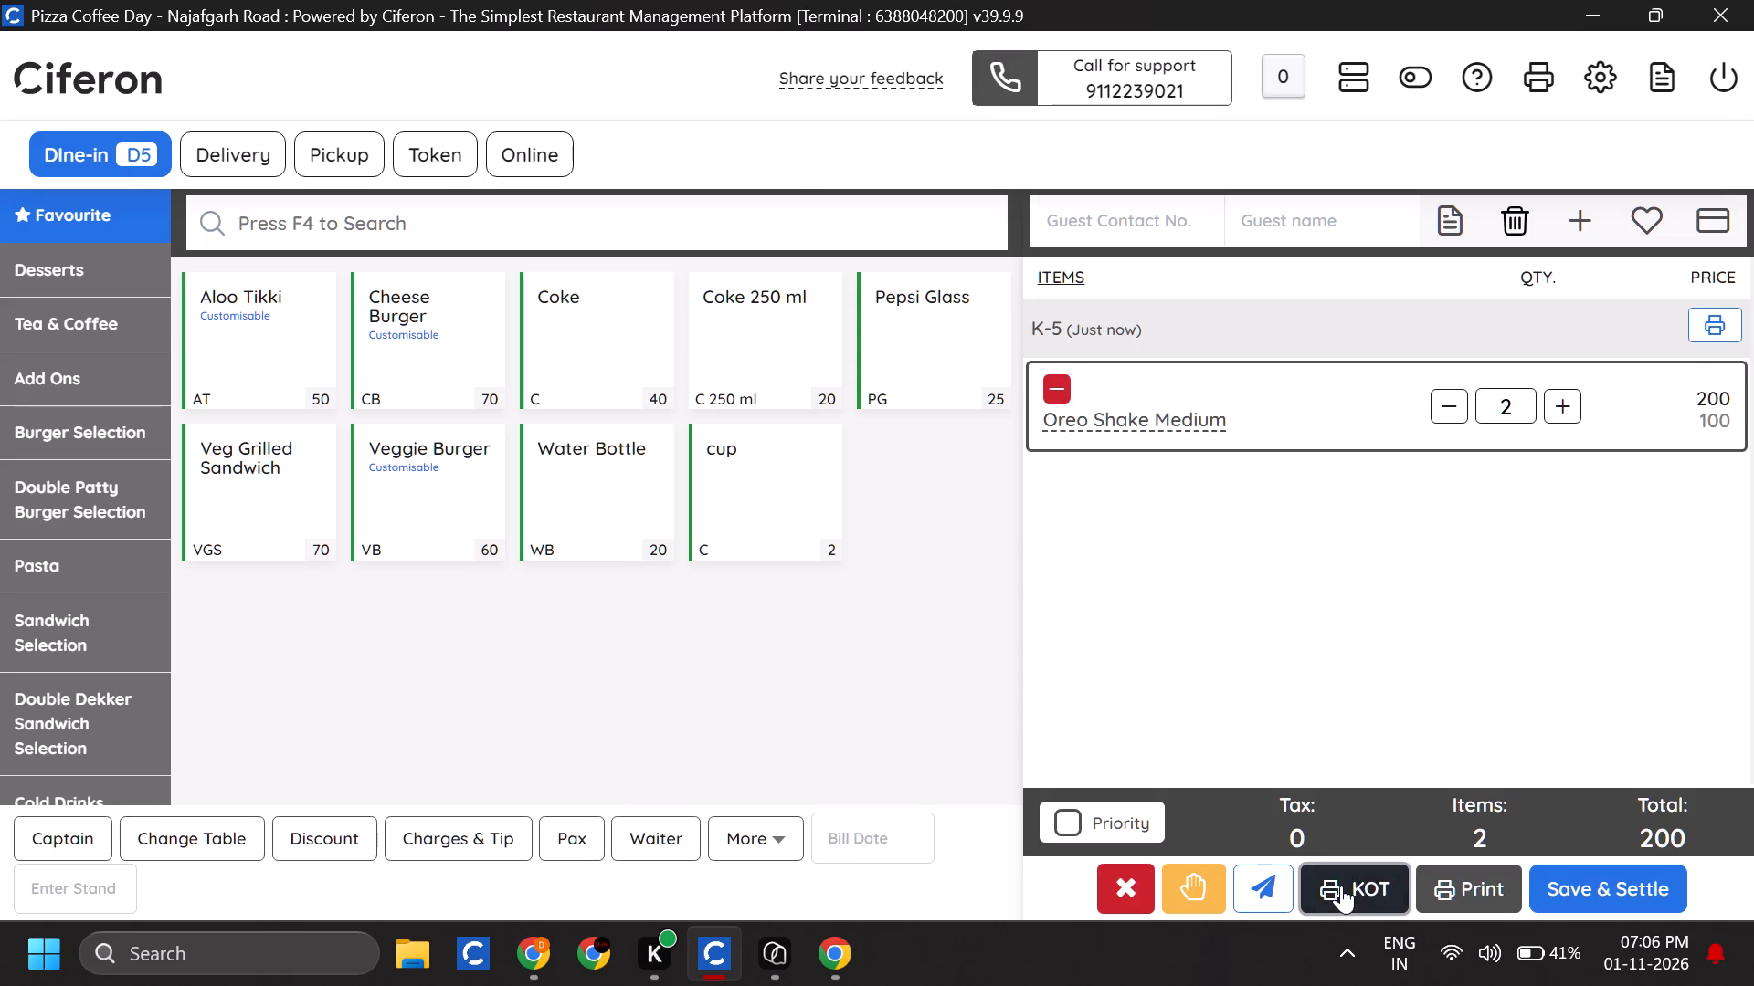
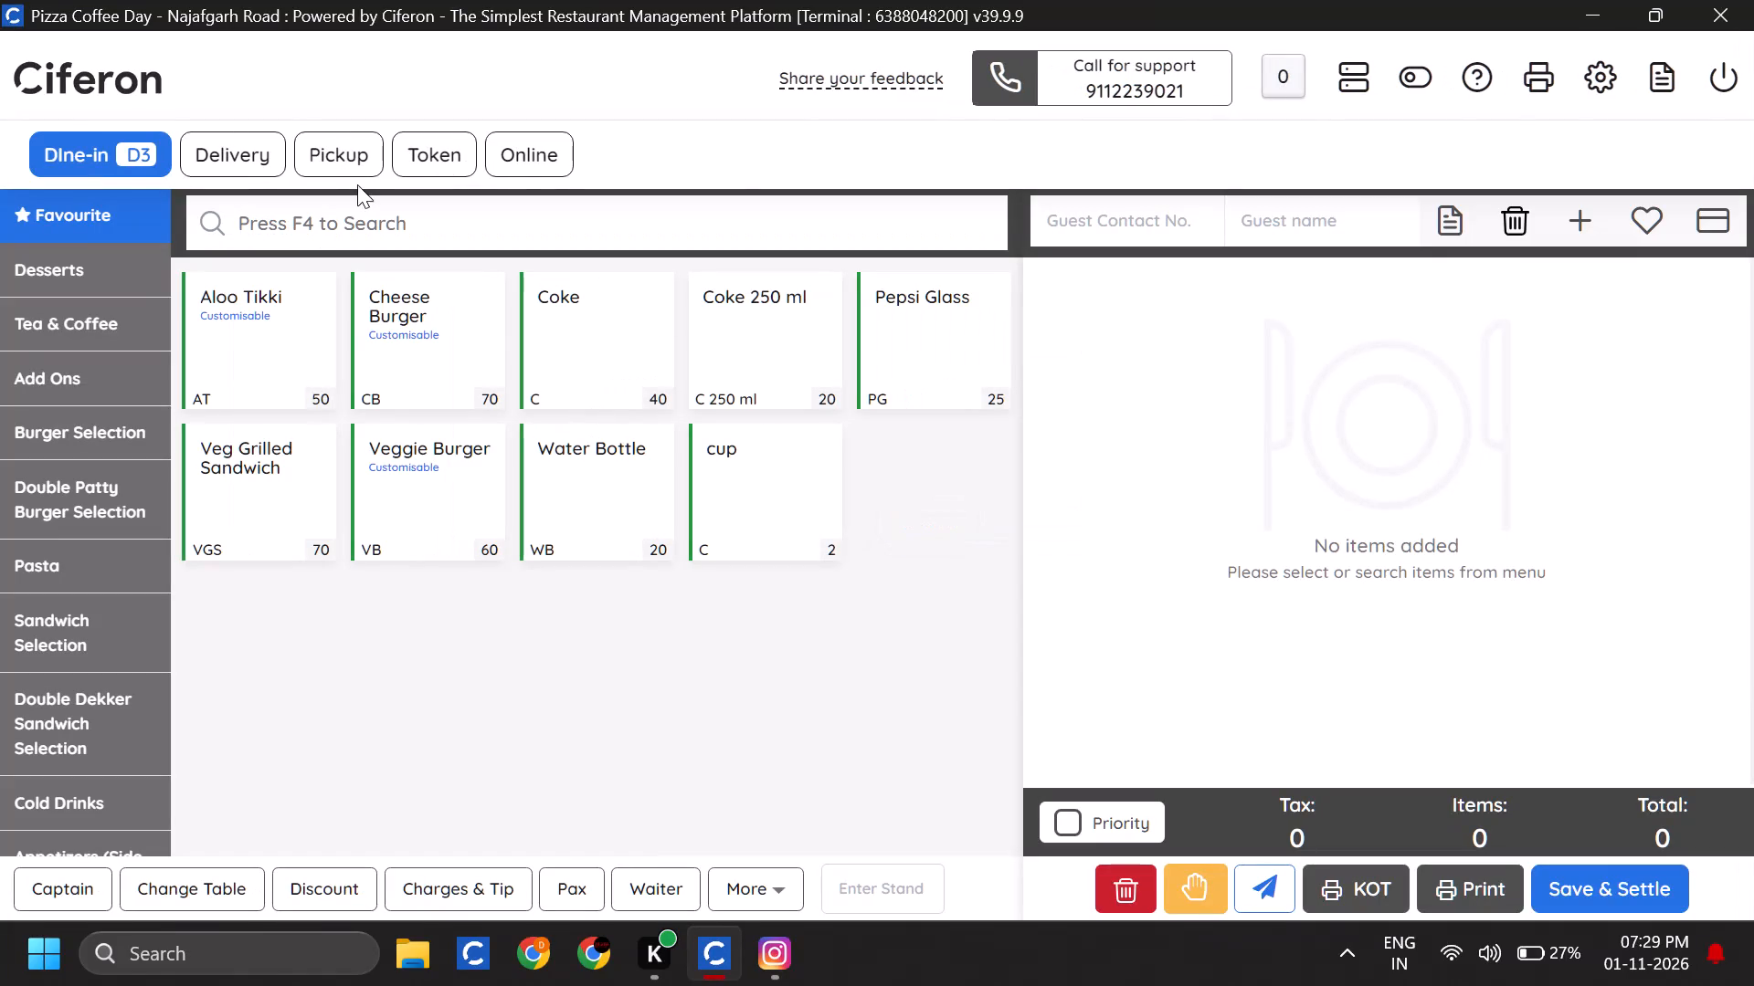
Start a dine-in order on table D2 and add one Paneer Crunch in Regular size without add-ons.
click(110, 145)
click(395, 365)
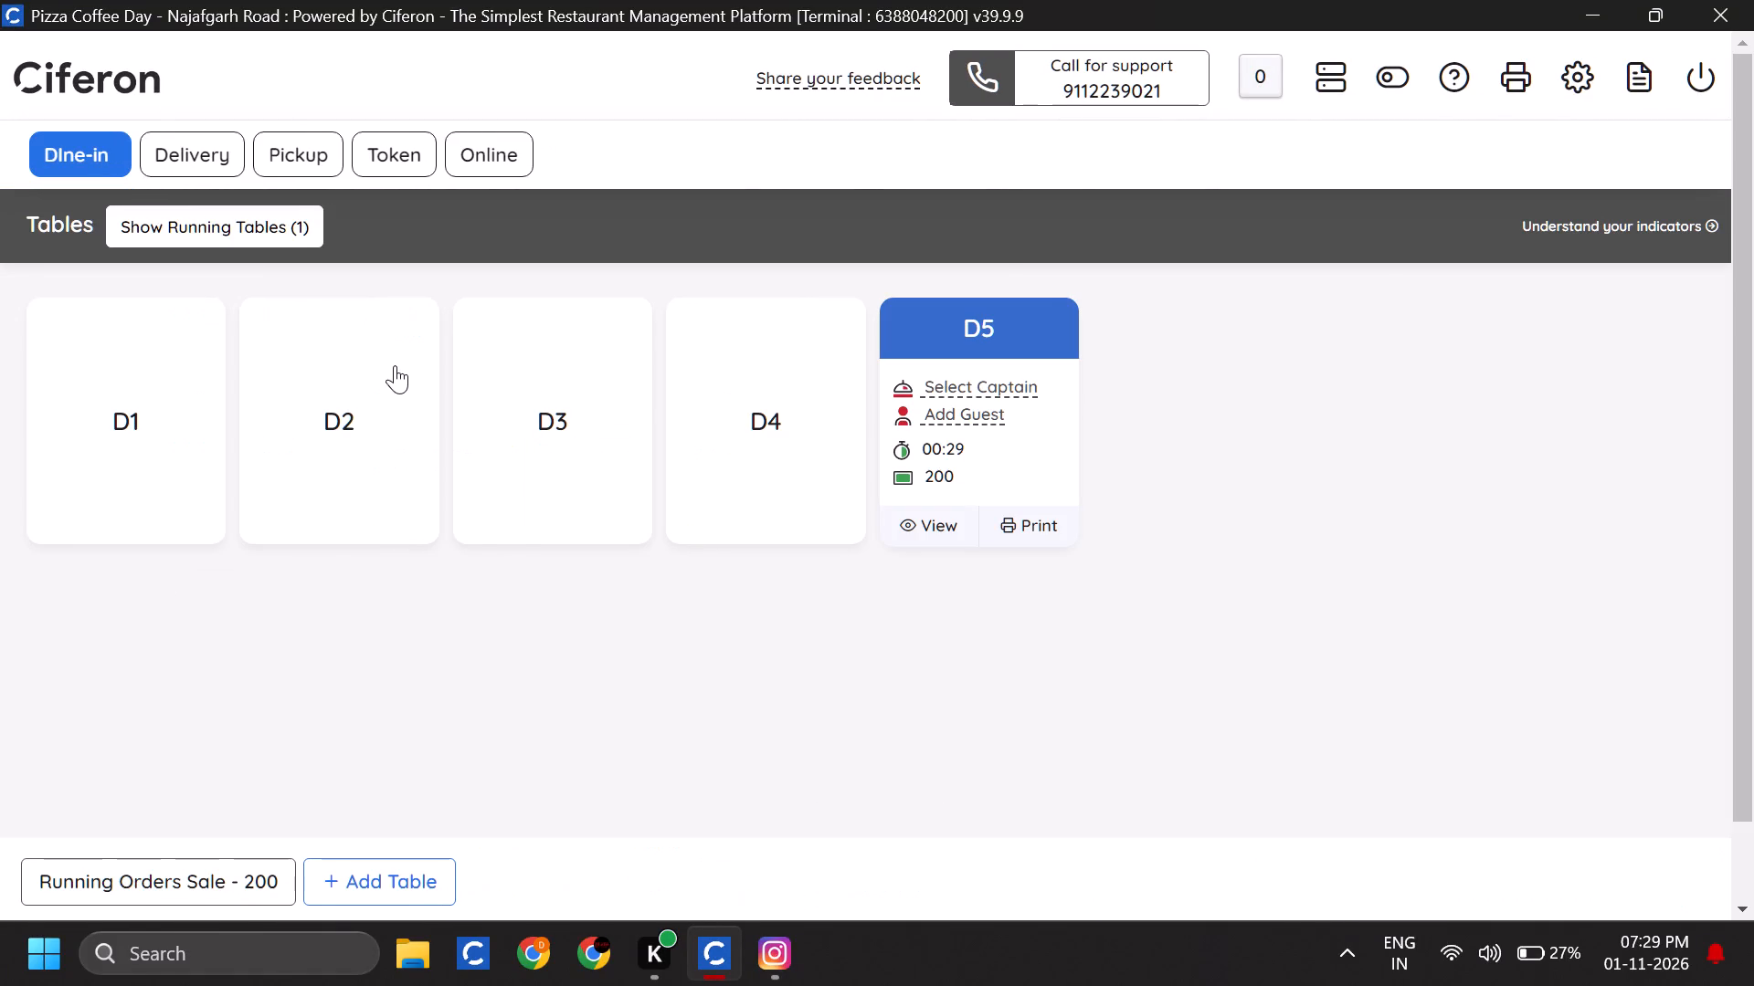
click(588, 237)
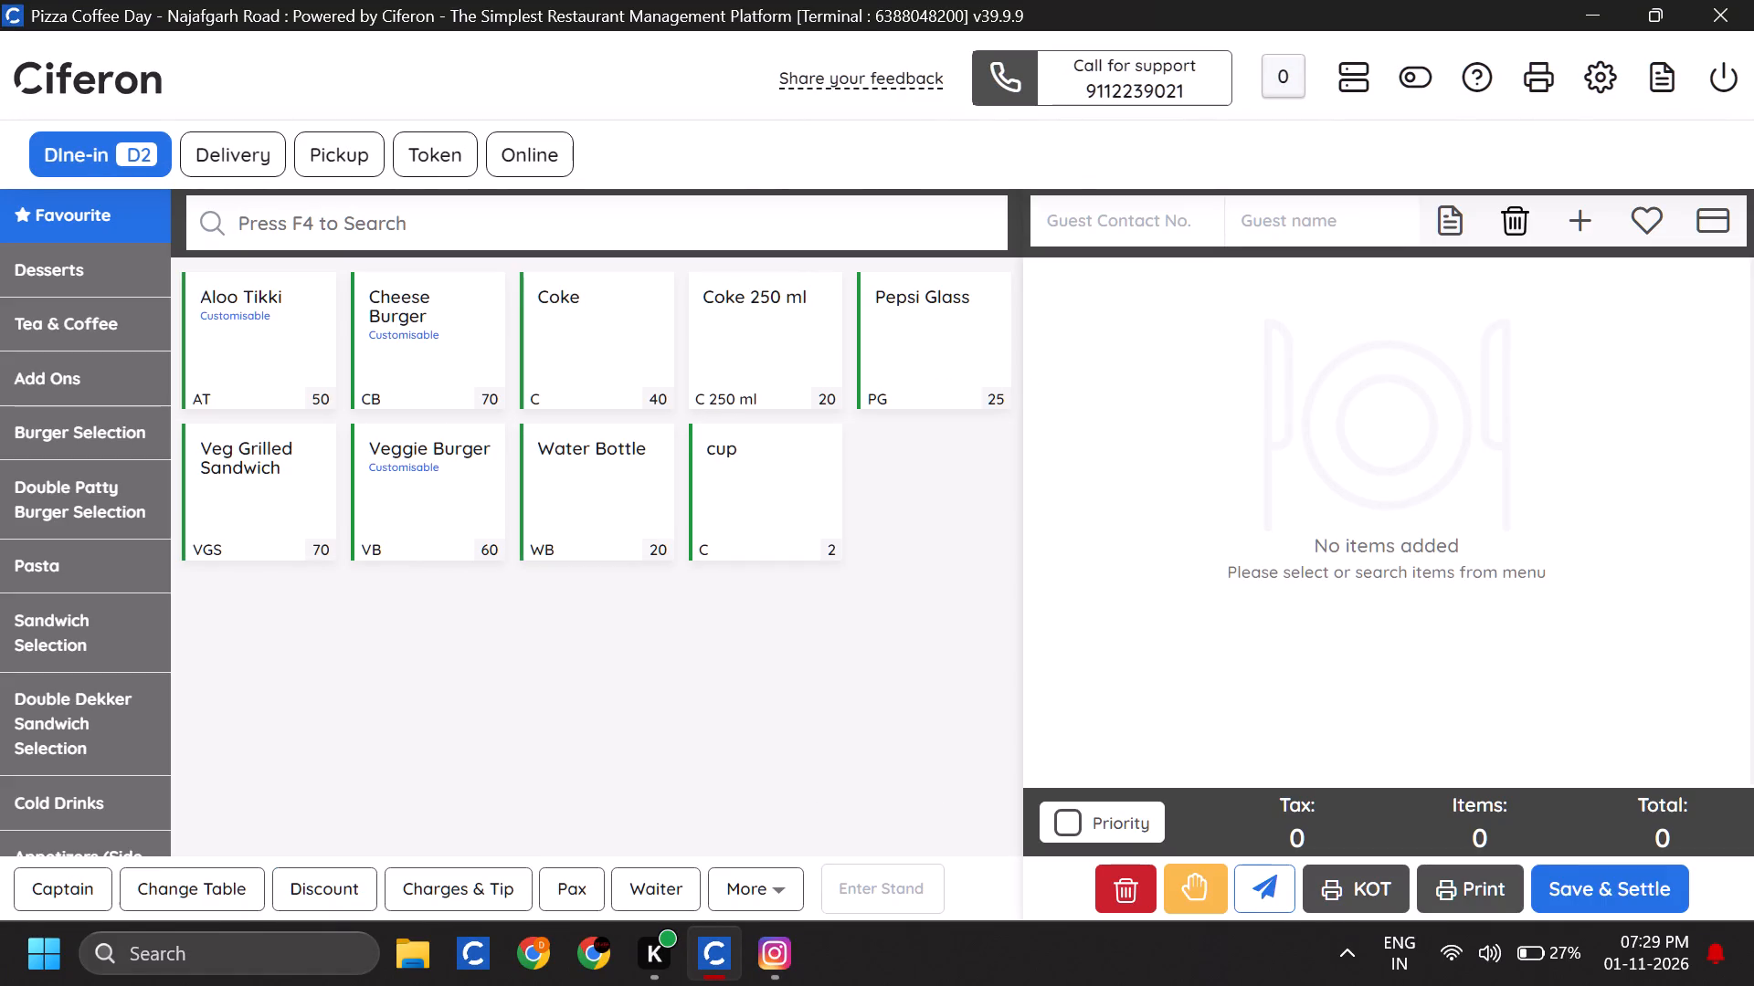
click(588, 237)
text(pc)
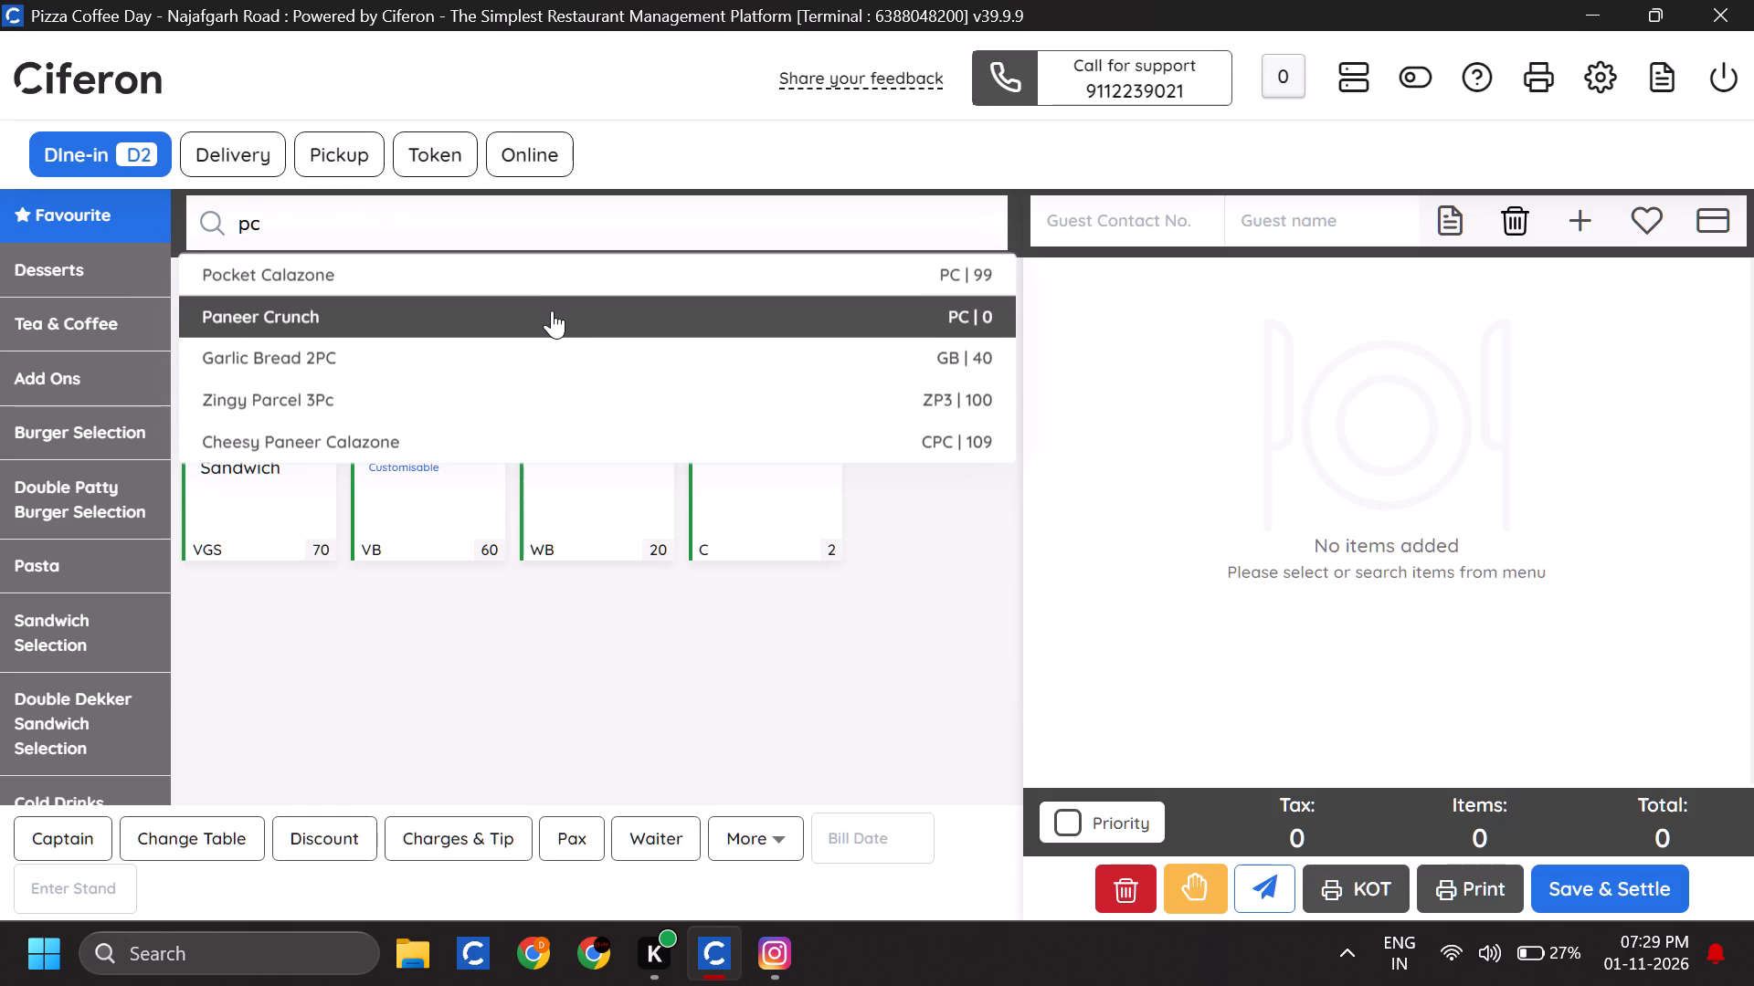
click(546, 313)
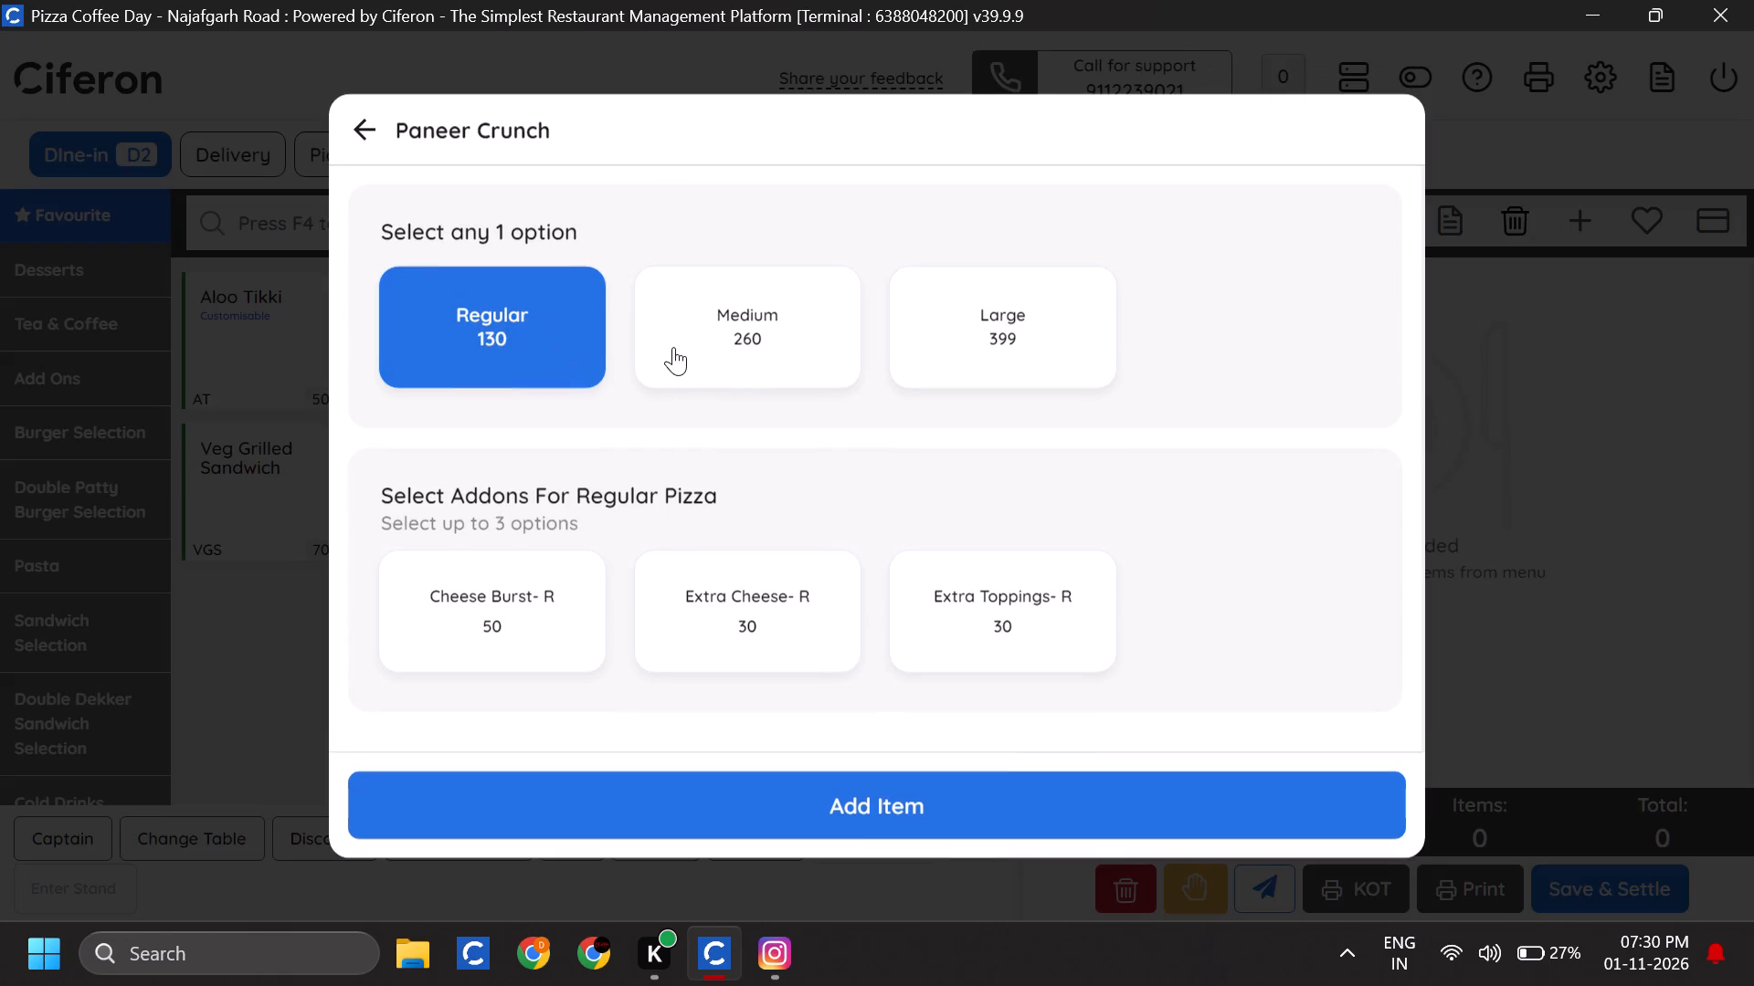
click(758, 797)
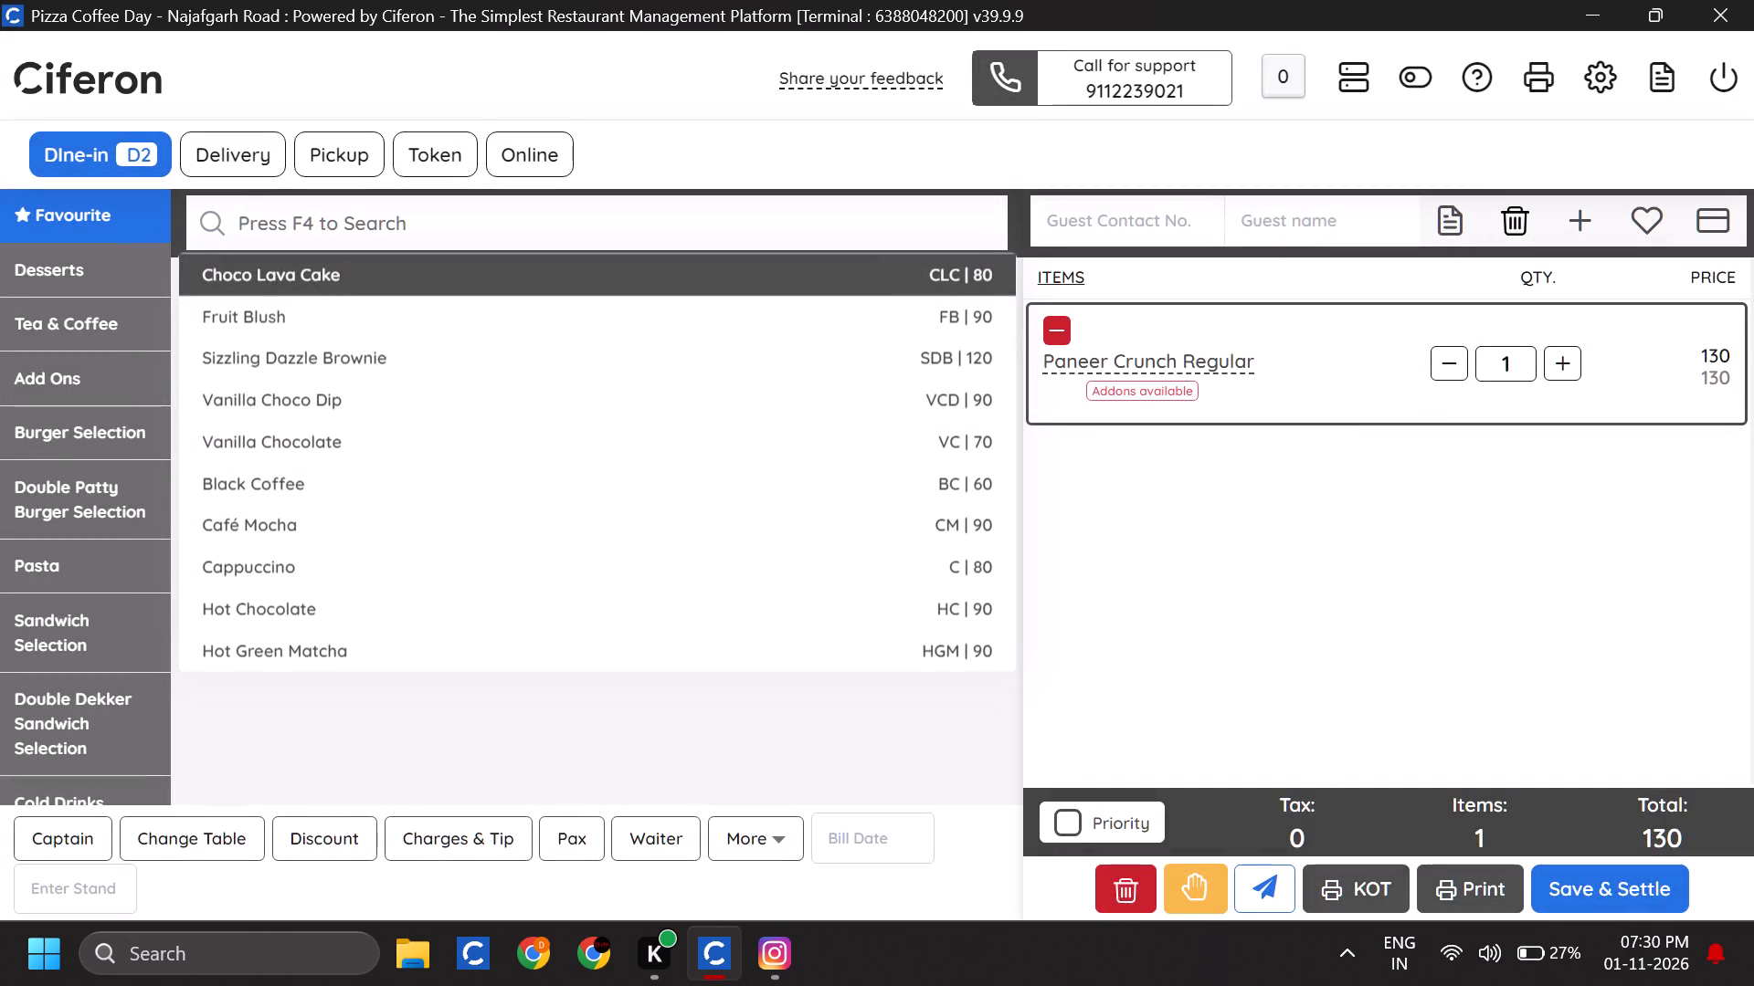
Add one Paneer Tikka Sandwich and one Pepsi Glass to the table D2 order.
click(898, 215)
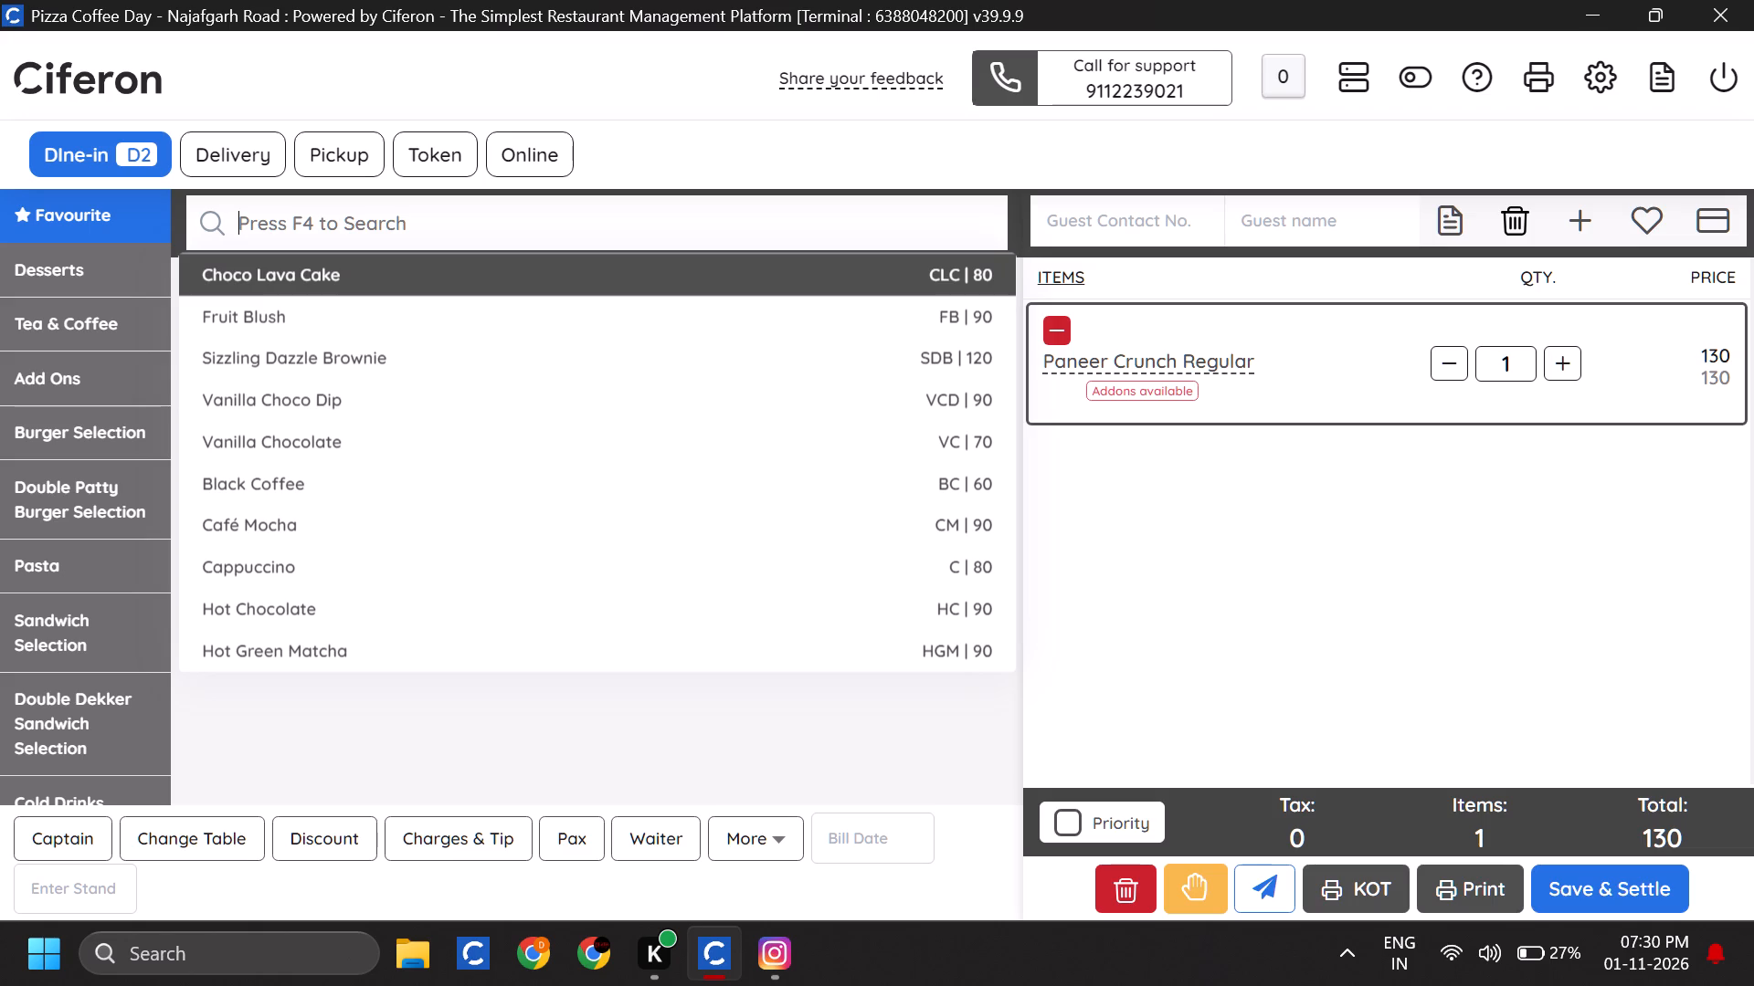
text(pts)
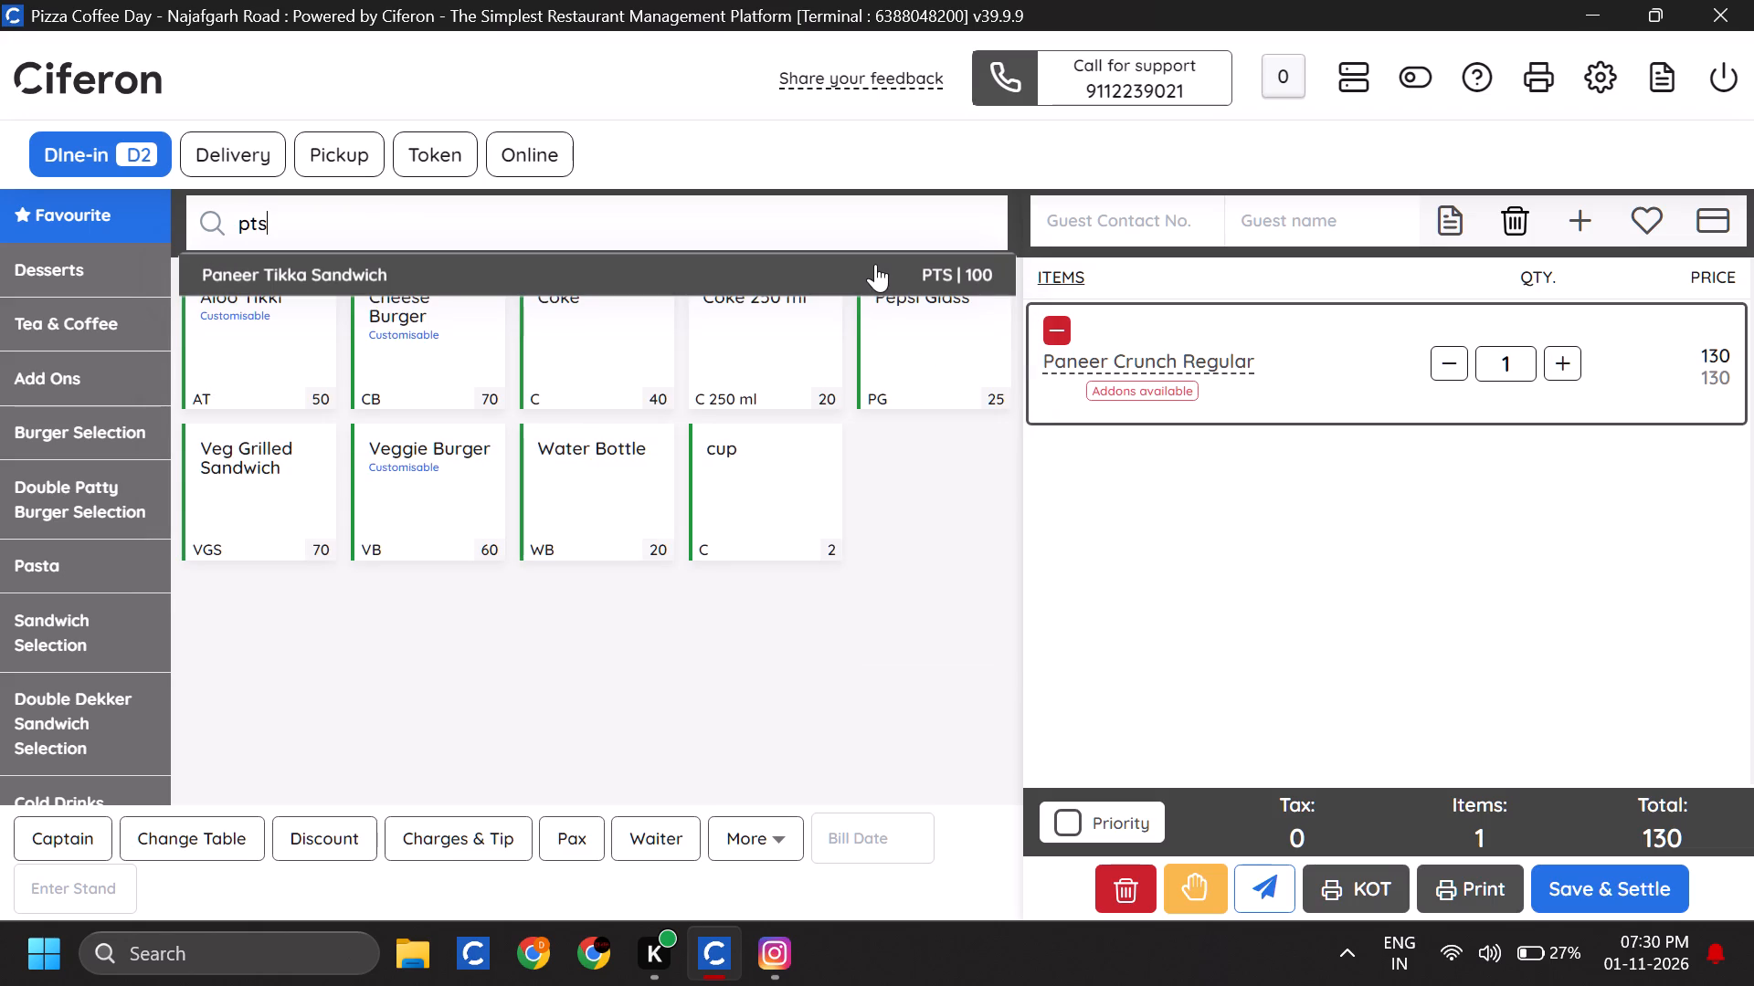
click(851, 278)
click(1179, 551)
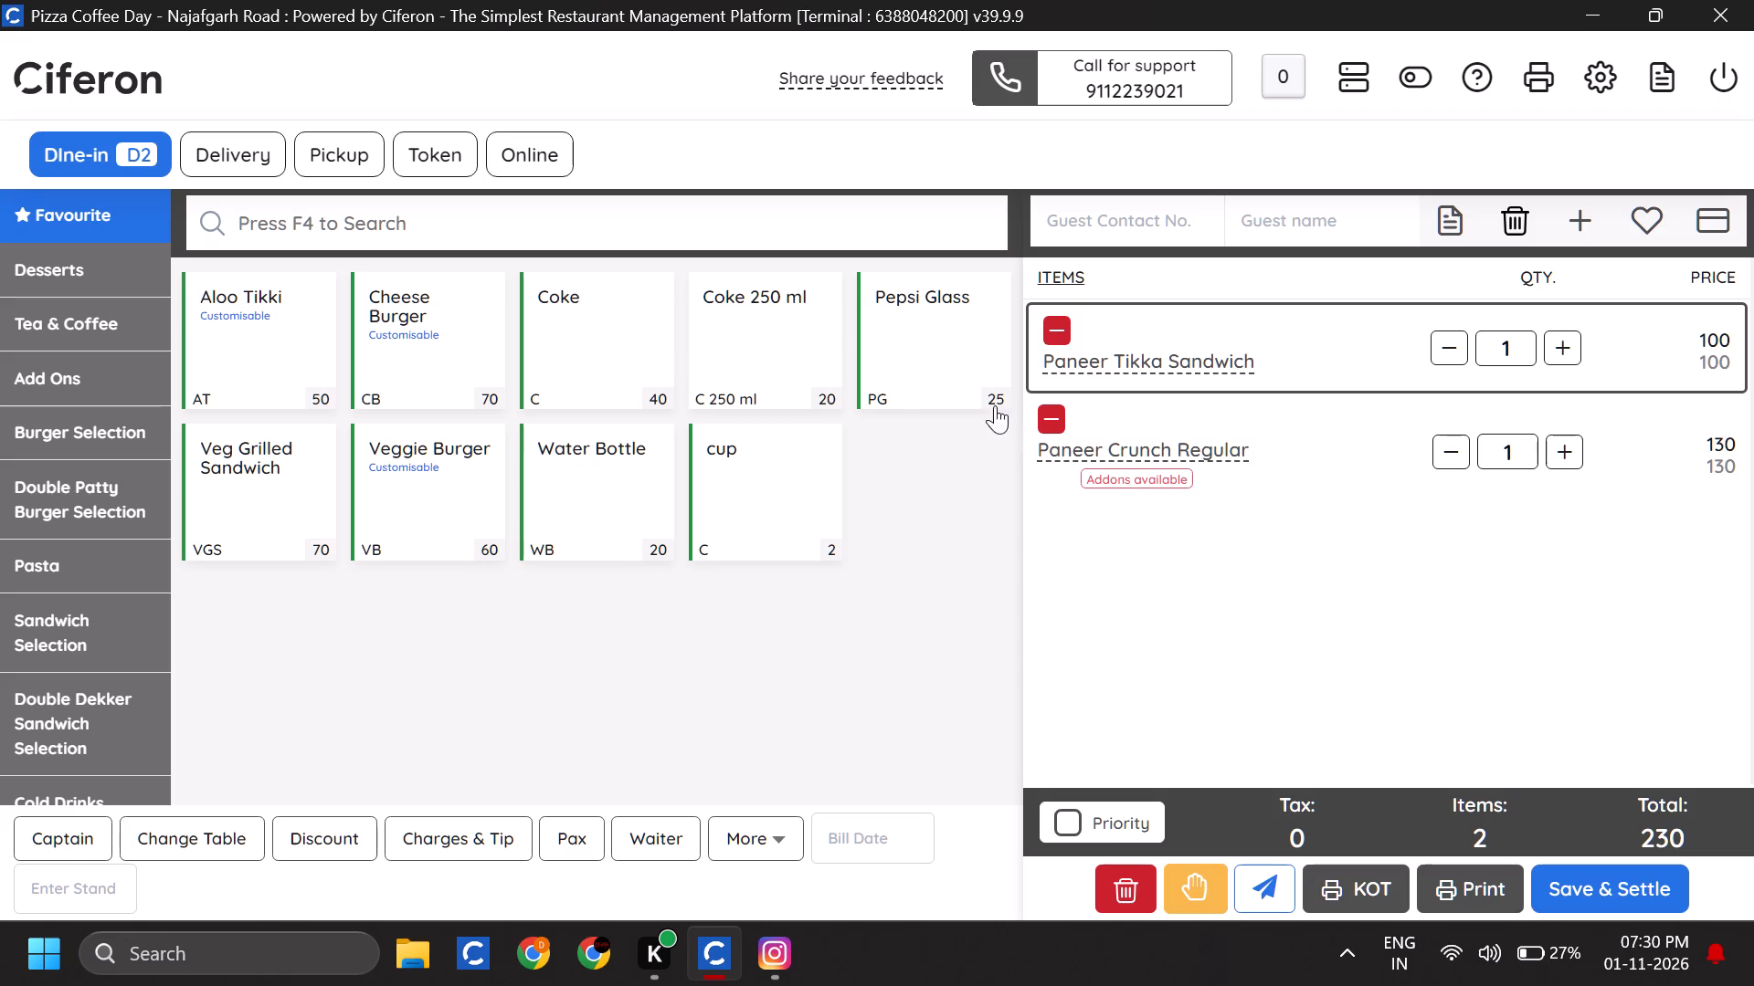
click(910, 351)
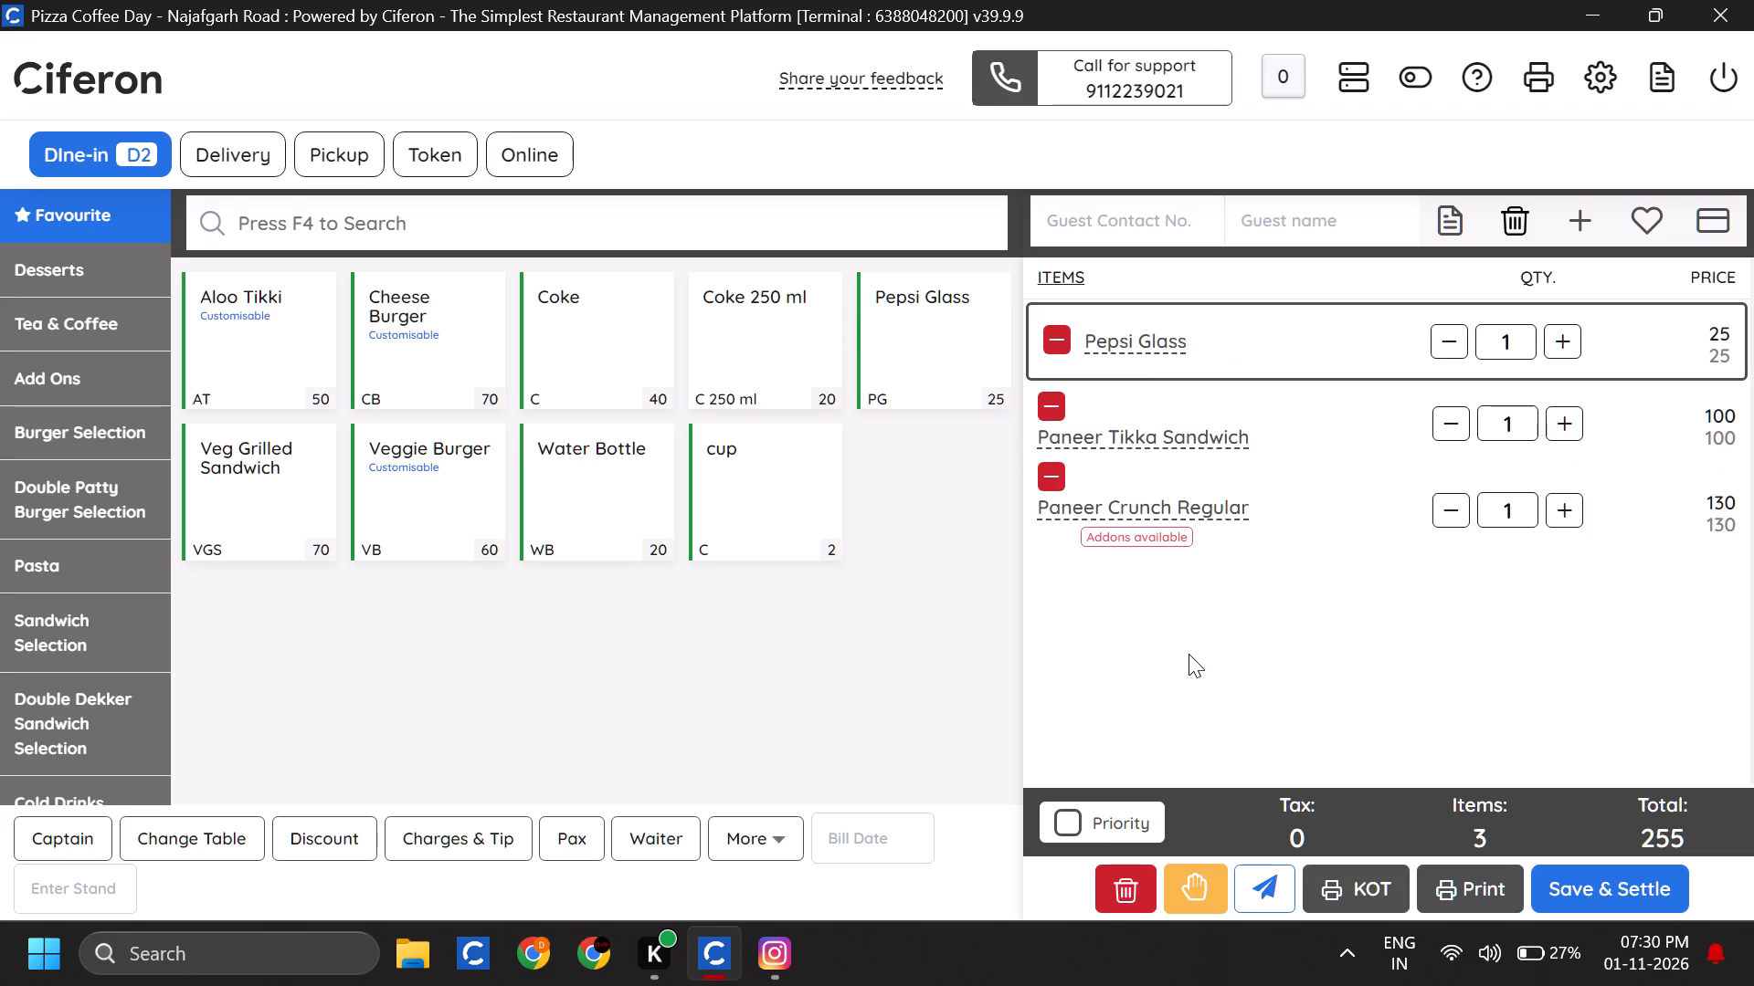
click(1189, 654)
Issue the kitchen order ticket for the table D2 order.
click(1373, 878)
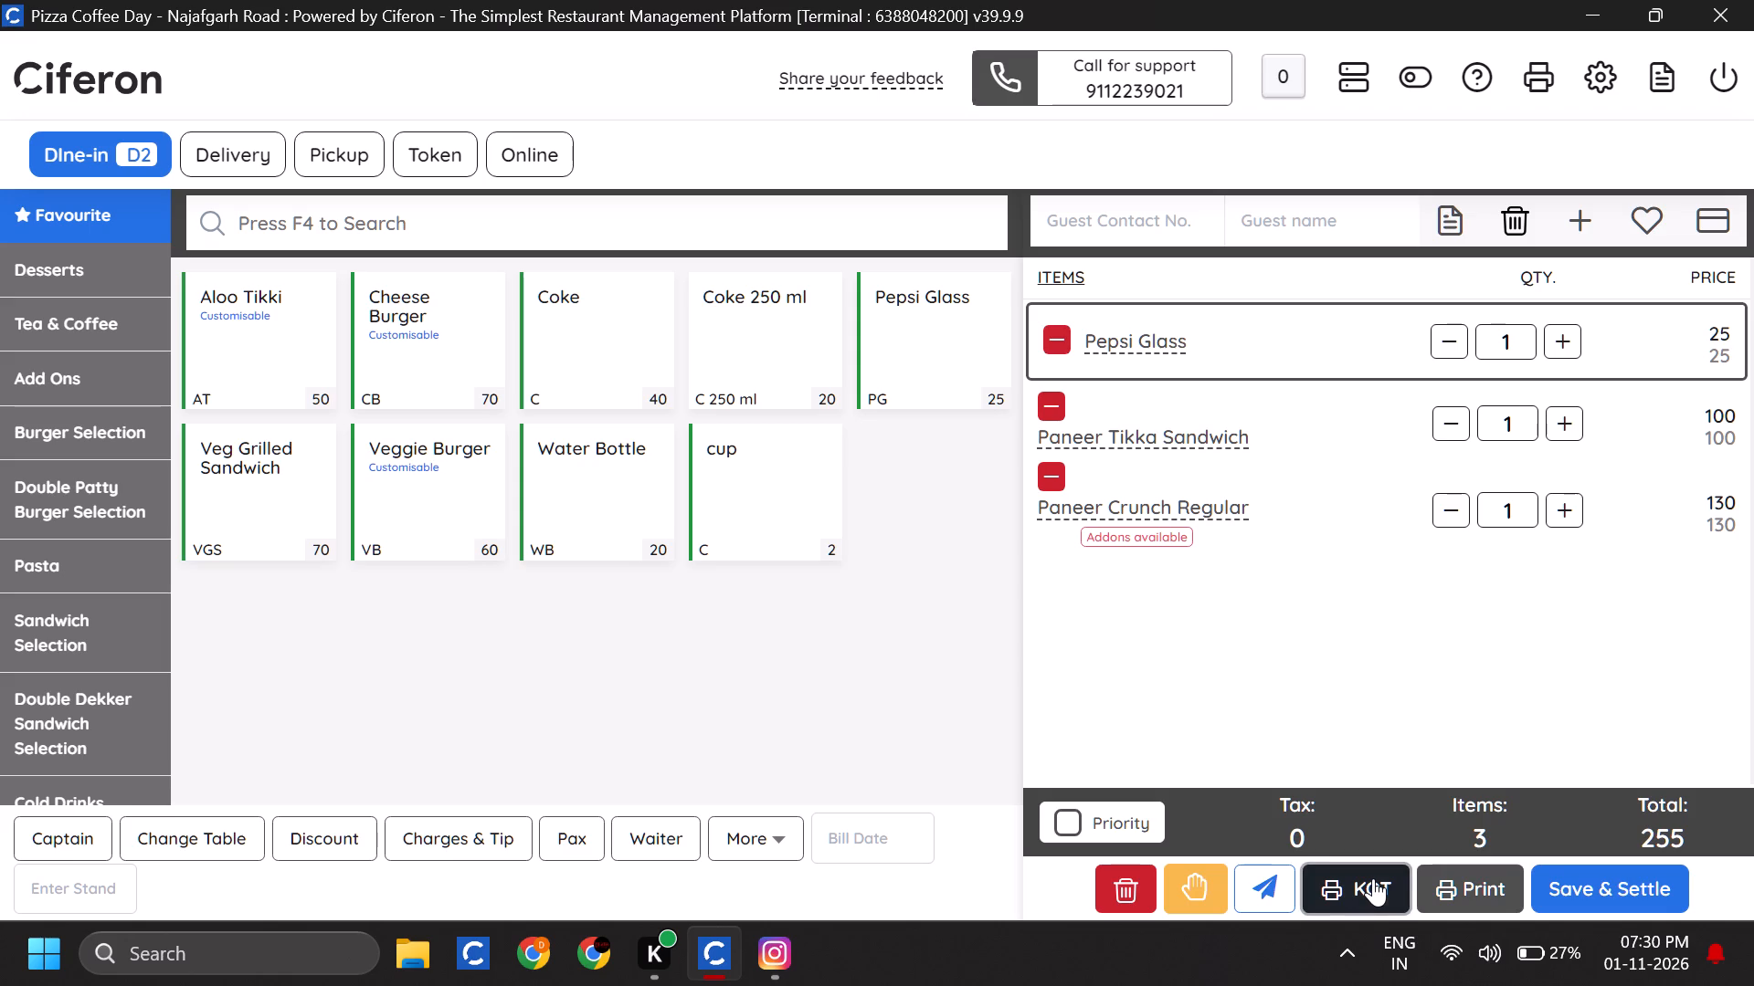
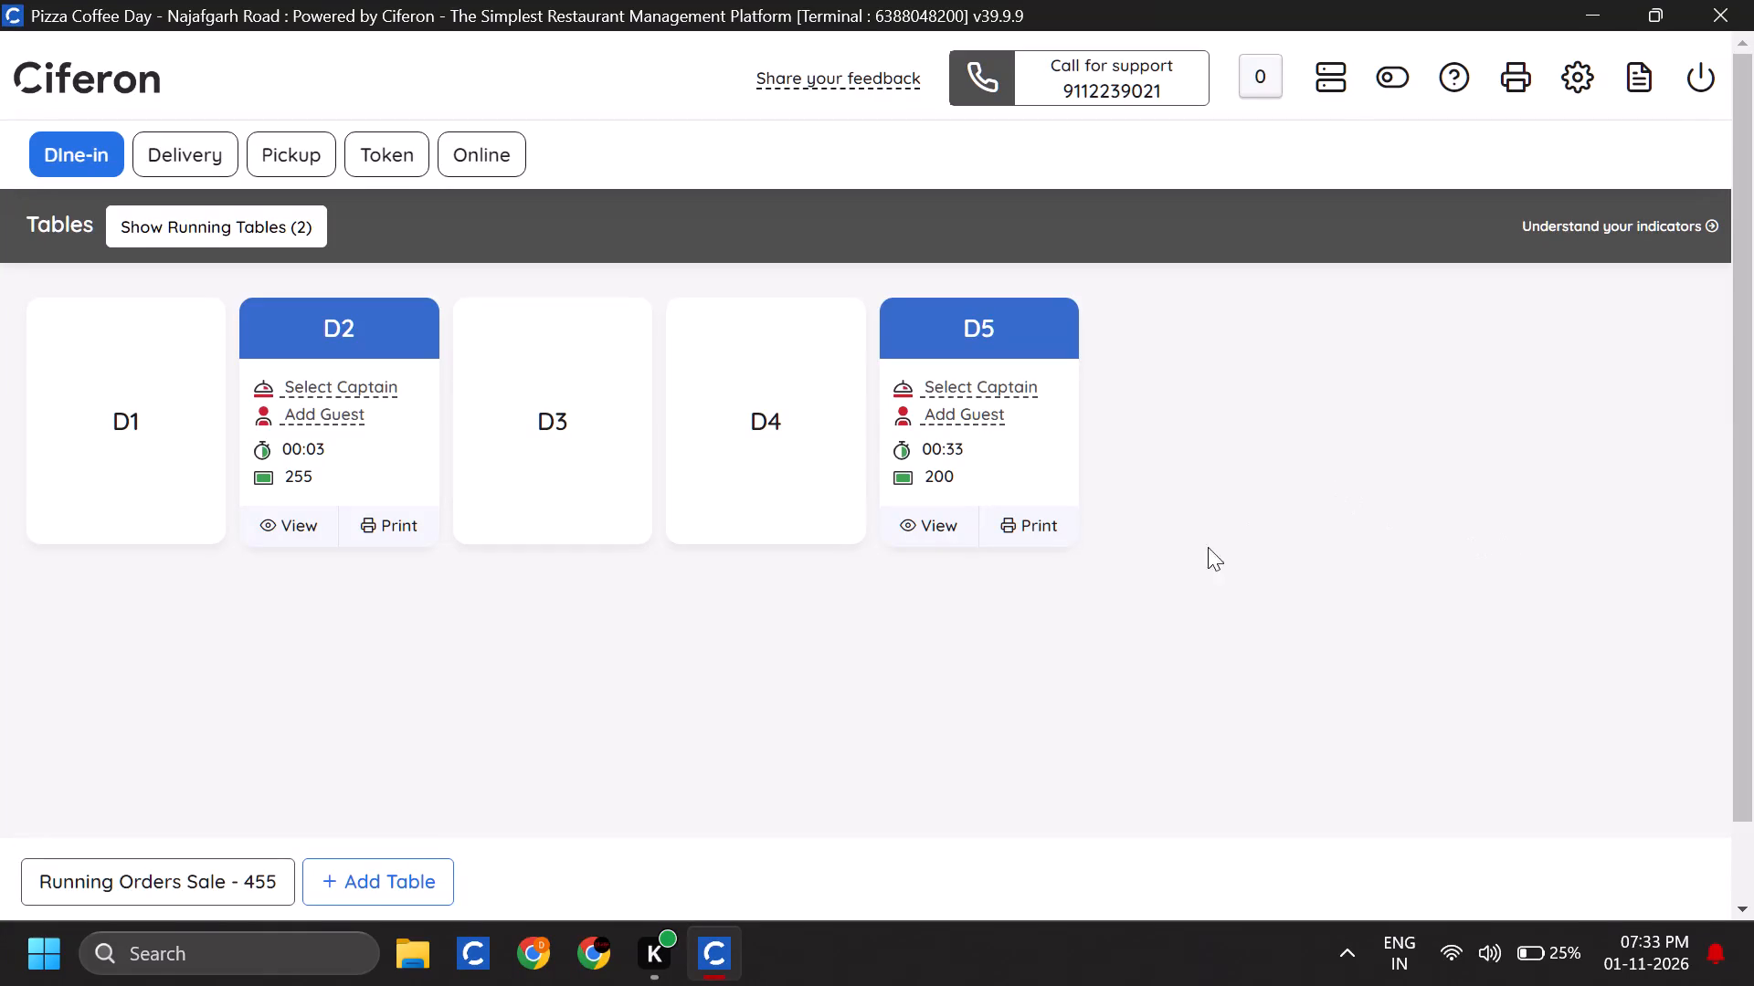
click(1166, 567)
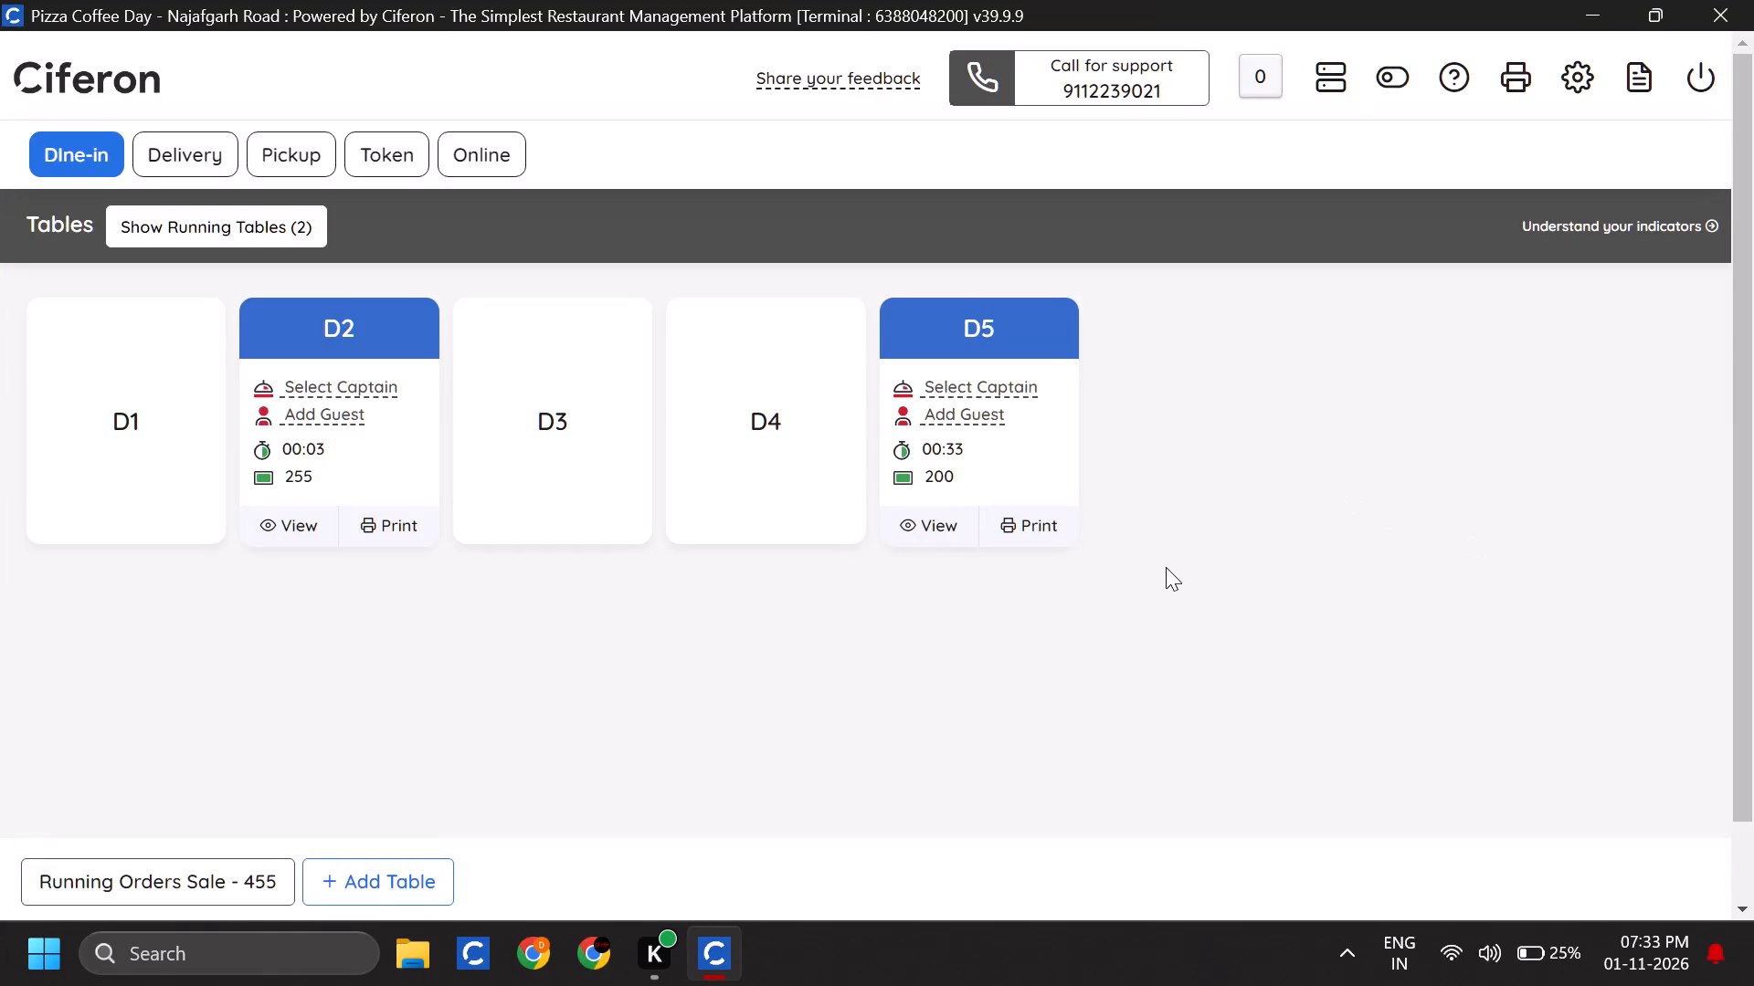
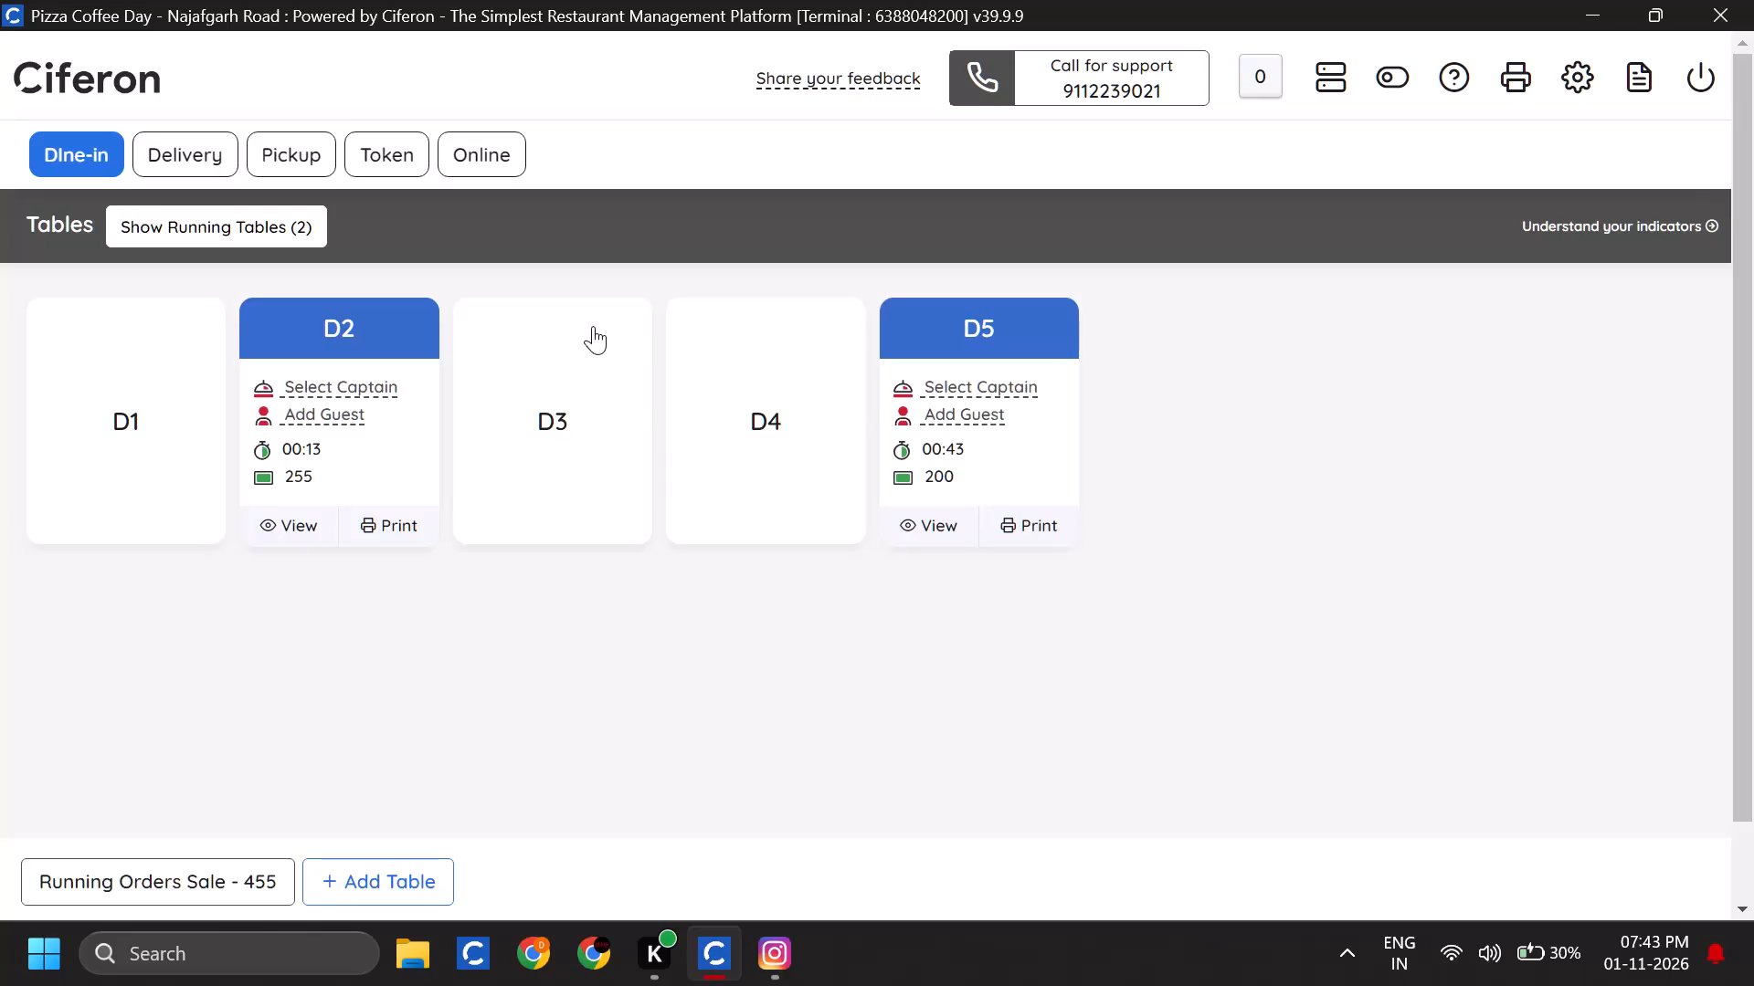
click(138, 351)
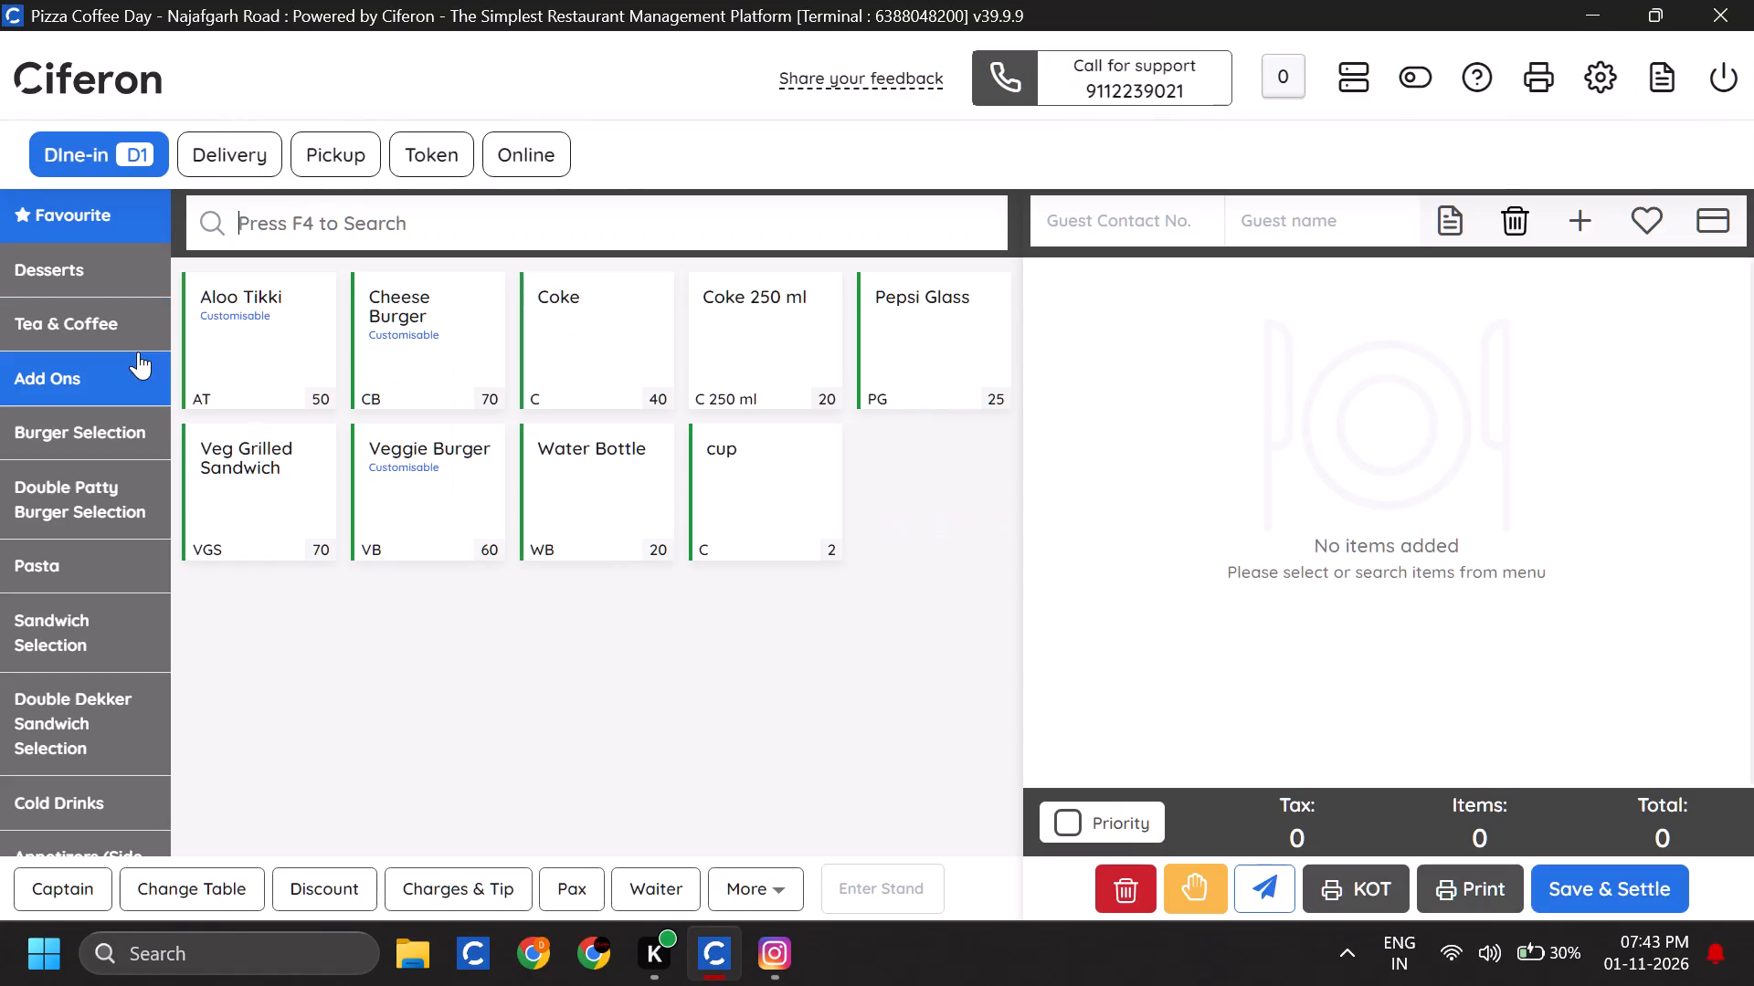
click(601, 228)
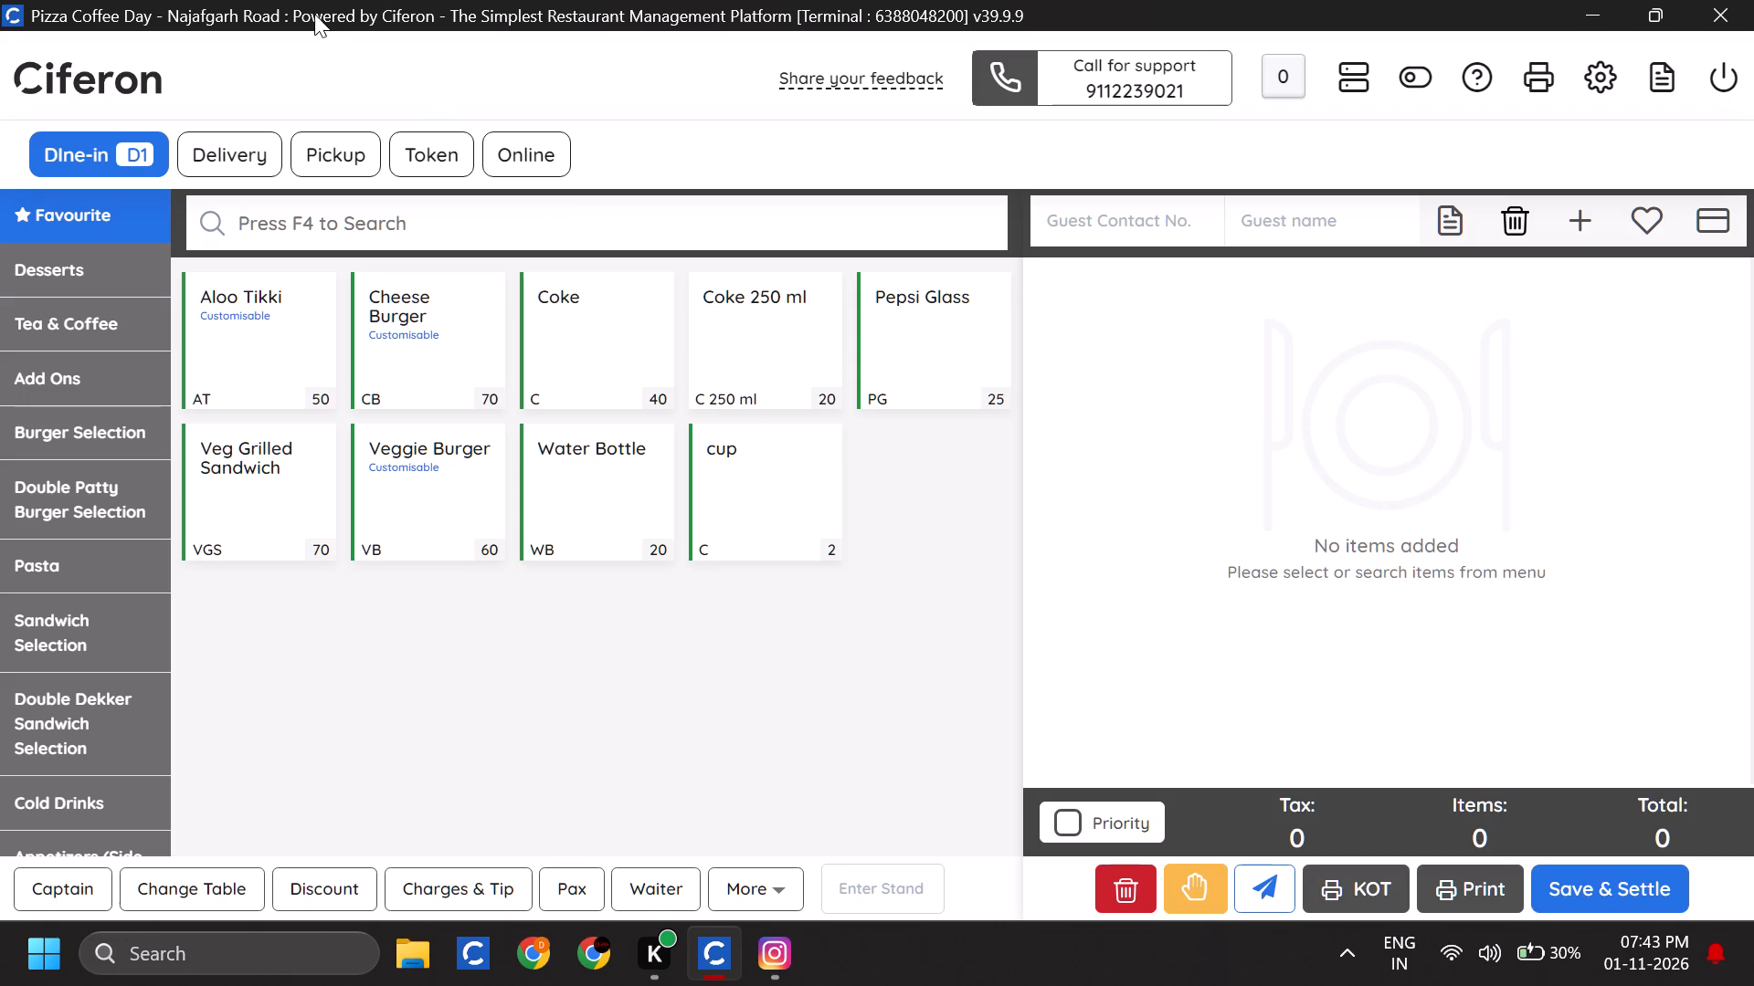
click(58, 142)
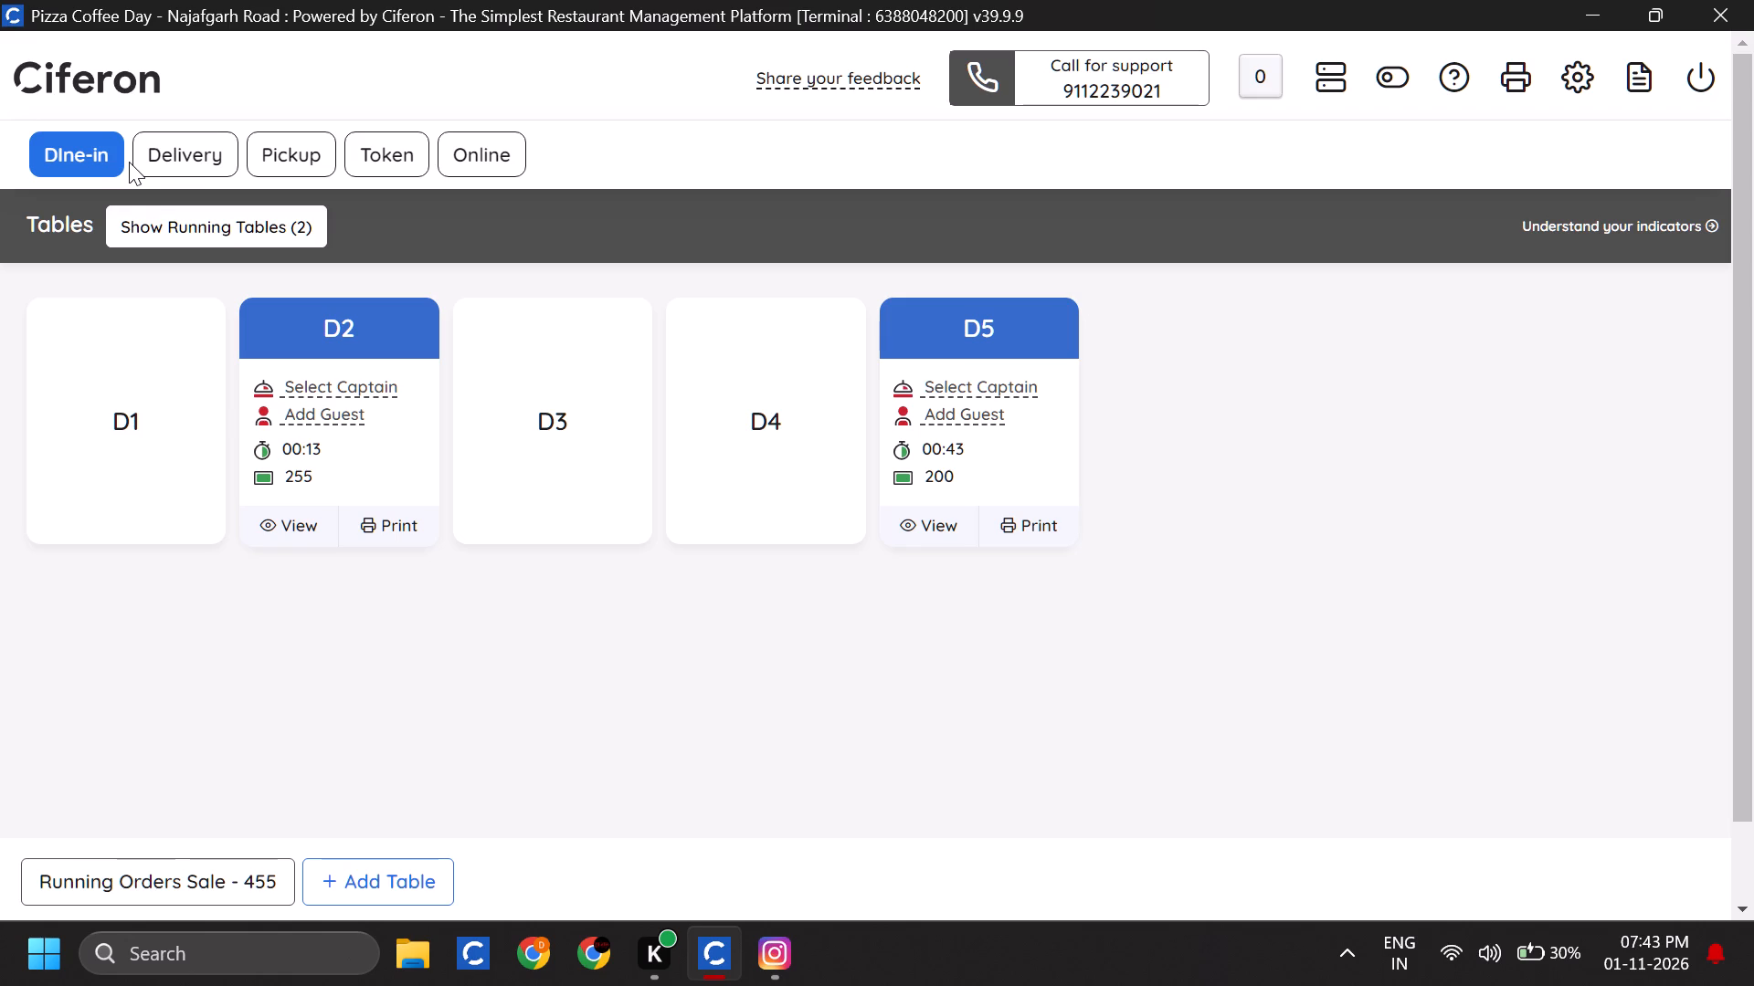
Start a dine-in order for table D4 with two Regular Paneer Crunch without add-ons, and issue its kitchen ticket (KOT).
click(782, 427)
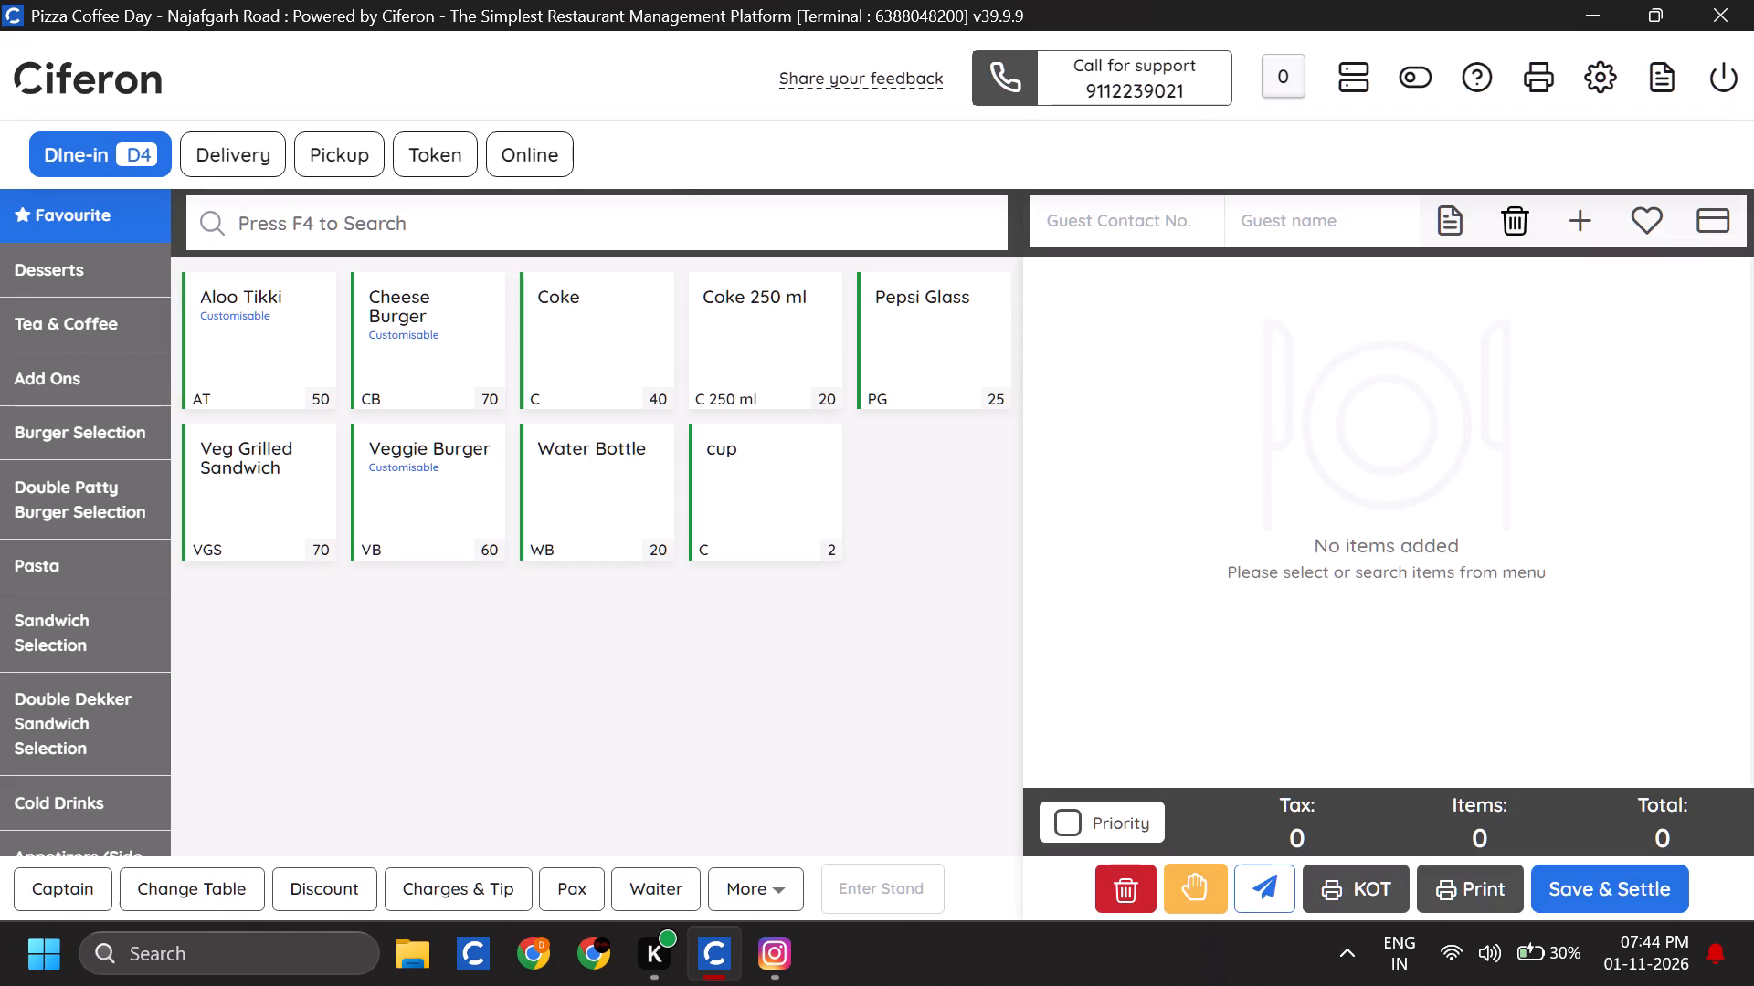
click(679, 185)
click(655, 220)
text(pc)
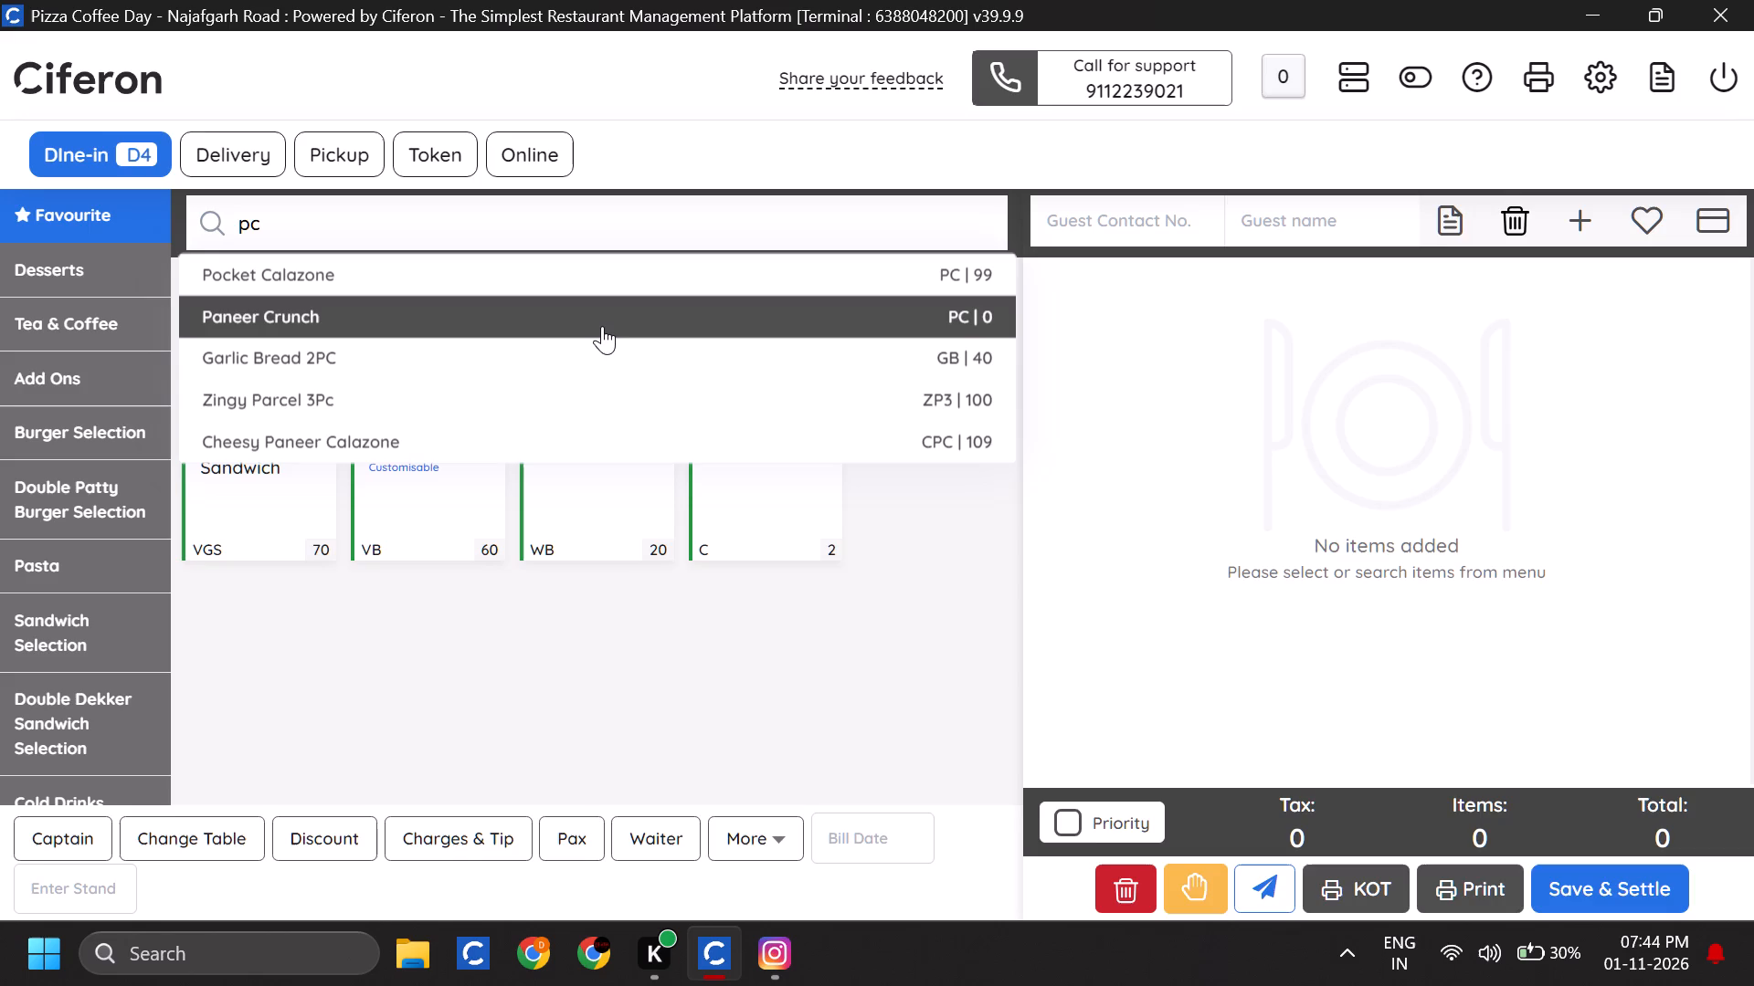
click(602, 326)
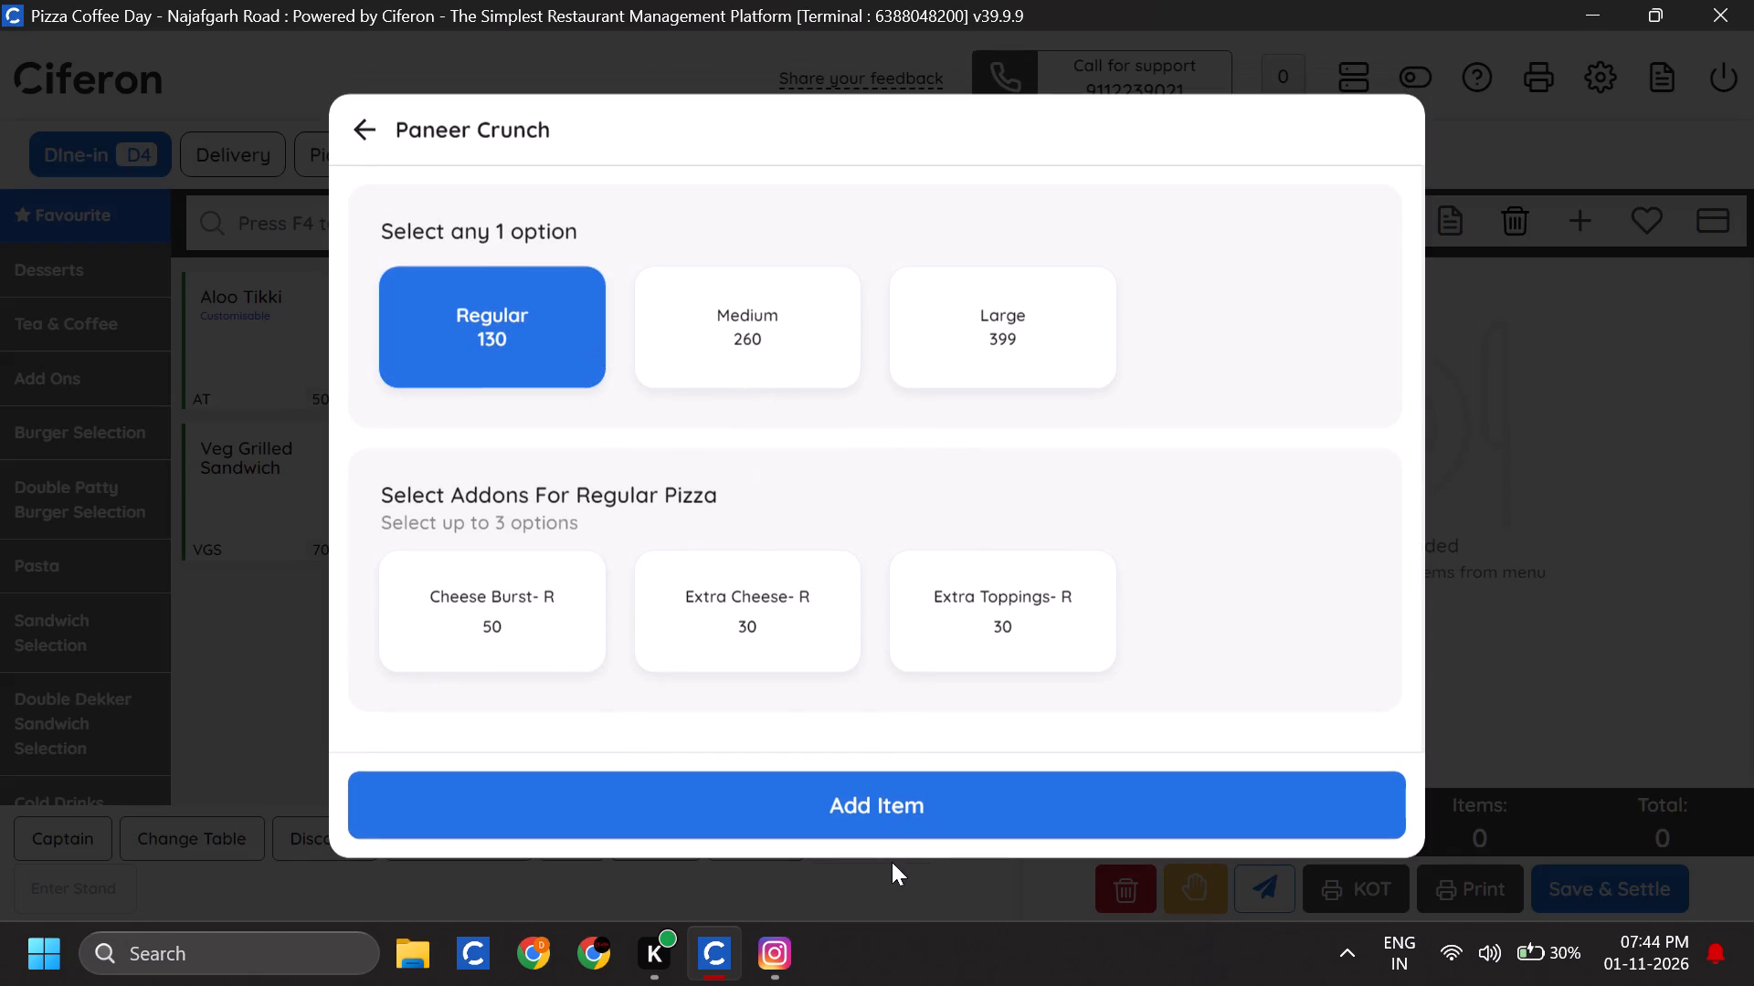
click(930, 798)
click(1561, 354)
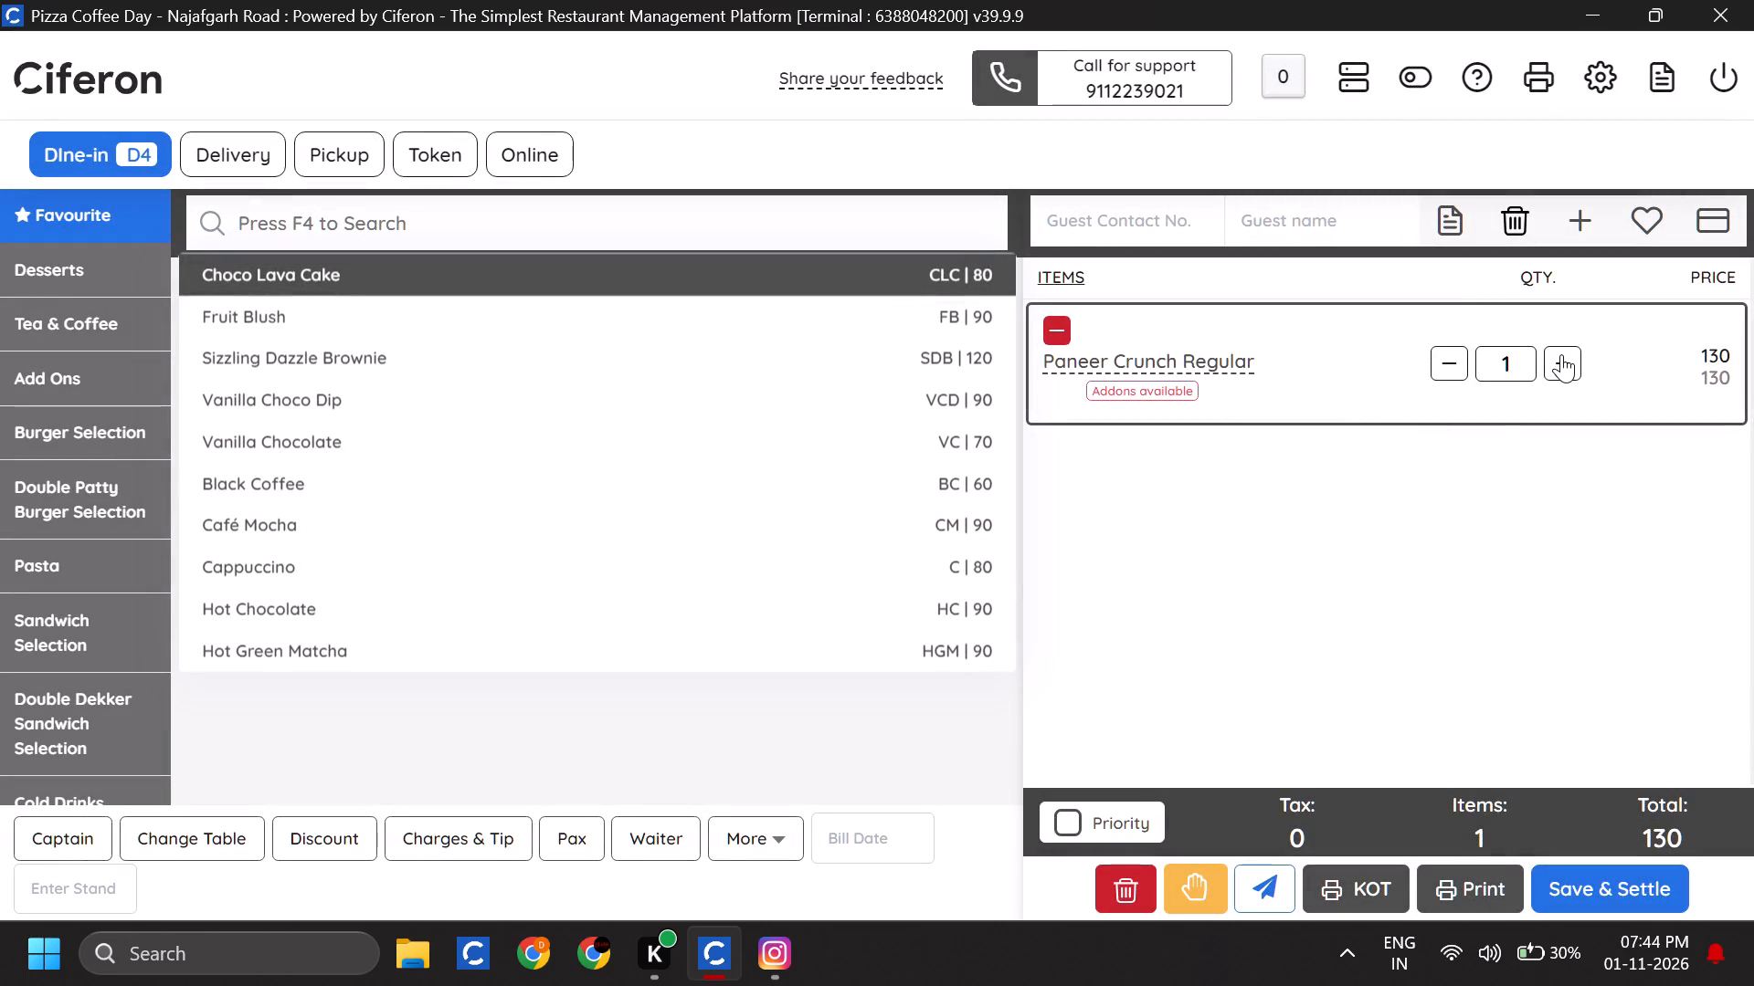
click(1364, 593)
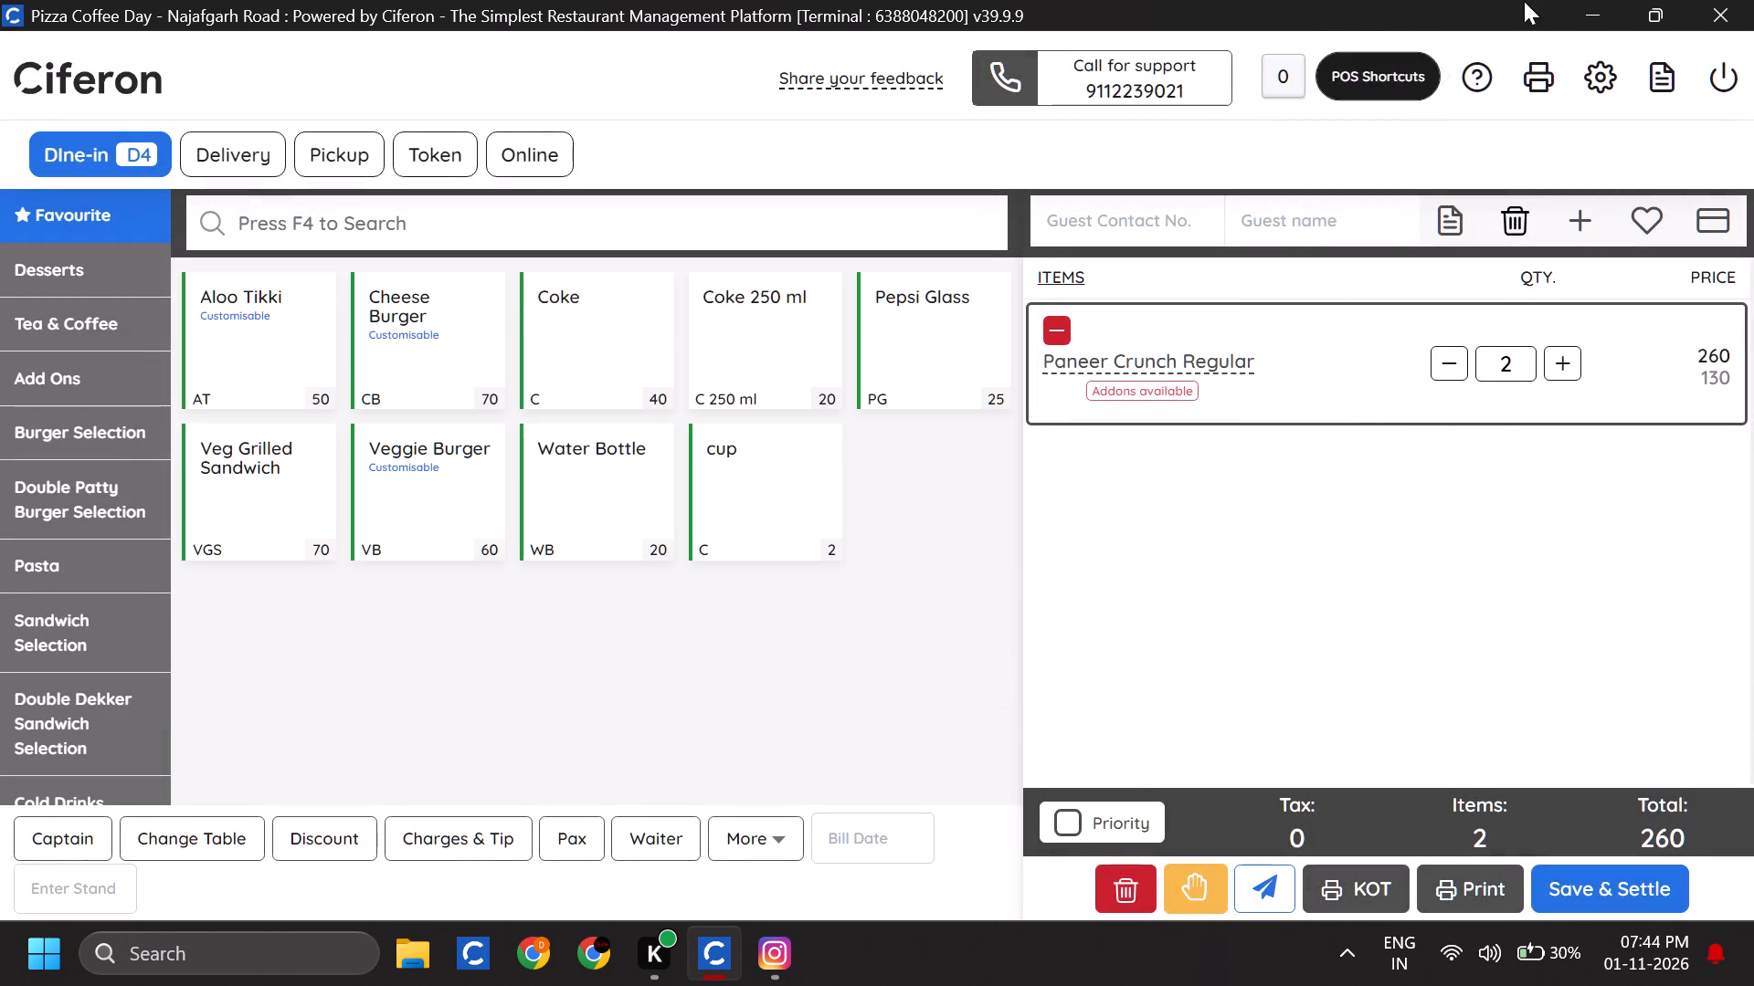
click(1366, 891)
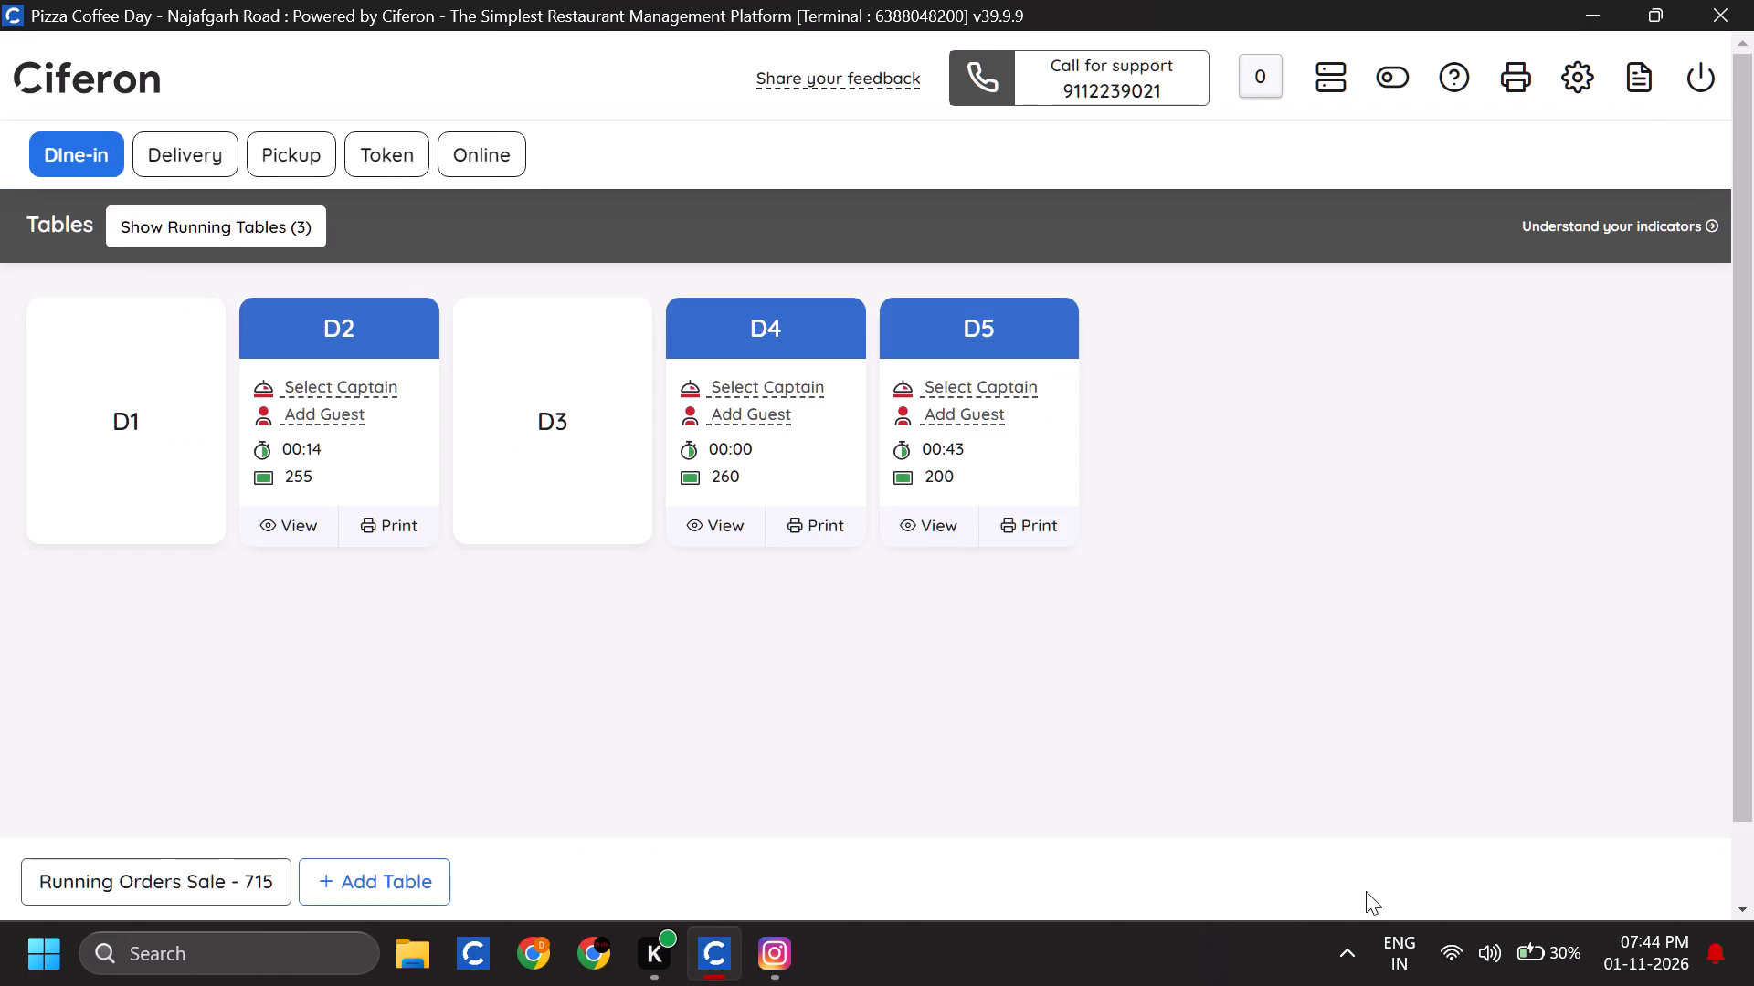
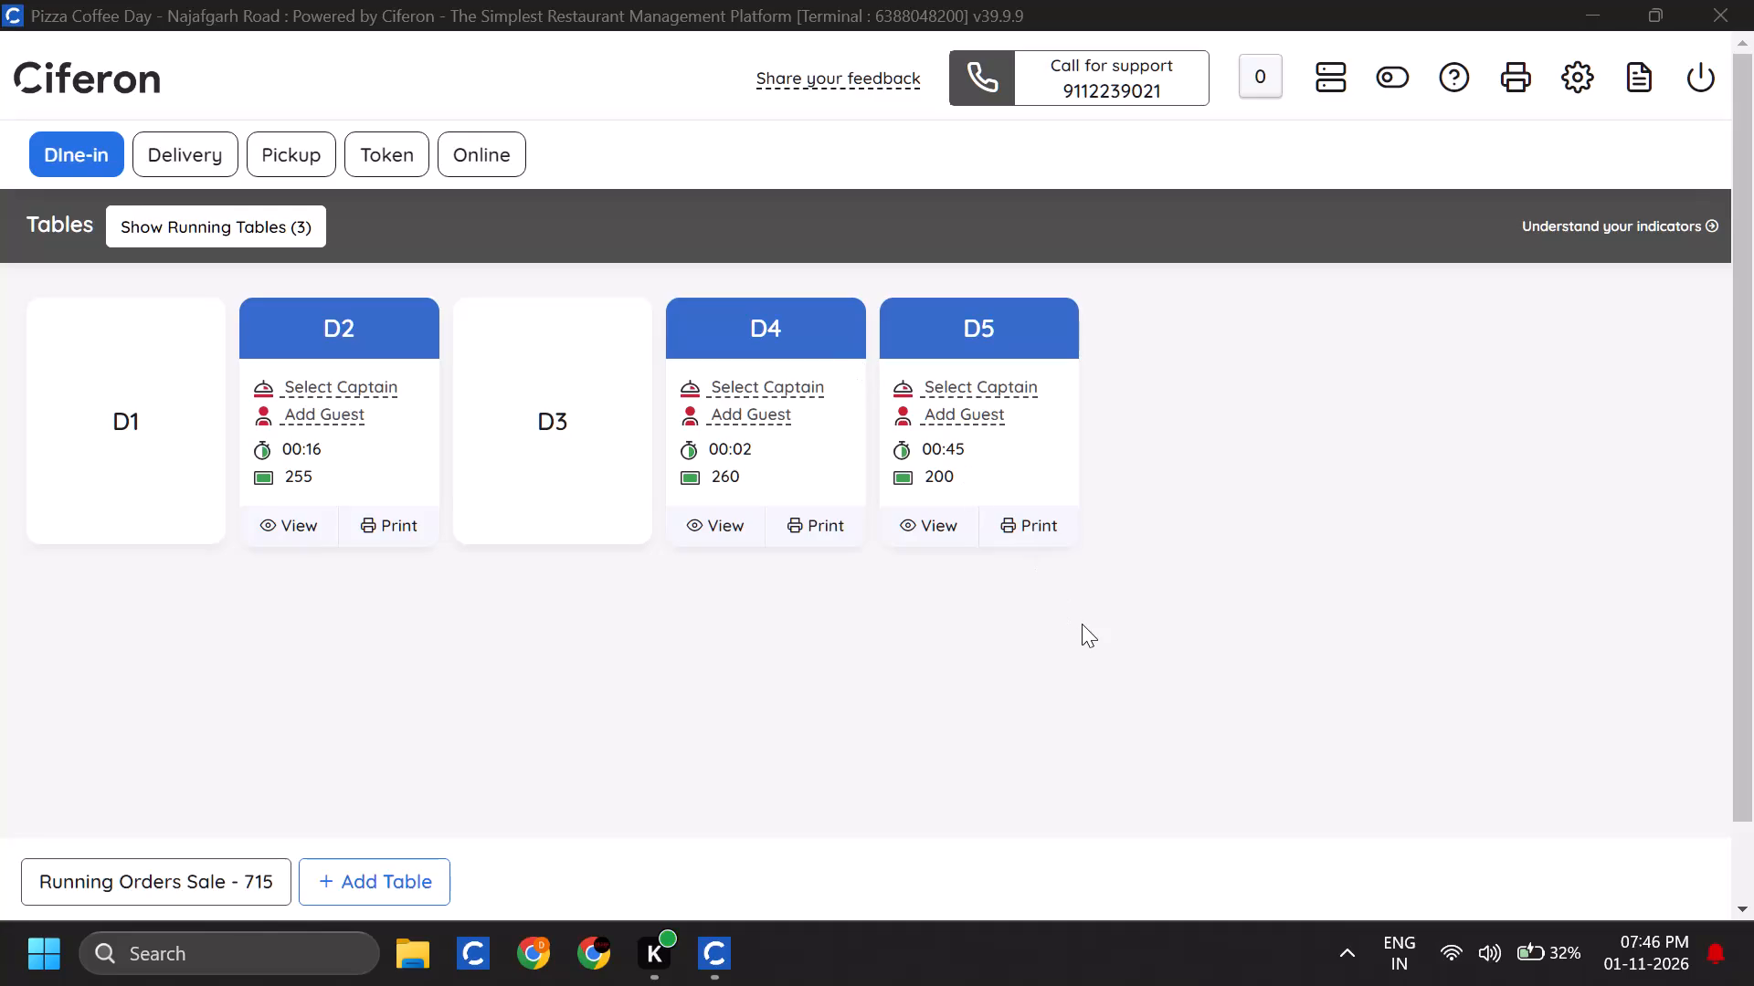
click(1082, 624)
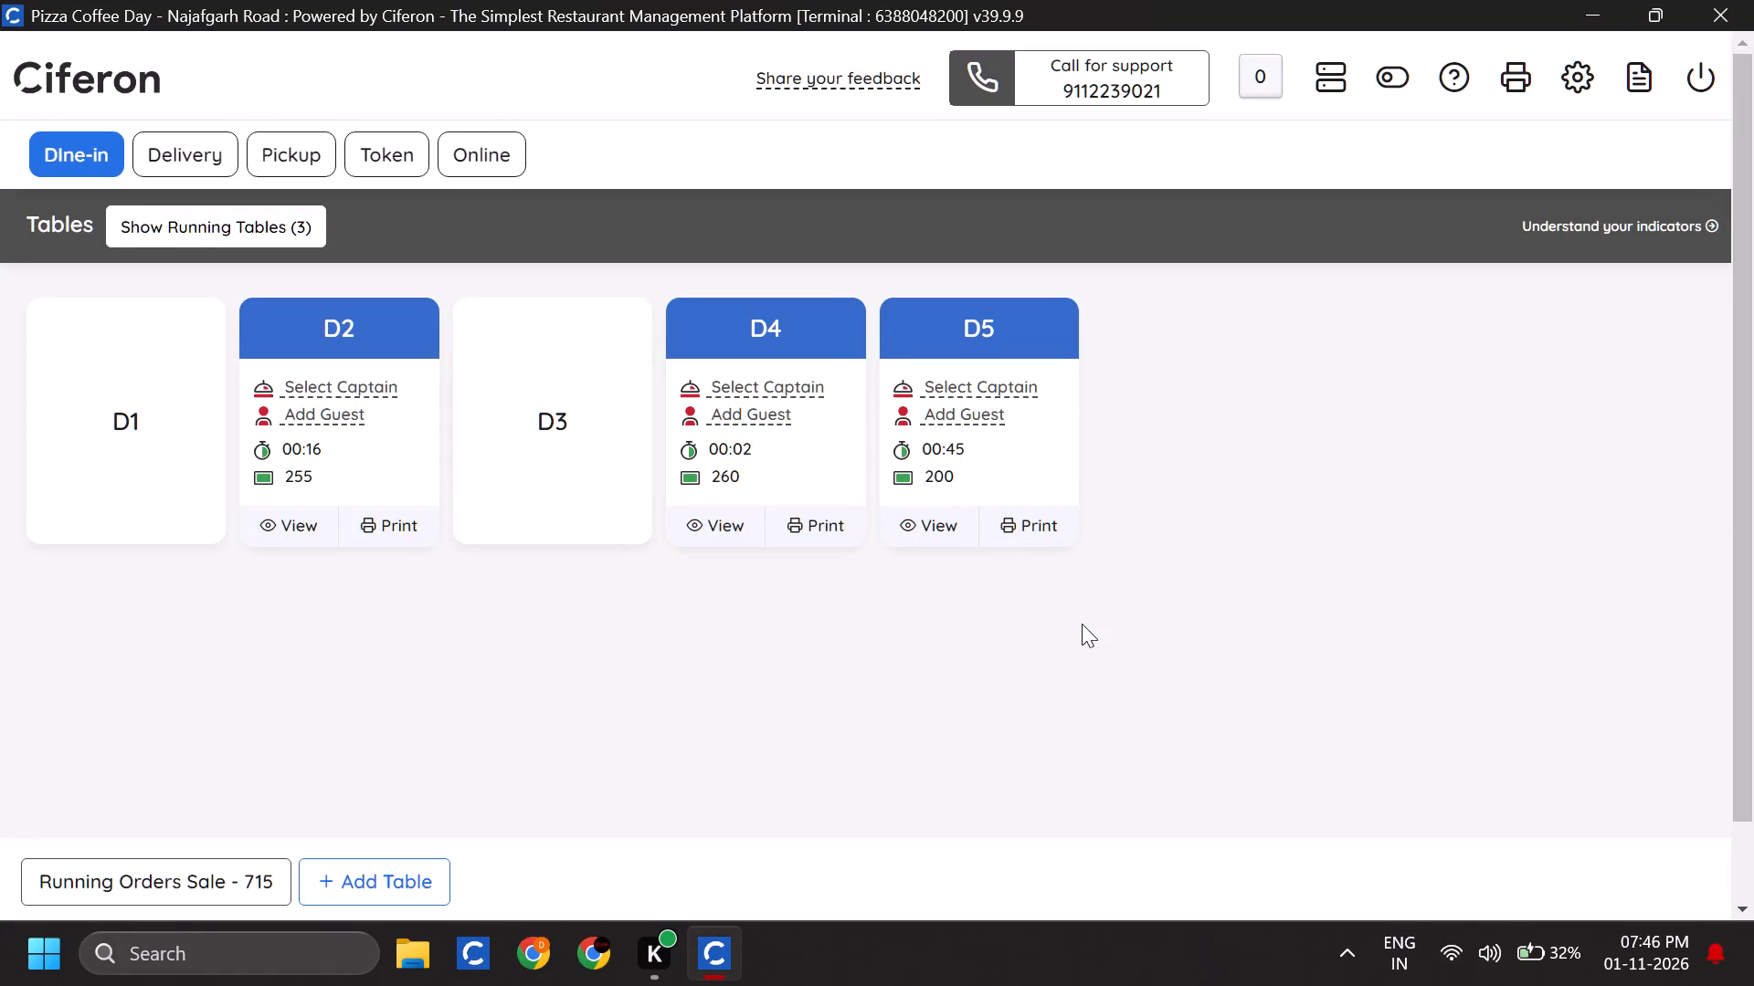
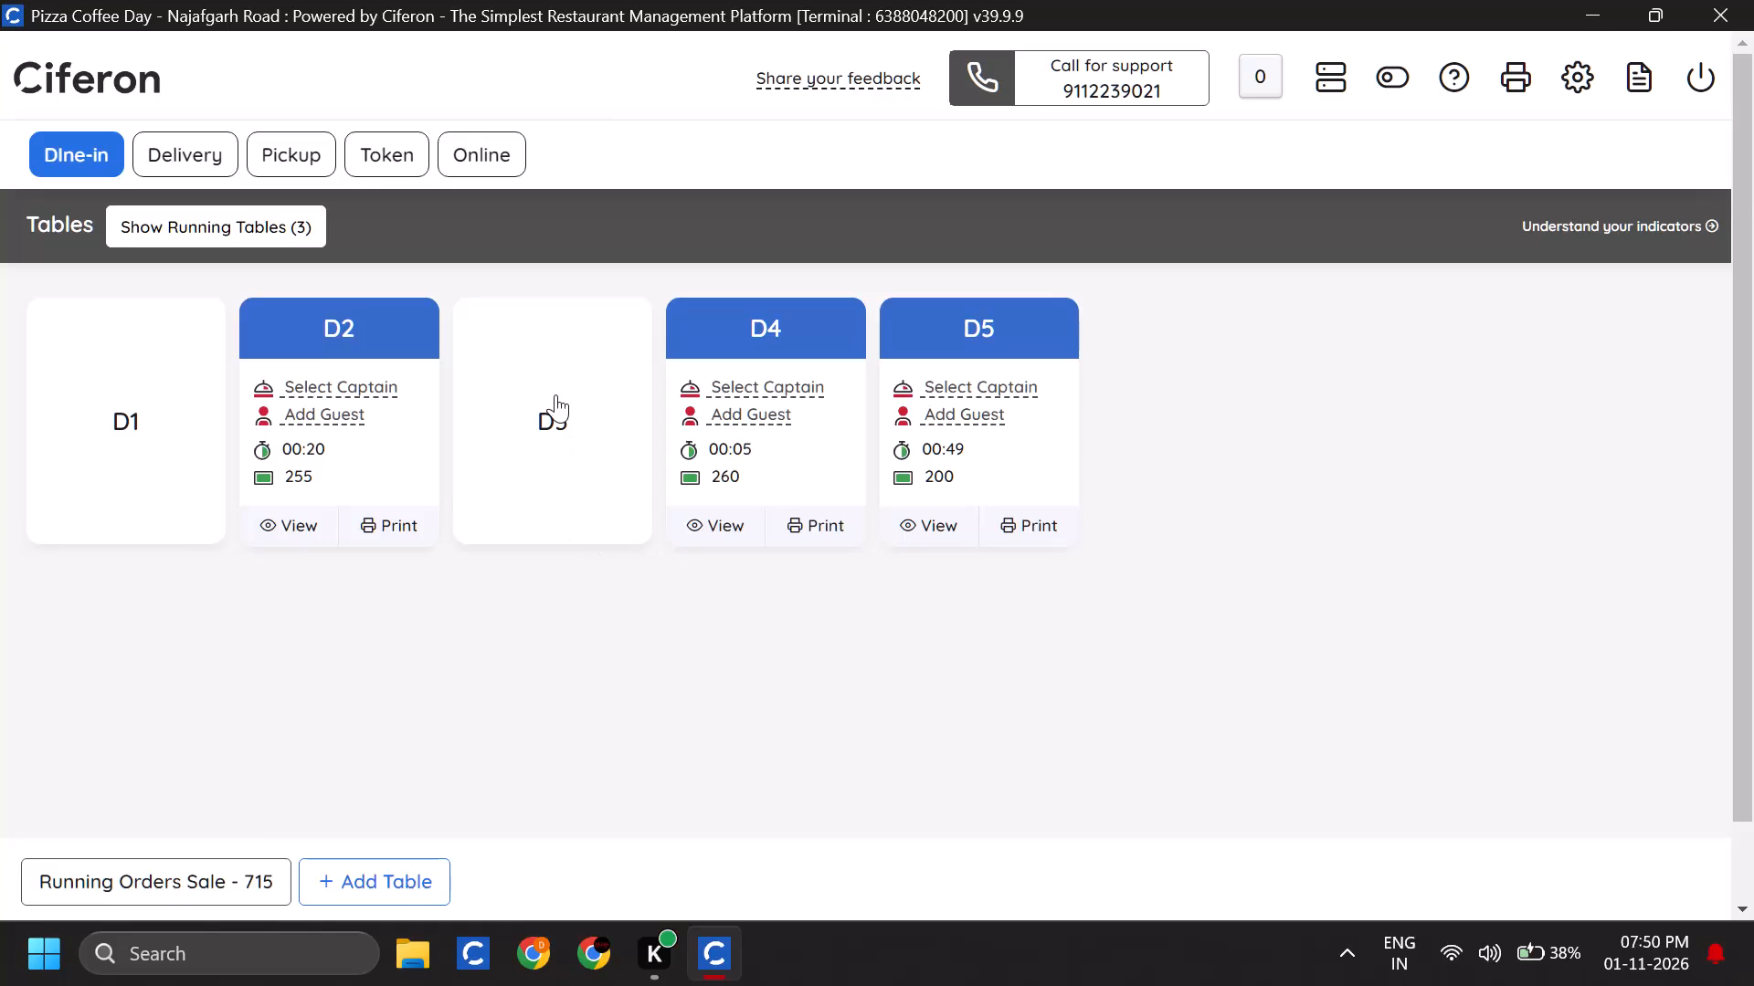
Open the empty dine-in table D3 for a new order.
click(722, 236)
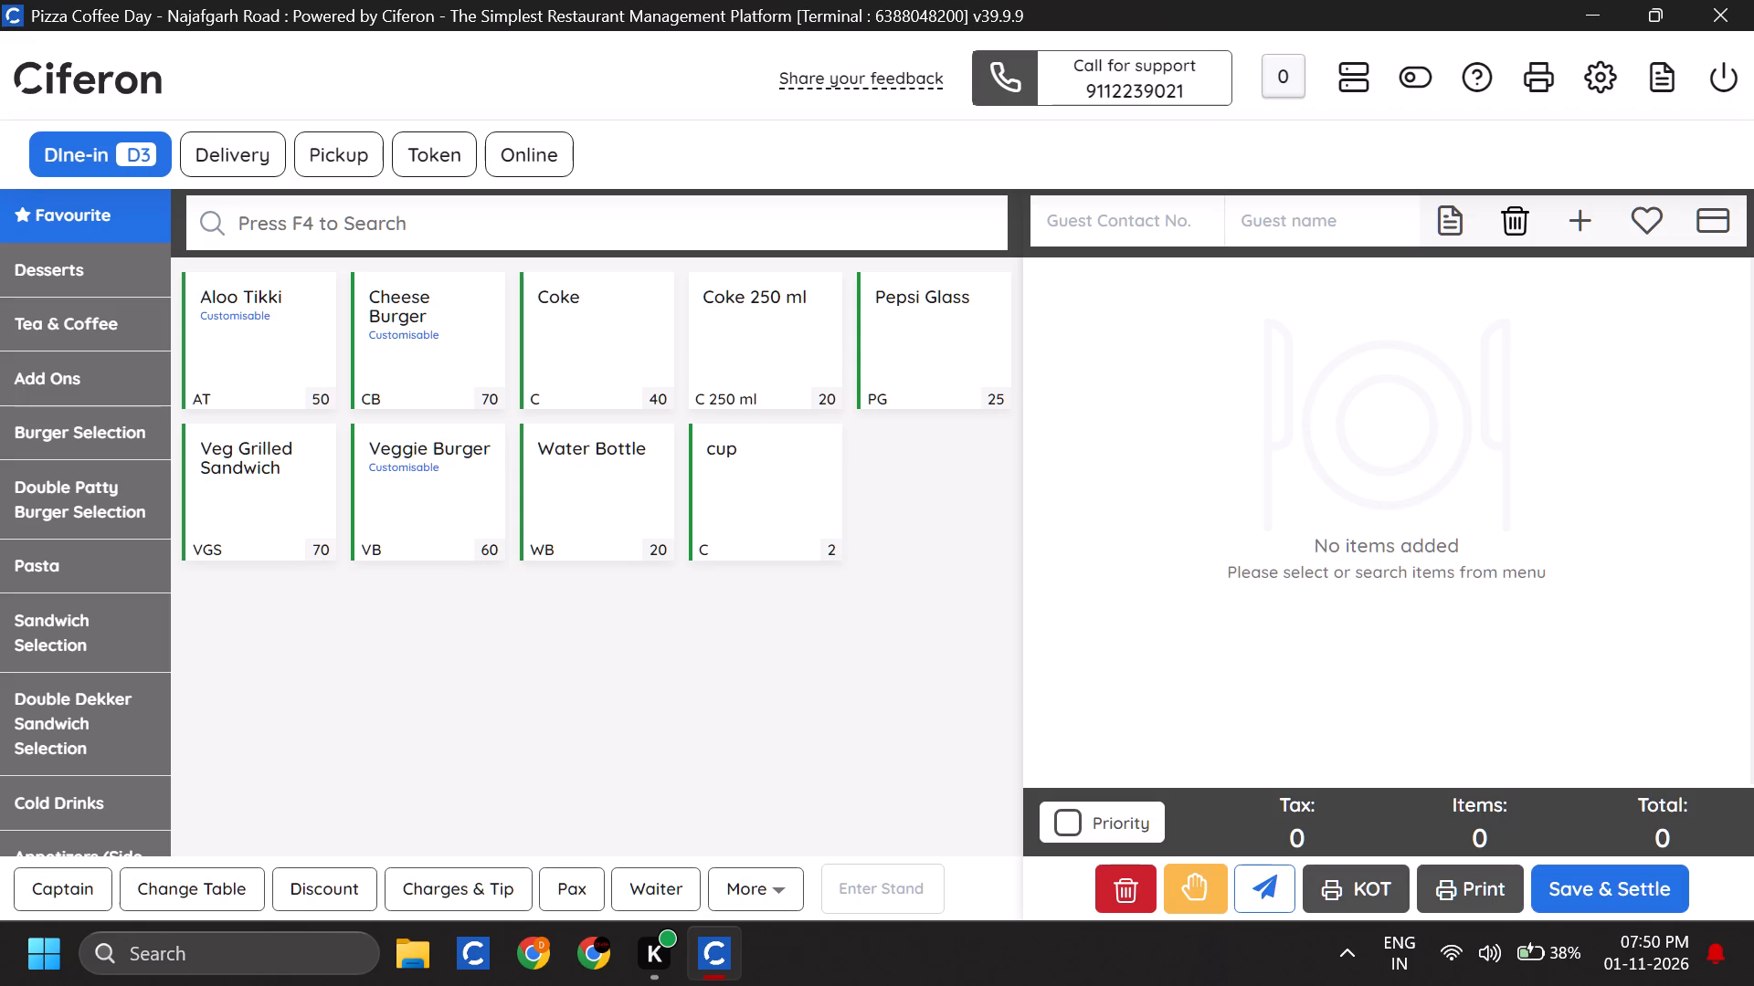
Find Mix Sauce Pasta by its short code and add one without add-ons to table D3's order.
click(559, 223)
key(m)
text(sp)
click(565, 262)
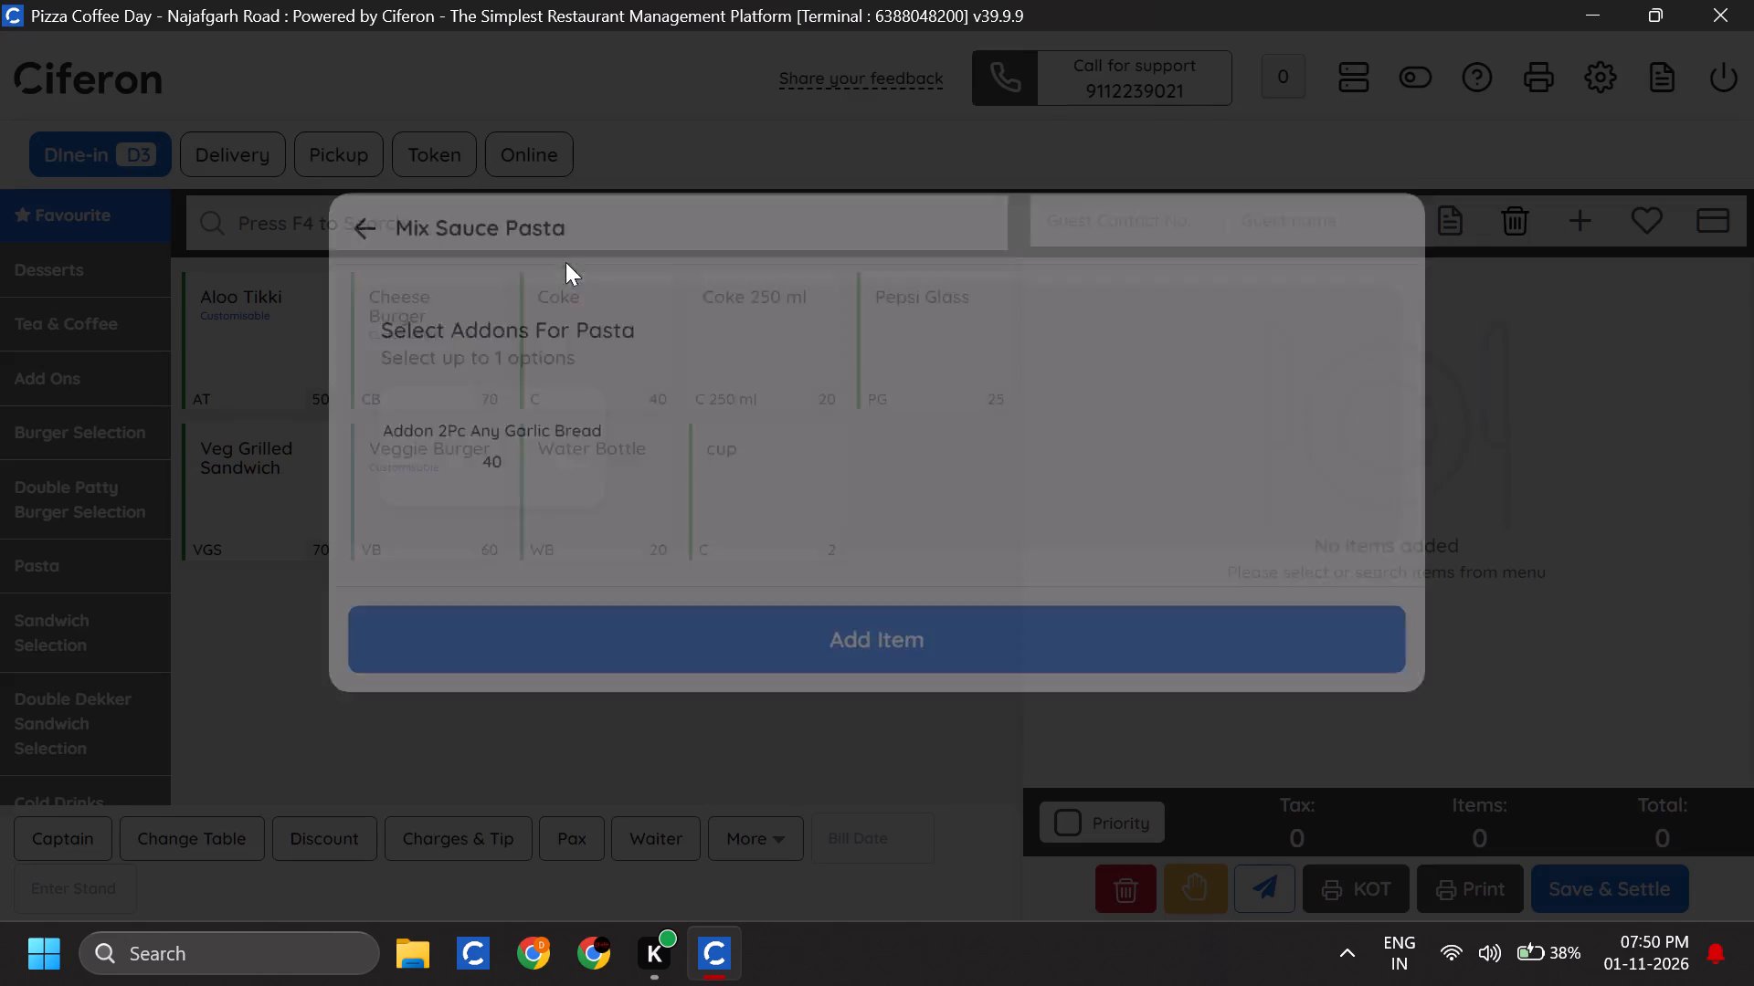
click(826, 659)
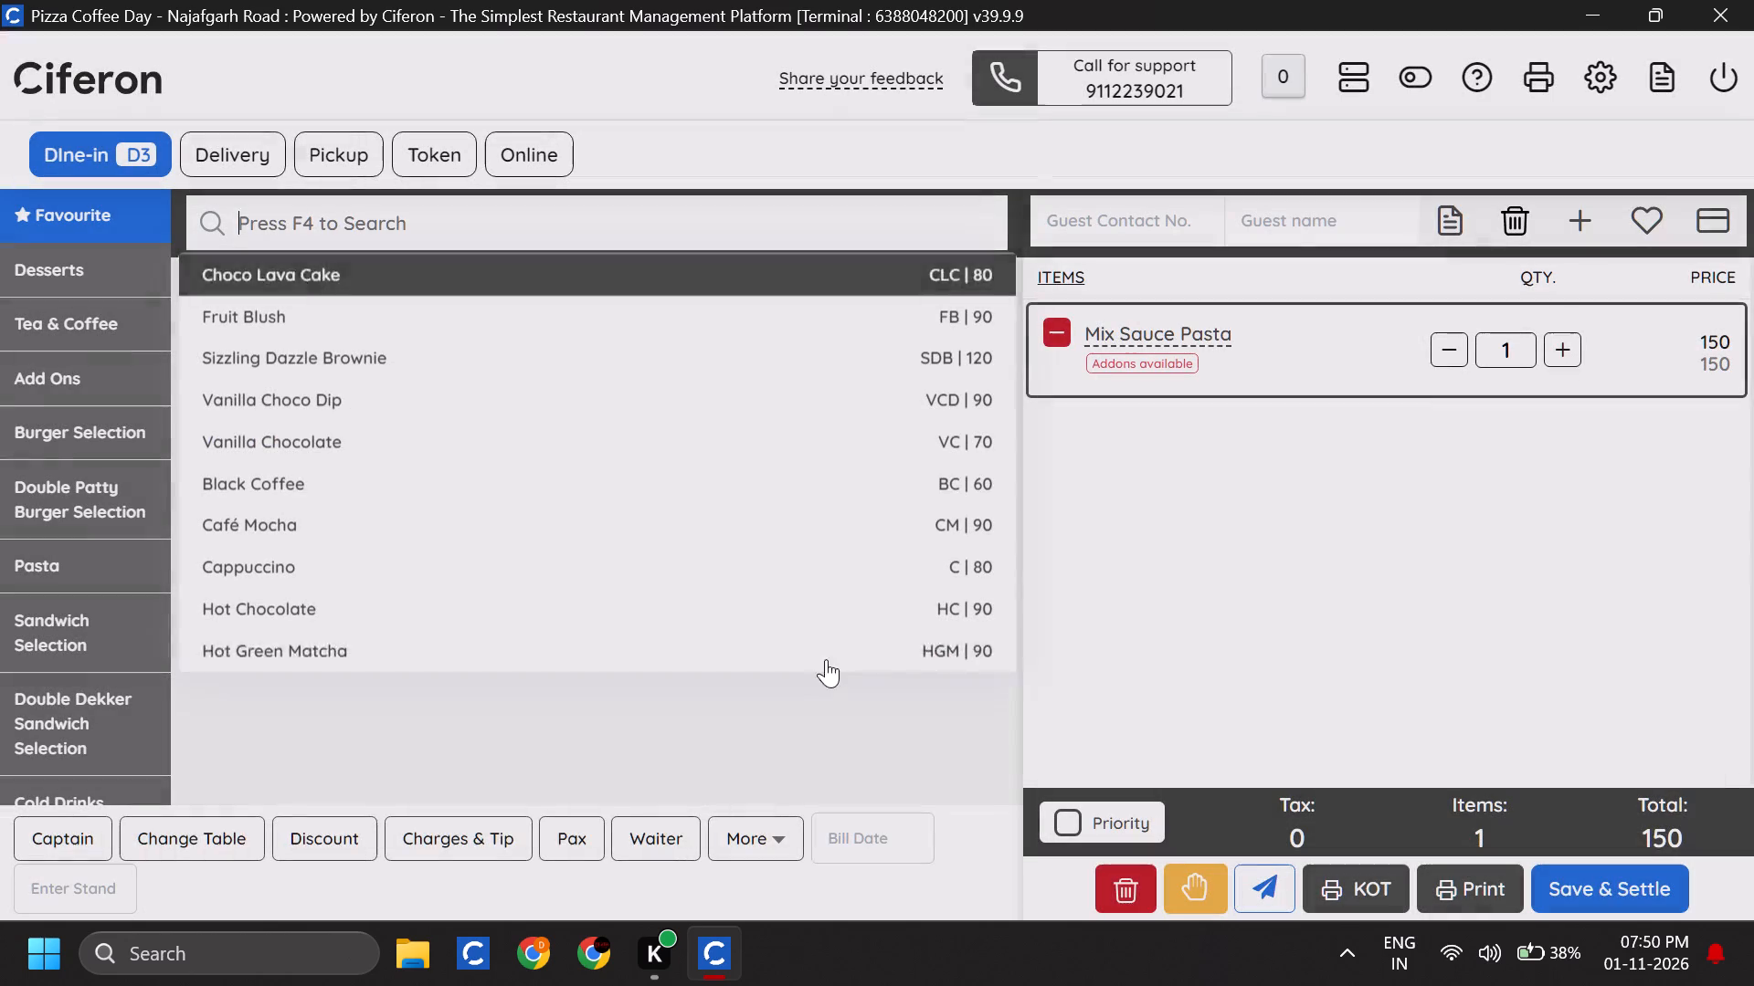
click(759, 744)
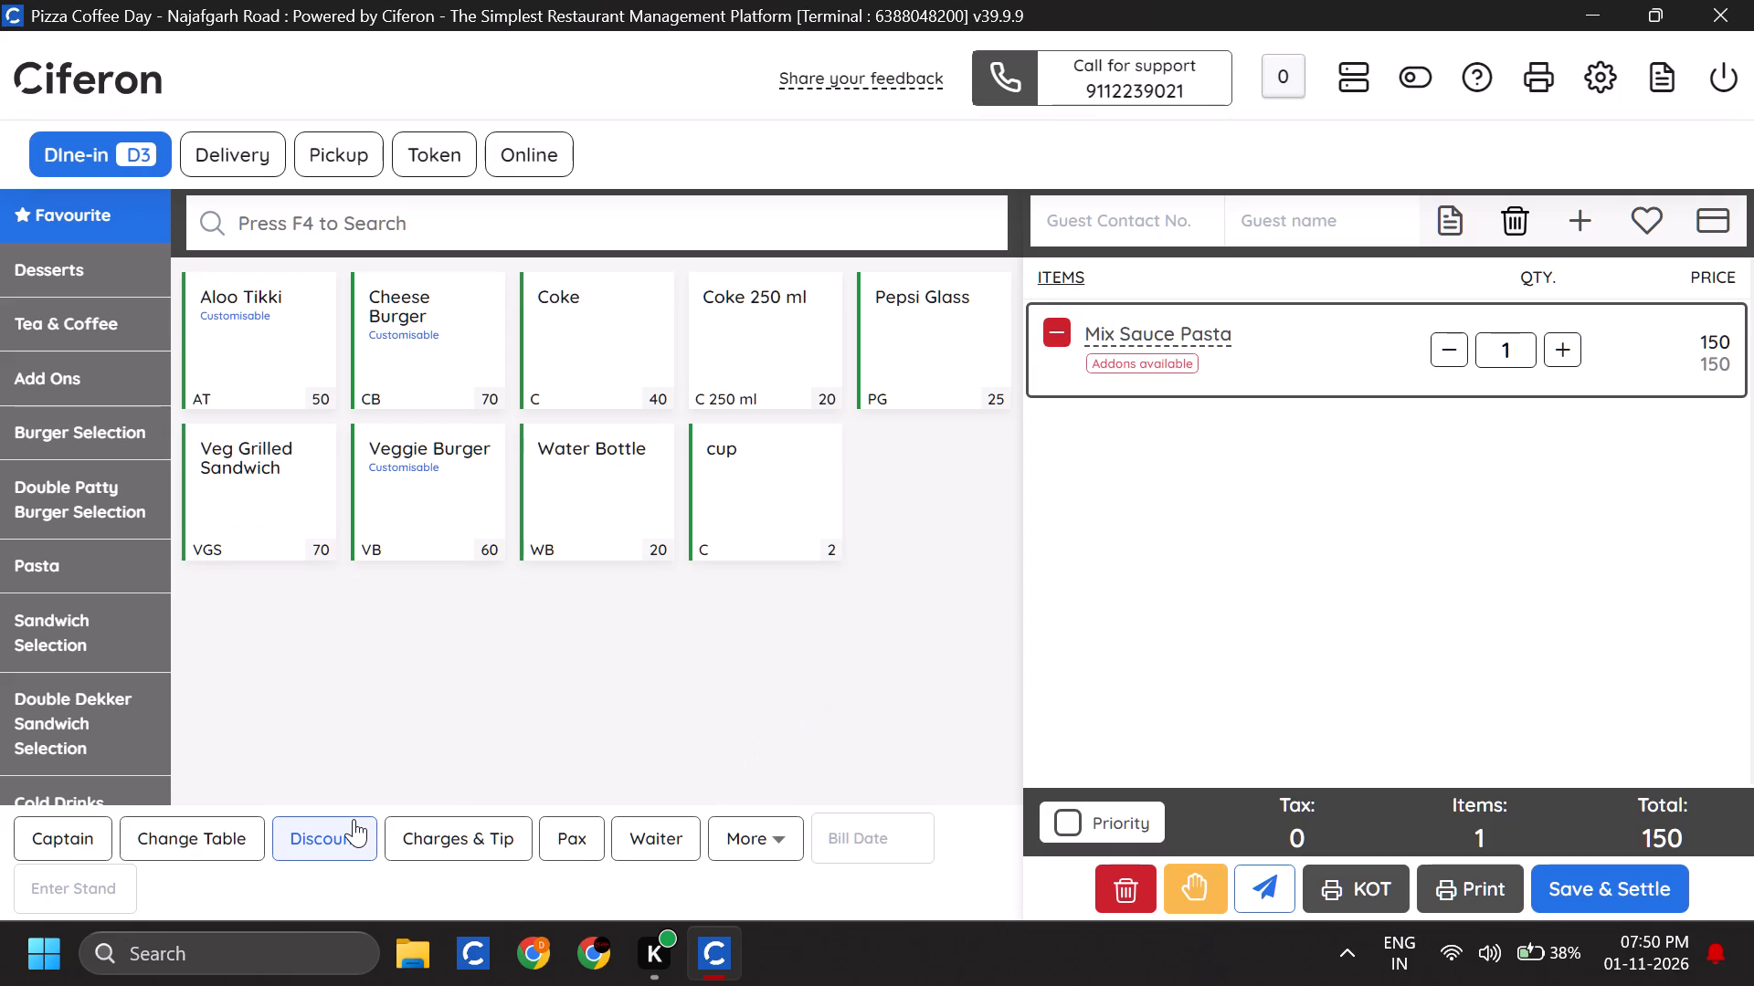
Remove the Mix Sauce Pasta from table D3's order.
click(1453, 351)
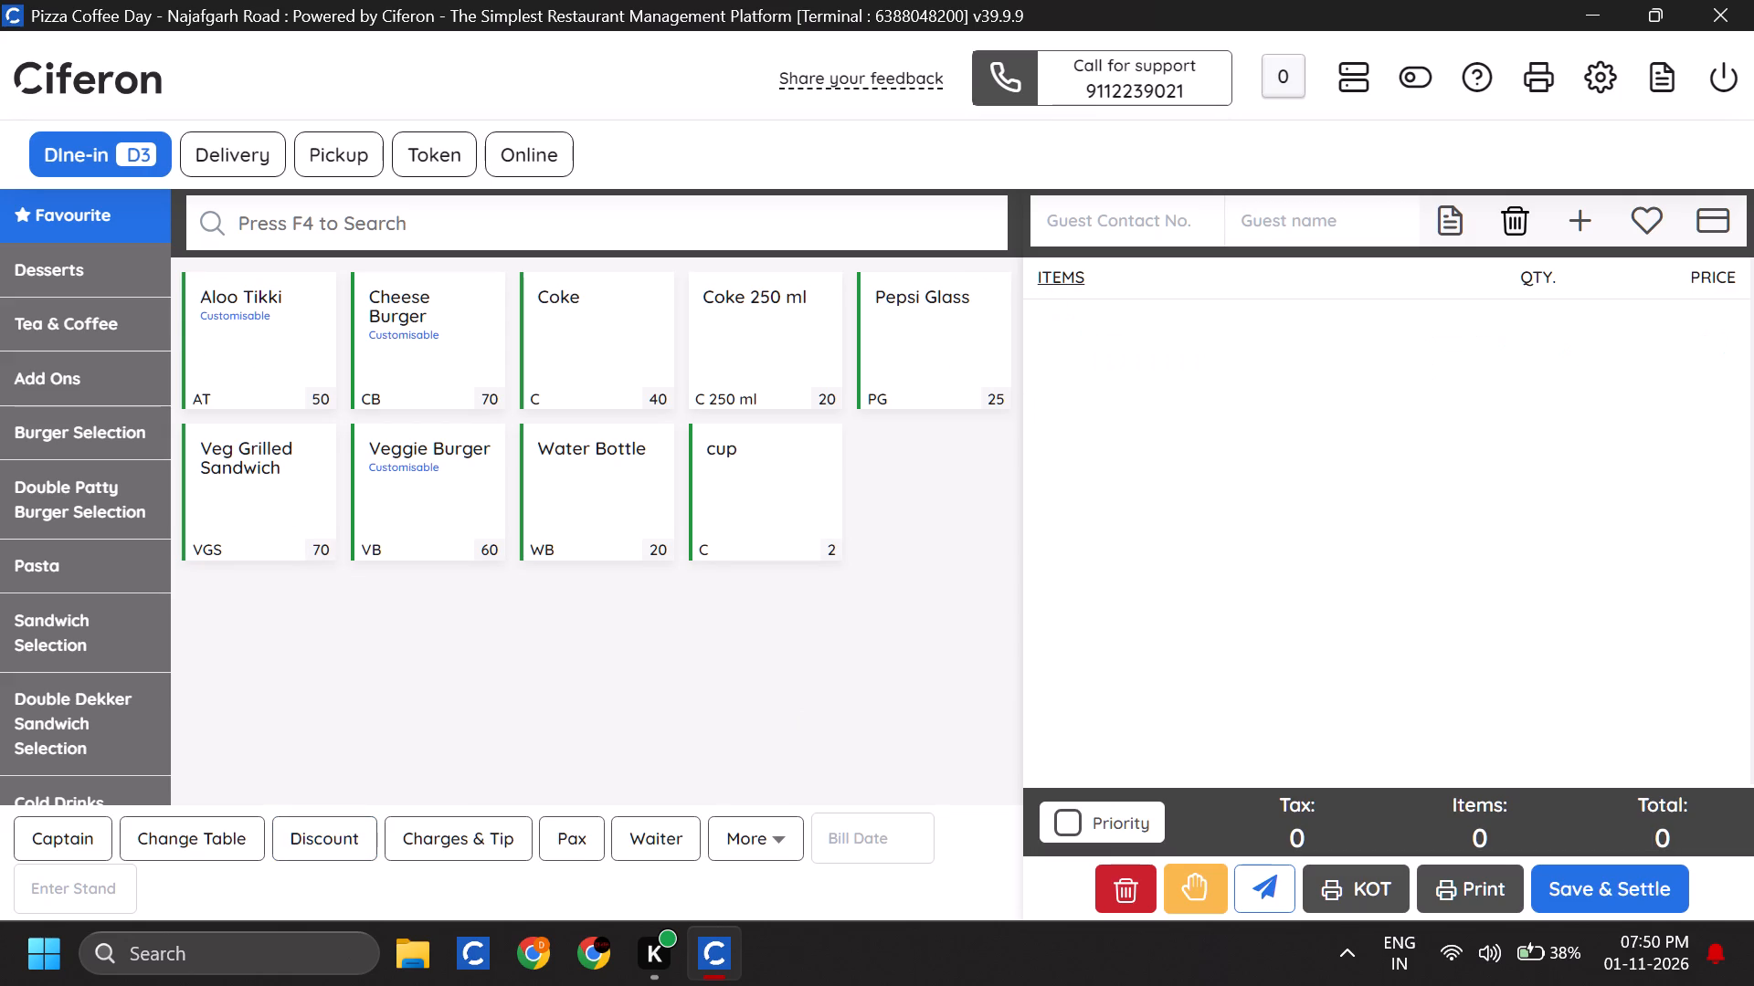
Find Paneer Tikka Sandwich by its code pts and add it to table D3's order with quantity 2.
click(877, 235)
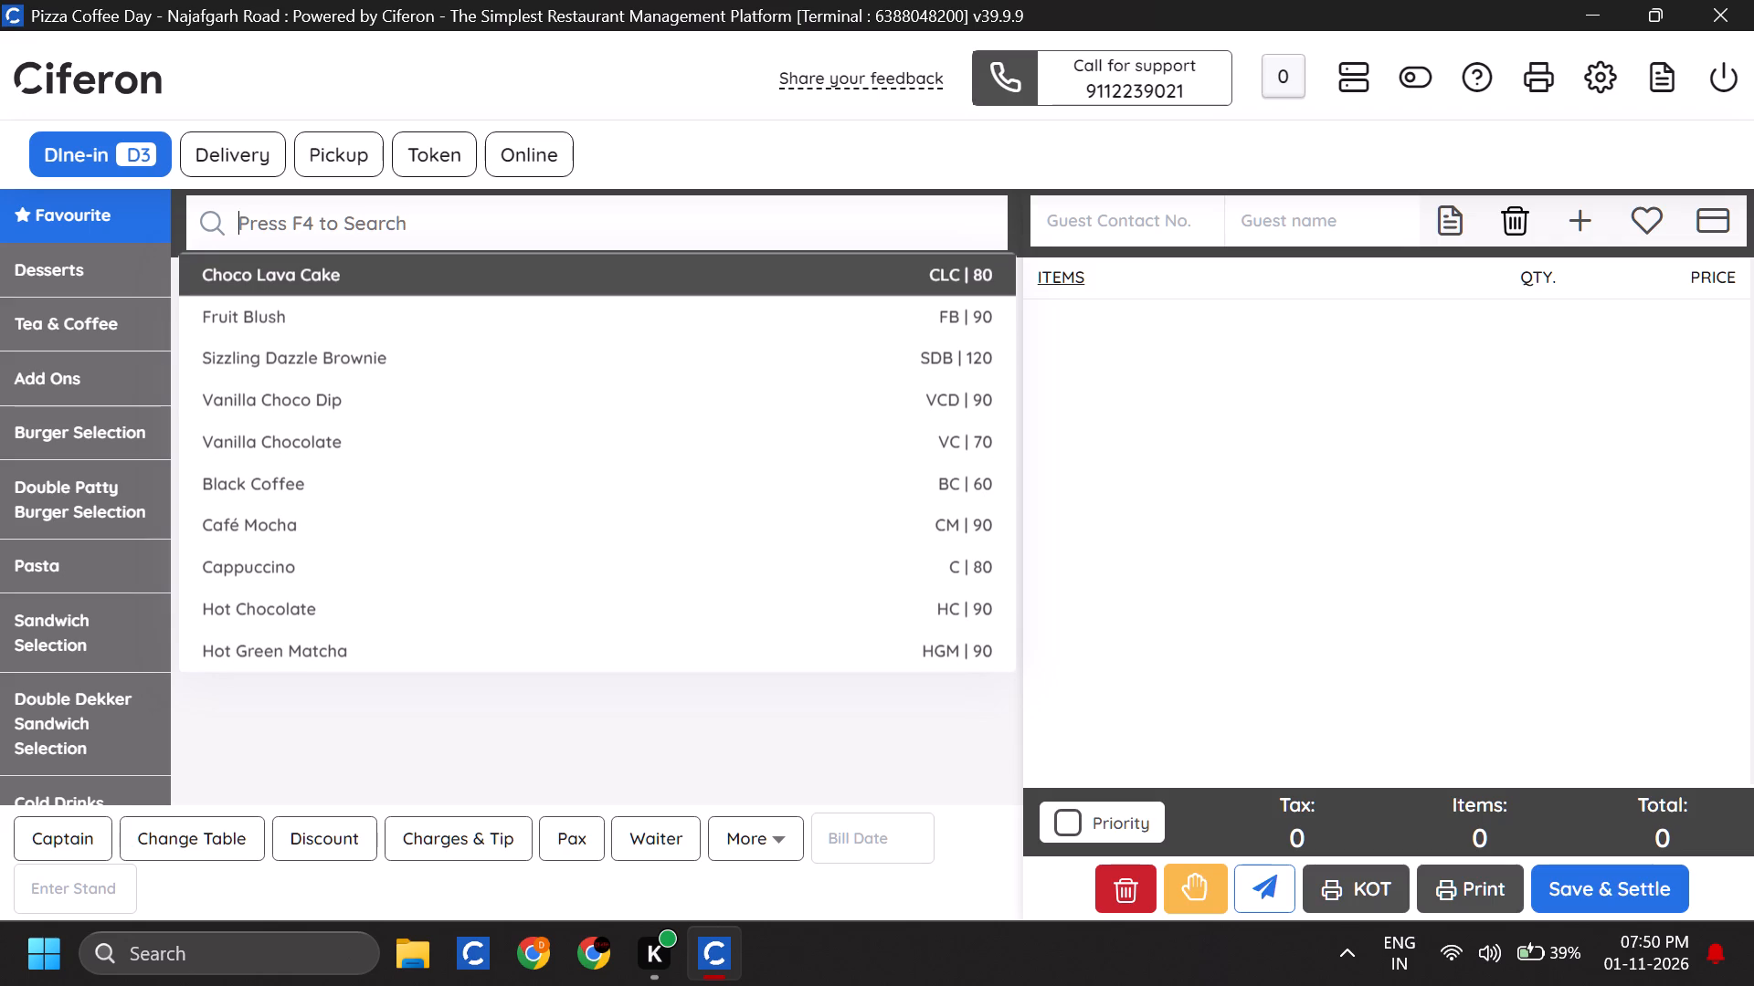
click(877, 235)
text(pts)
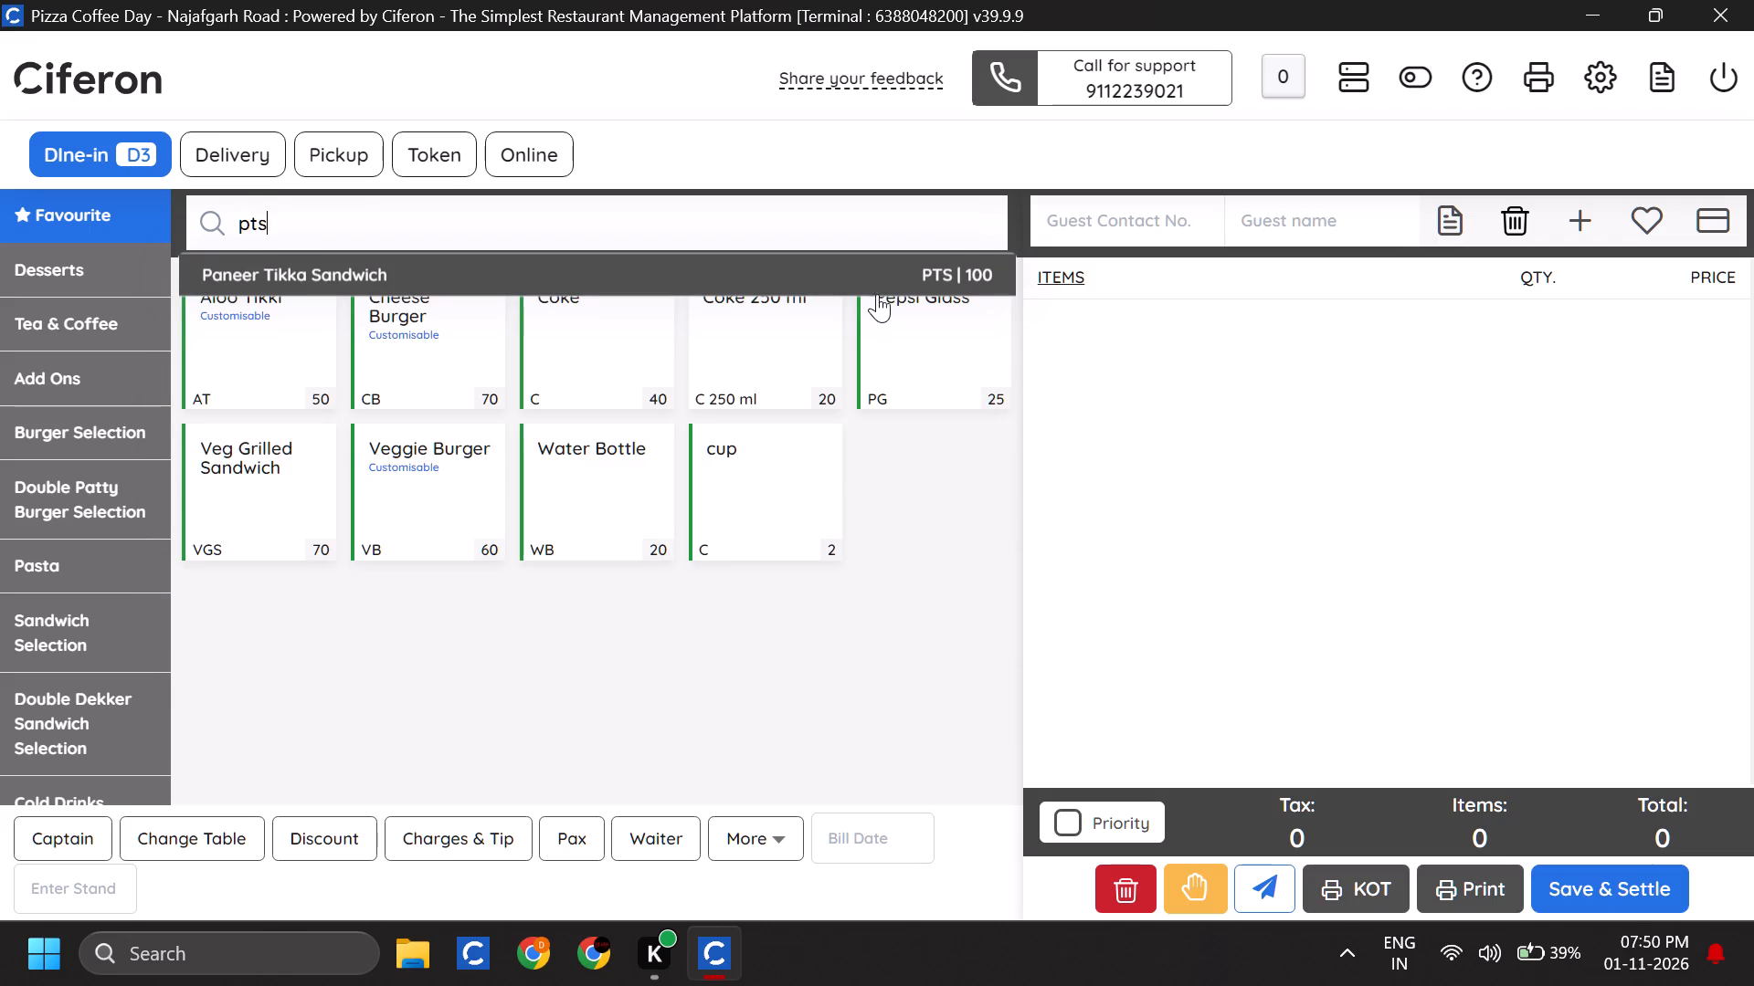
click(872, 273)
click(1067, 553)
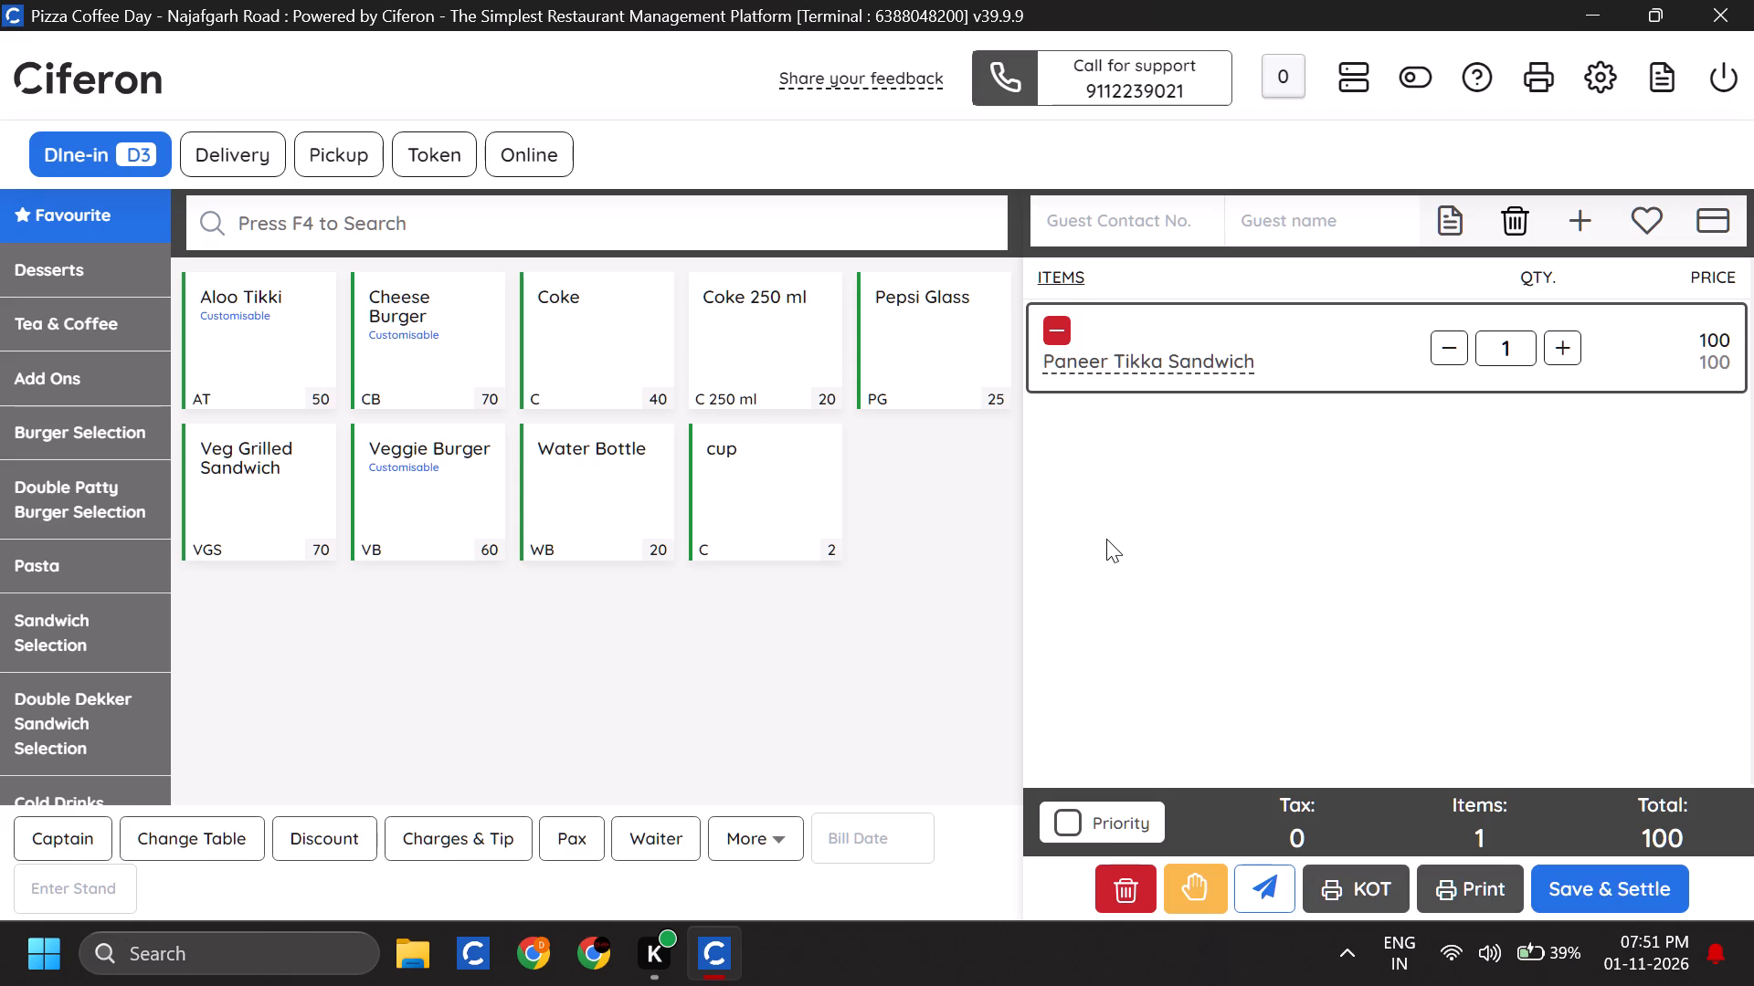
click(1558, 342)
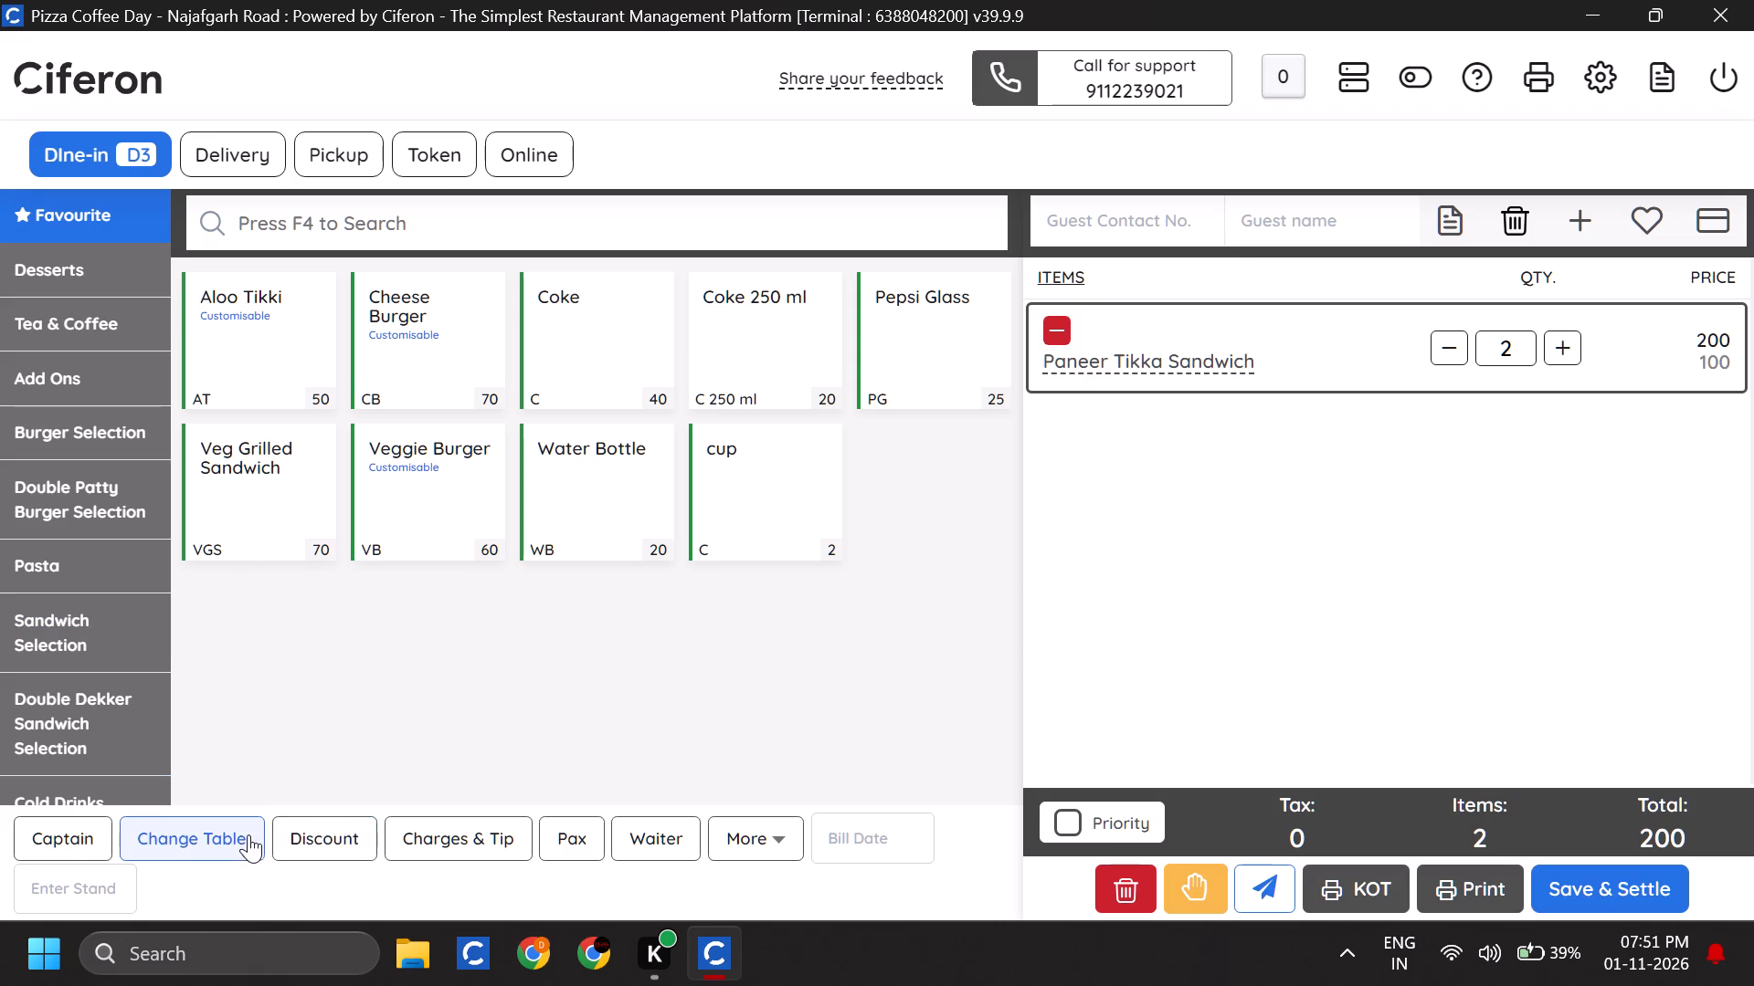
Add packaging charges of 160 to table D3's order.
click(447, 844)
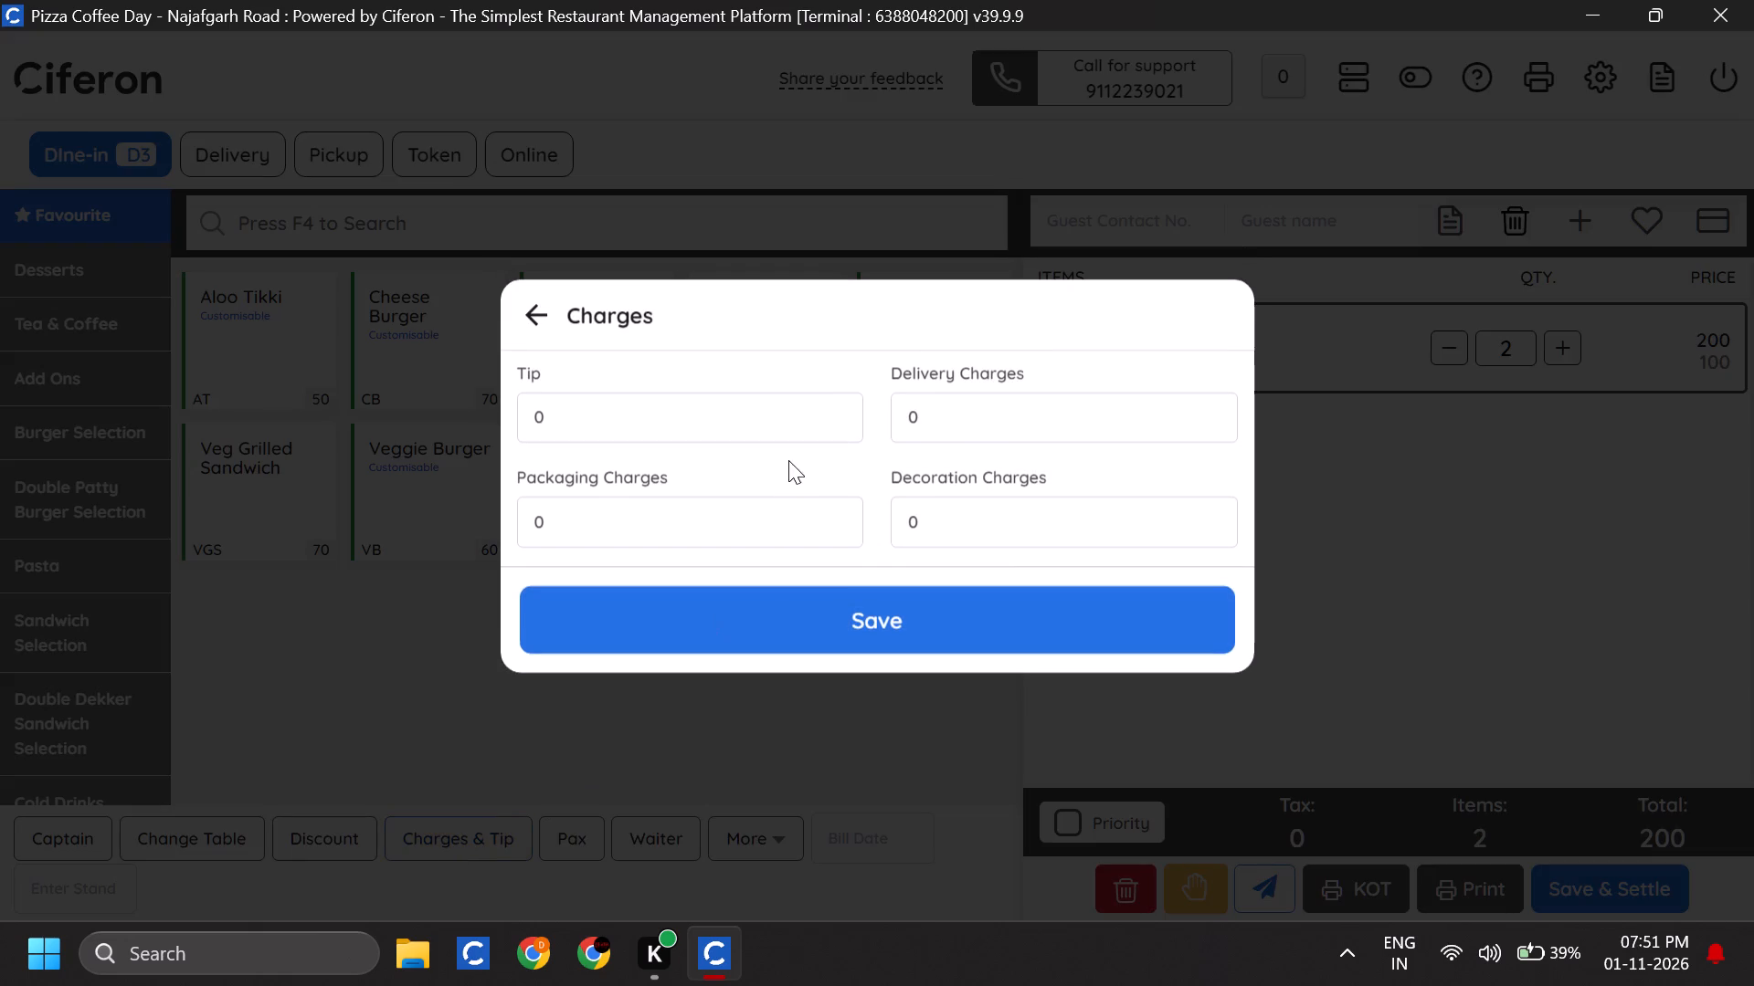
click(812, 522)
text(160)
click(852, 605)
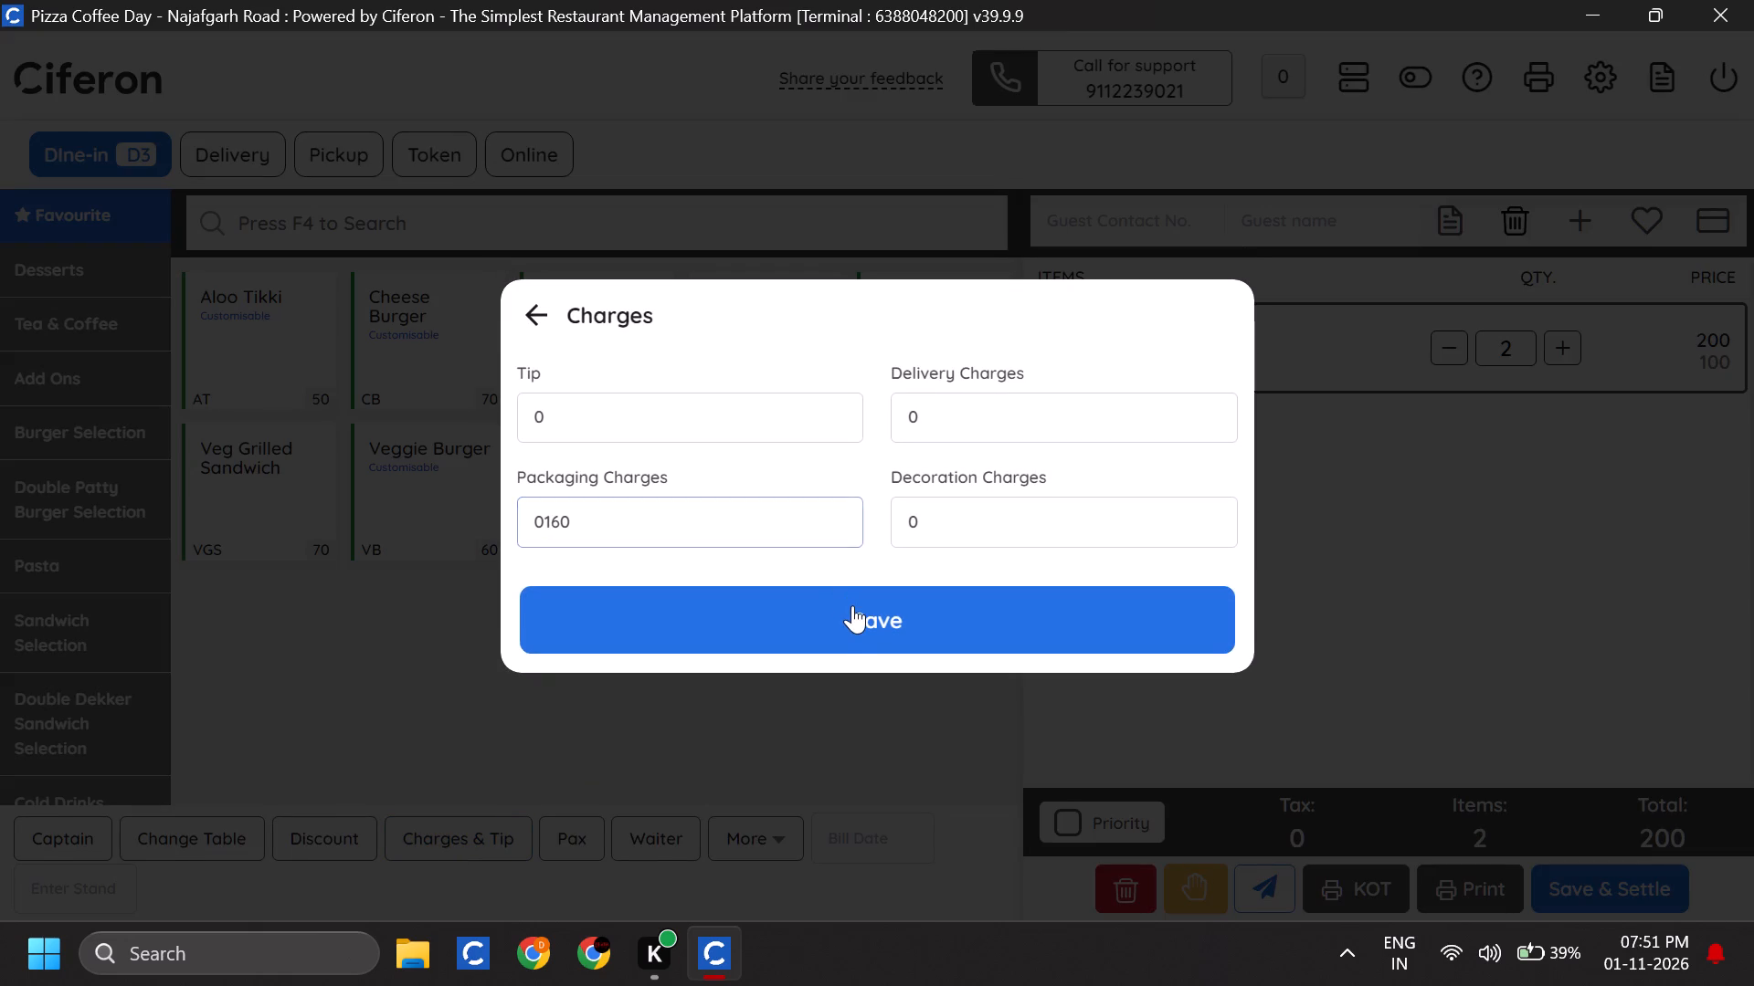
click(1003, 606)
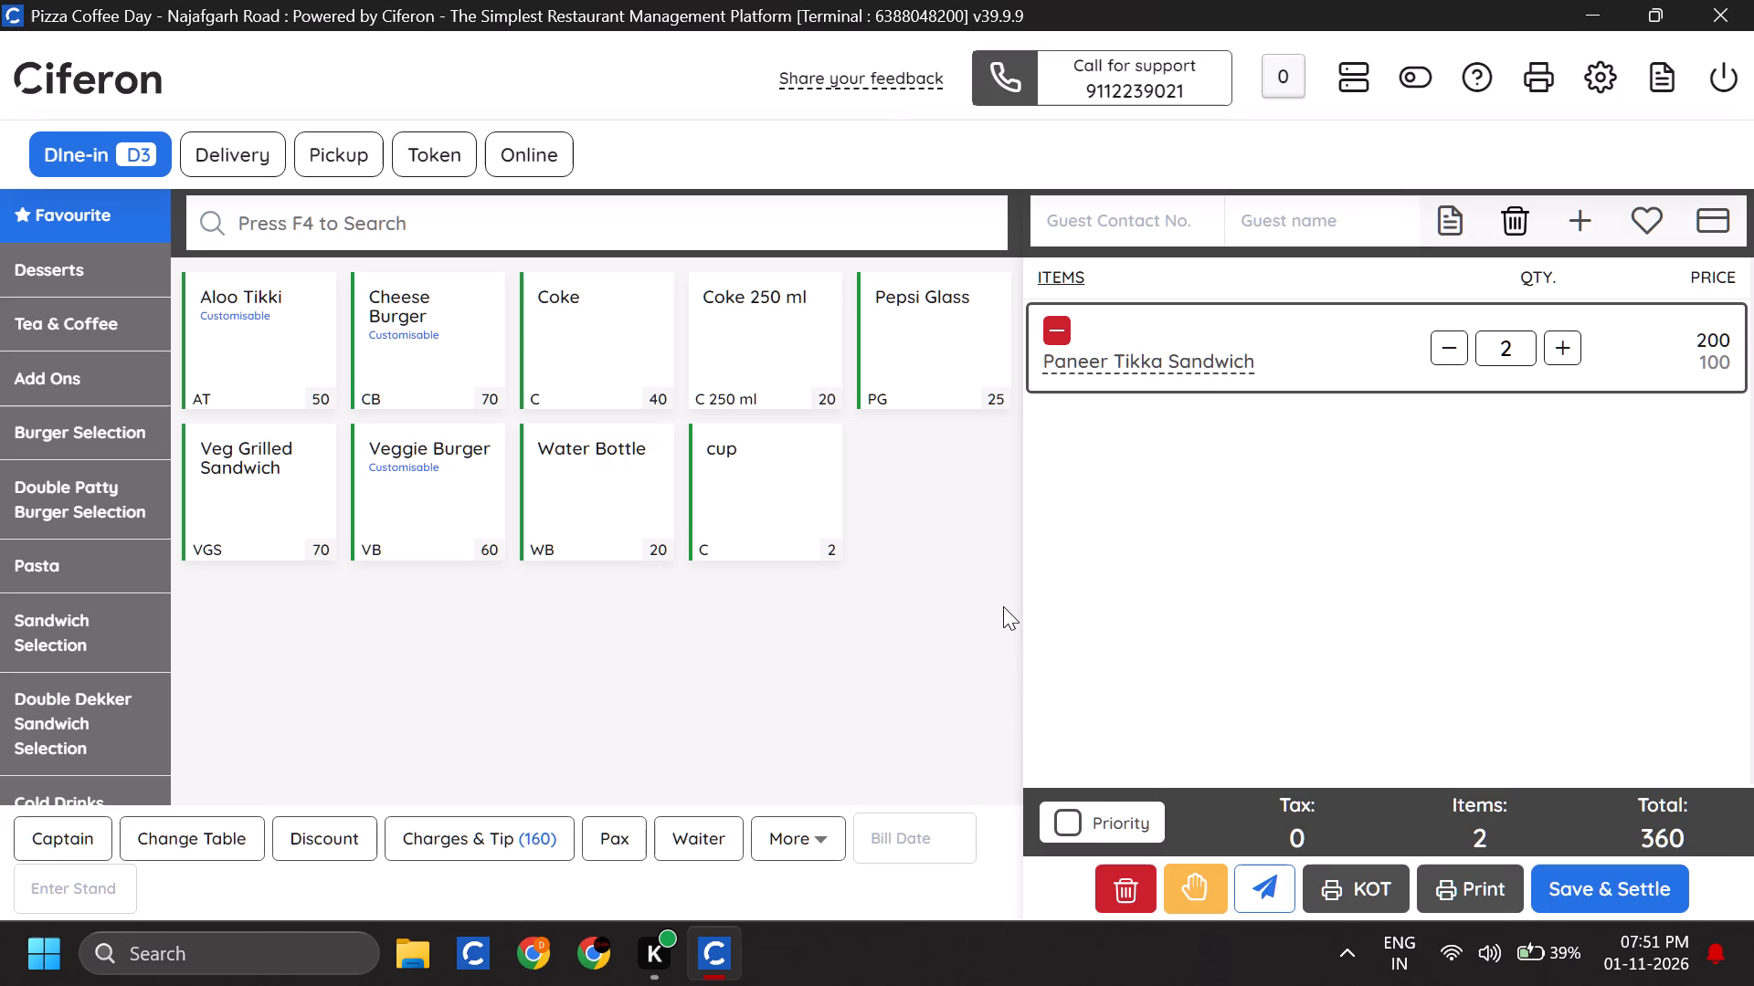
Search the menu for the peri peri fries and add one Peri Peri Fries Cheese to table D3's order.
click(954, 211)
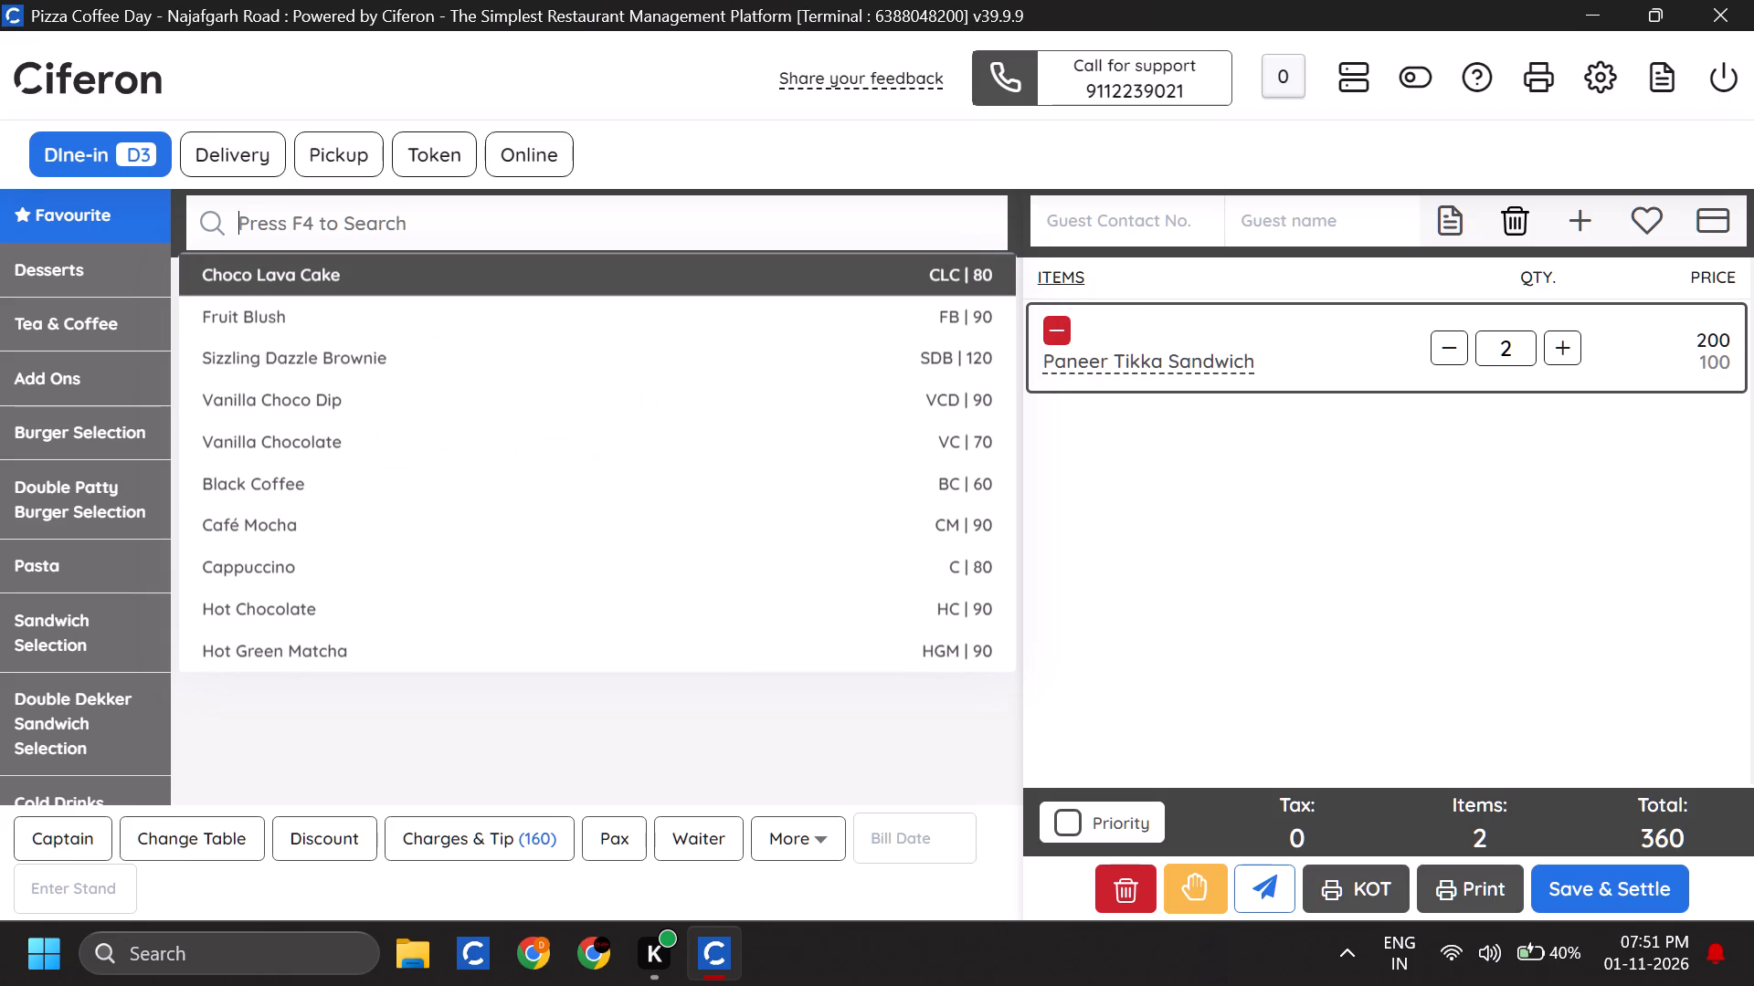
click(954, 211)
text(pp)
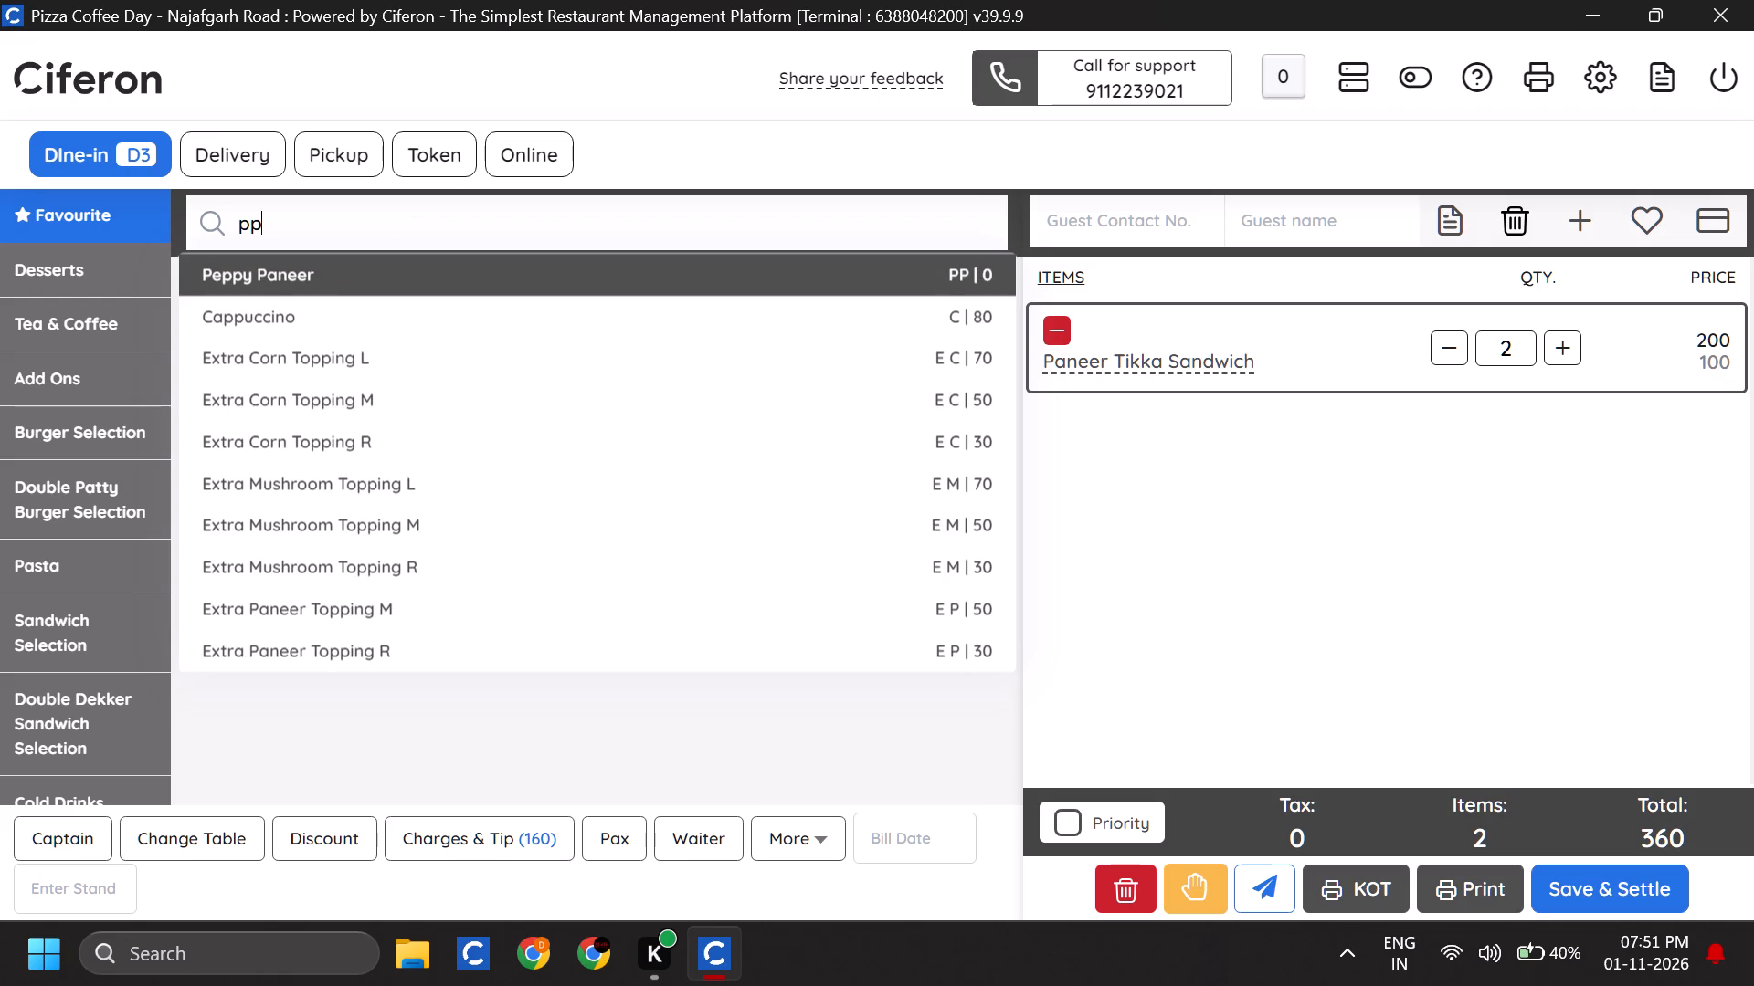
key(s)
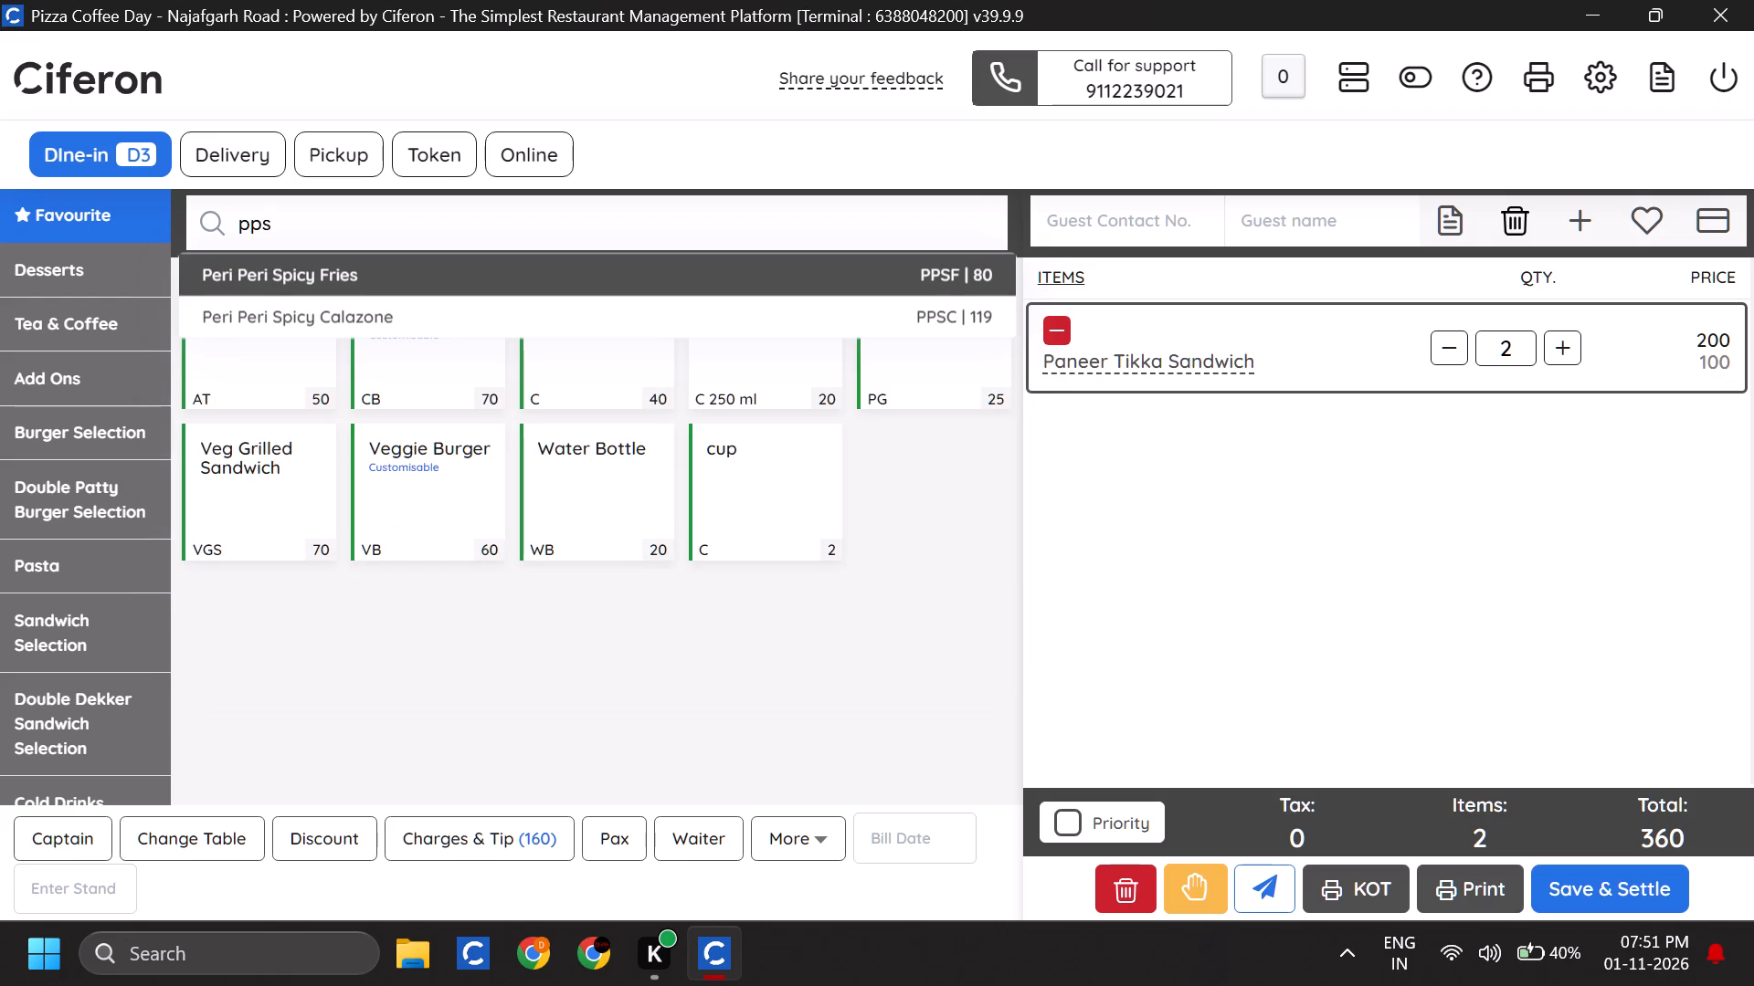
key(BackSpace)
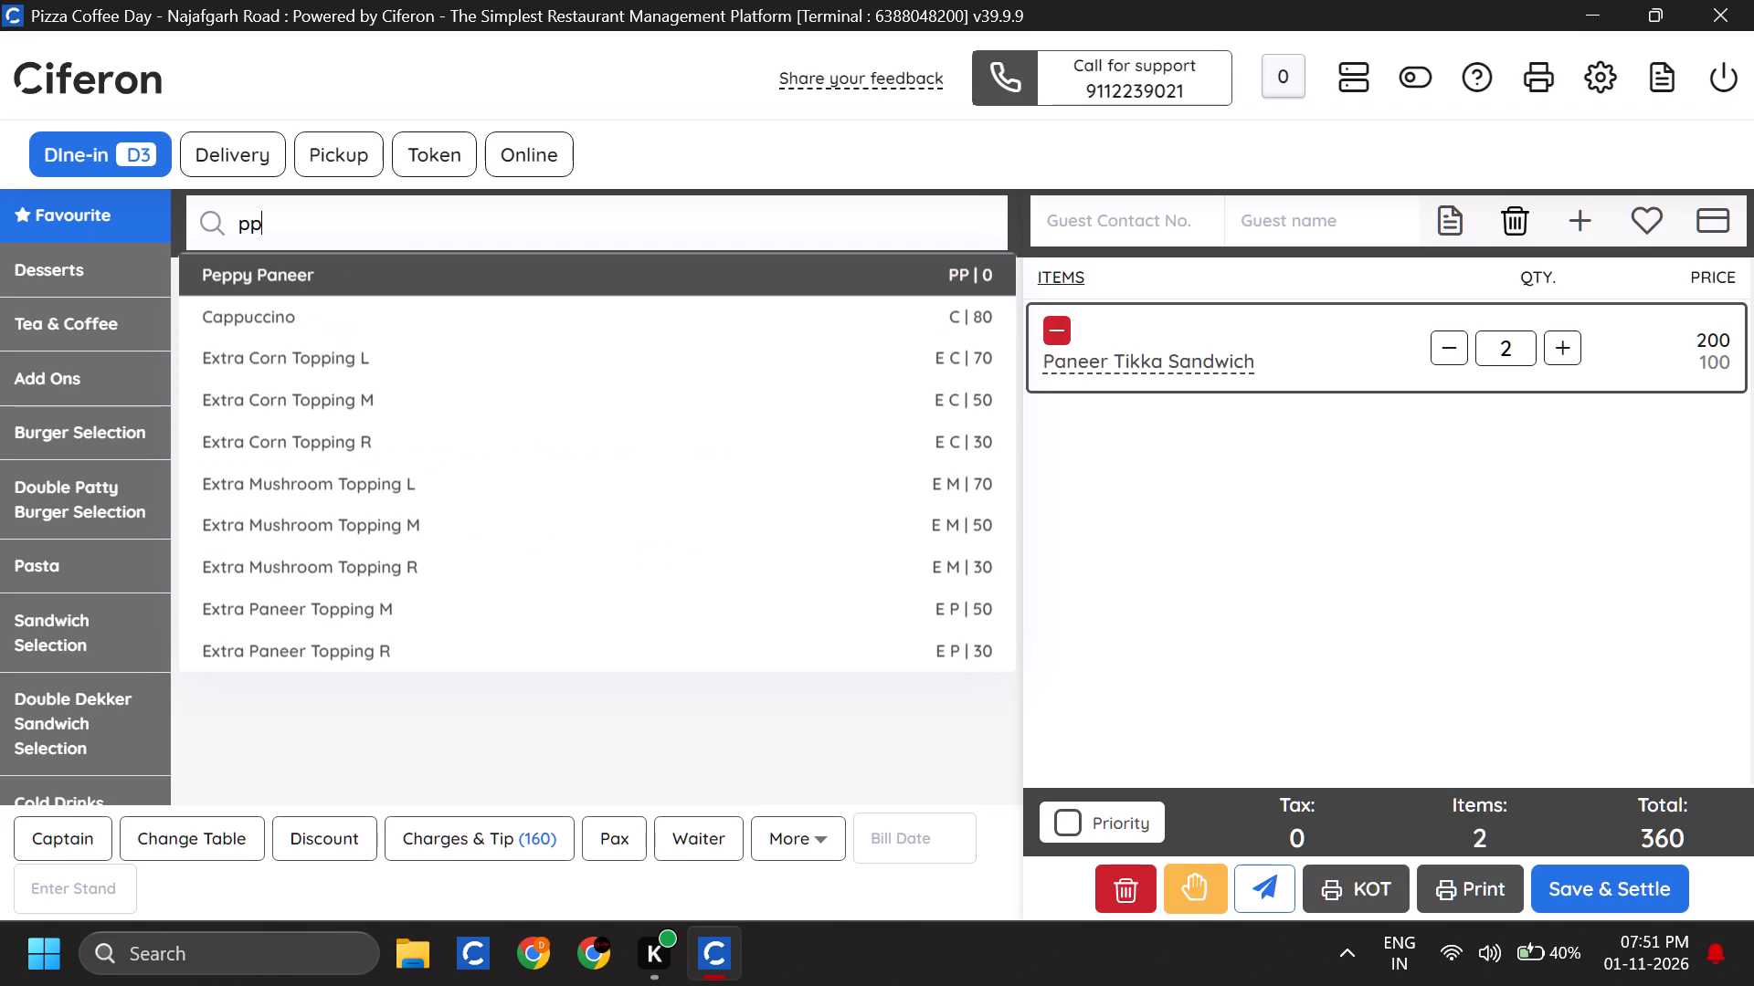
key(w)
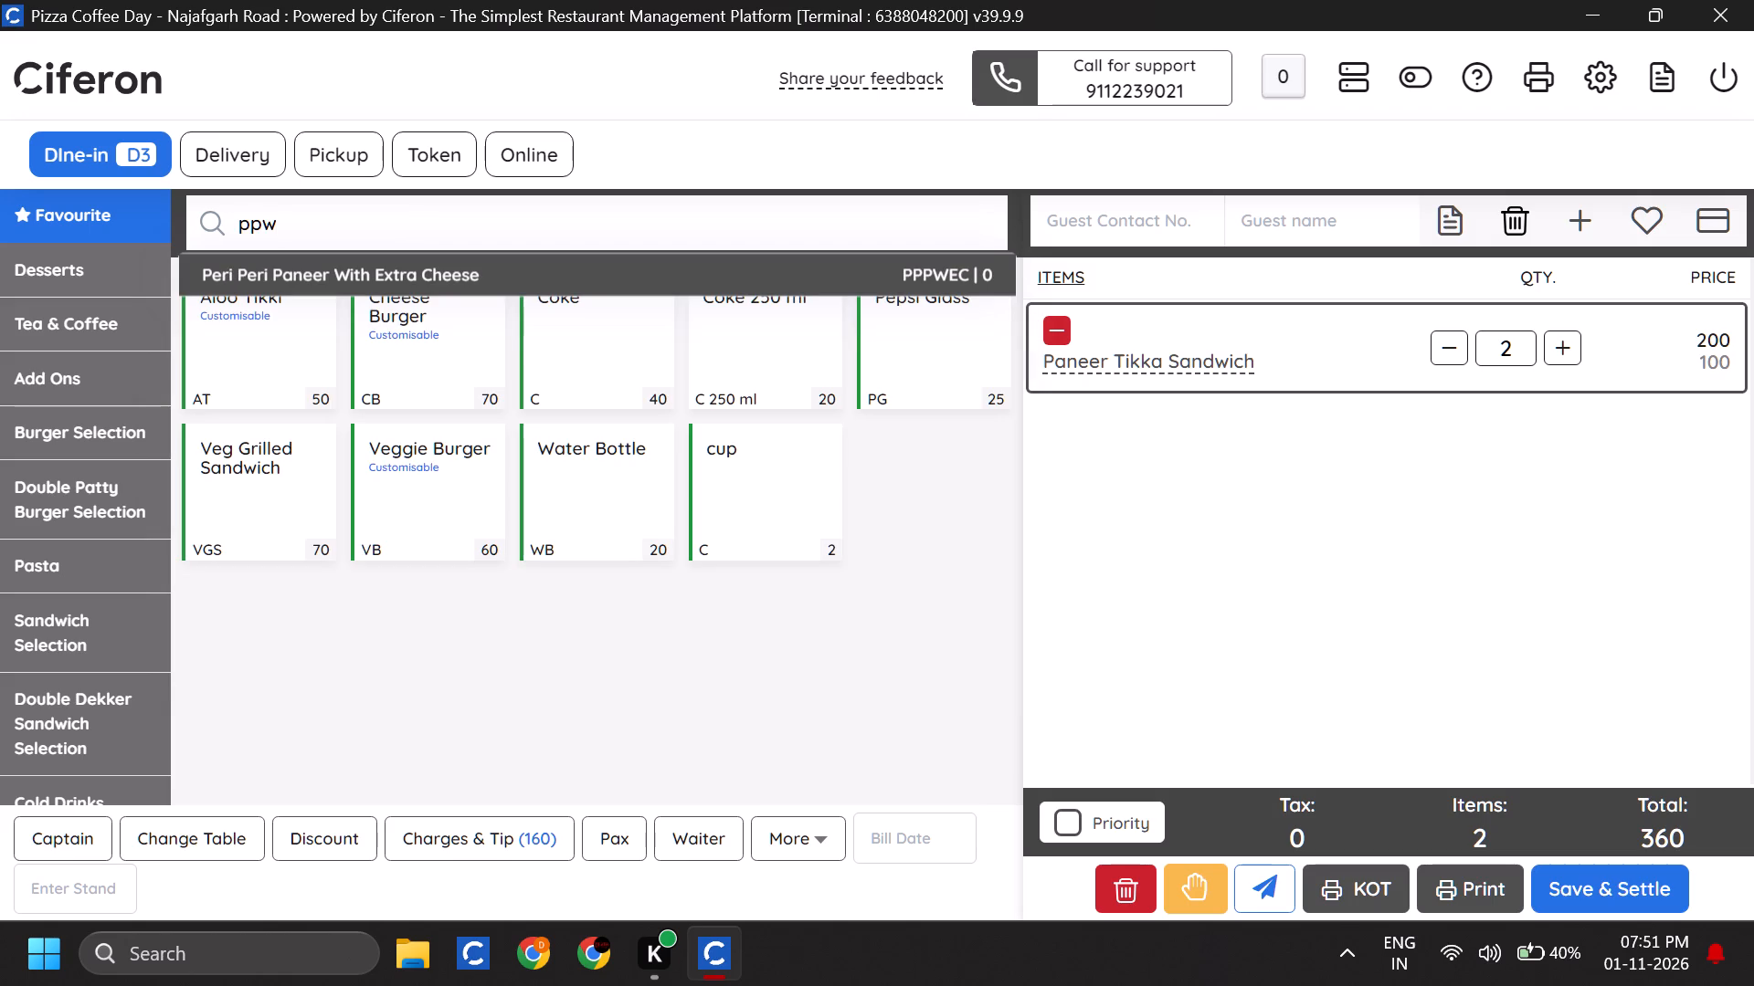
key(c)
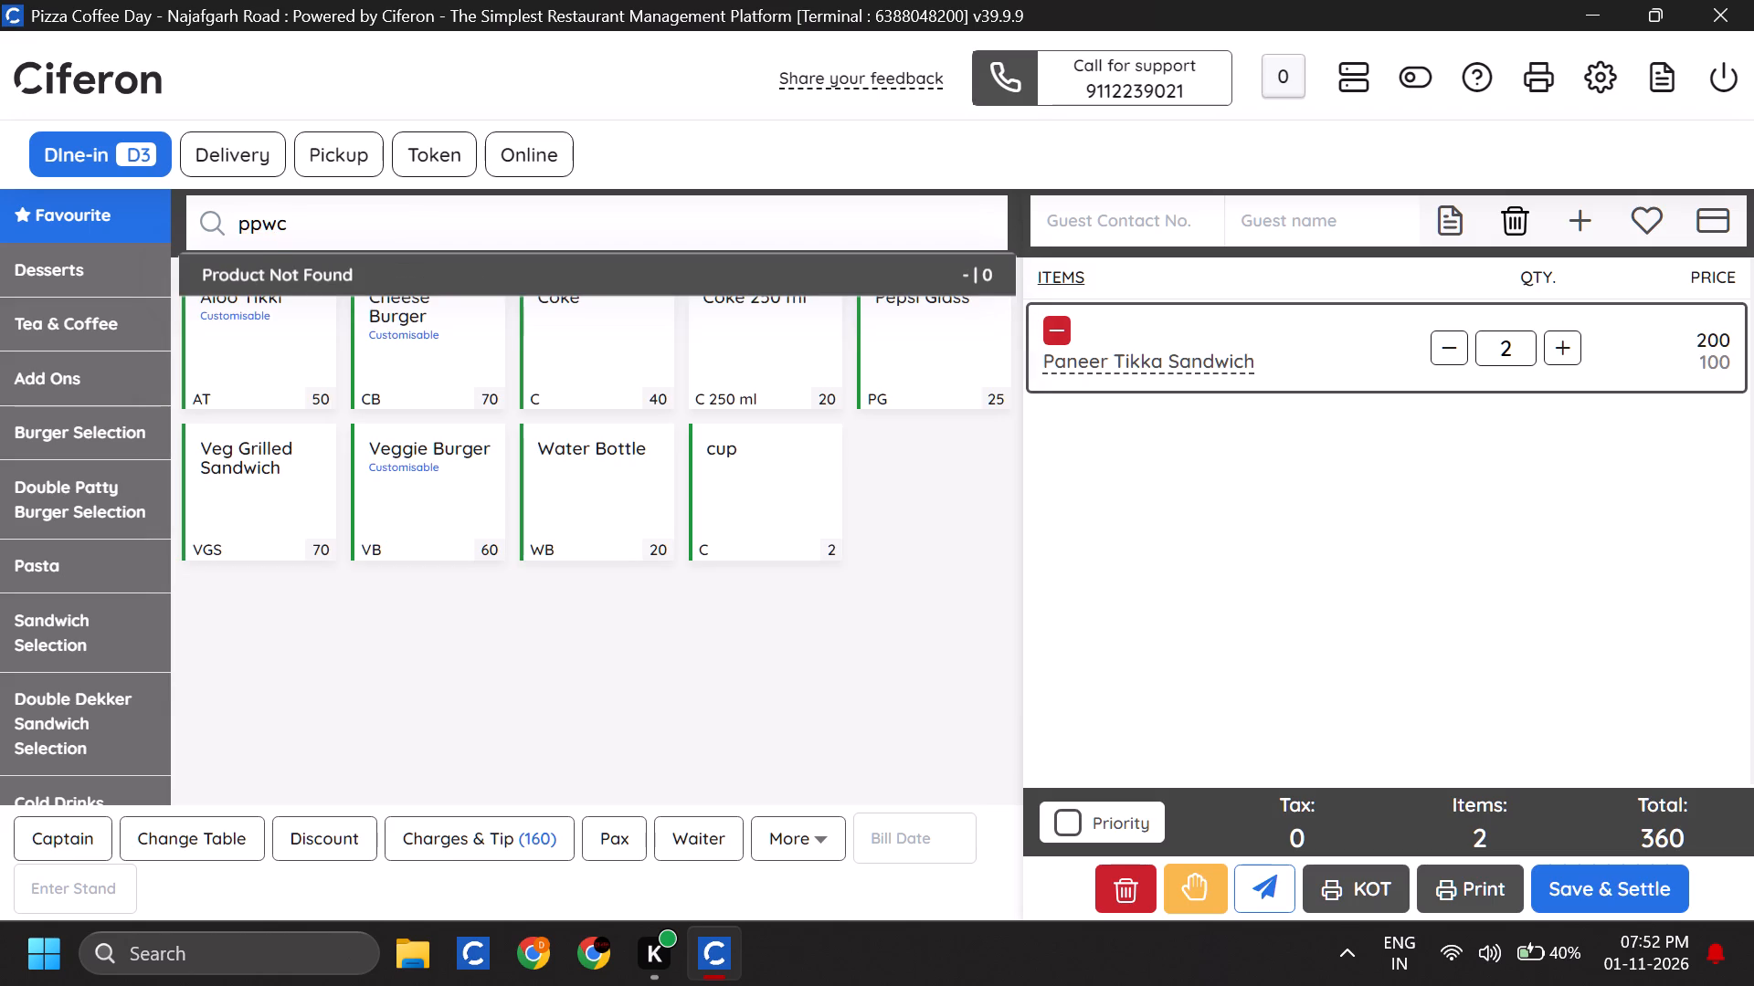
key(BackSpace)
key(BackSpace)
key(f)
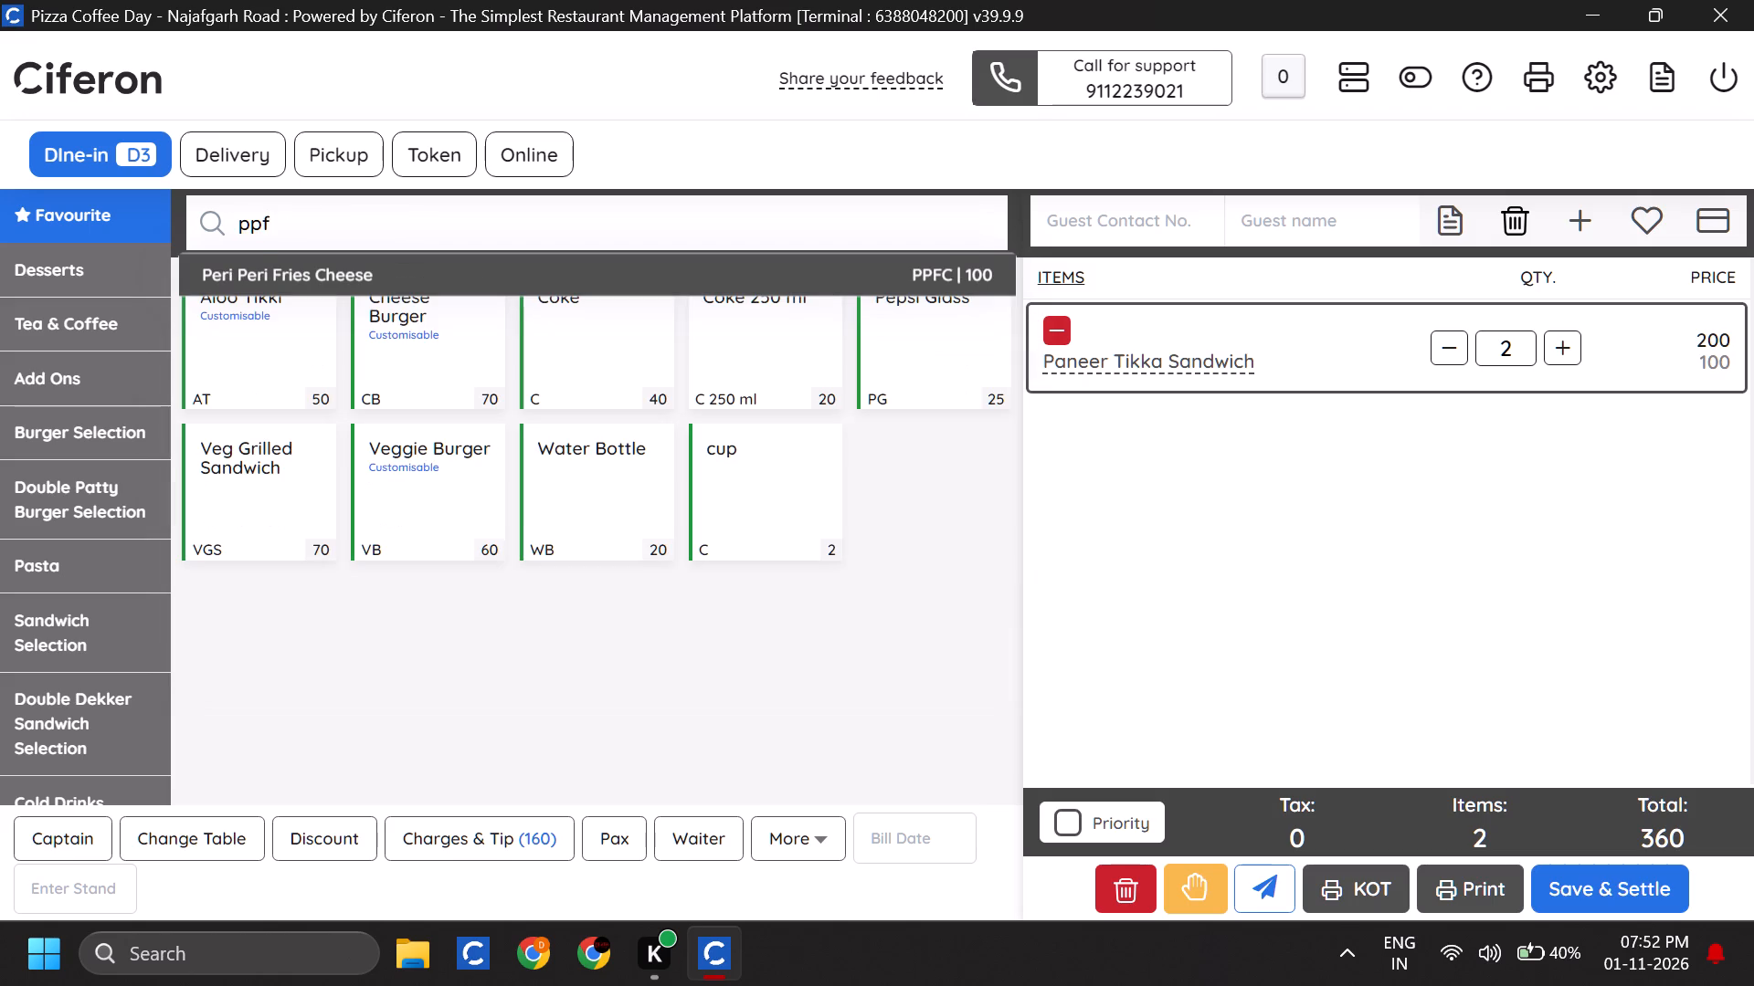
click(942, 255)
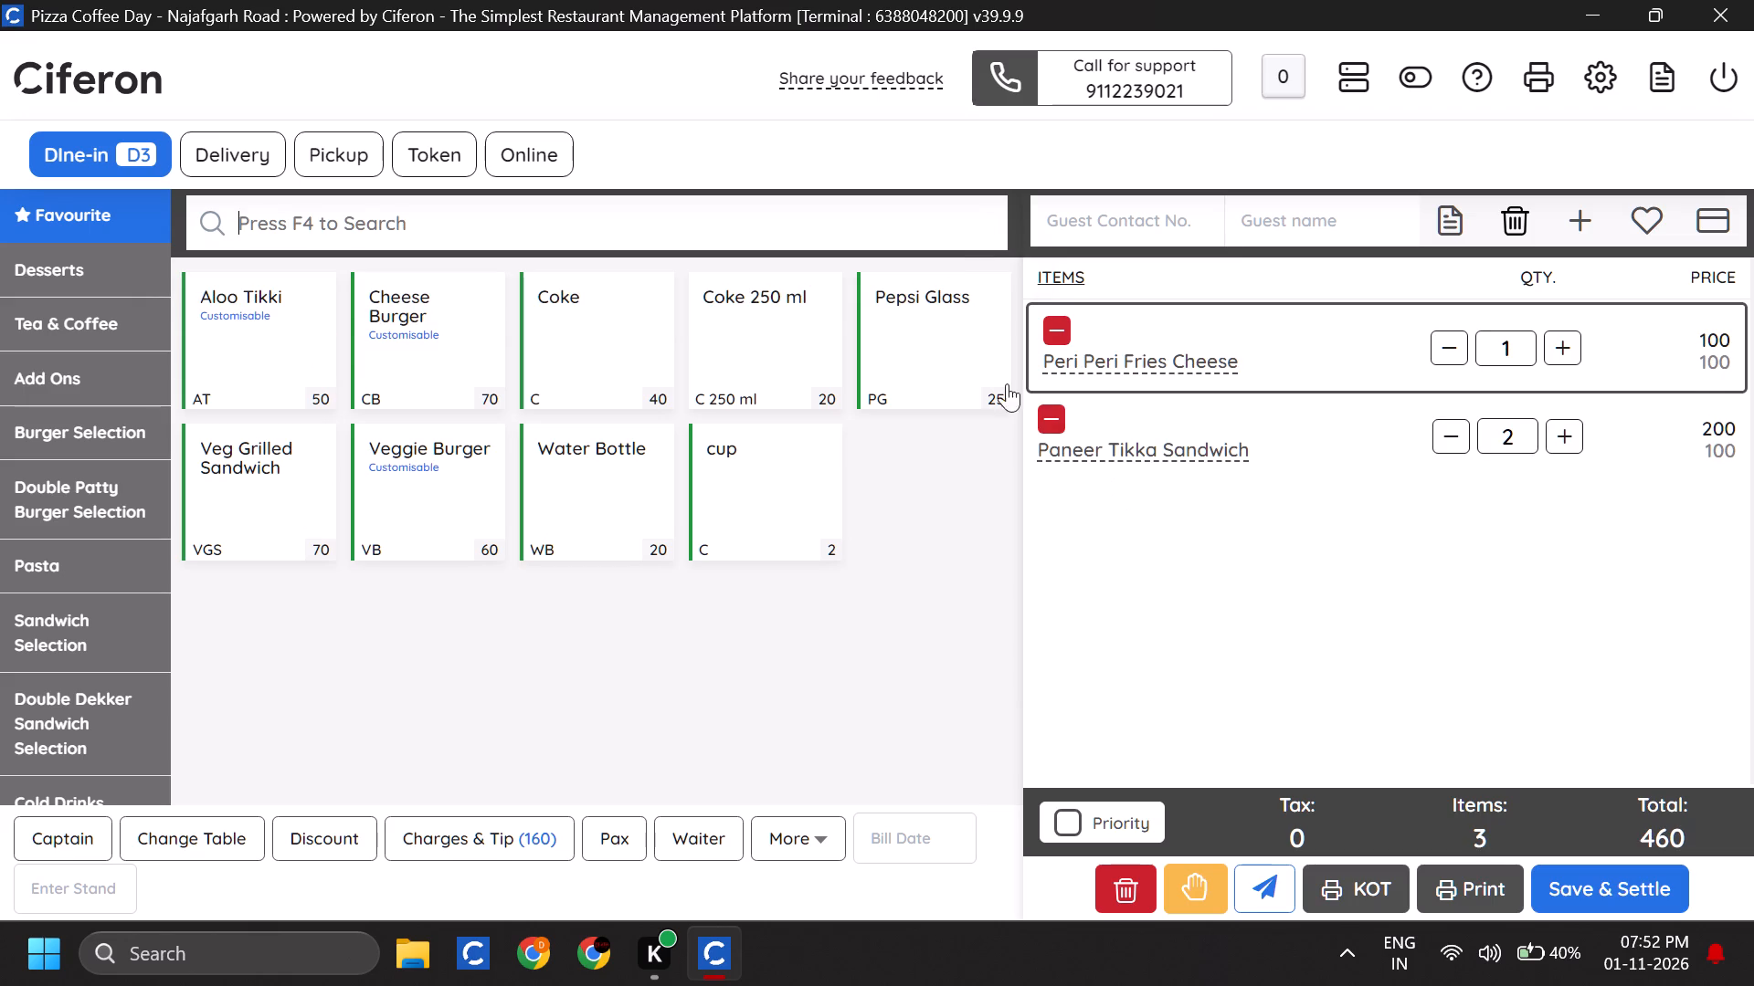
click(1167, 672)
Print the bill for table D3's order.
click(1479, 899)
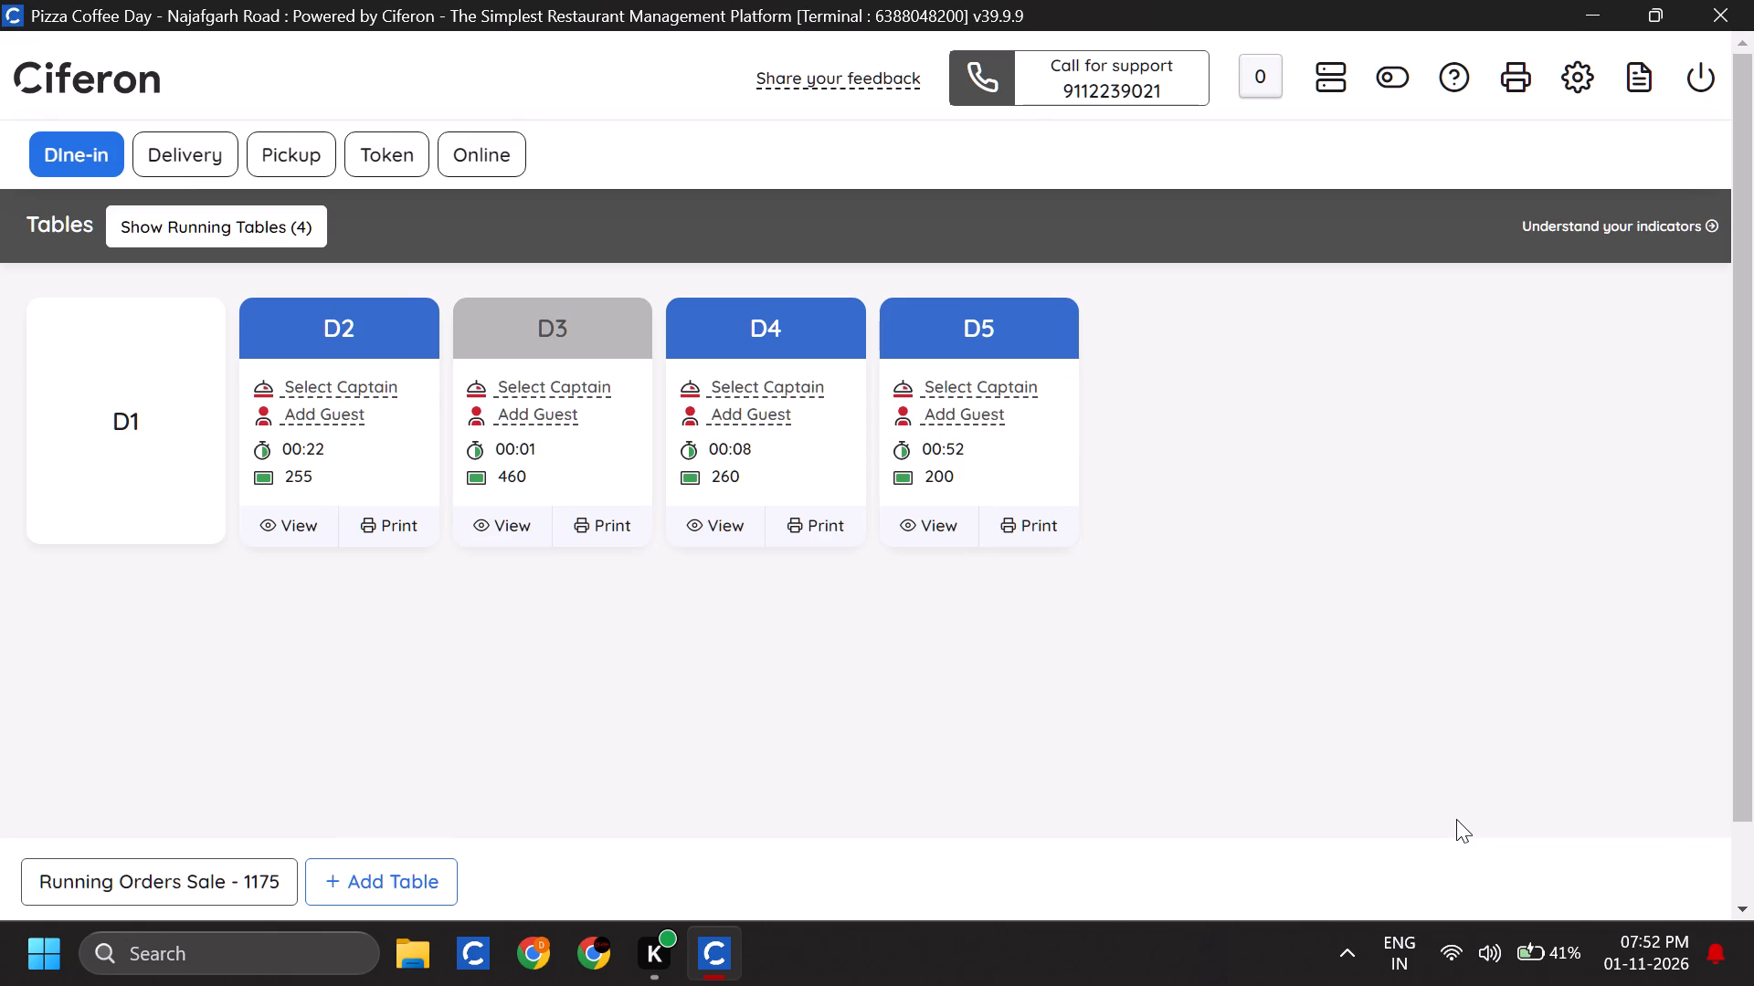
click(1065, 771)
Reopen table D3's running order.
click(516, 320)
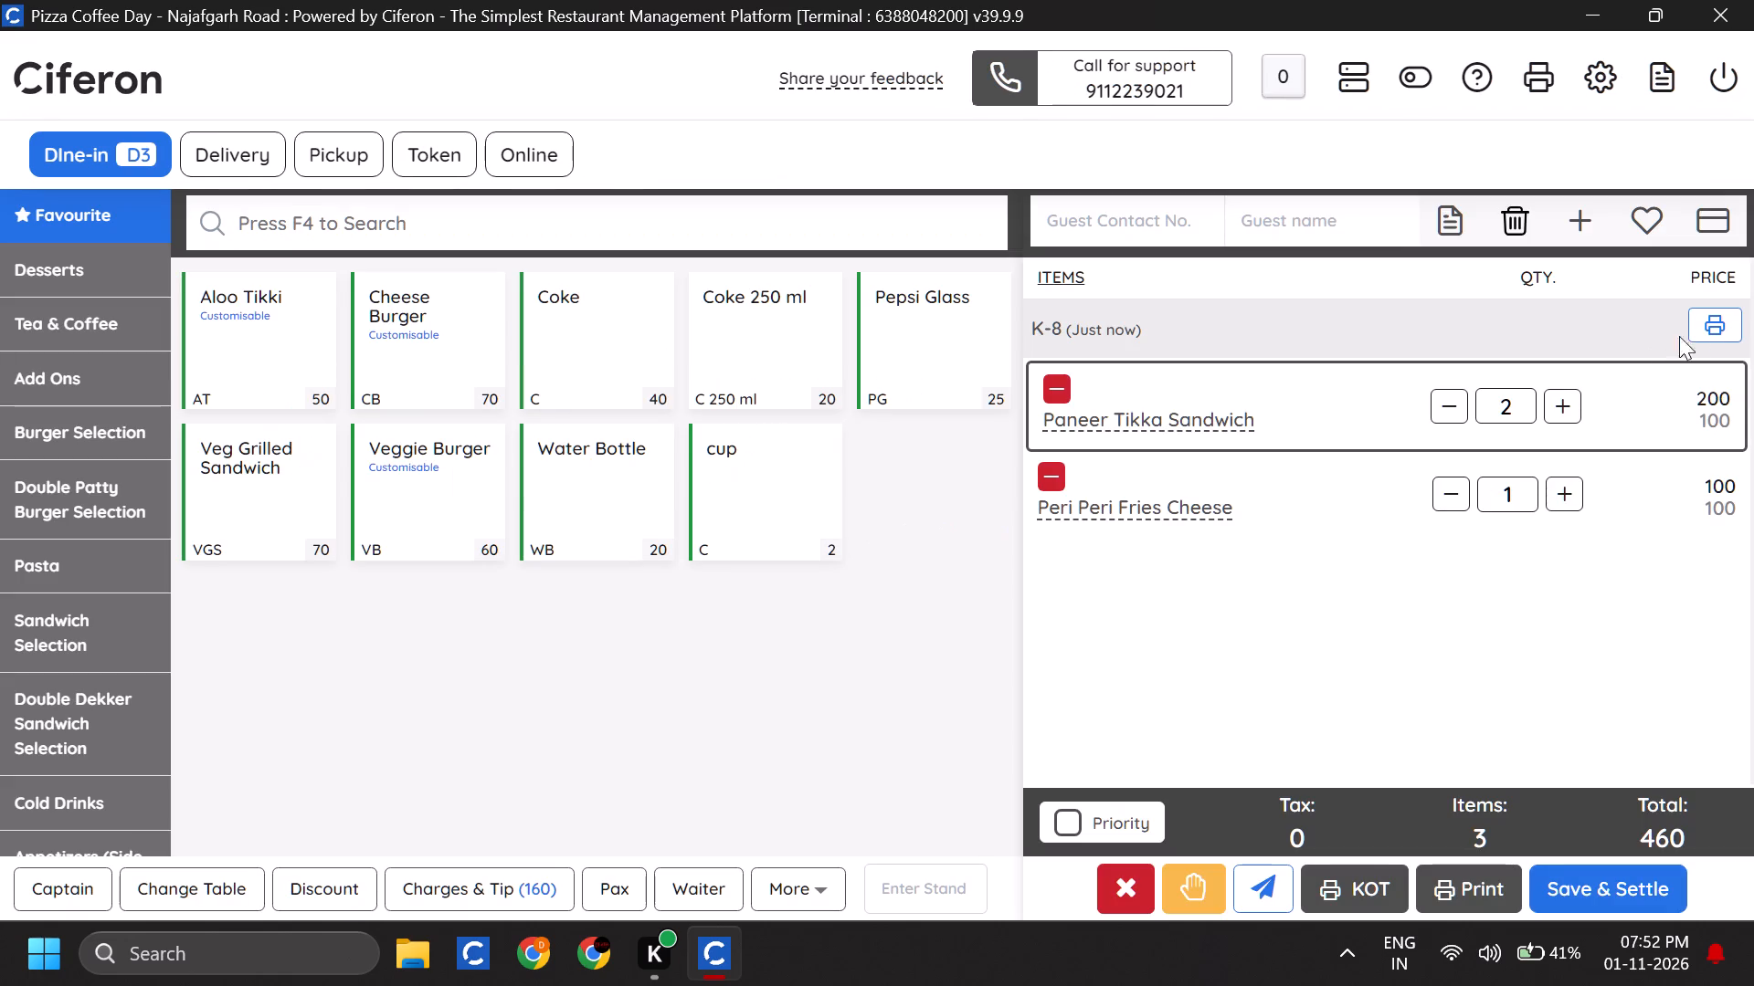
click(1448, 673)
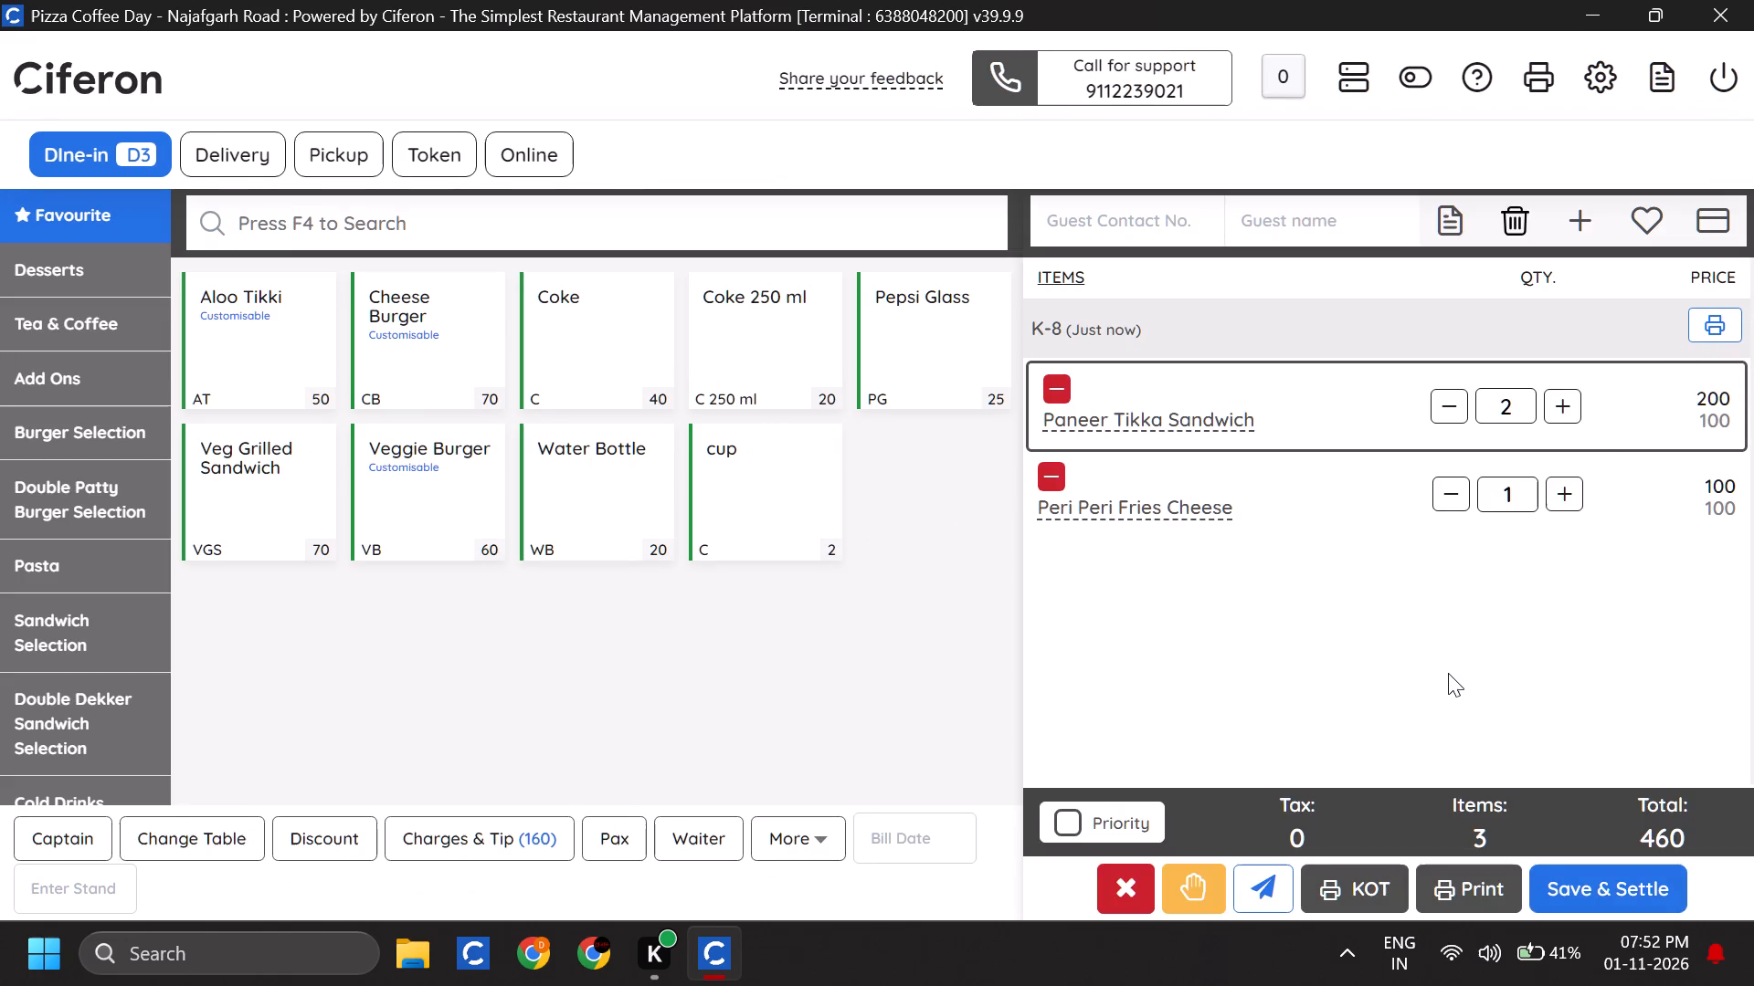
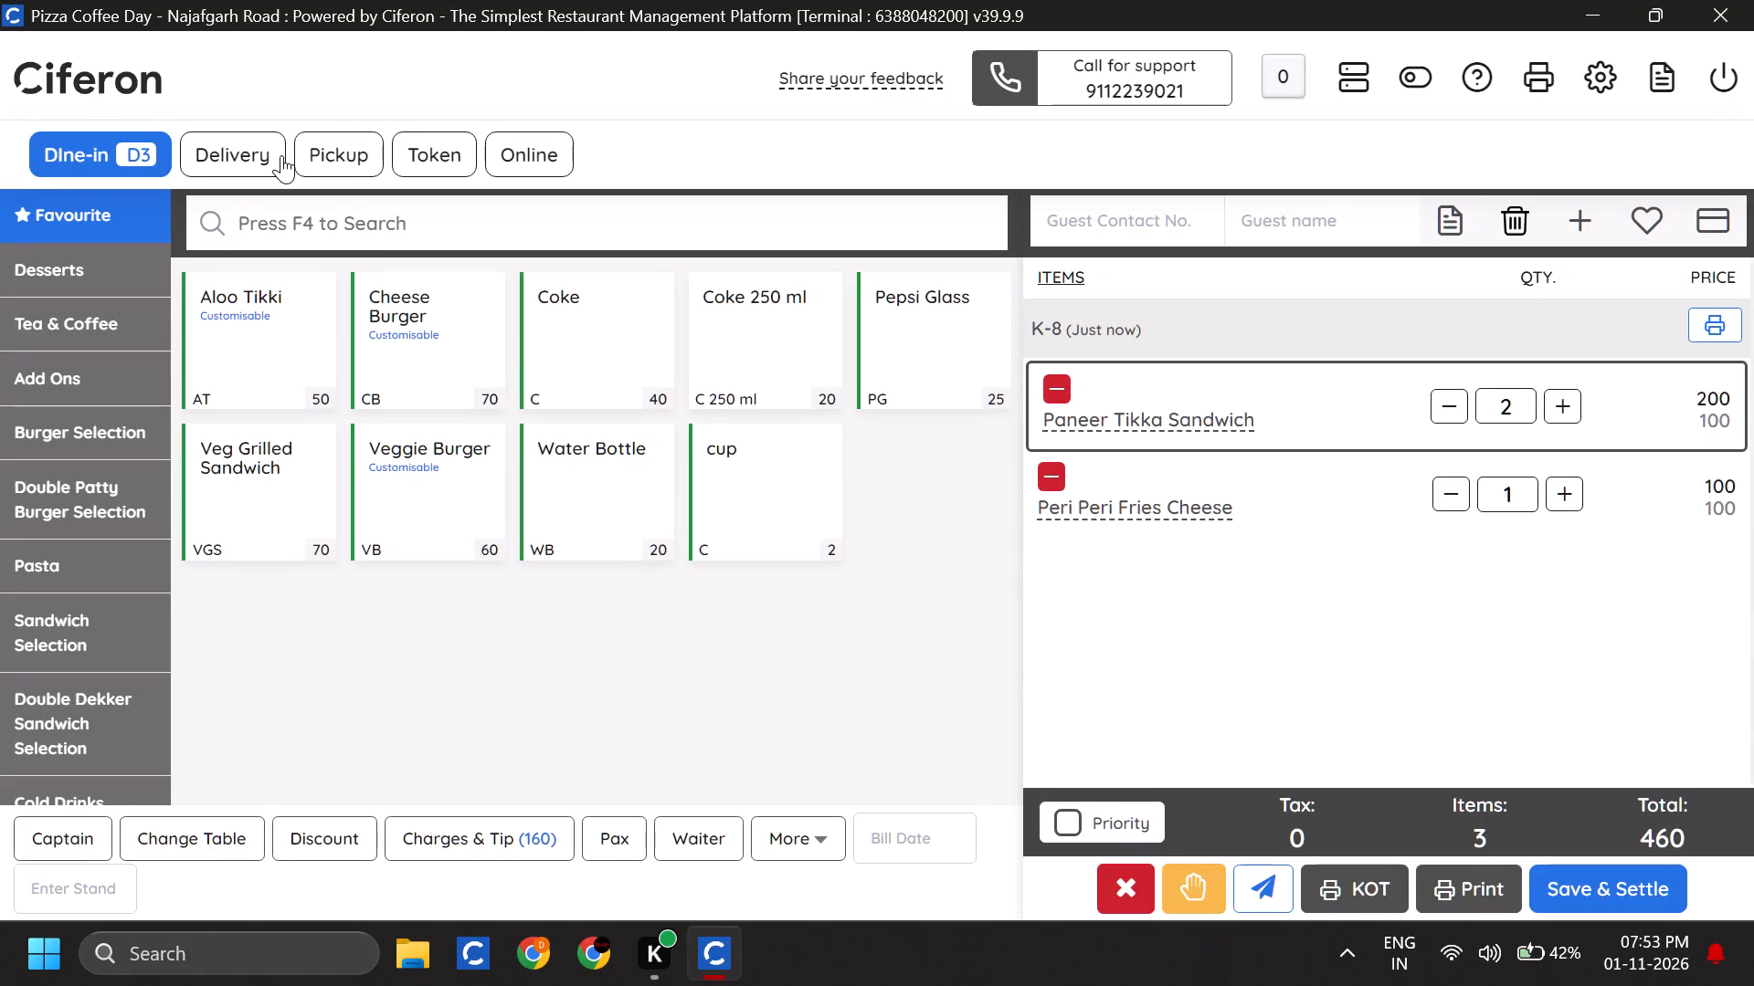
Switch from table D3's order to delivery and start a new, empty delivery order.
click(281, 155)
click(1544, 246)
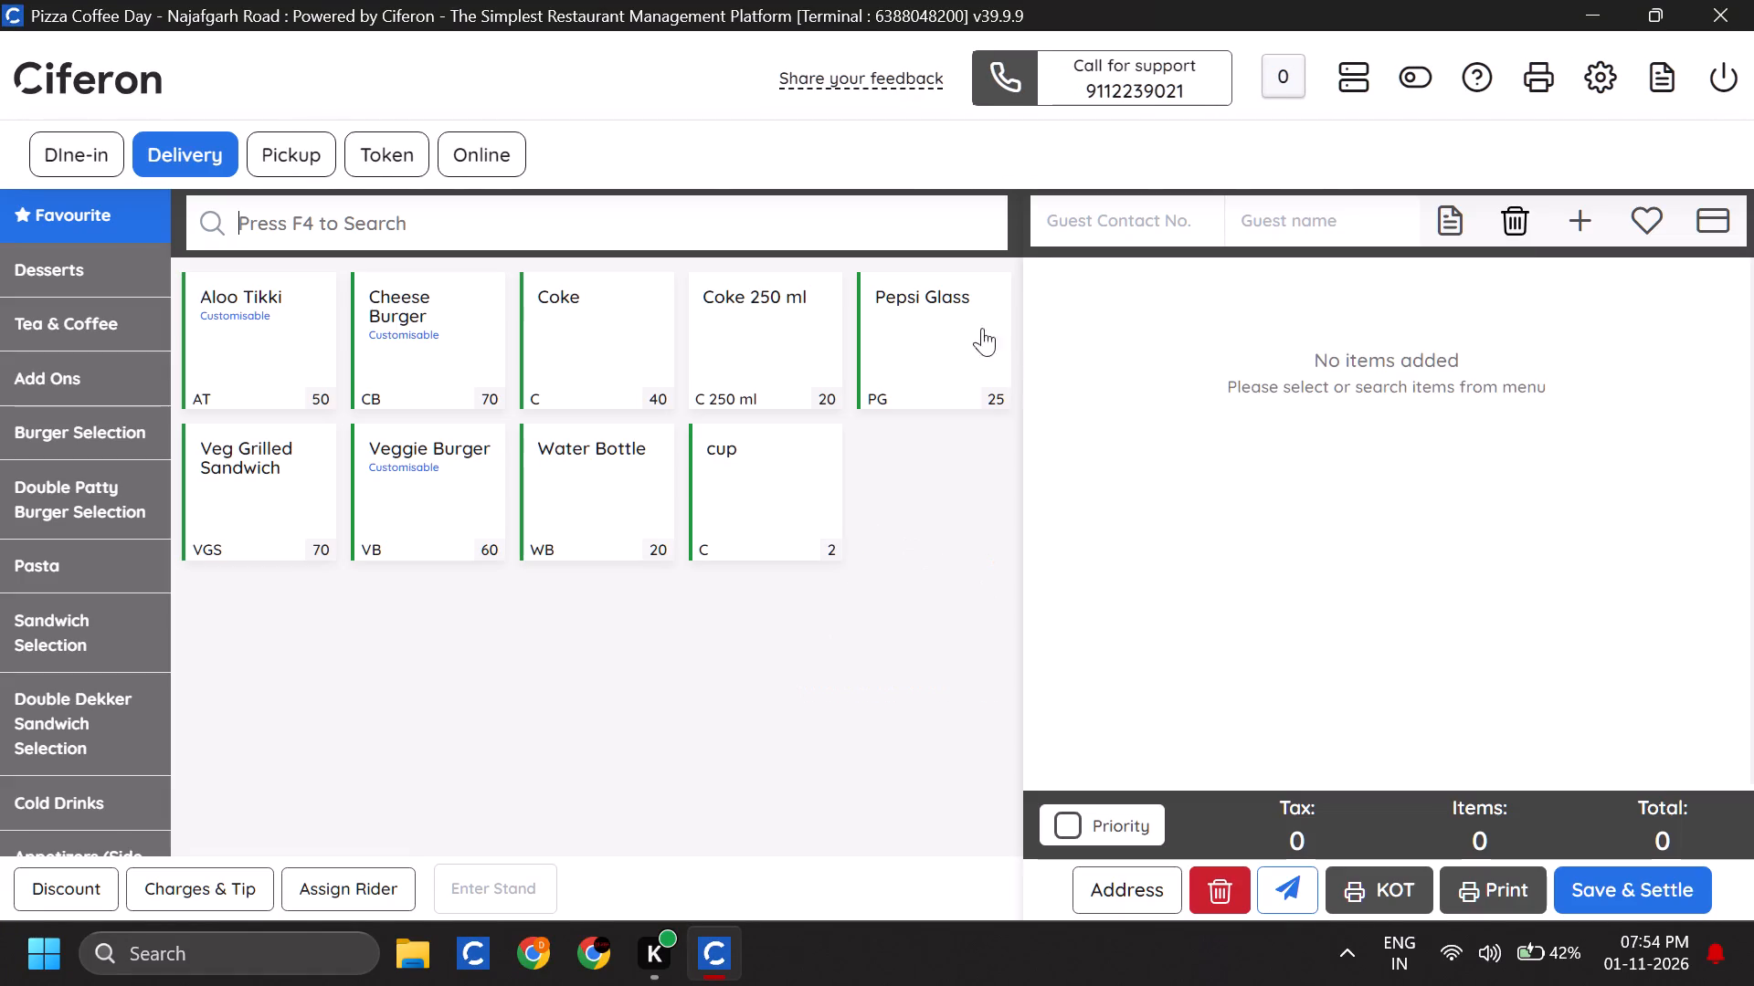
Begin a menu item search for the new delivery order.
click(703, 241)
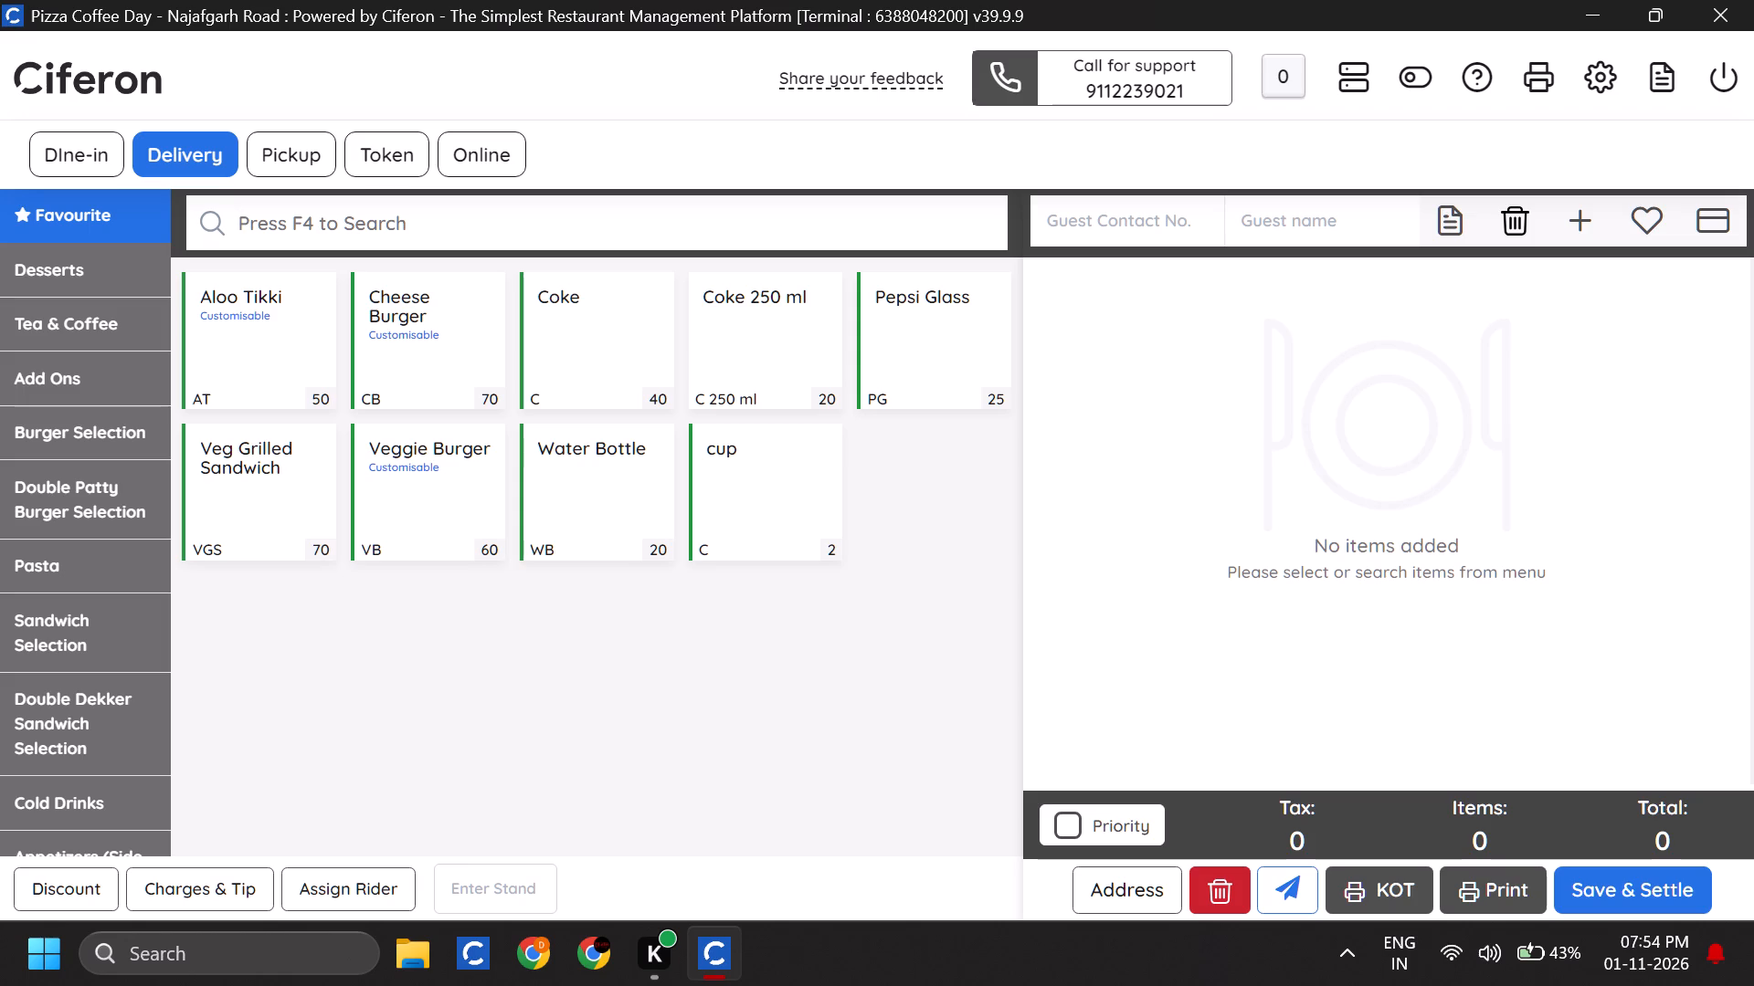
drag(703, 199, 707, 218)
click(707, 218)
click(682, 219)
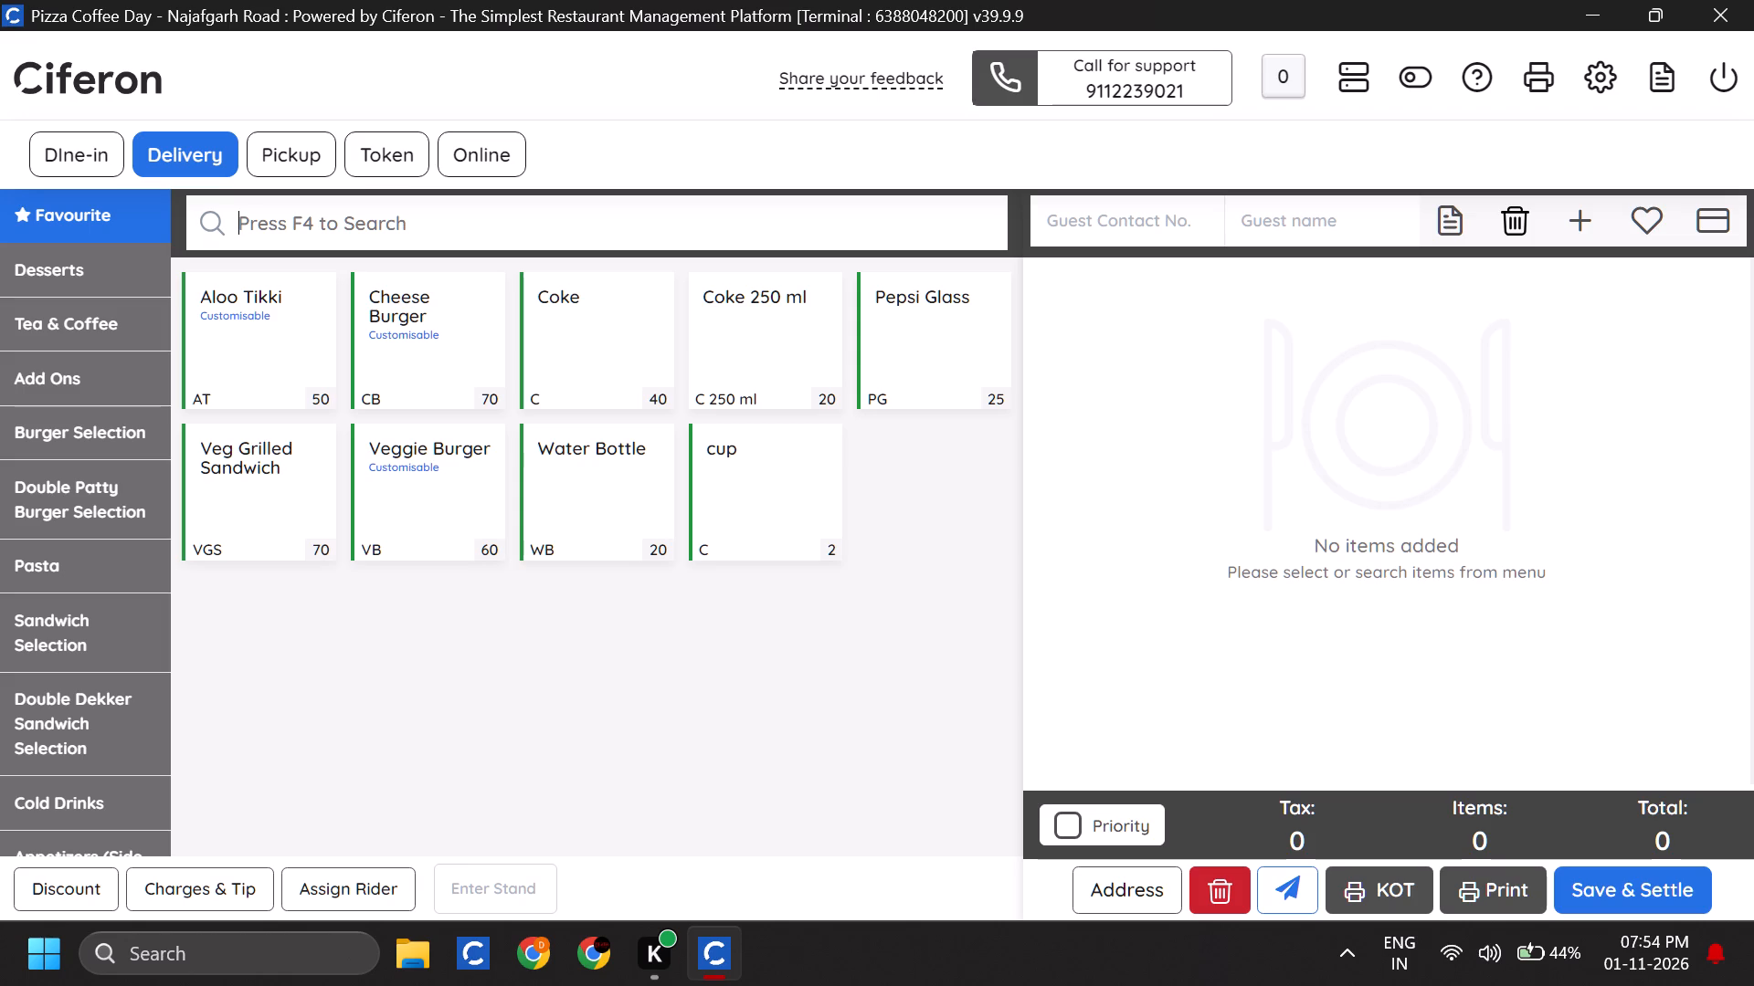
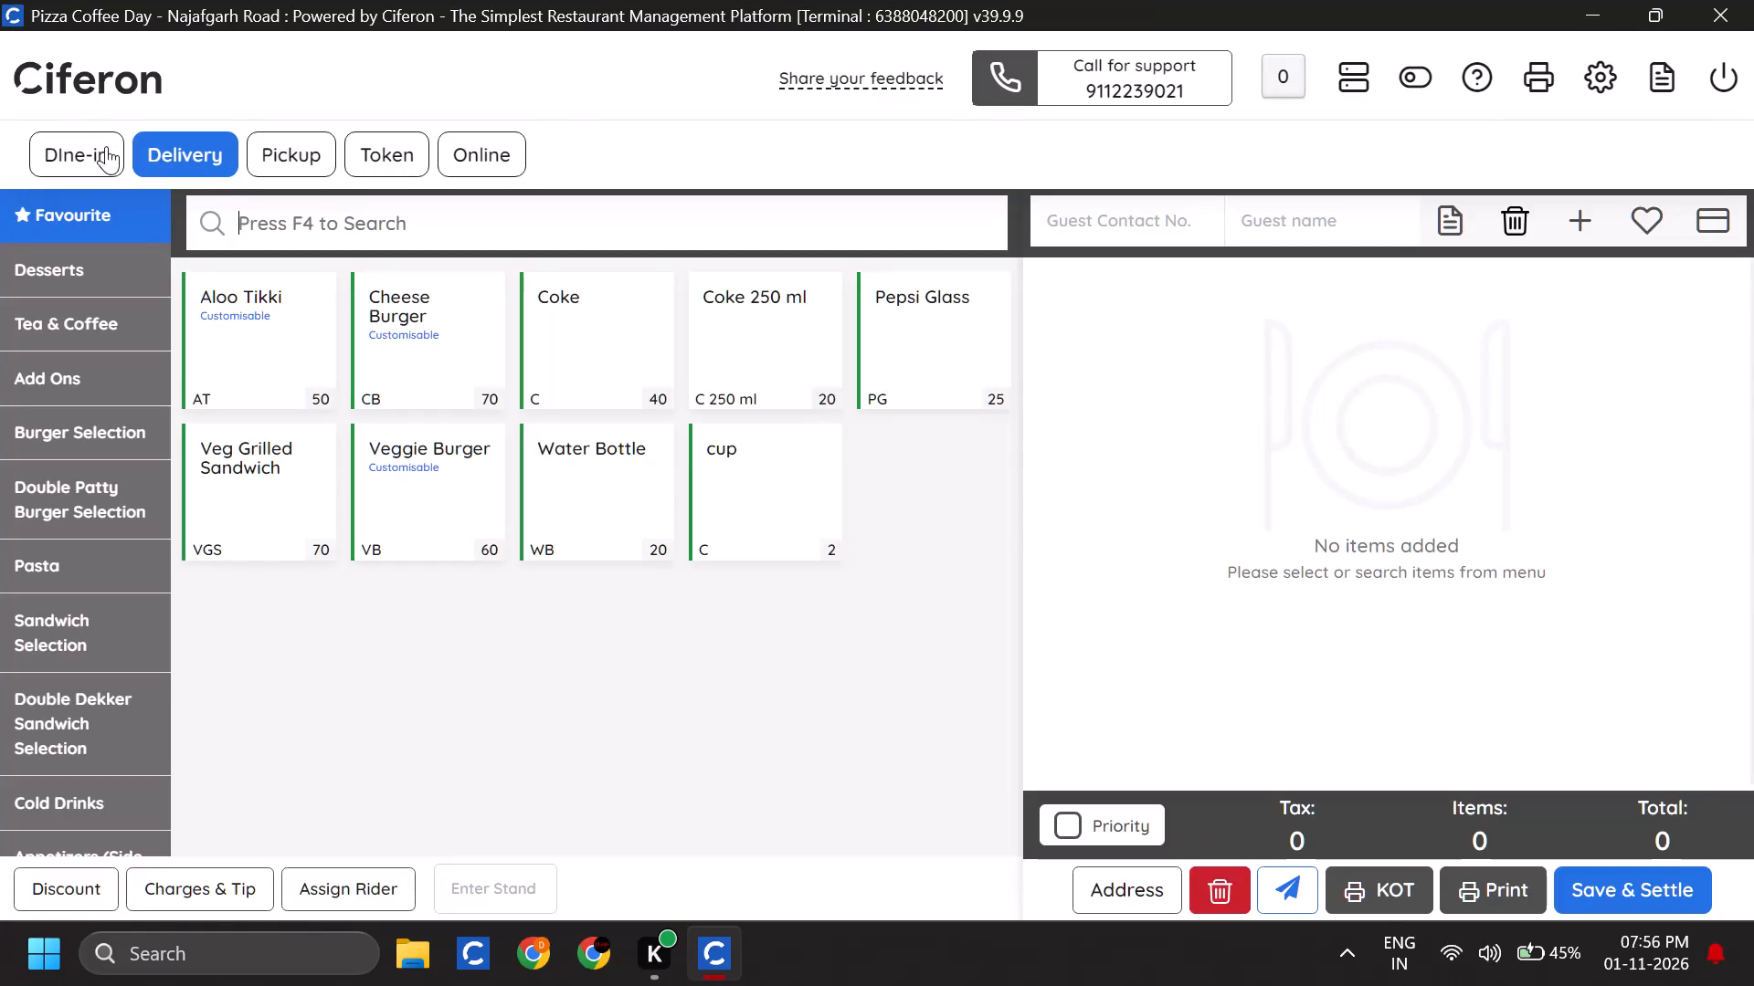
Switch to dine-in, open table D5's running order, and save and settle it with Cash as the payment method.
click(100, 152)
click(1017, 334)
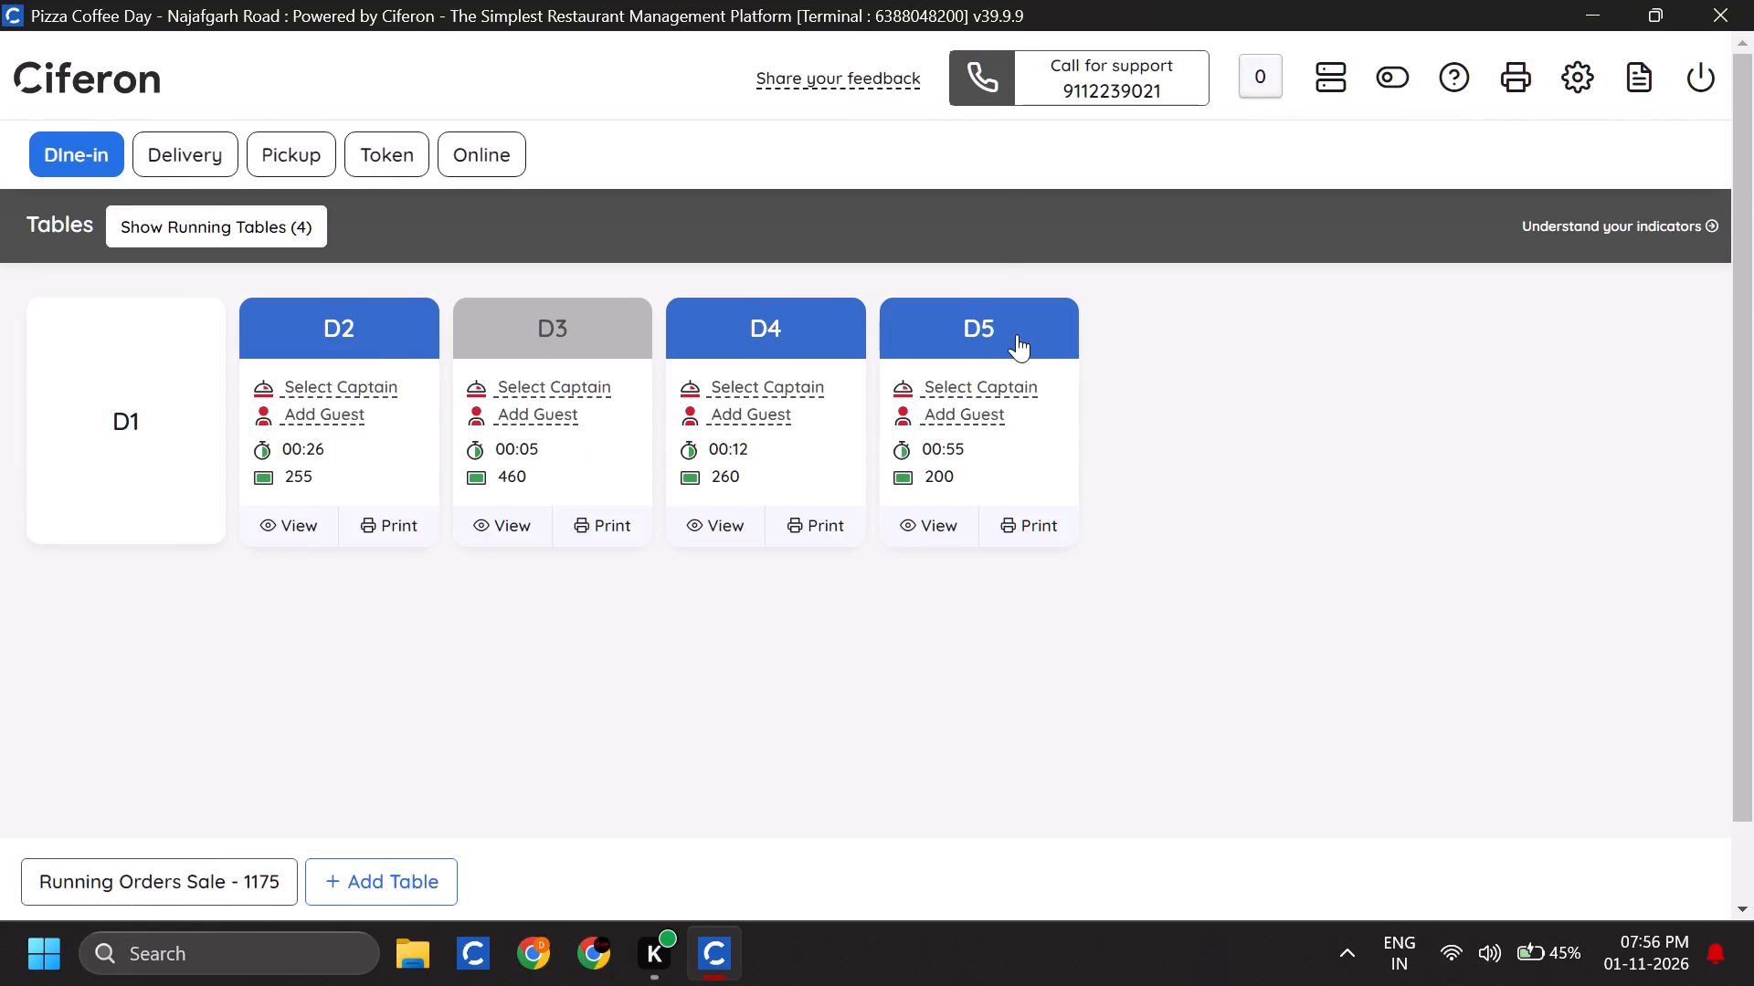
click(1623, 882)
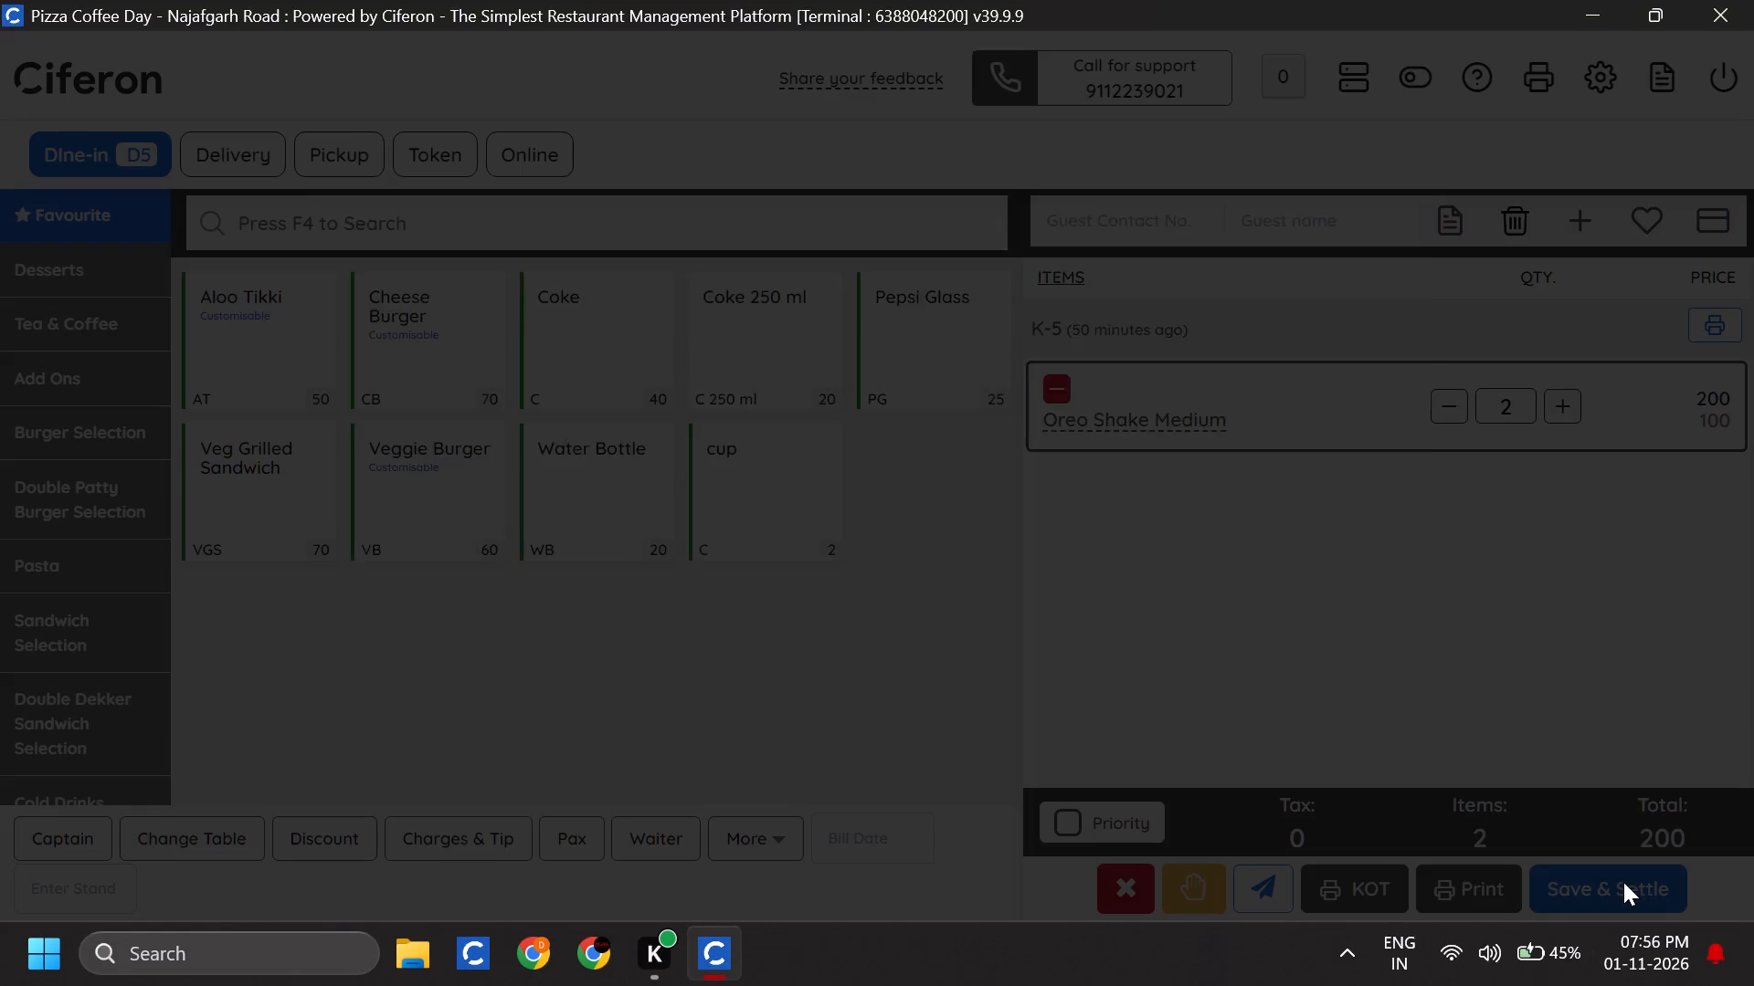
click(470, 416)
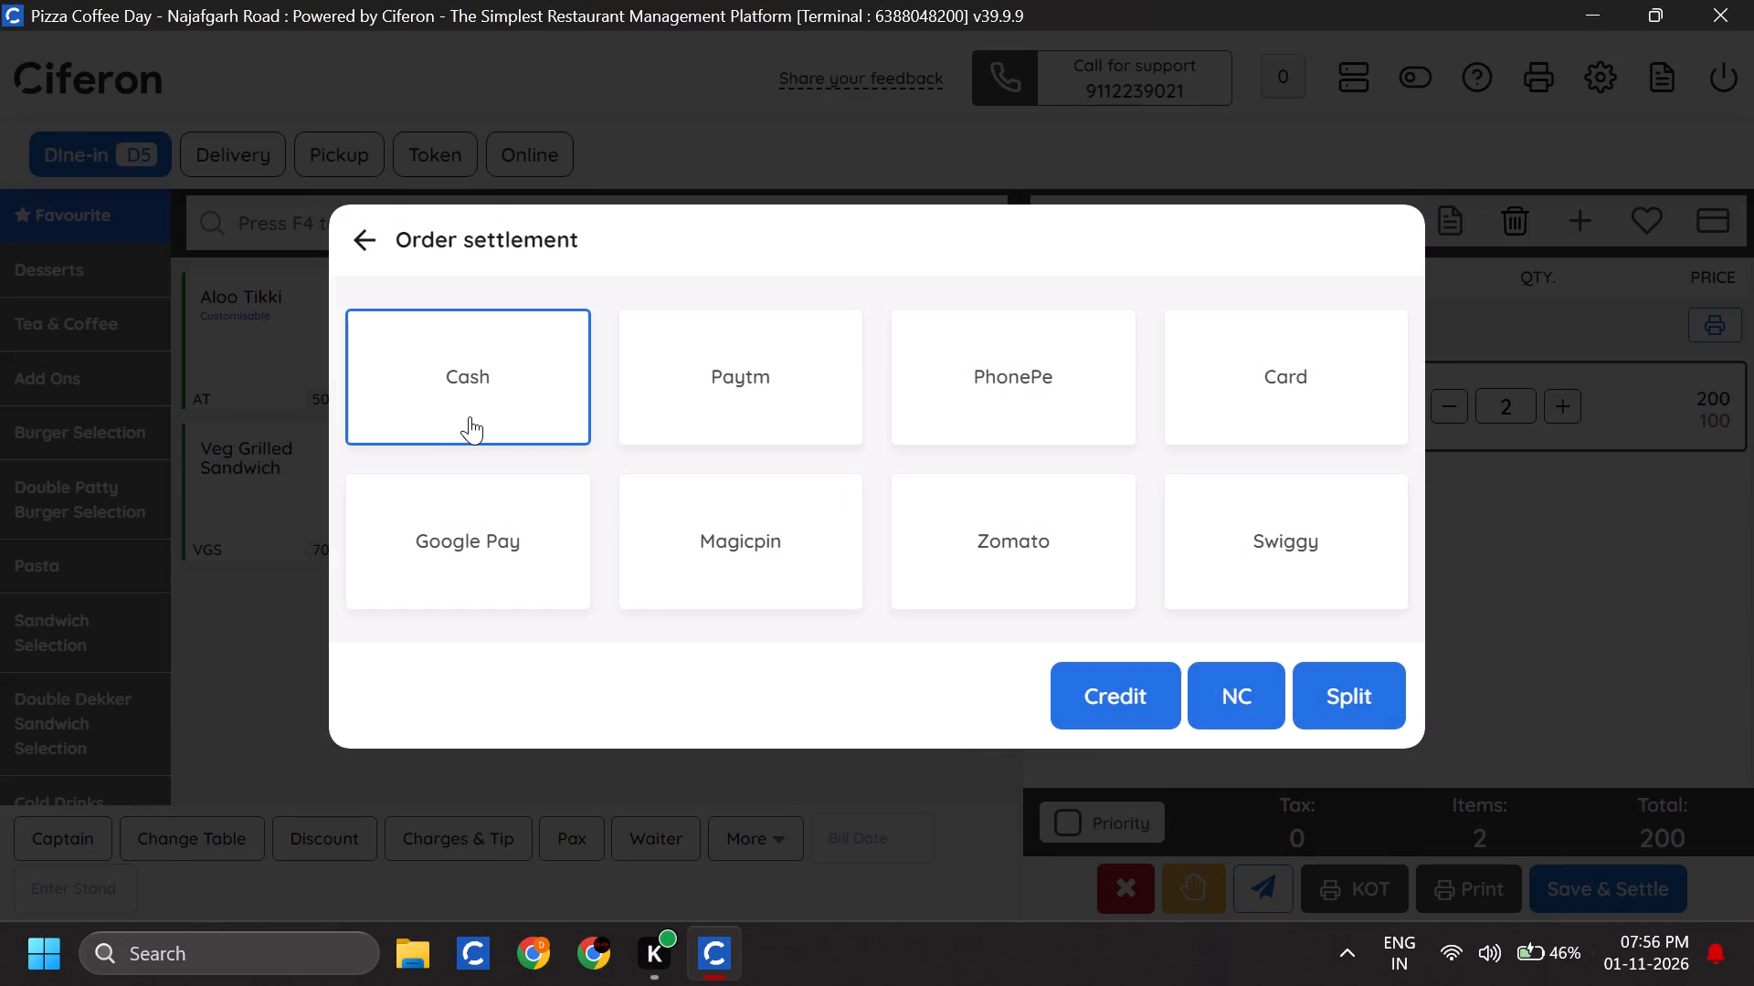
click(688, 494)
click(777, 650)
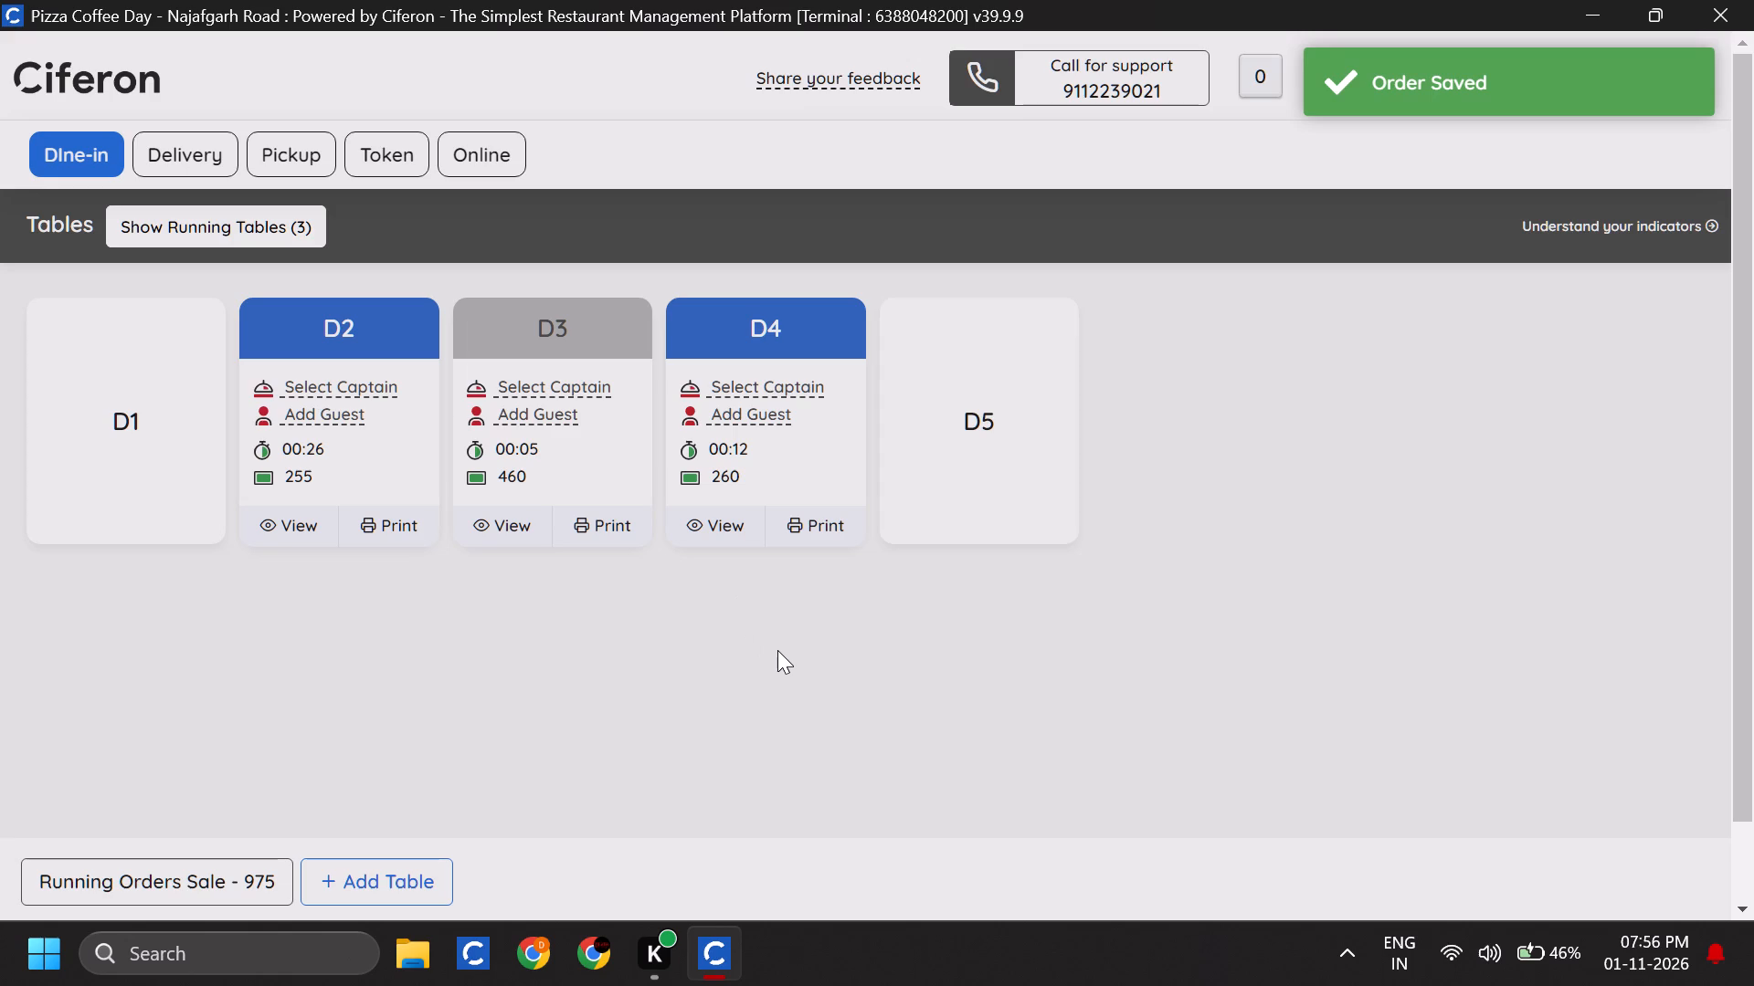
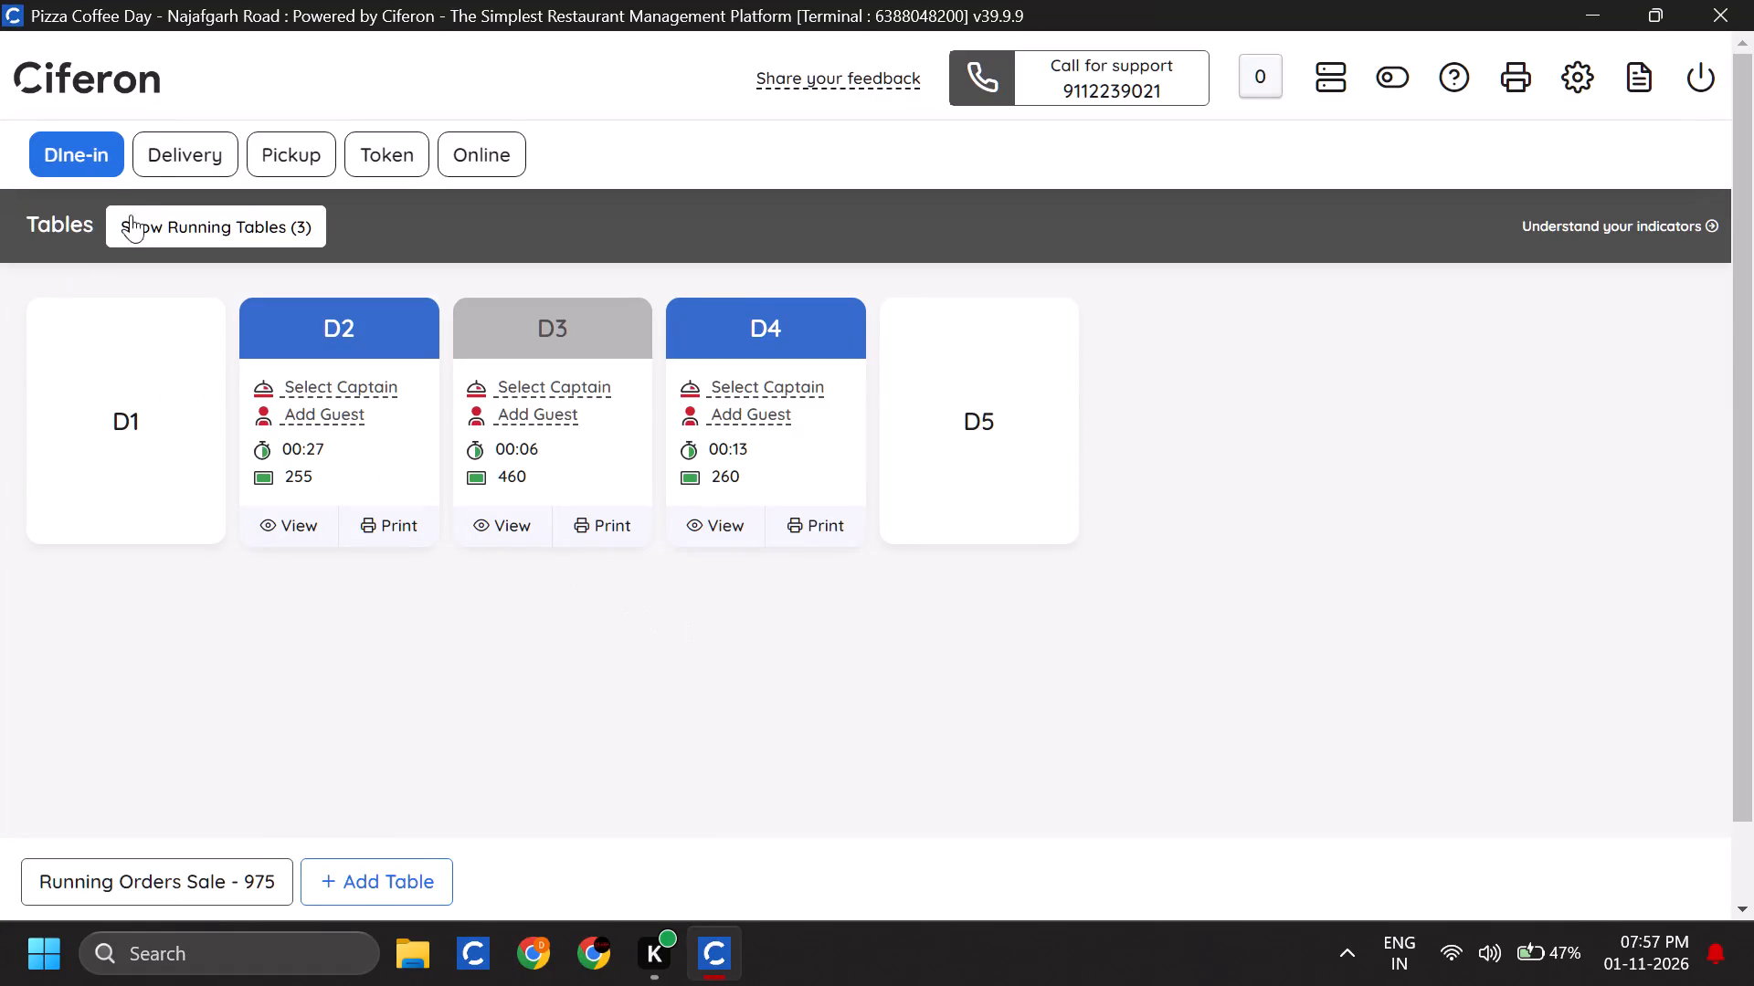
click(170, 127)
click(216, 169)
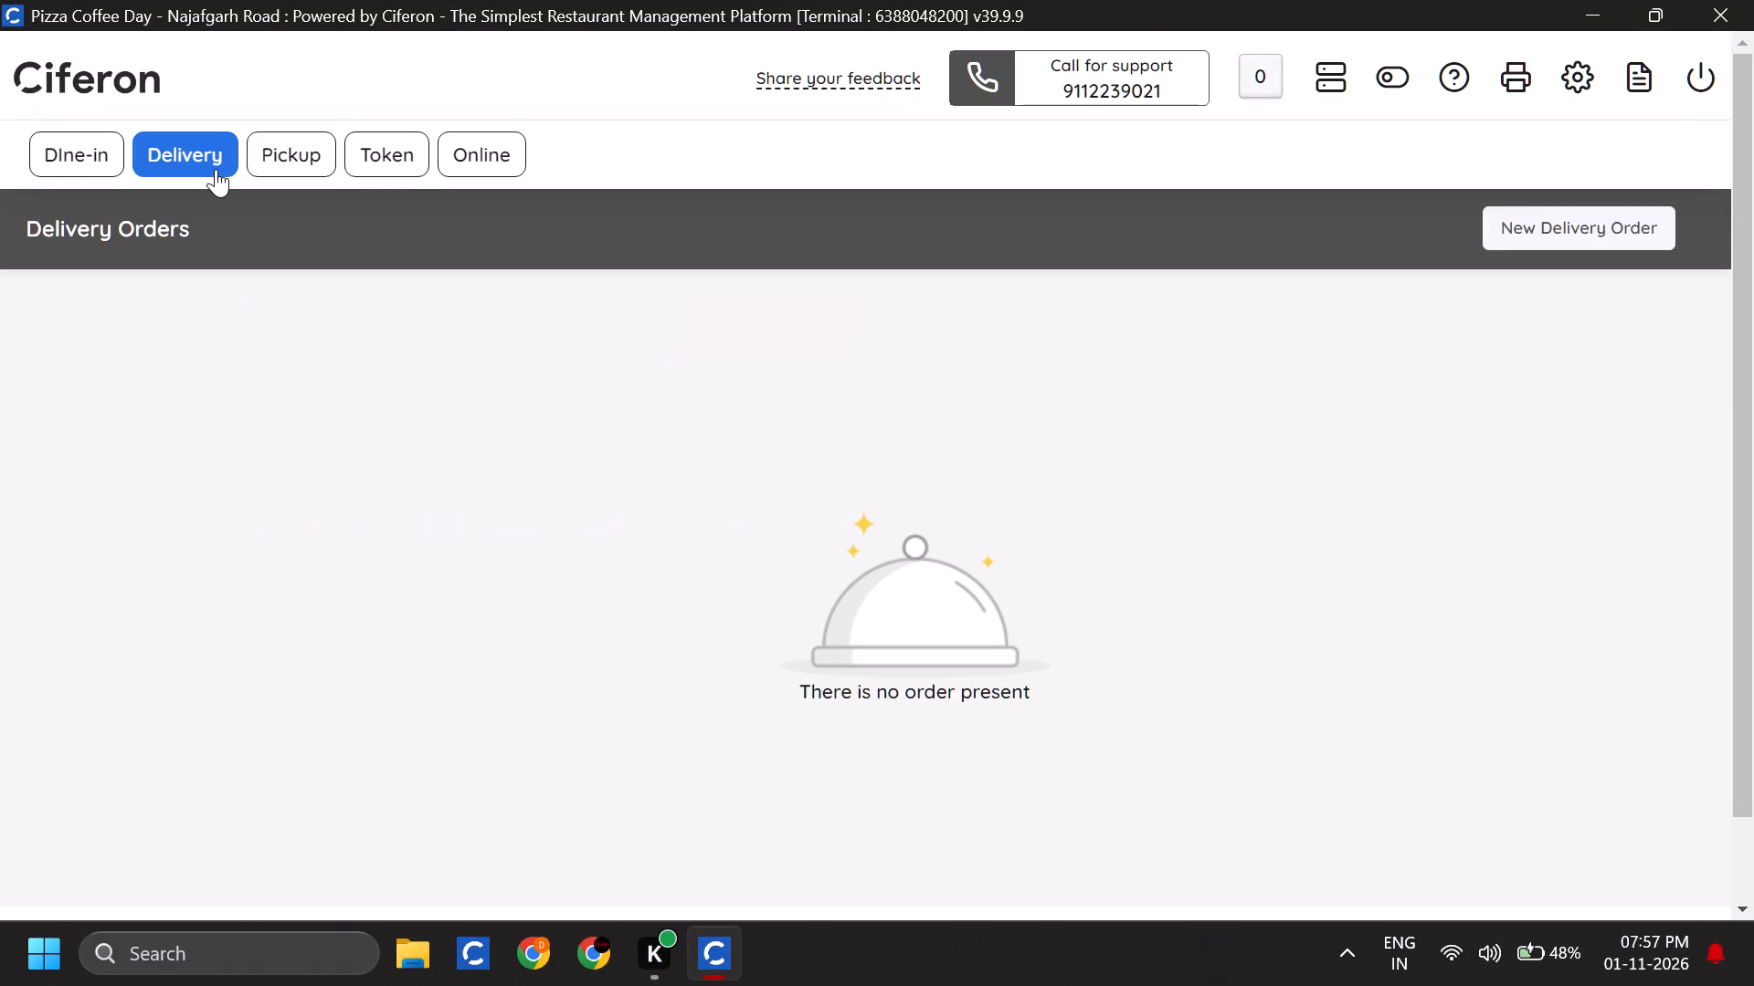
click(1656, 250)
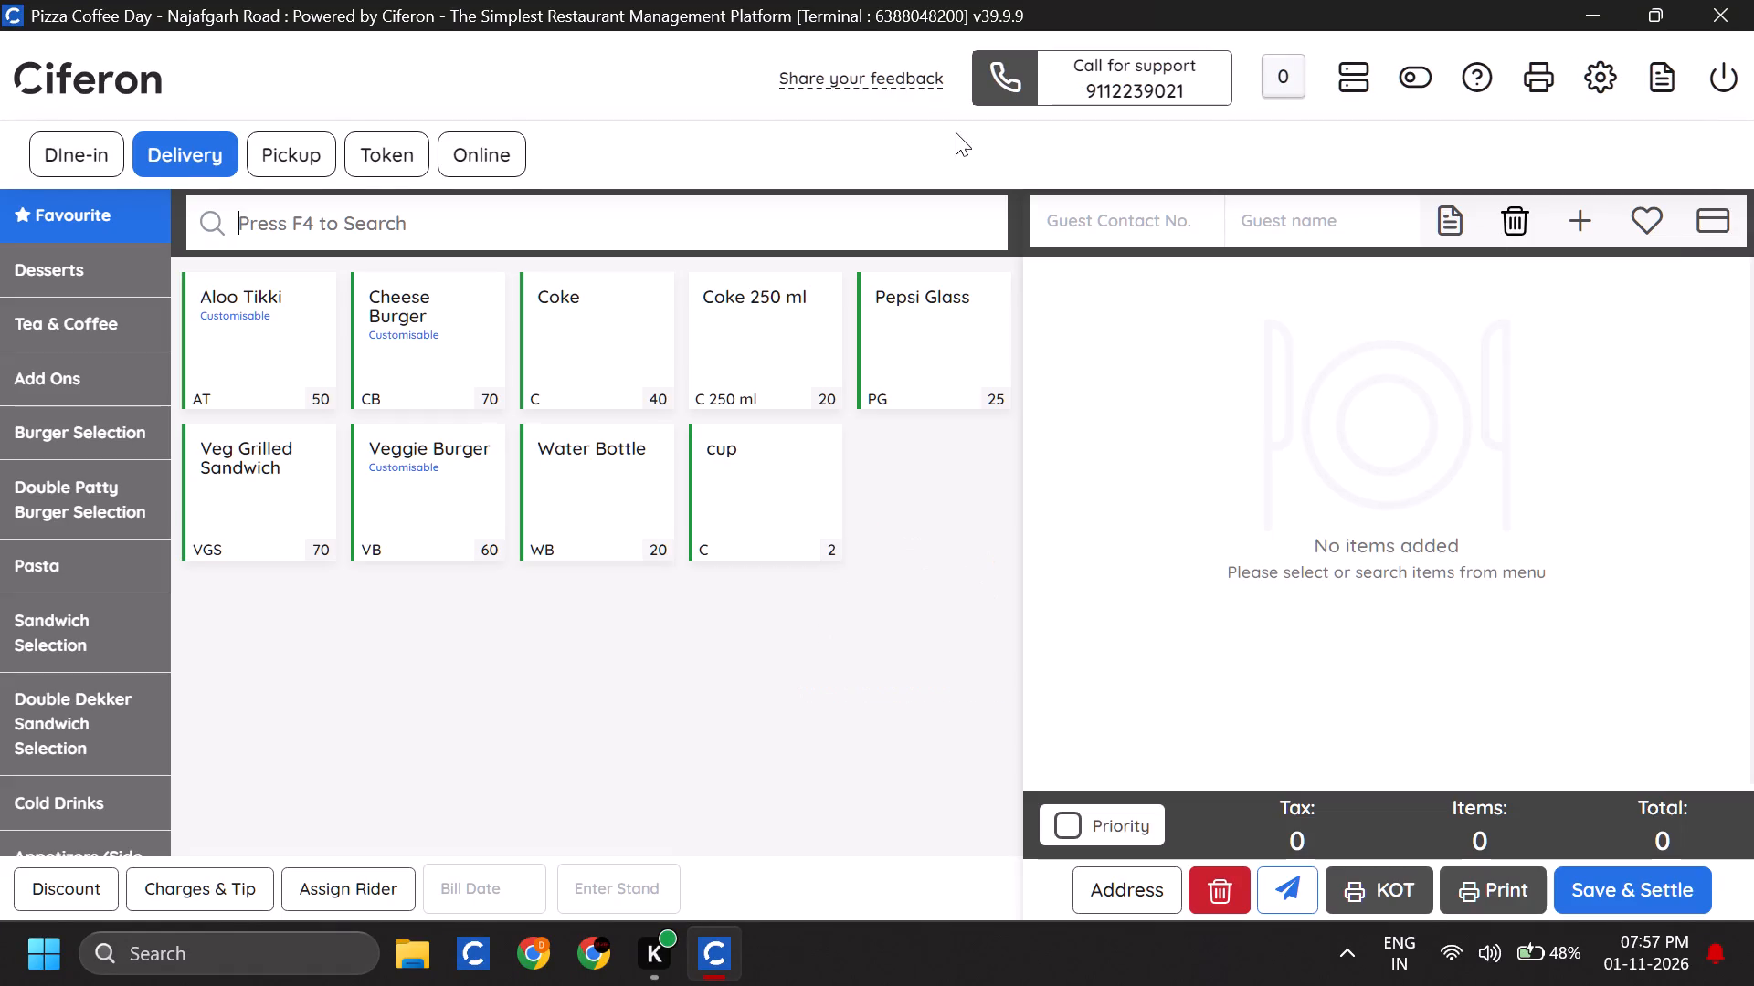
click(782, 221)
text(399)
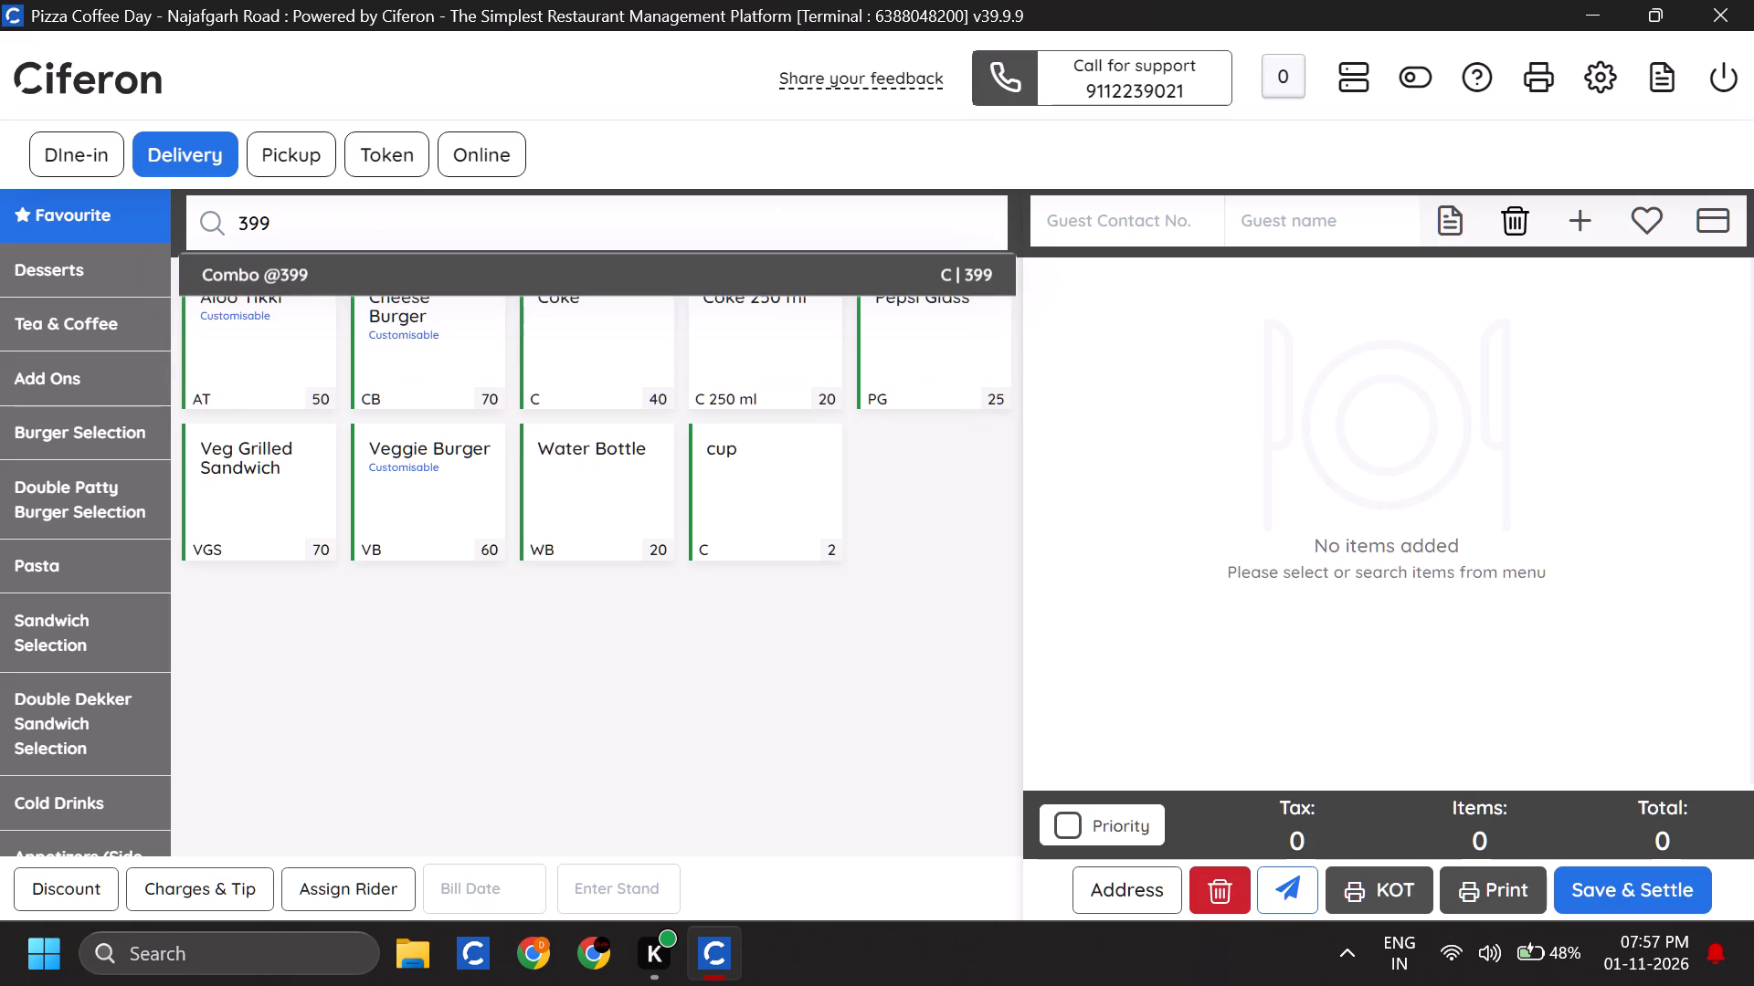
click(773, 286)
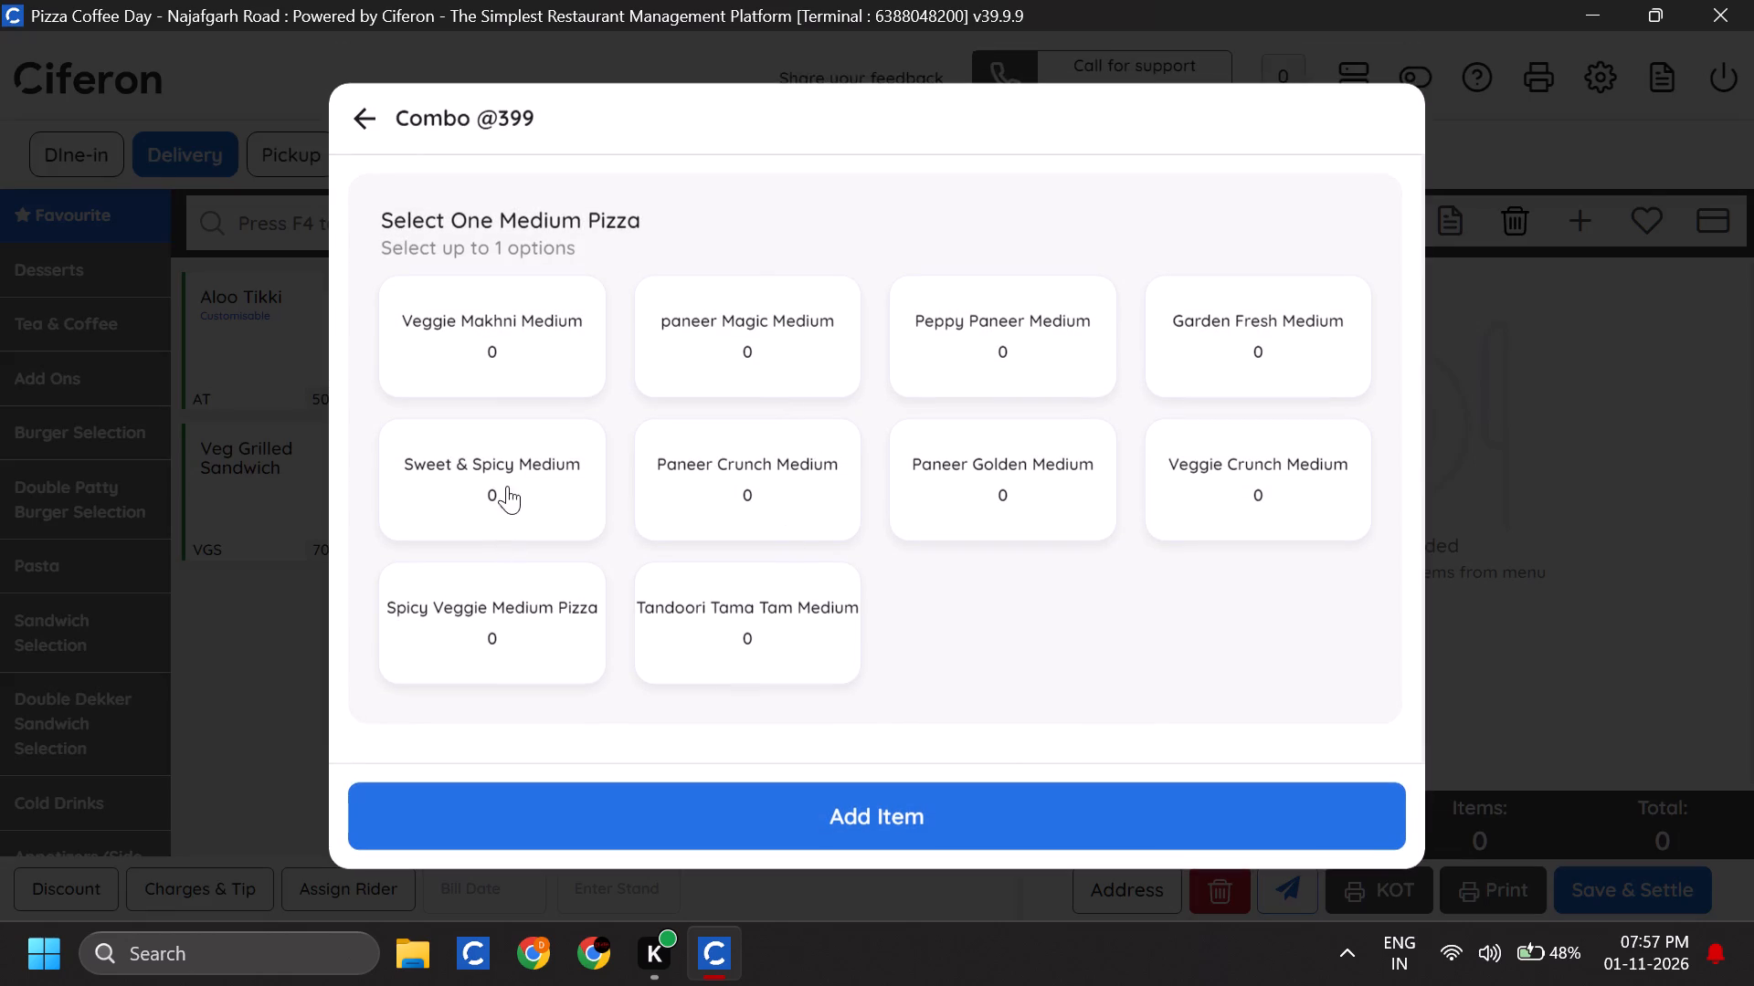
click(534, 346)
click(1070, 822)
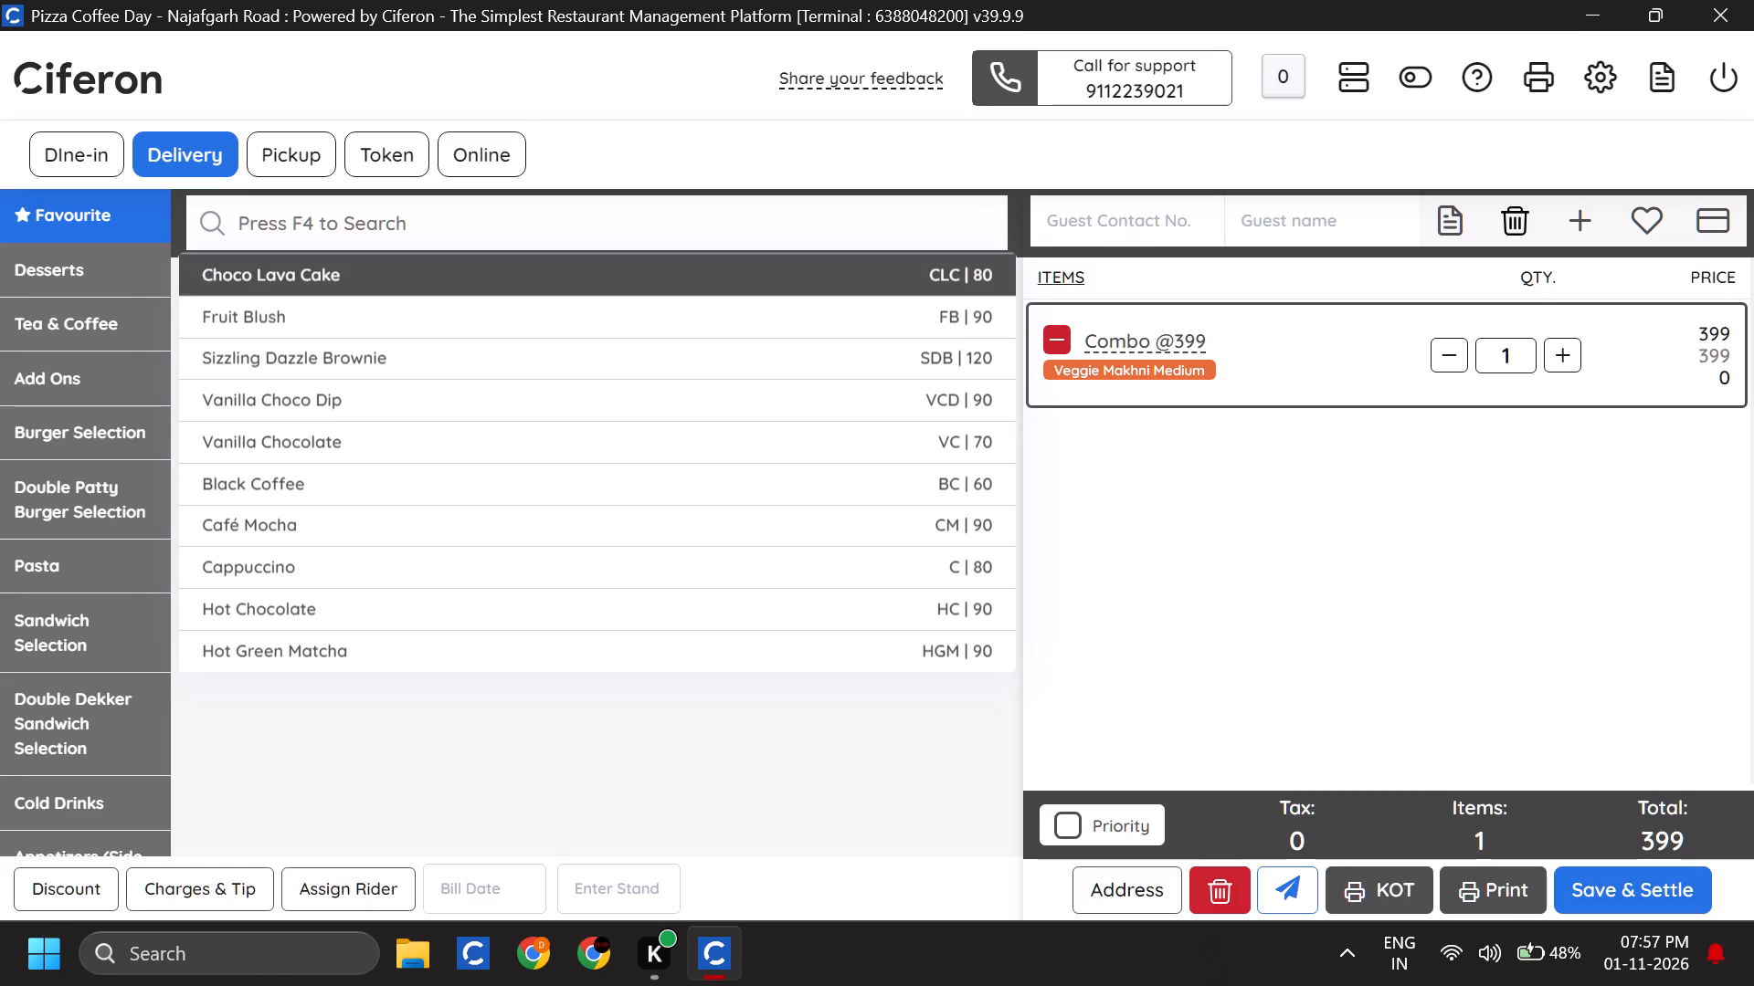
Add two Extra Corn Topping M from Add Ons to the delivery order and issue its KOT.
click(41, 362)
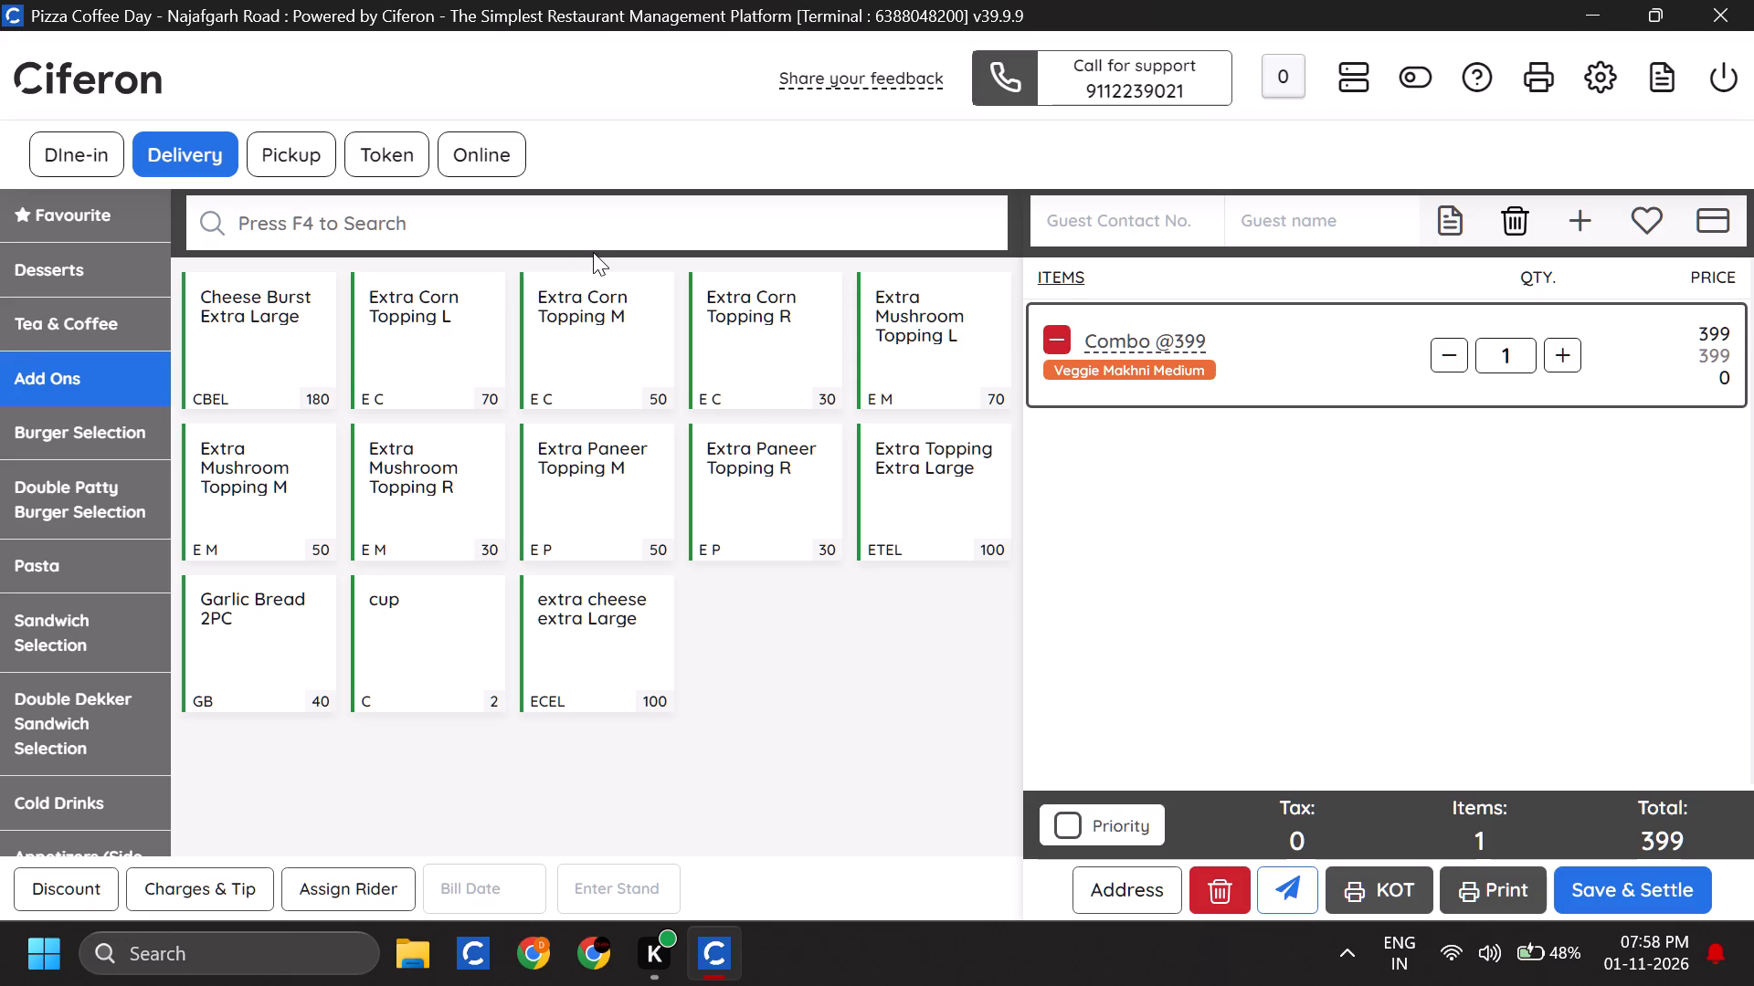
click(613, 325)
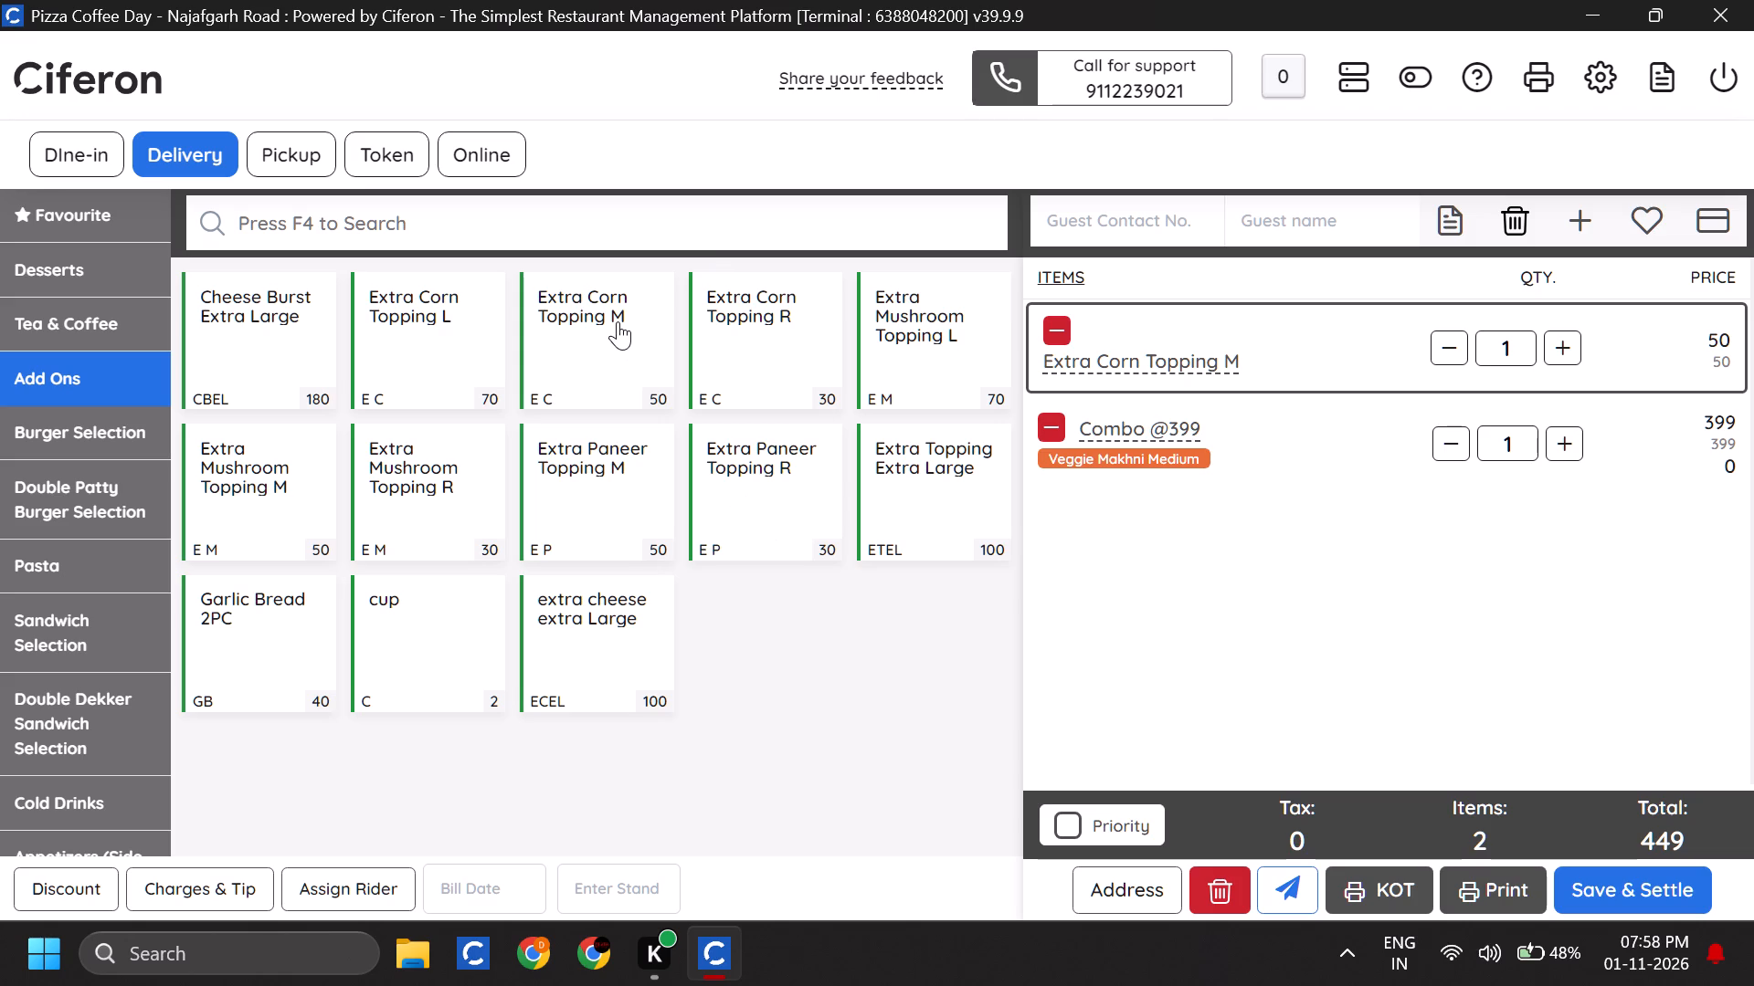
click(619, 320)
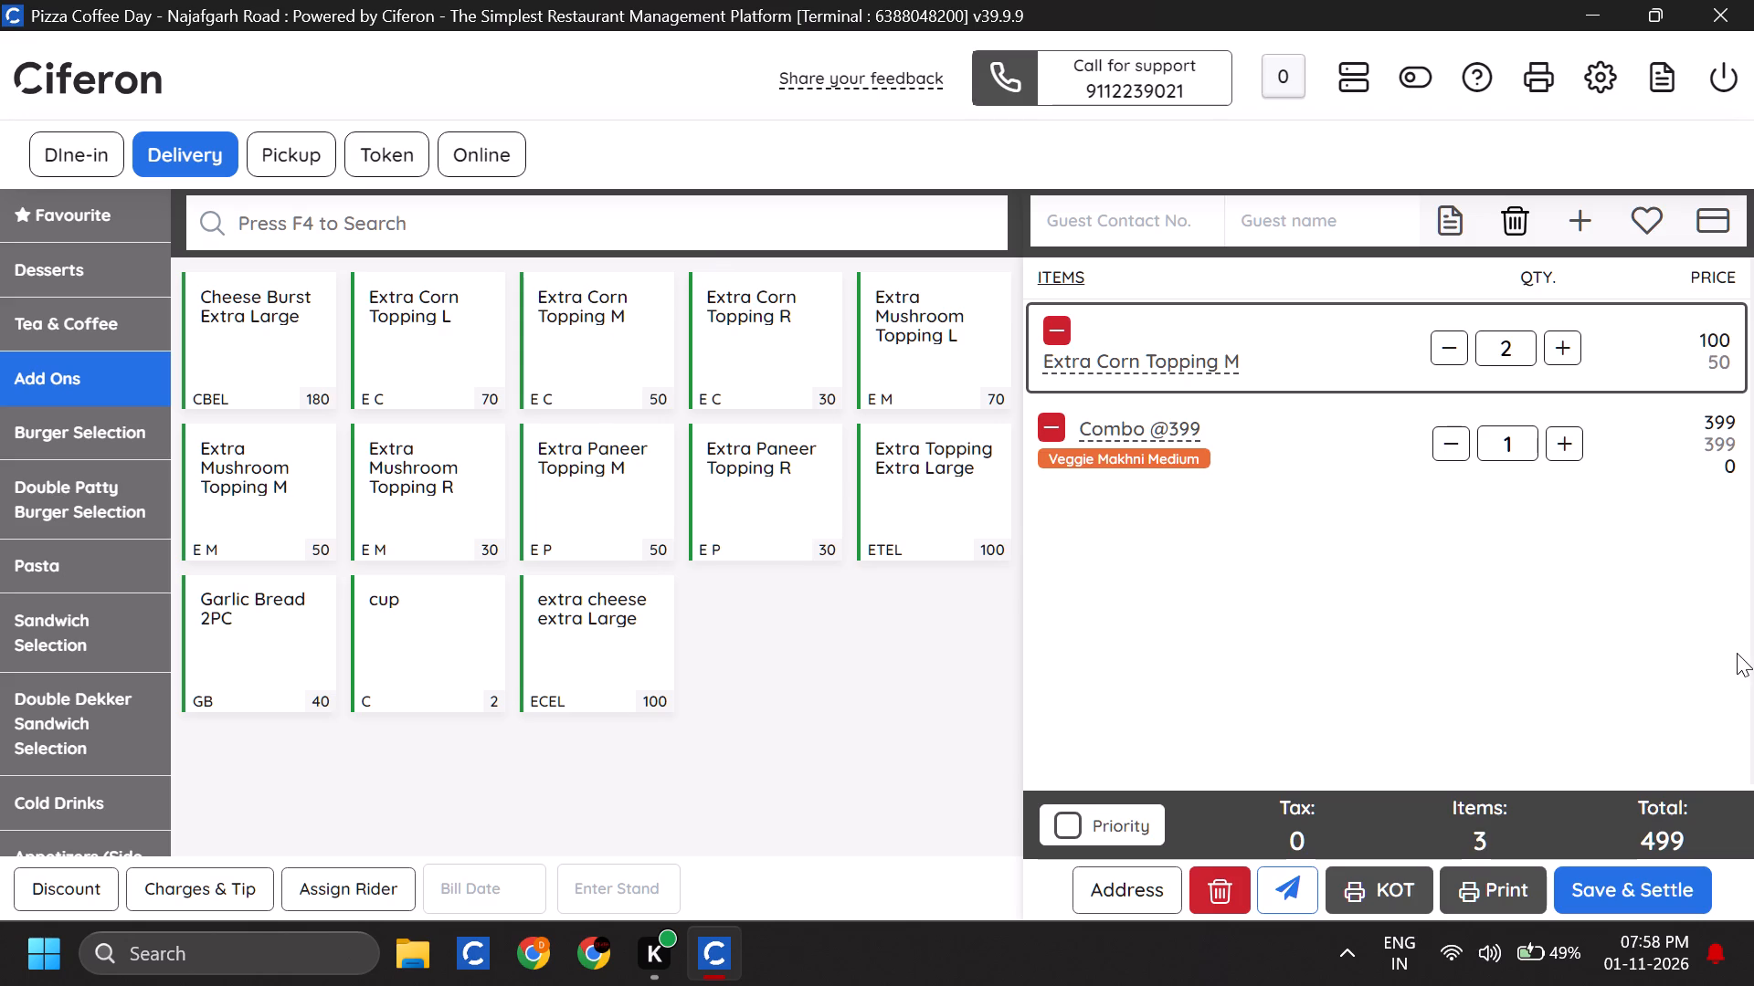
click(1737, 653)
click(1559, 536)
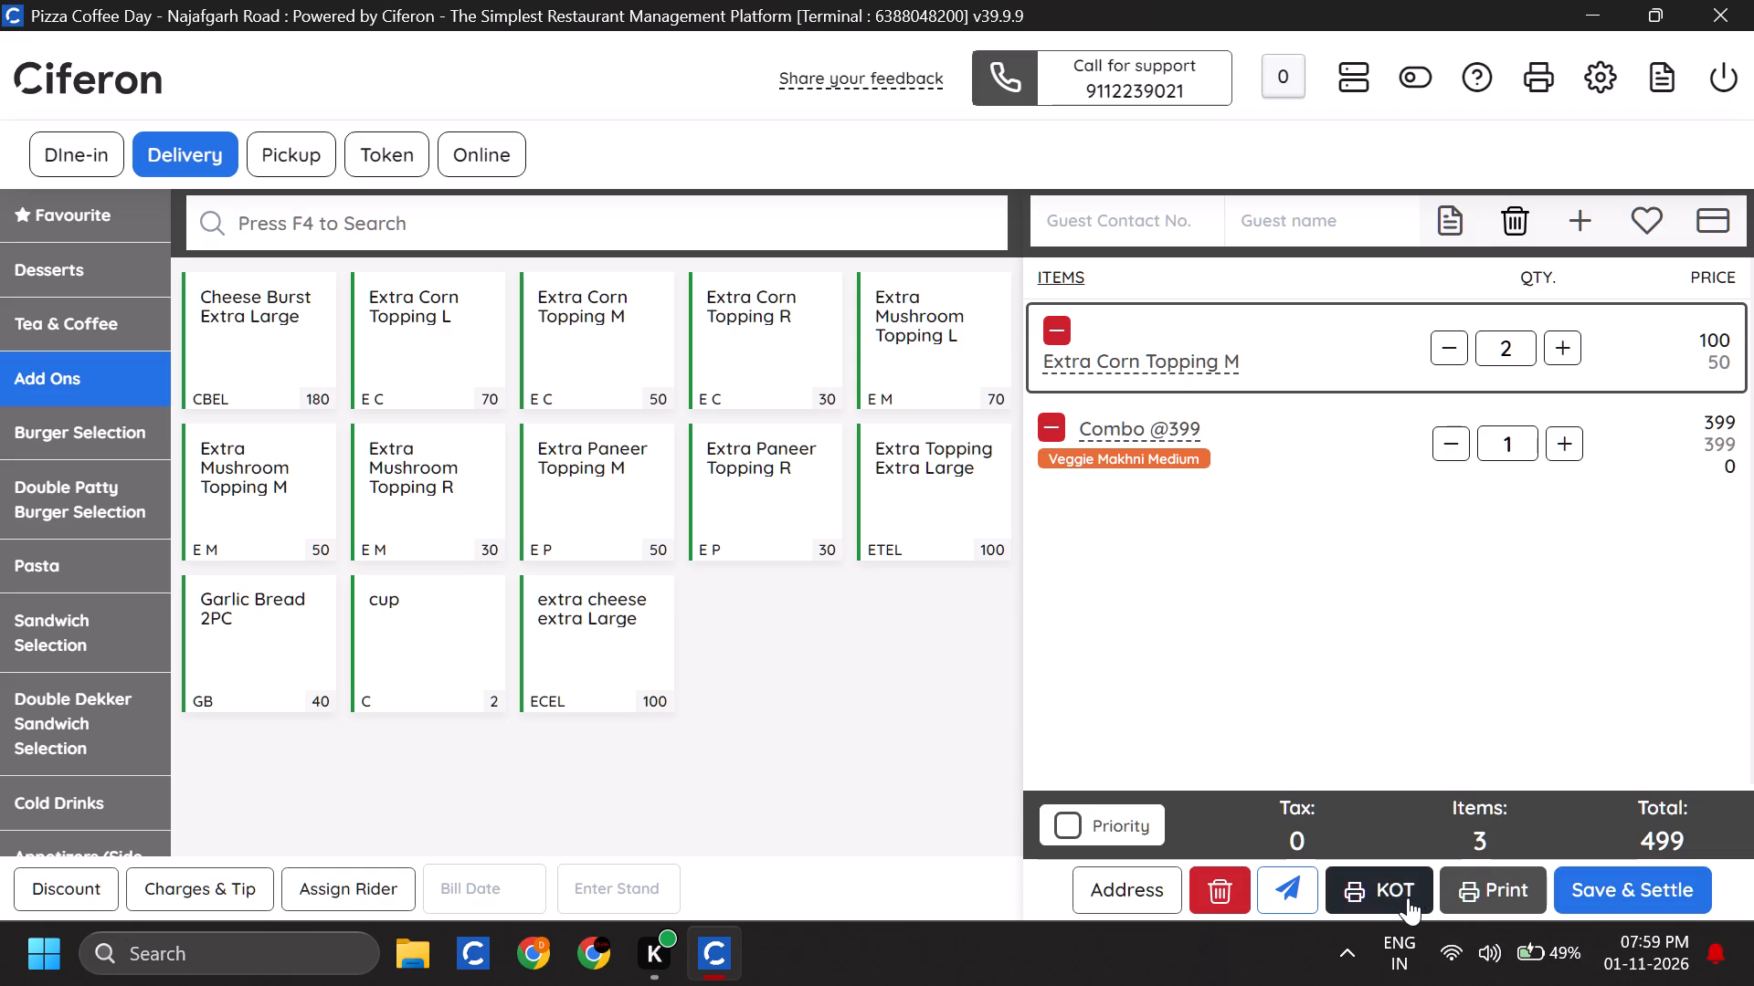
click(1407, 897)
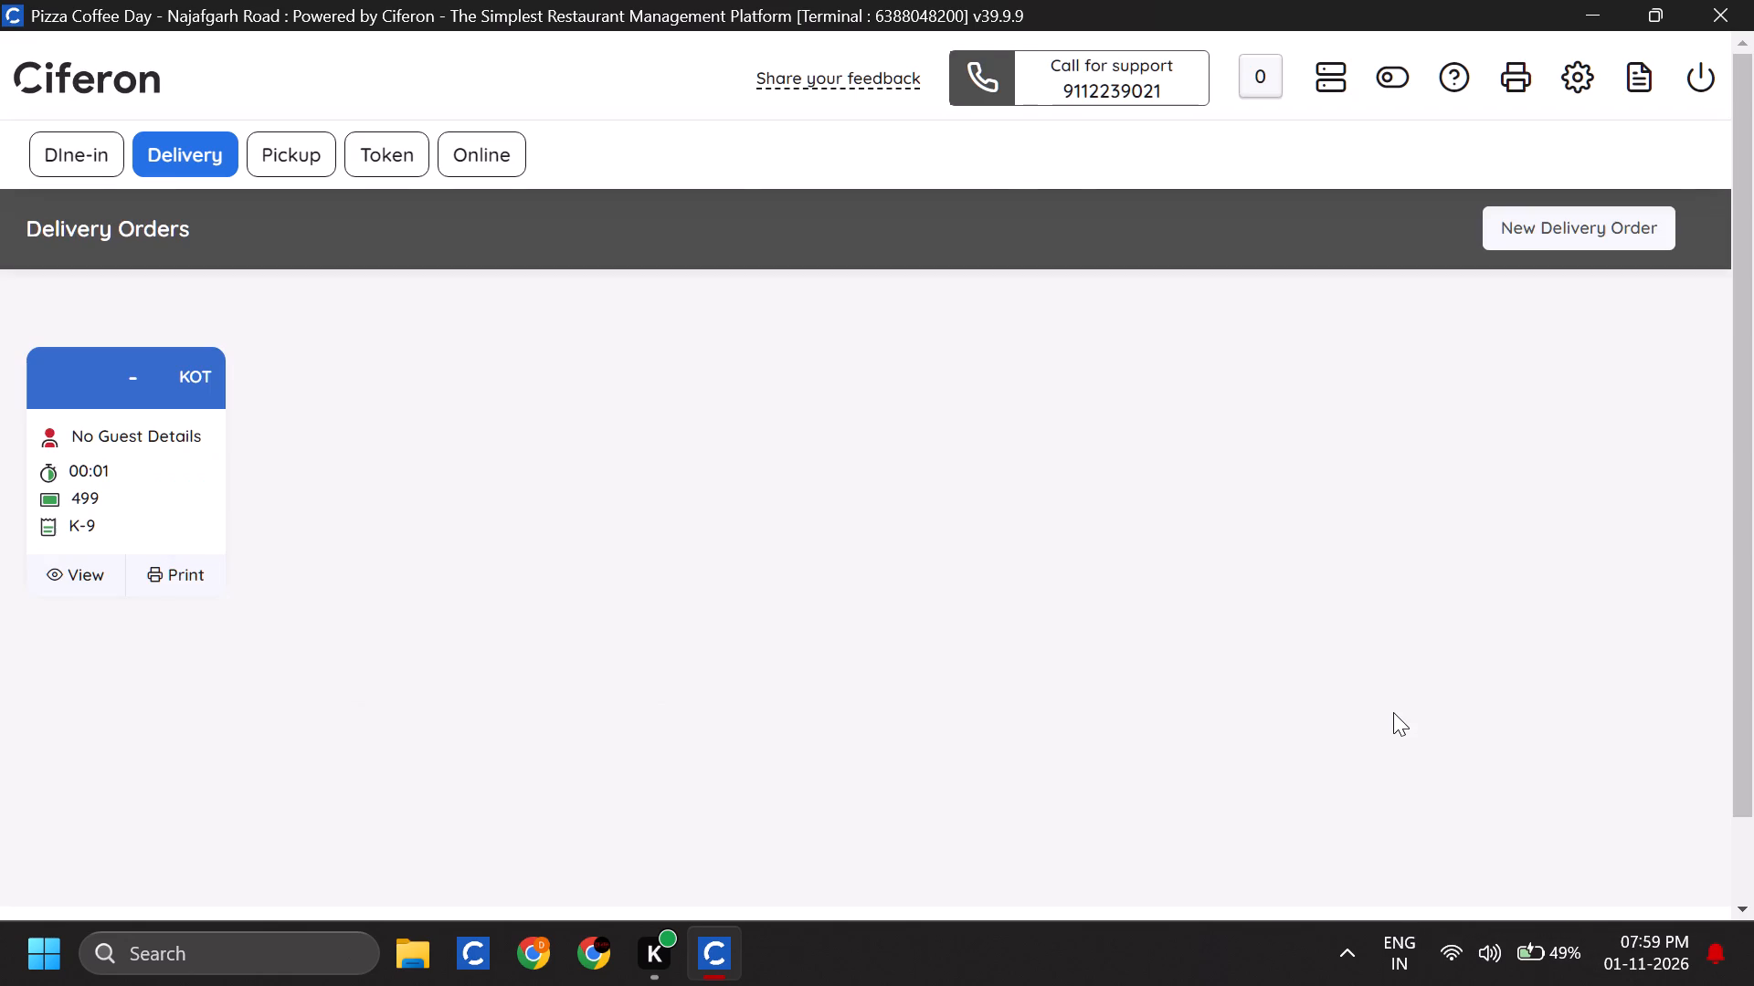
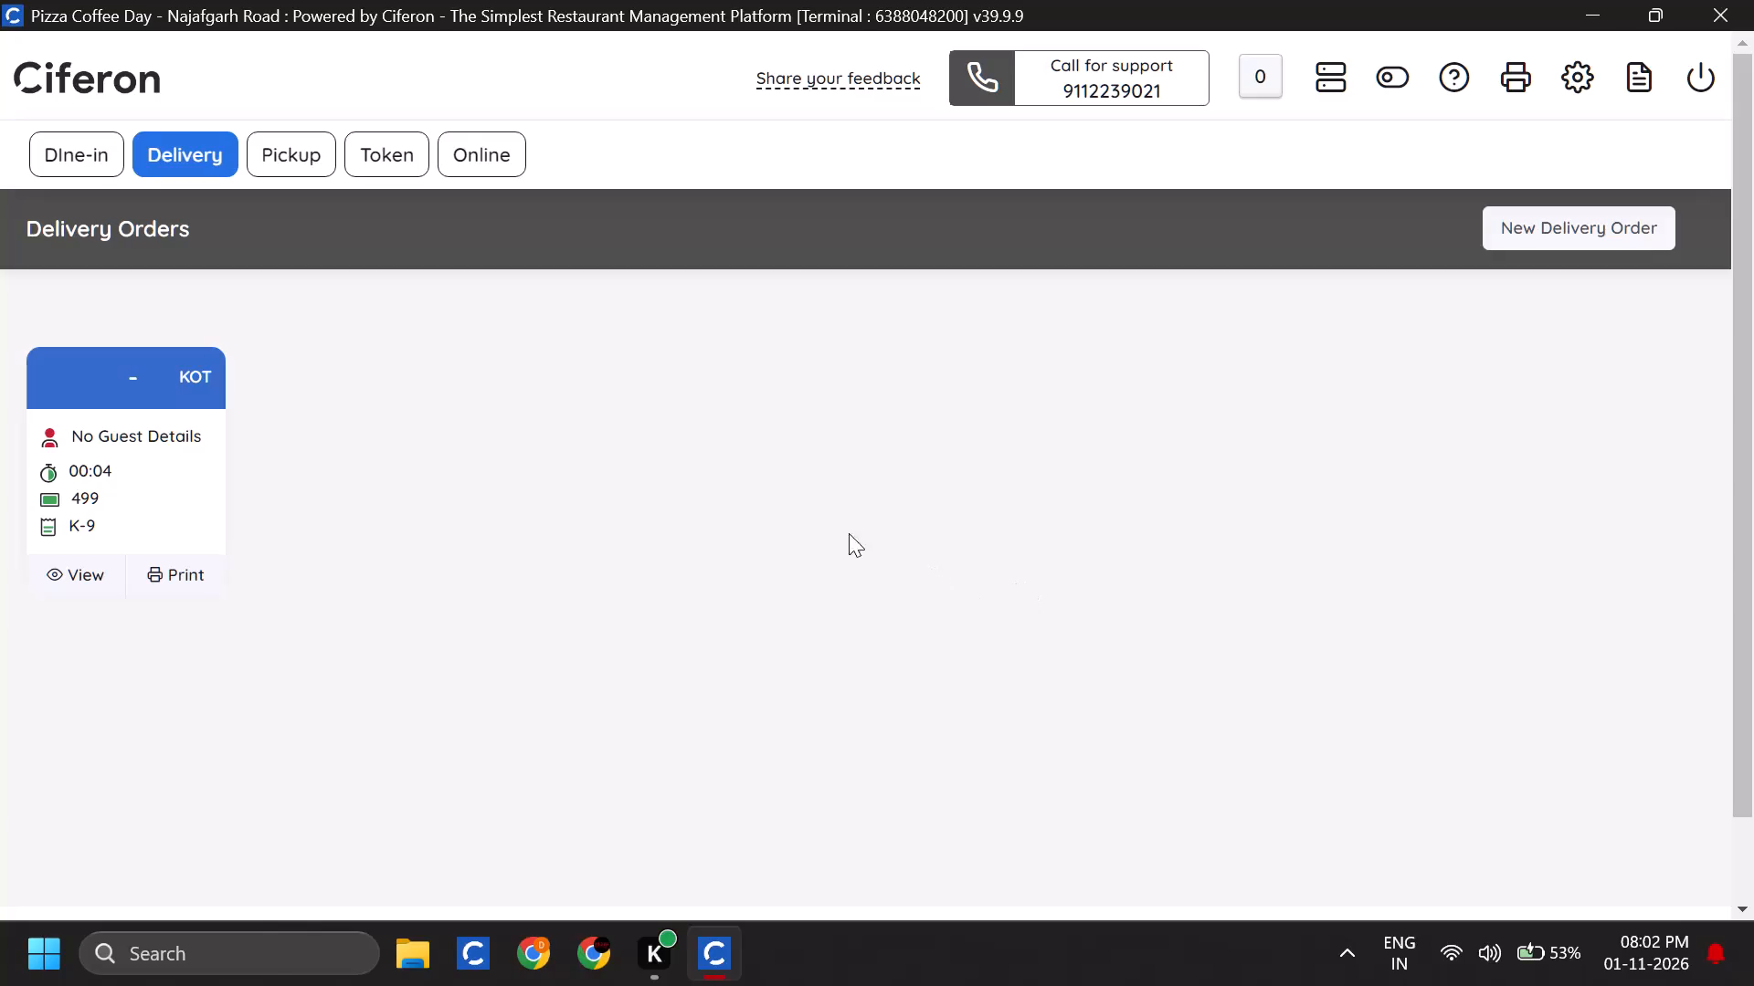
Review the running dine-in order on table D3 and return to the tables overview.
click(81, 142)
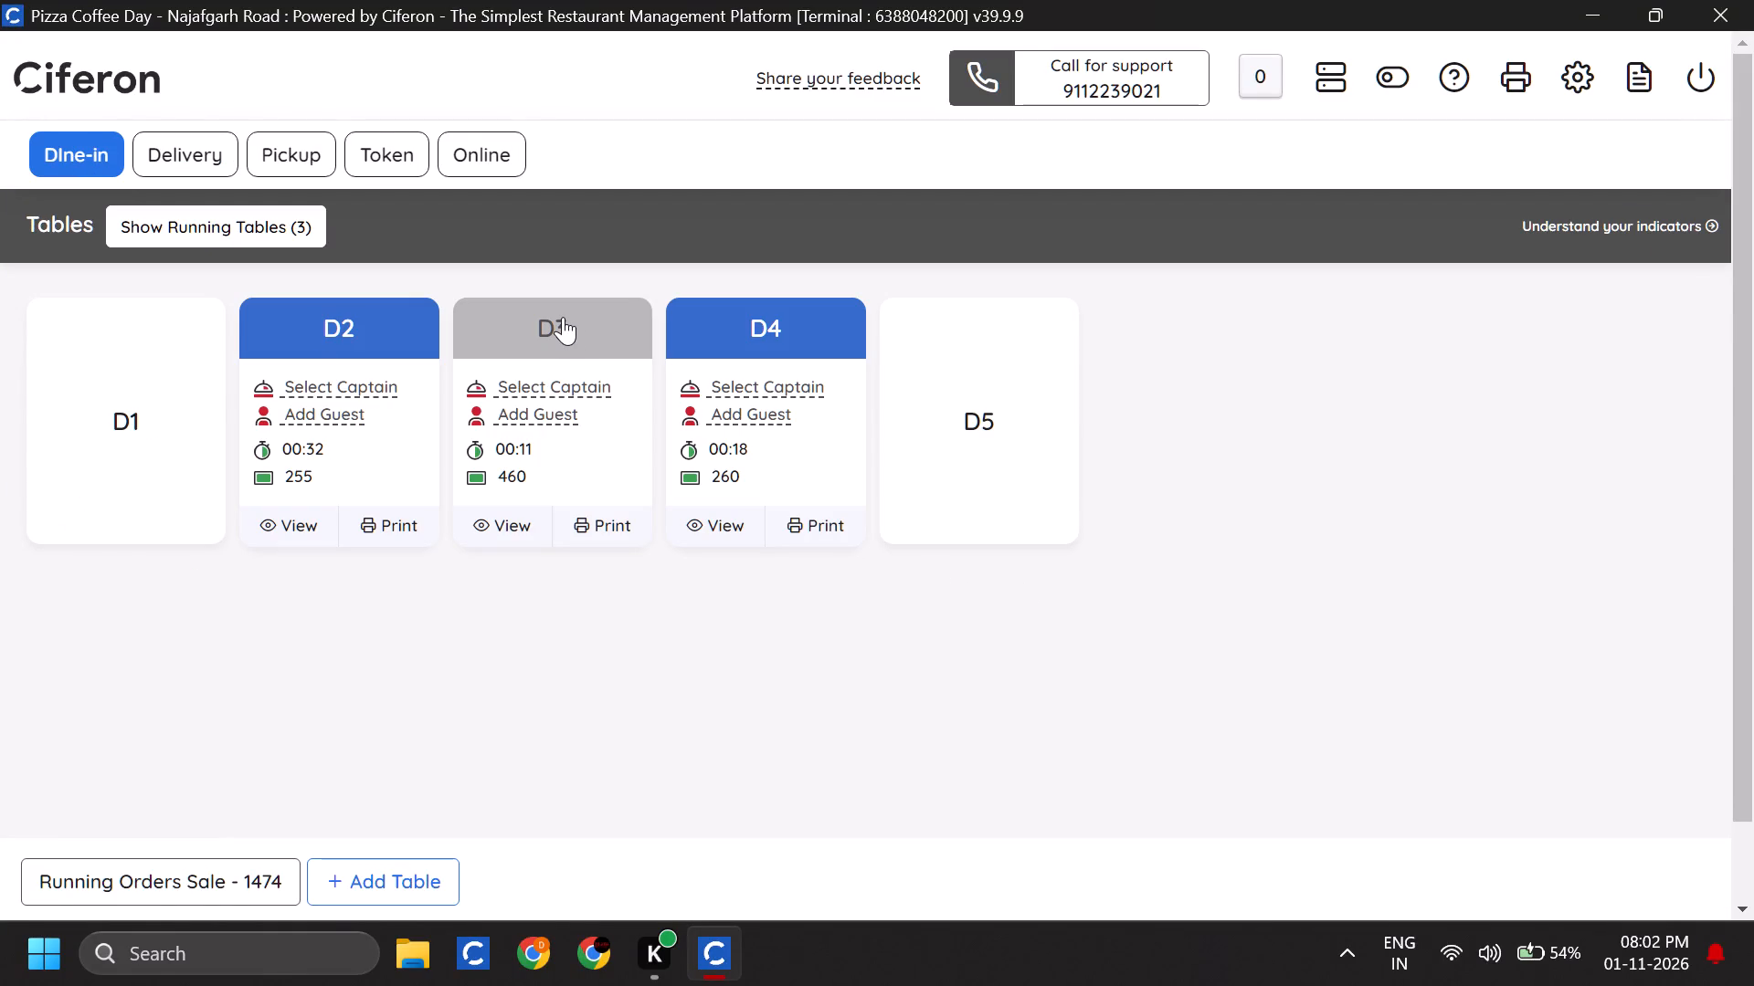
click(563, 317)
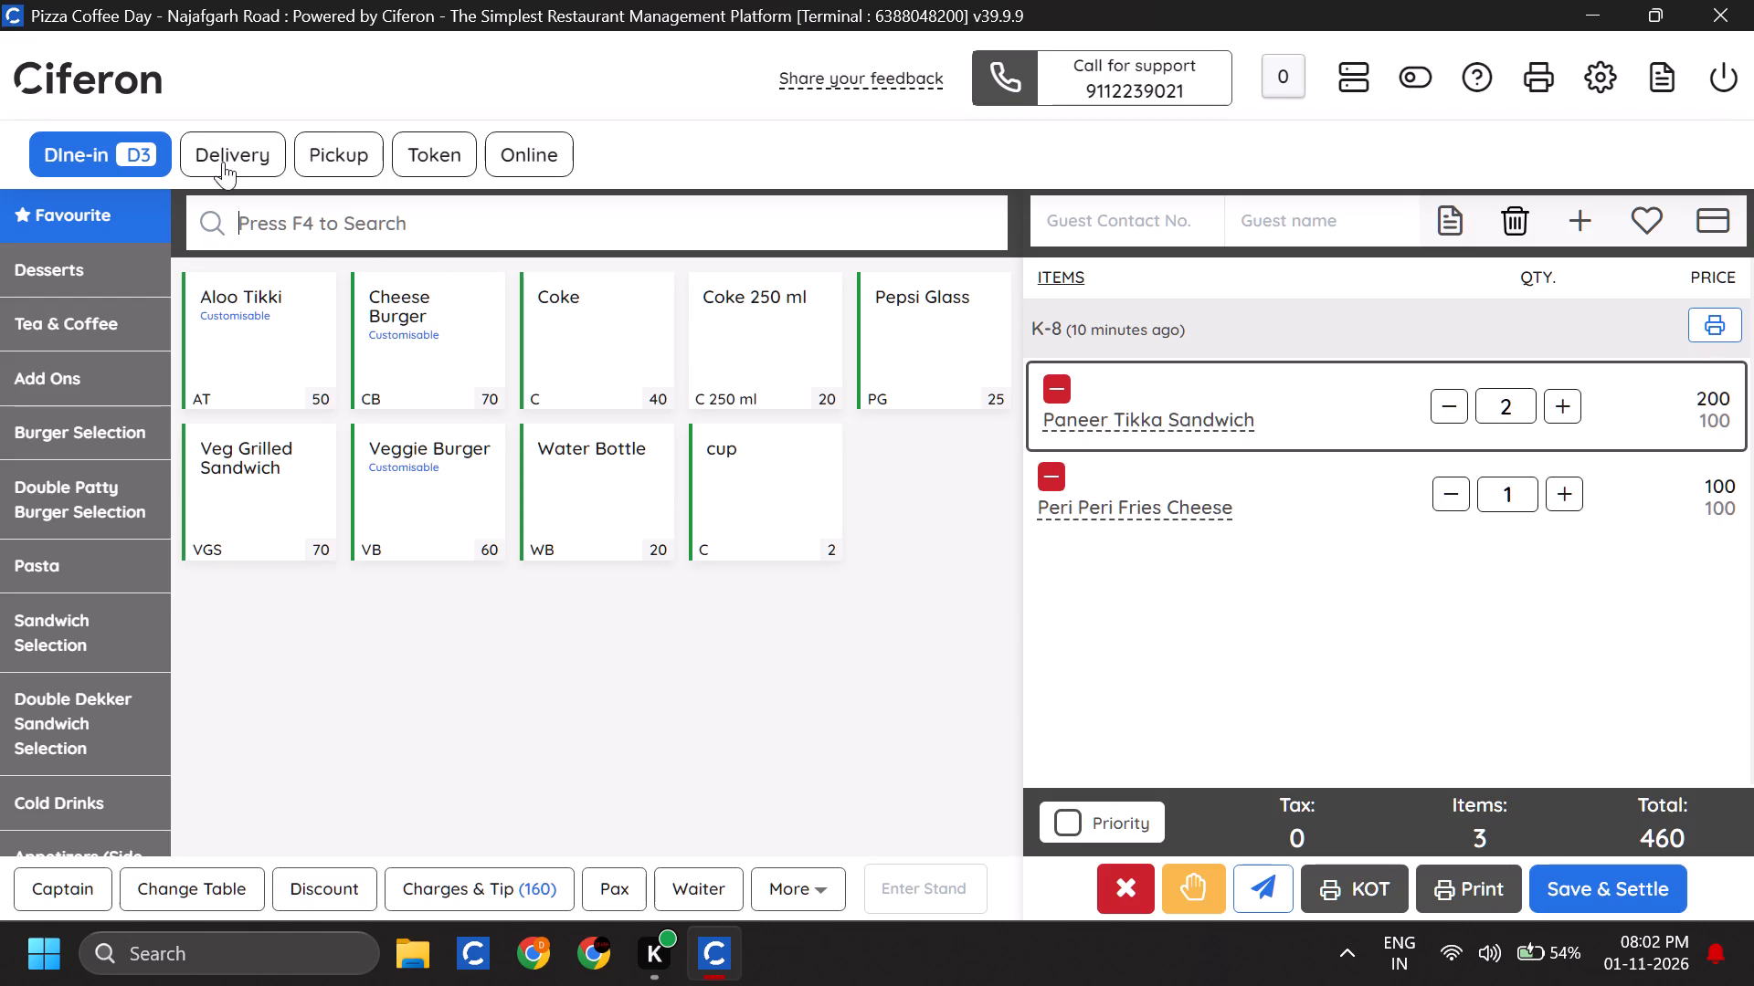
click(117, 127)
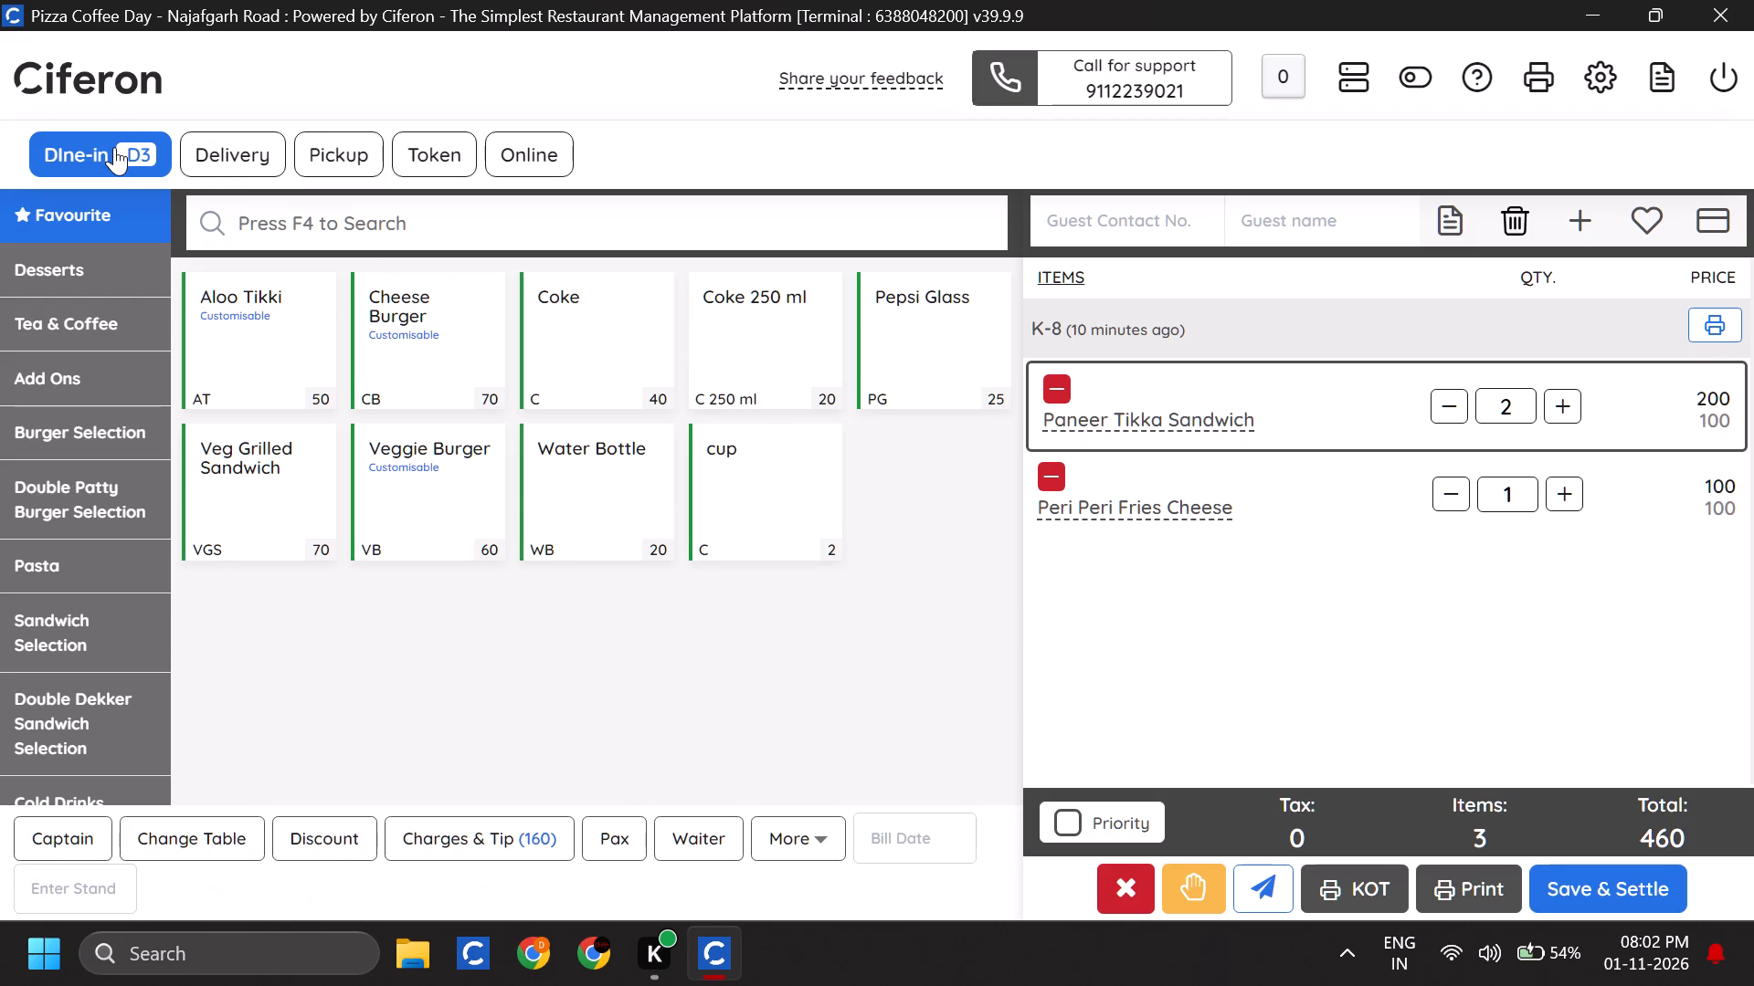
click(112, 149)
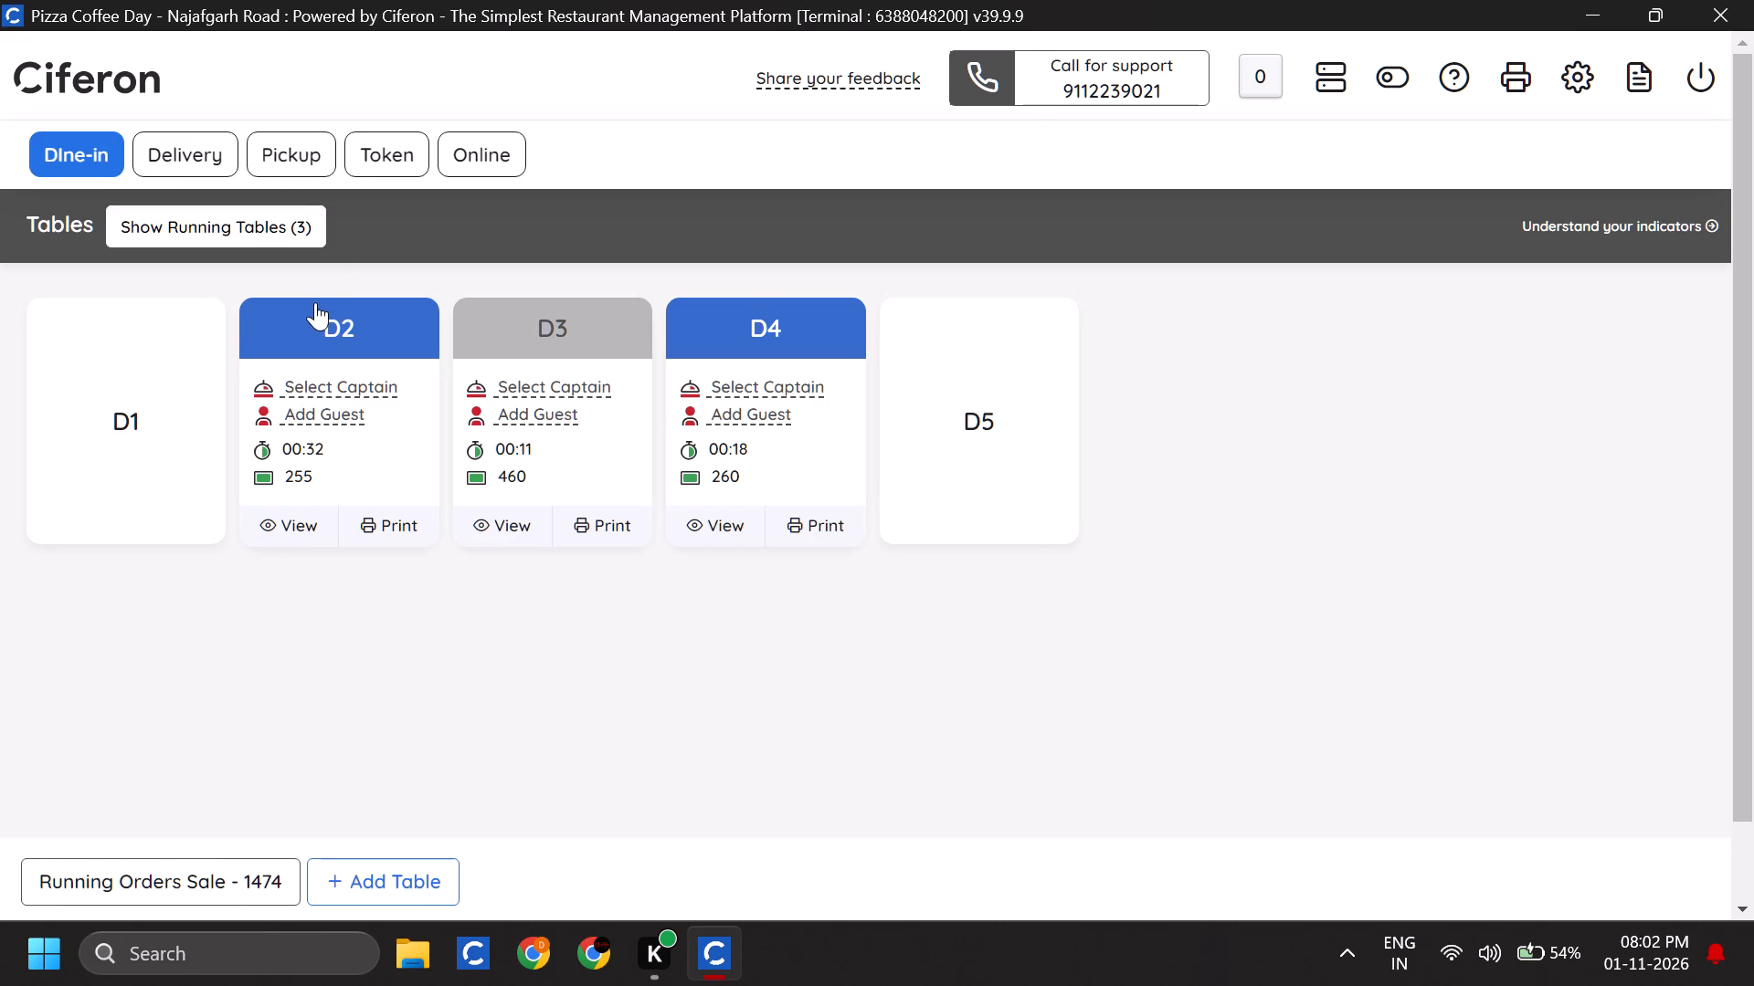
Save and settle the dine-in order on table D2 with Paytm as the payment method.
click(315, 302)
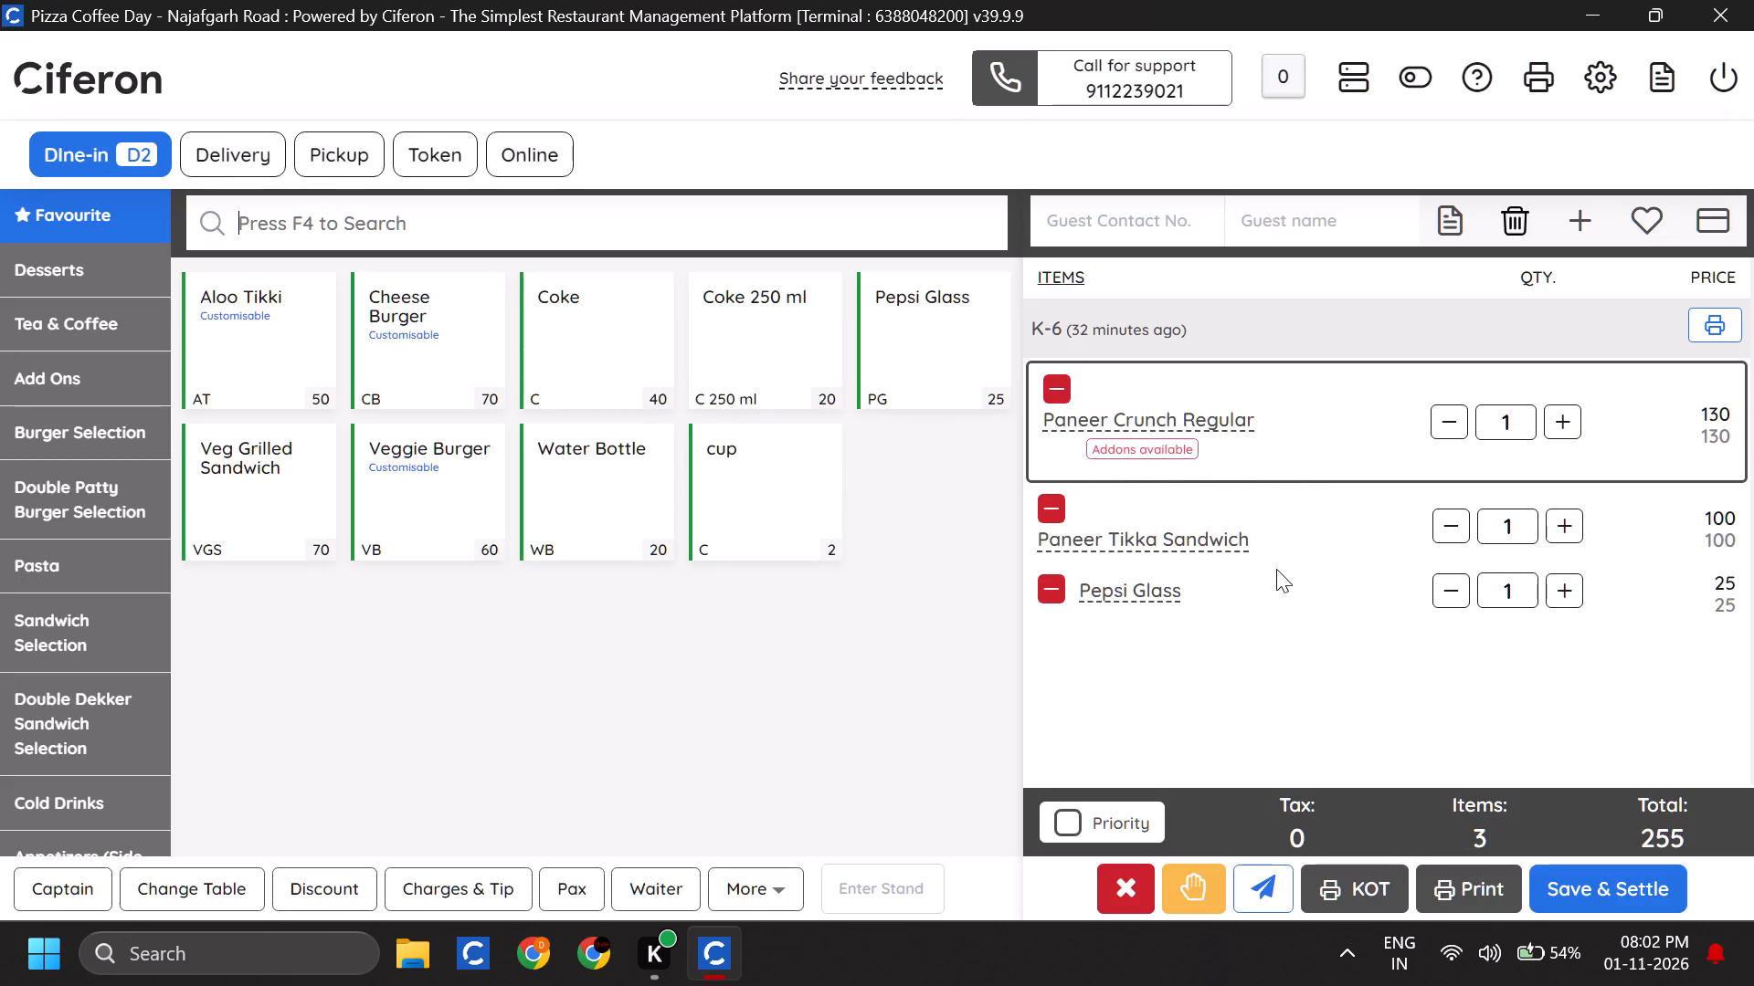
click(1604, 883)
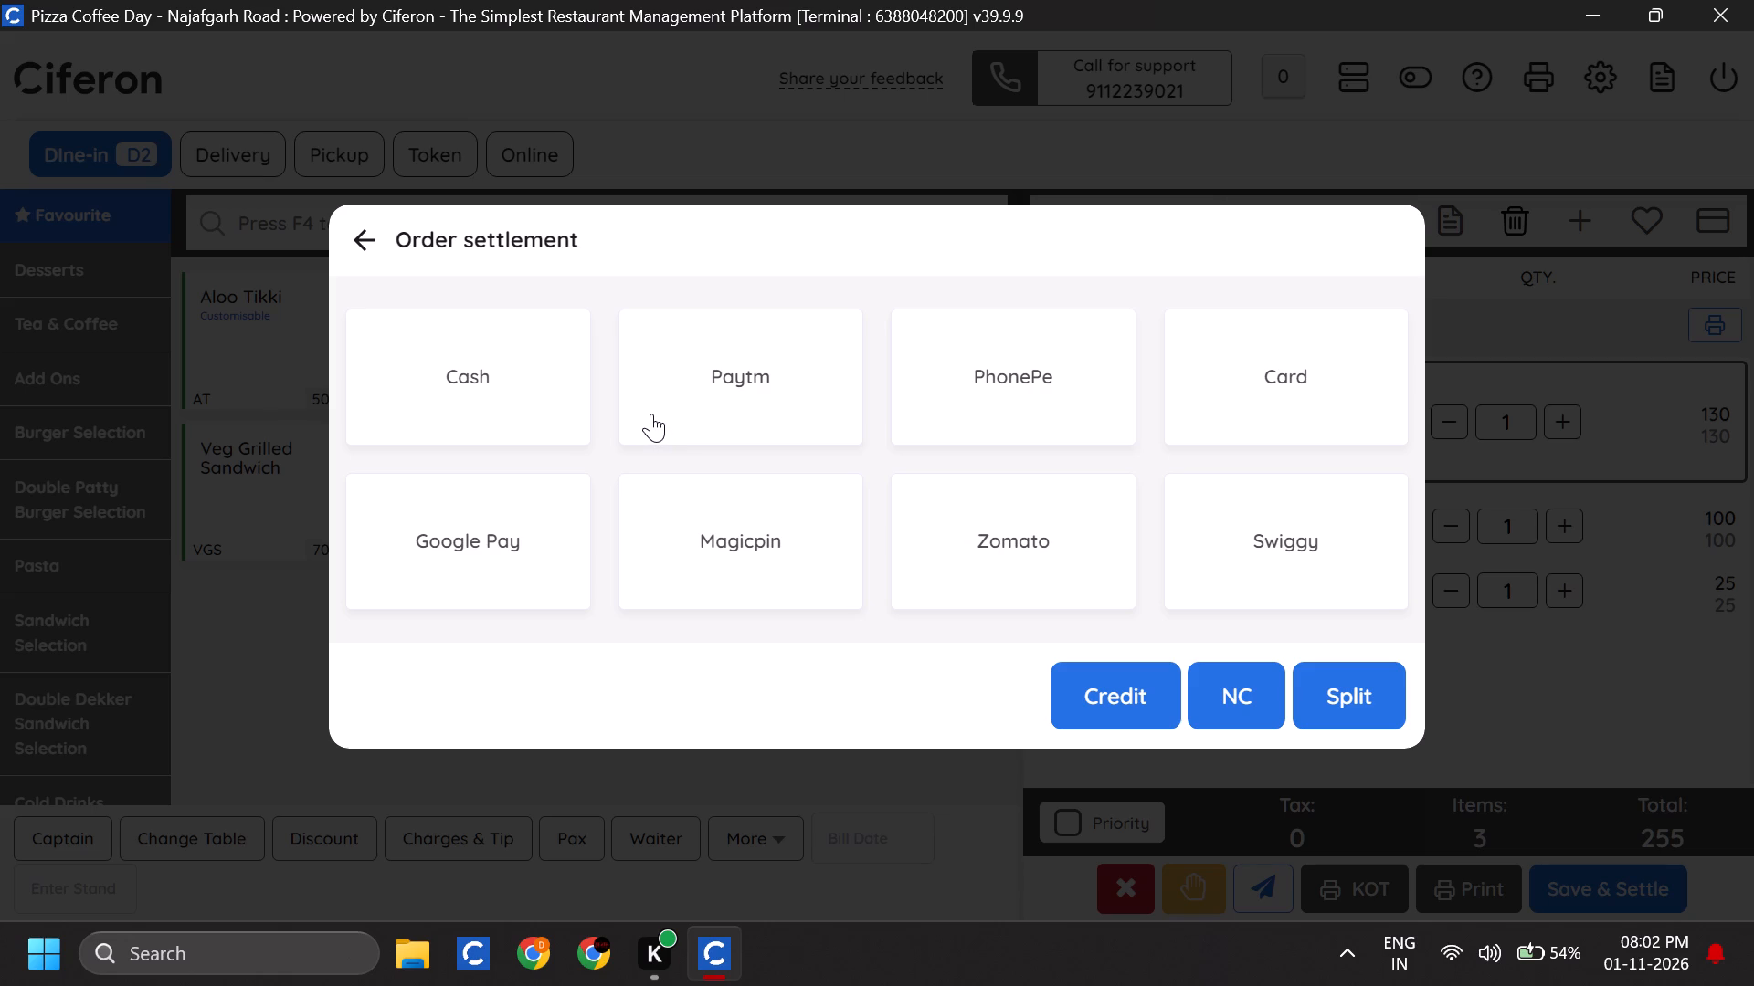
click(651, 416)
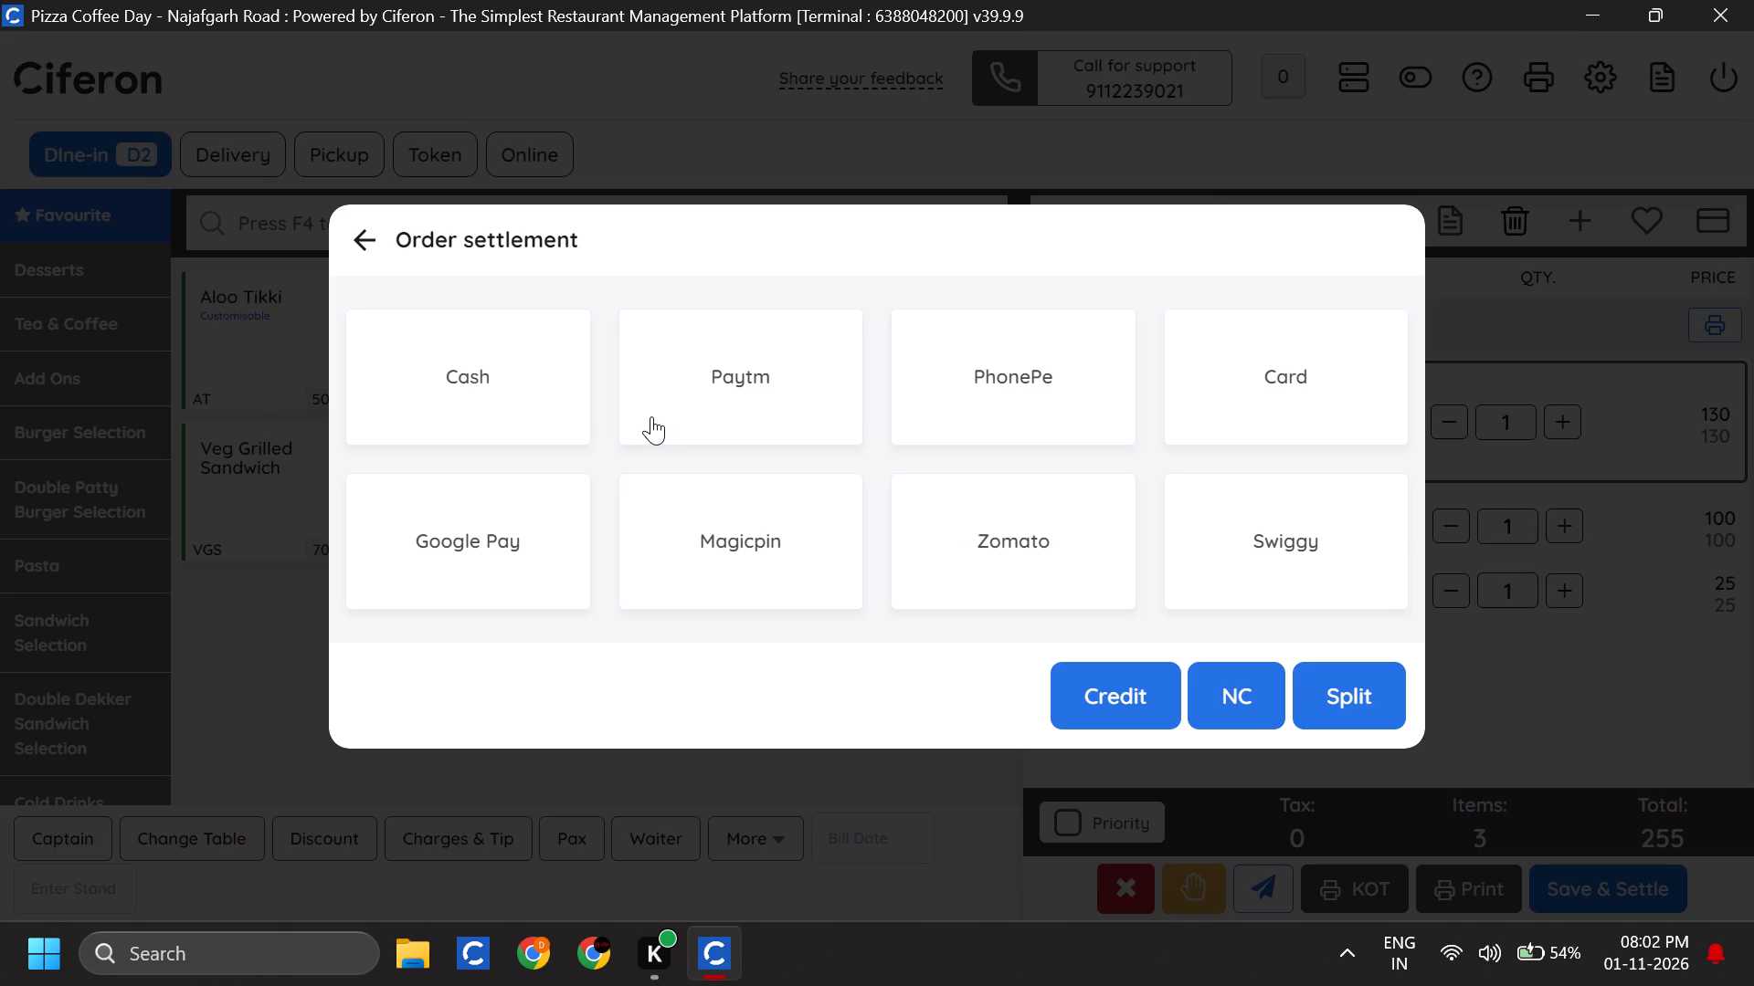
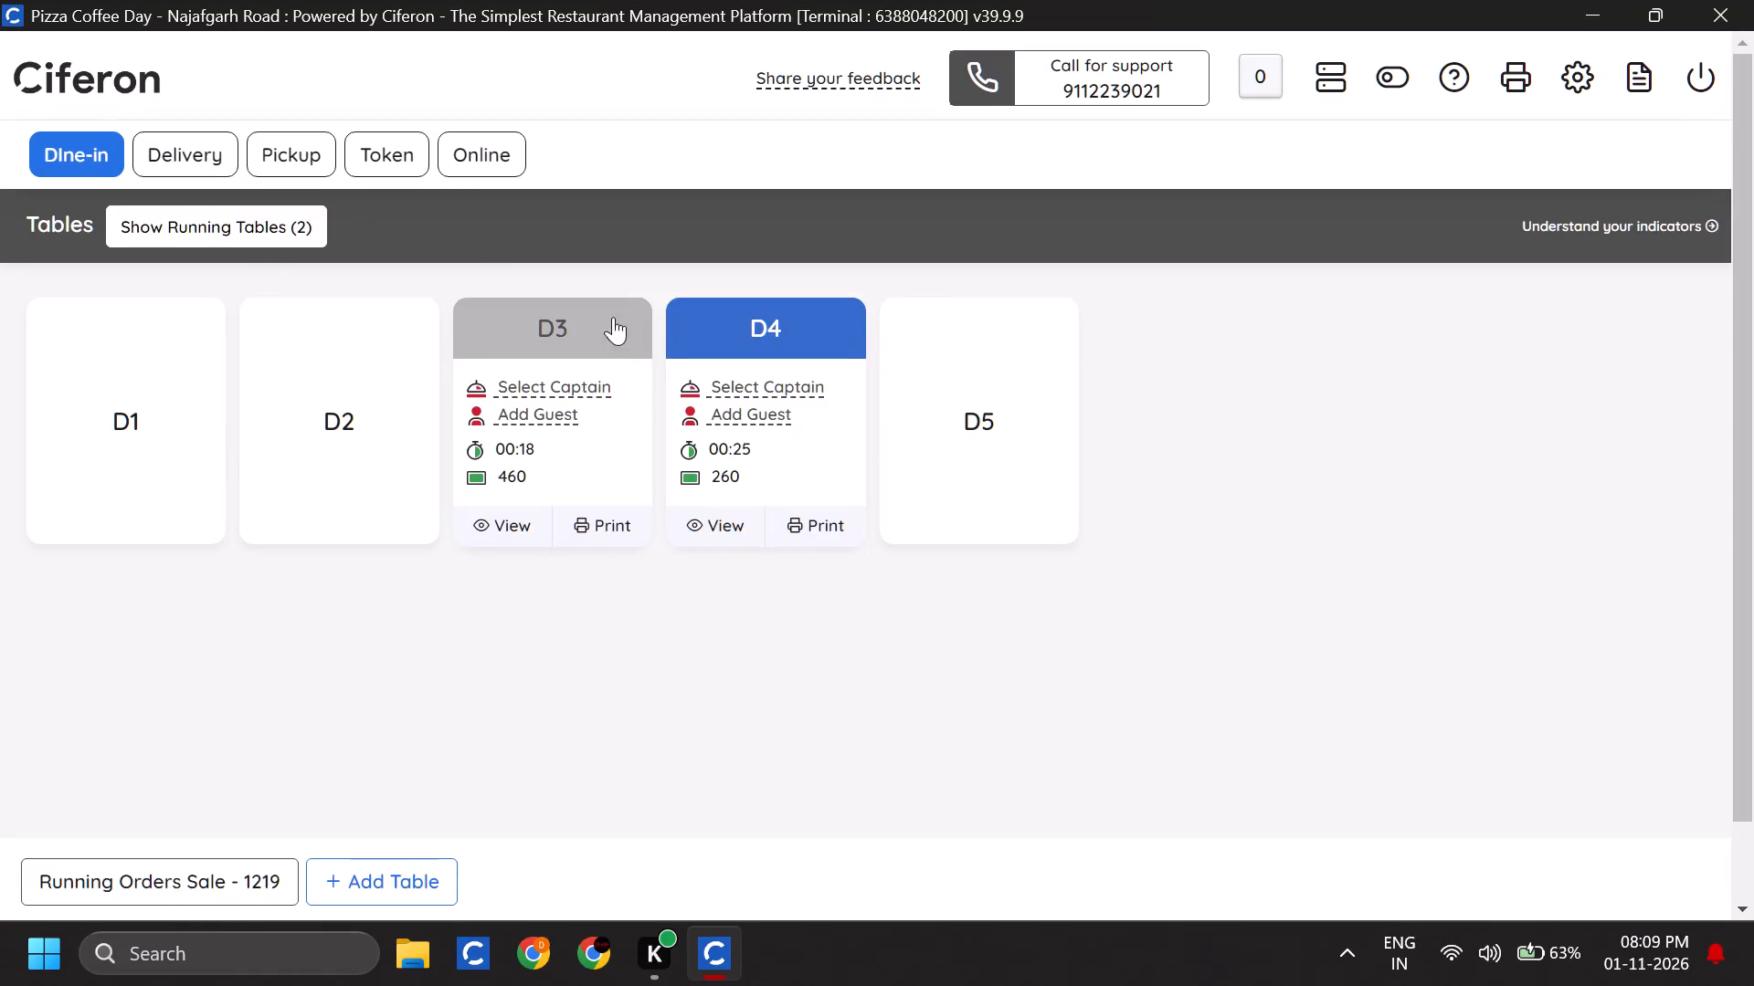
Review the running dine-in order on table D4 and return to the tables overview.
click(726, 310)
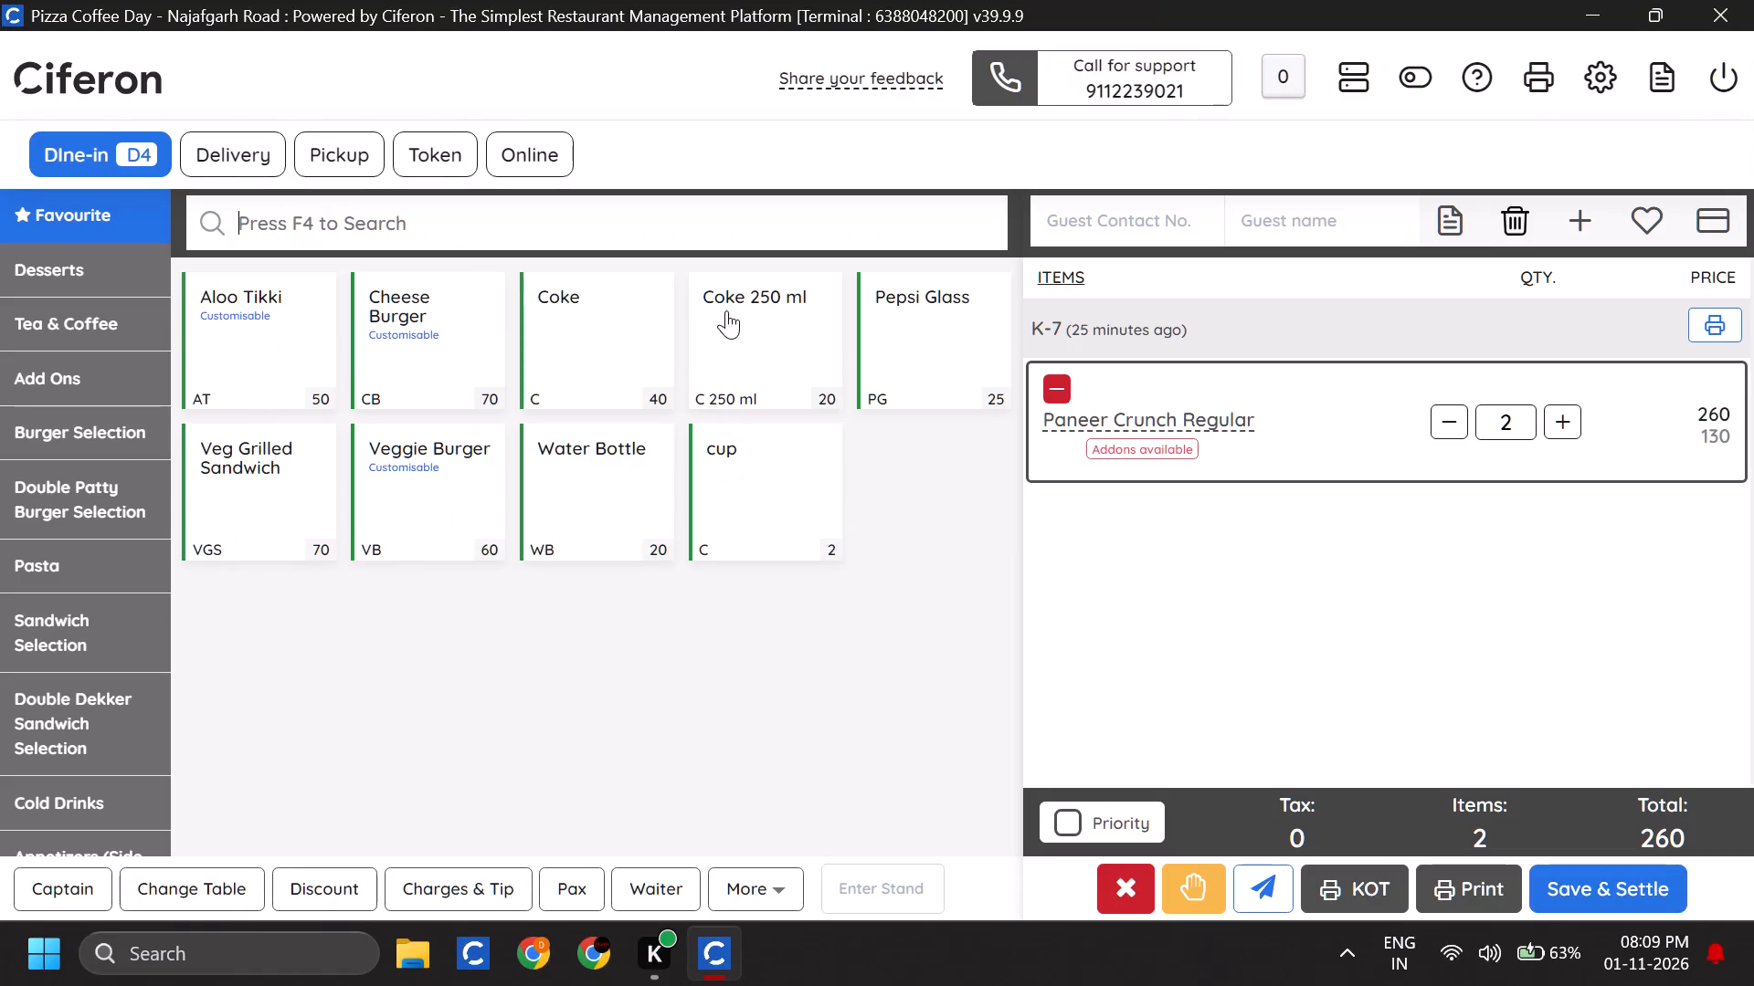
click(106, 144)
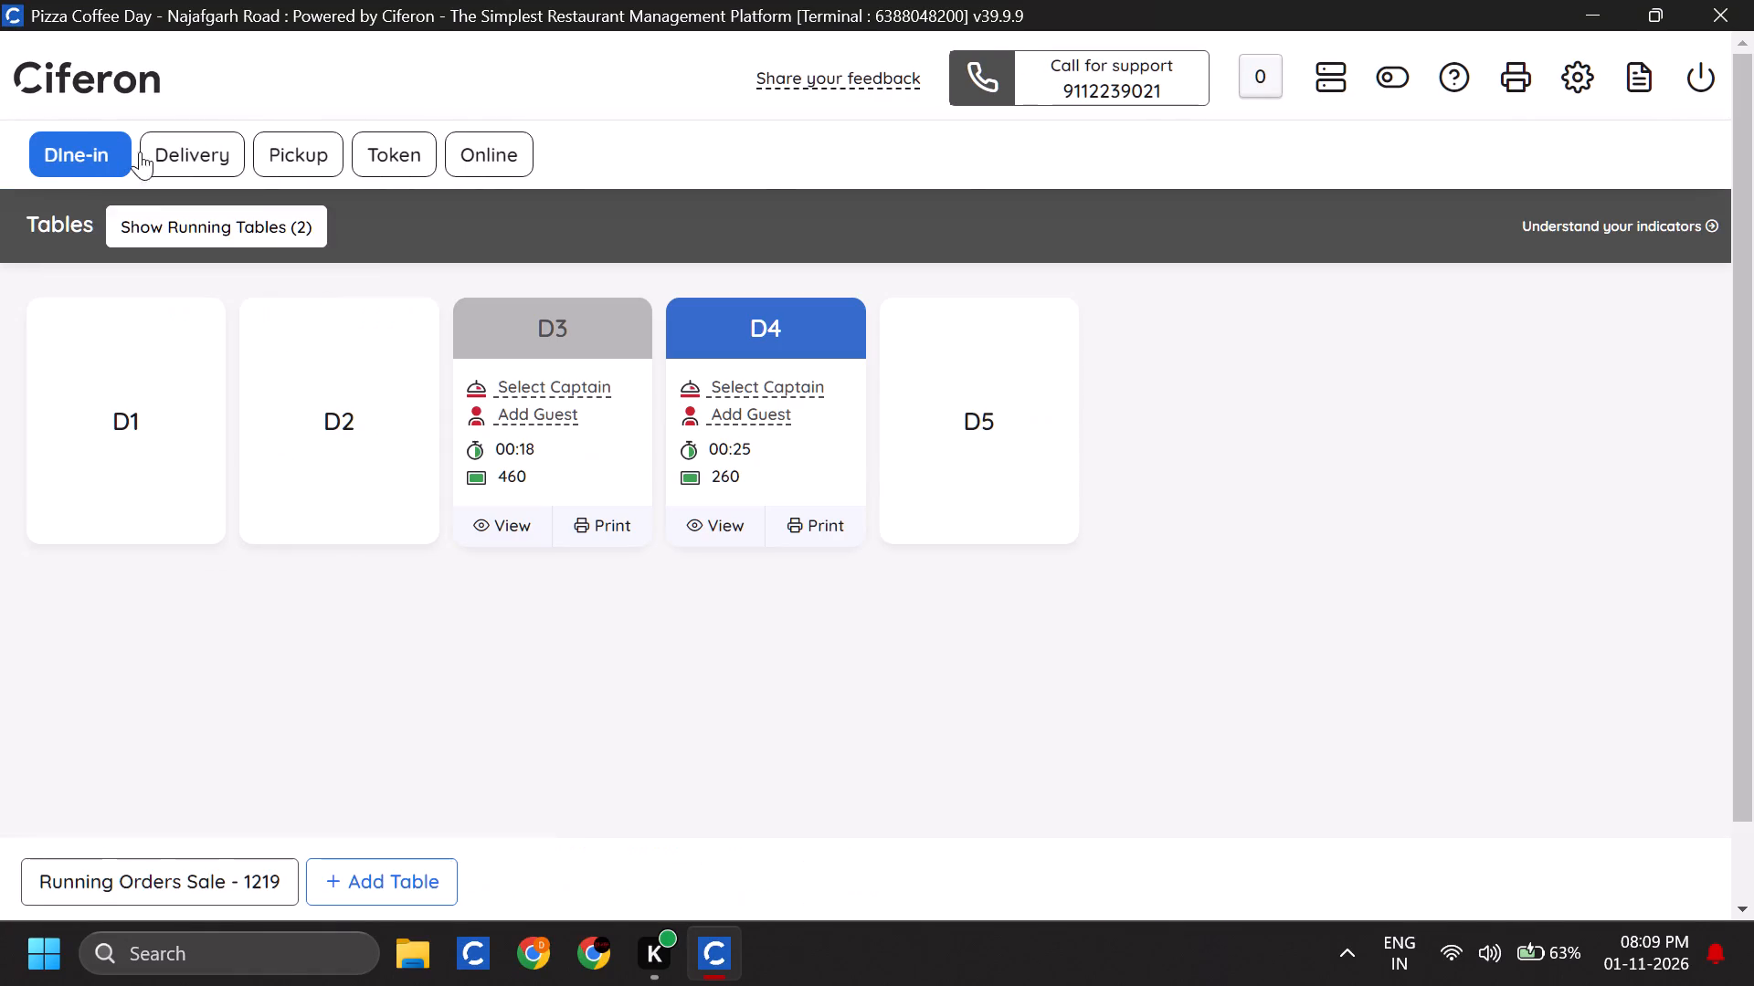
Open the running dine-in order on table D3 and issue its kitchen order ticket (KOT).
click(533, 326)
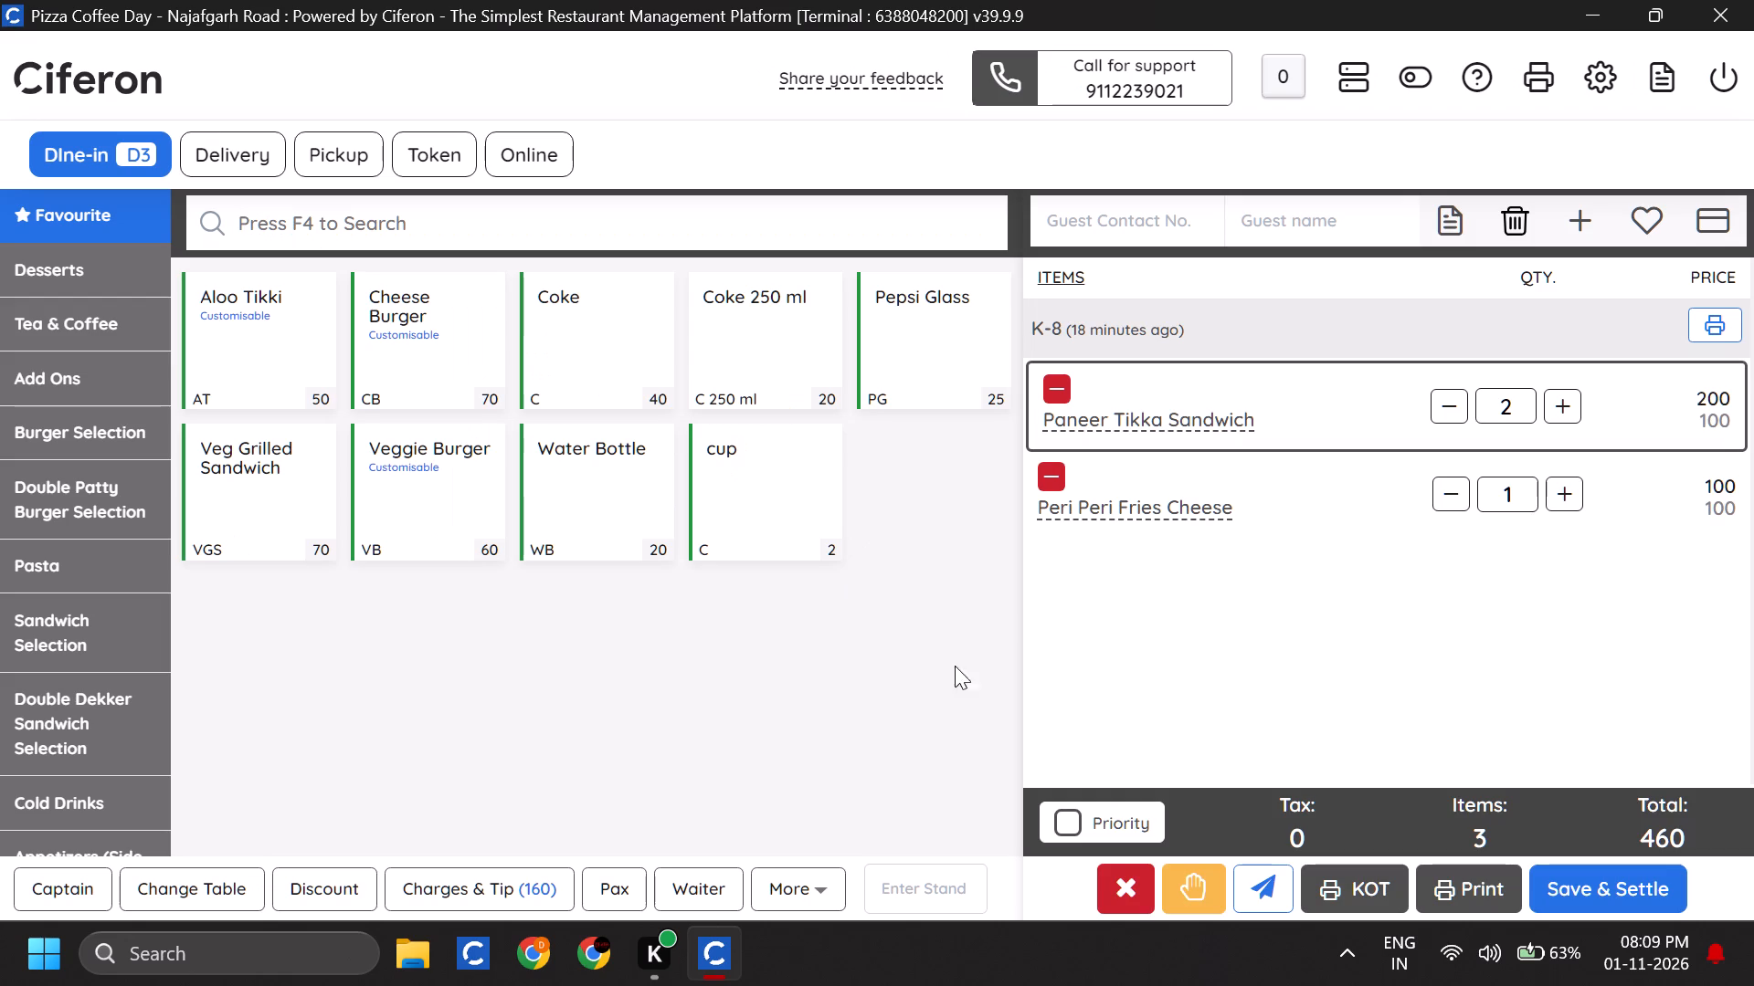
click(1348, 886)
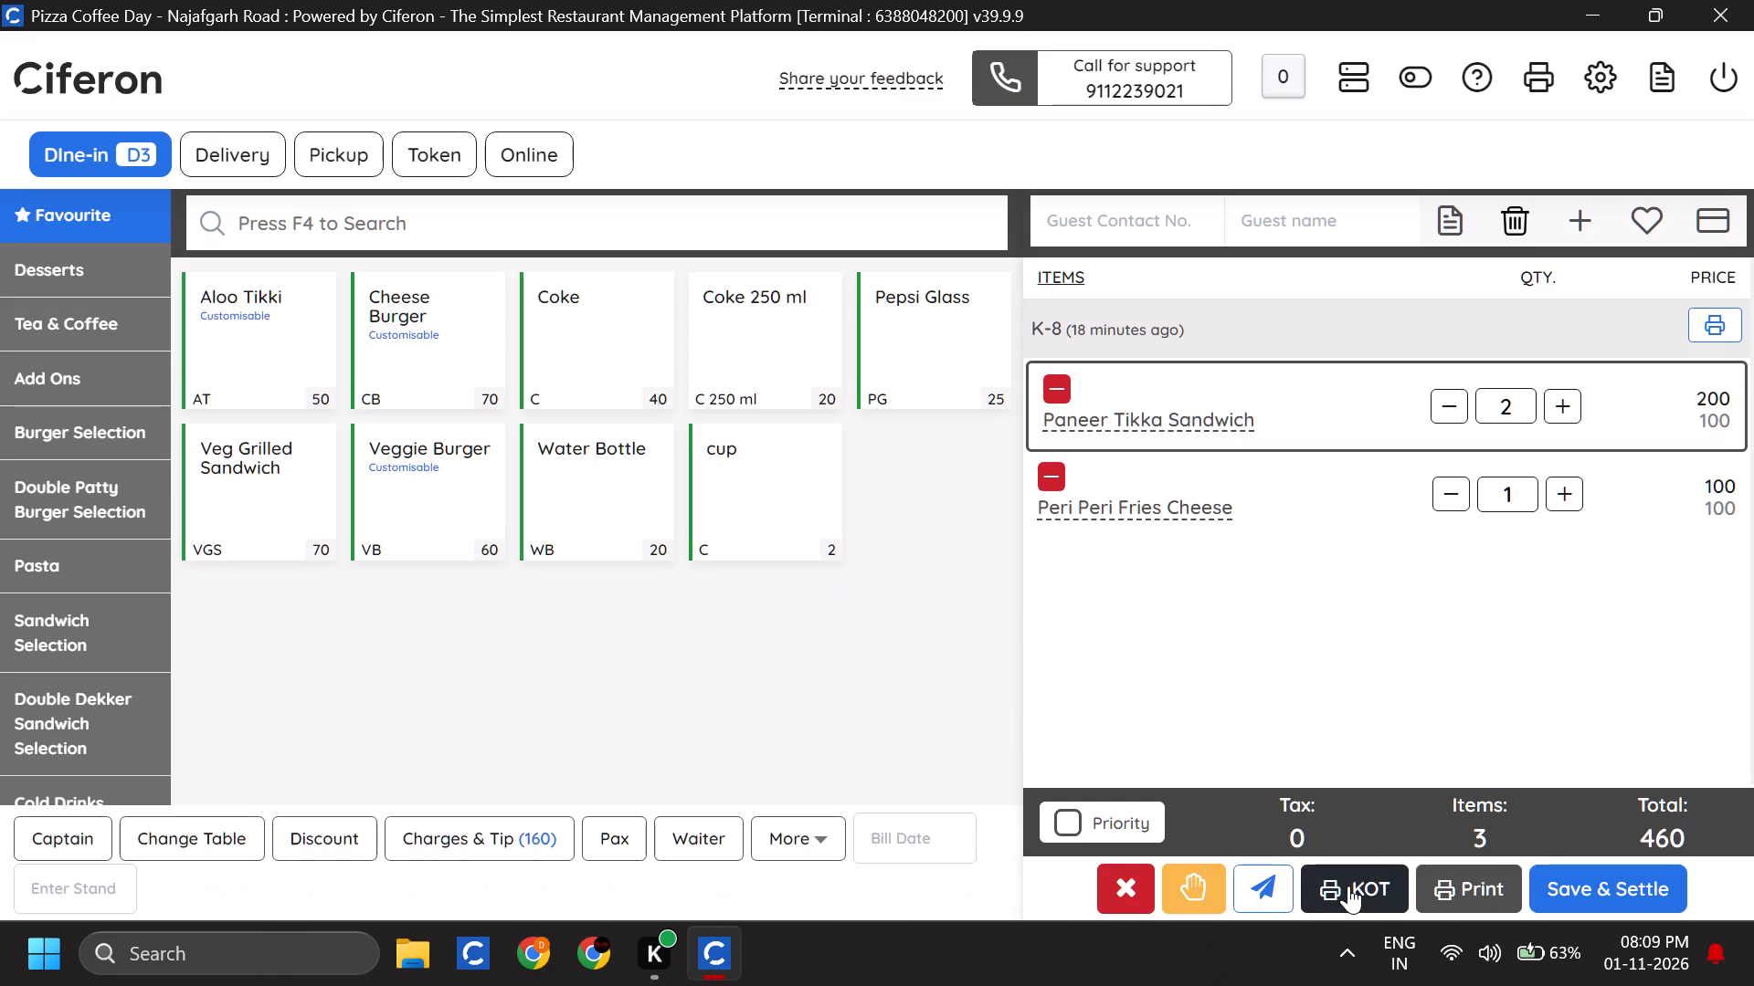
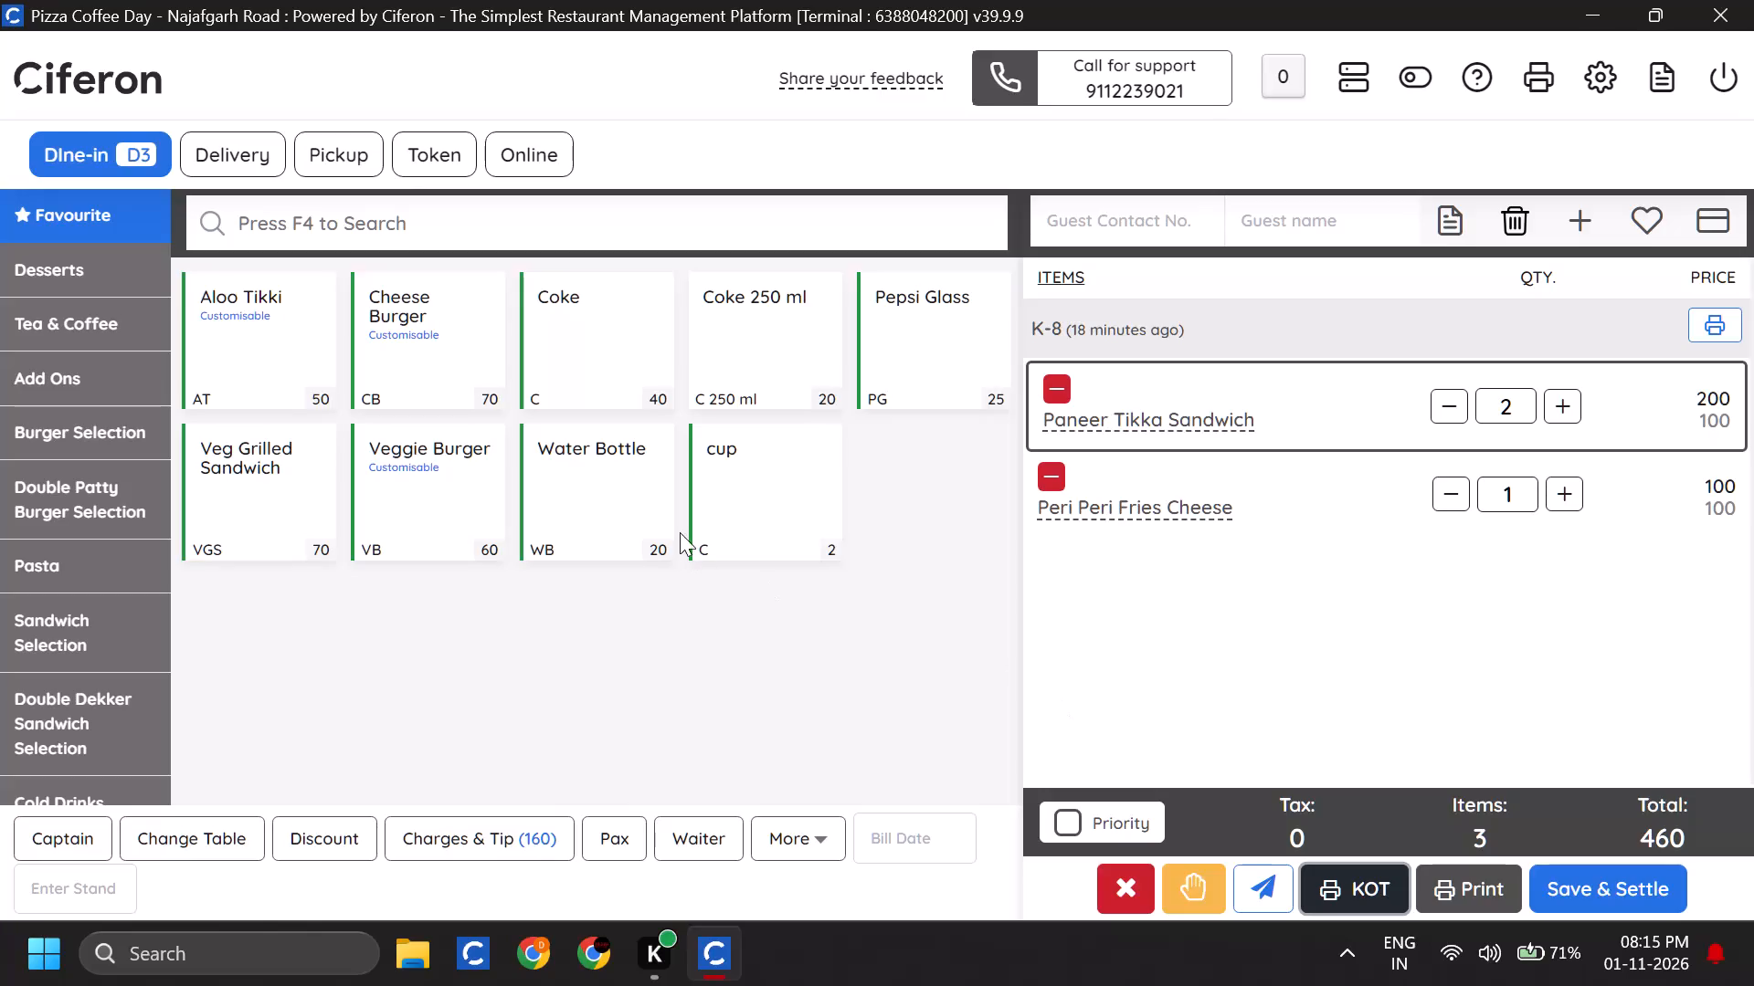
Return to the tables overview, reopen table D3 to review its running order, and go back to the tables.
click(69, 142)
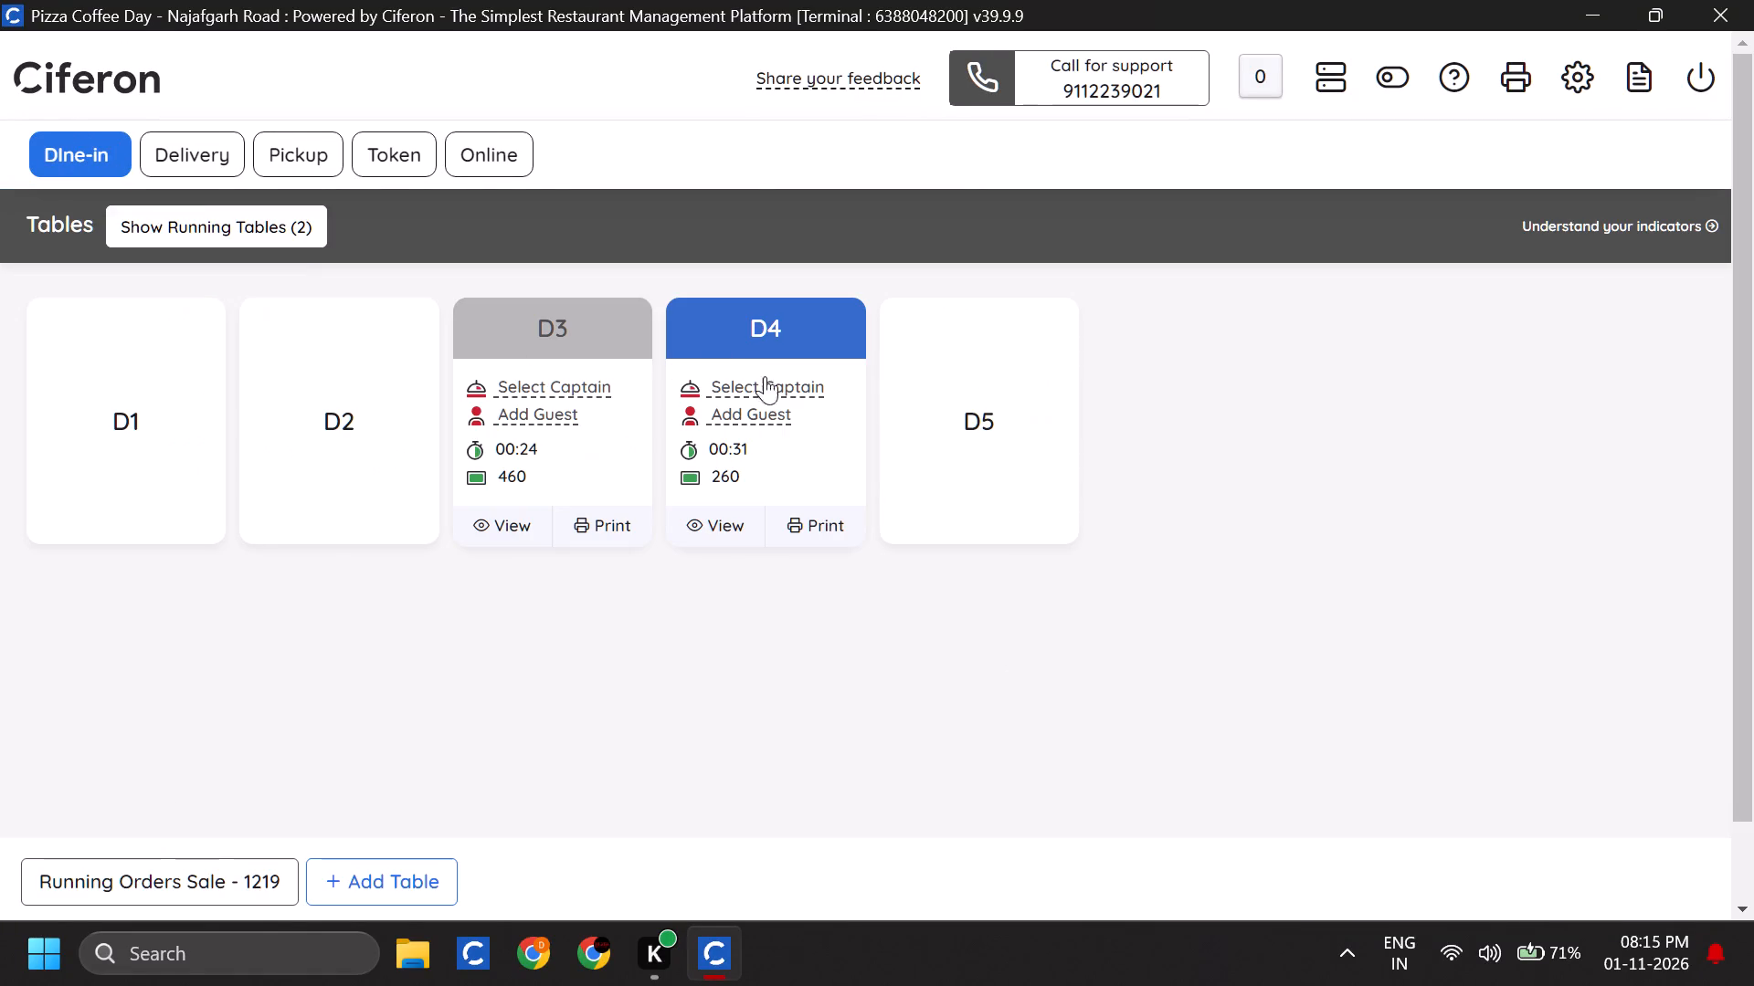
click(596, 323)
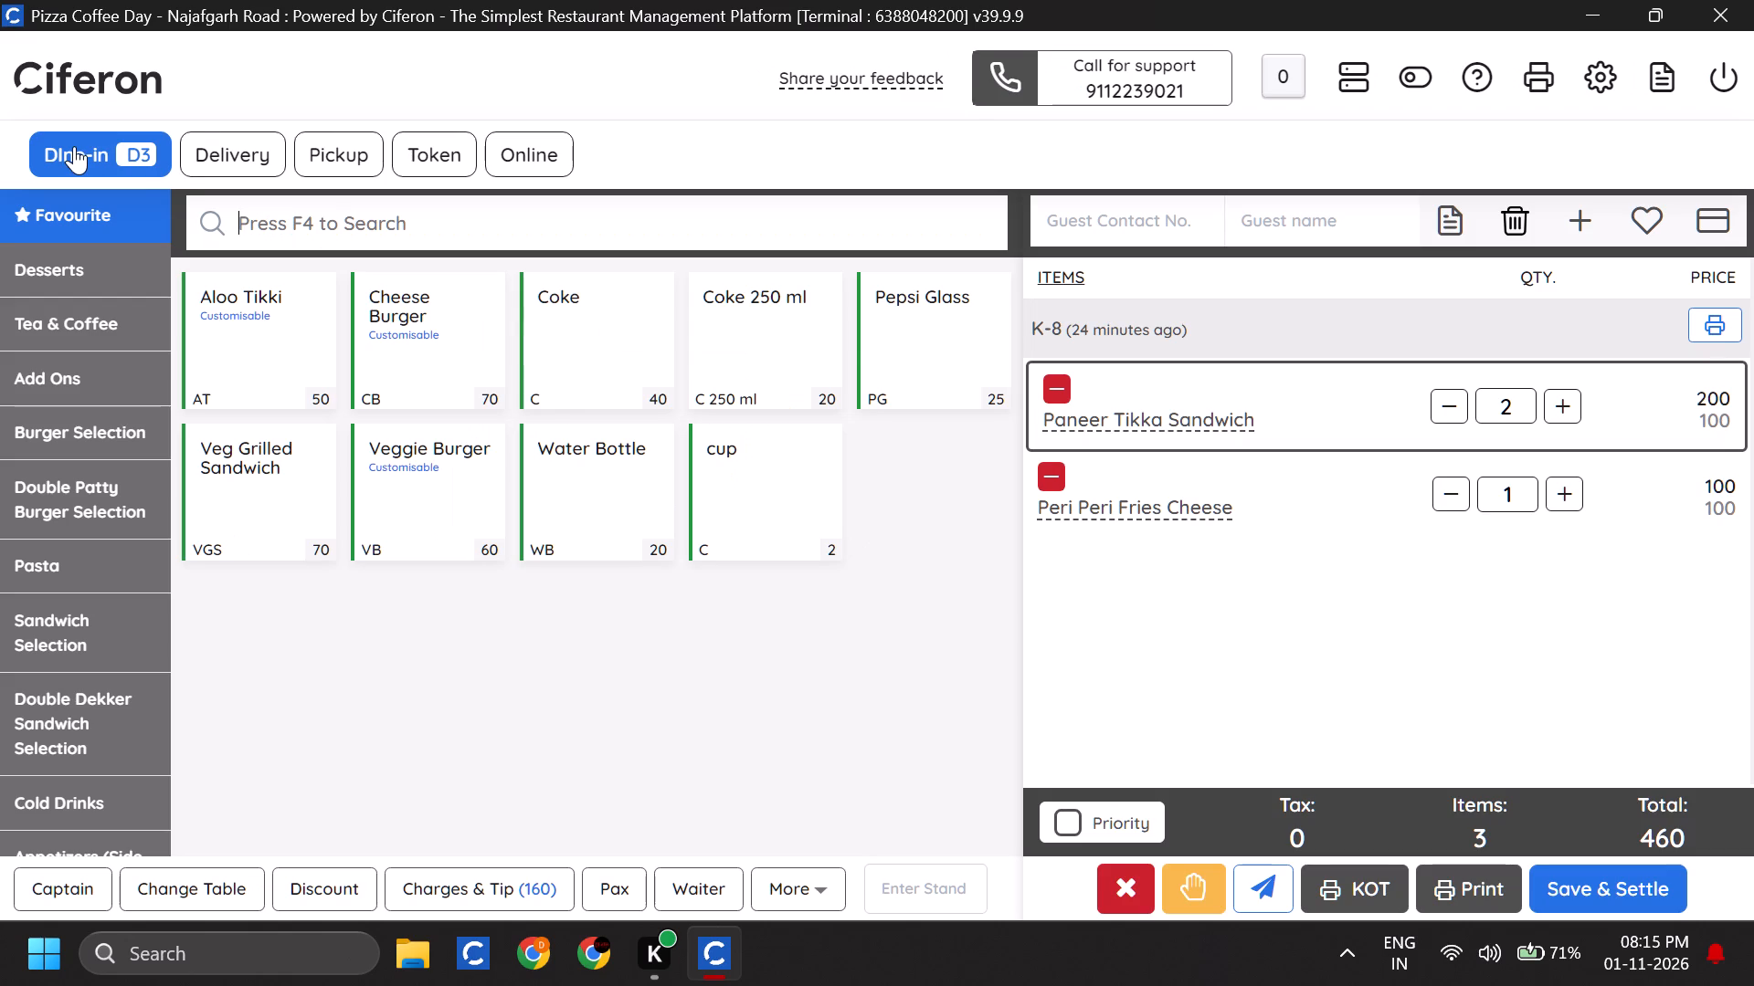
click(74, 146)
Open the running dine-in order on table D4, then save and settle it in cash for the full amount.
click(761, 353)
click(1136, 732)
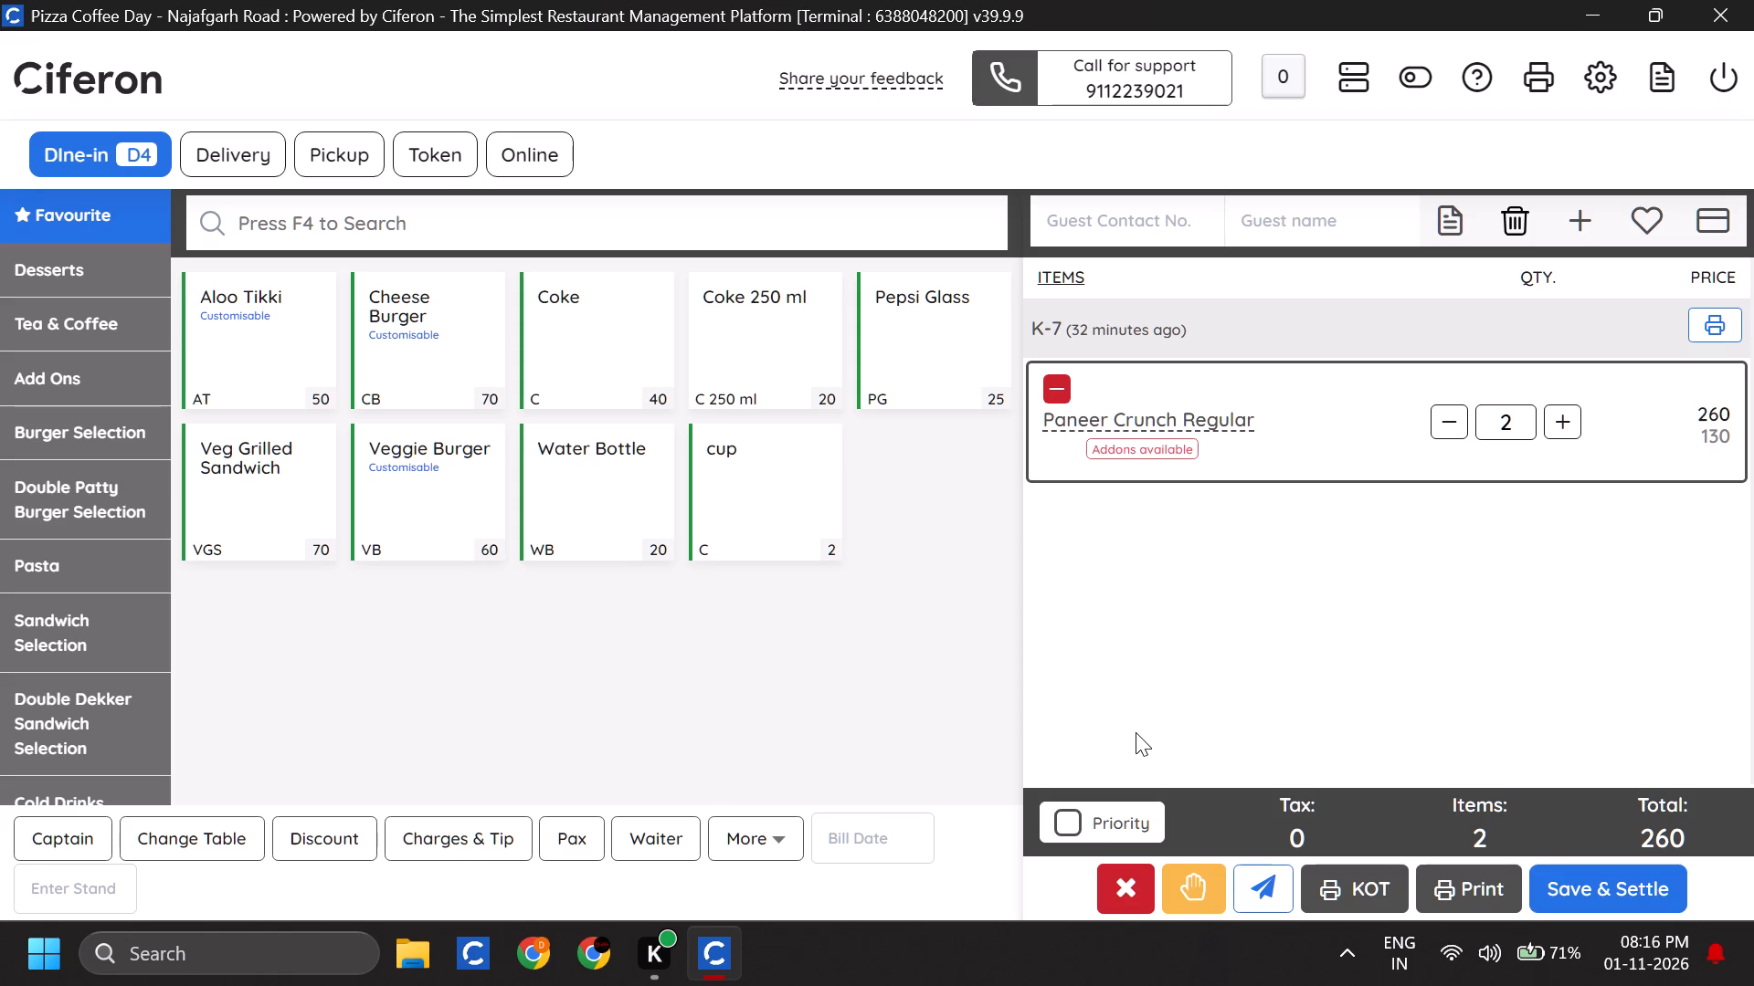
click(1633, 891)
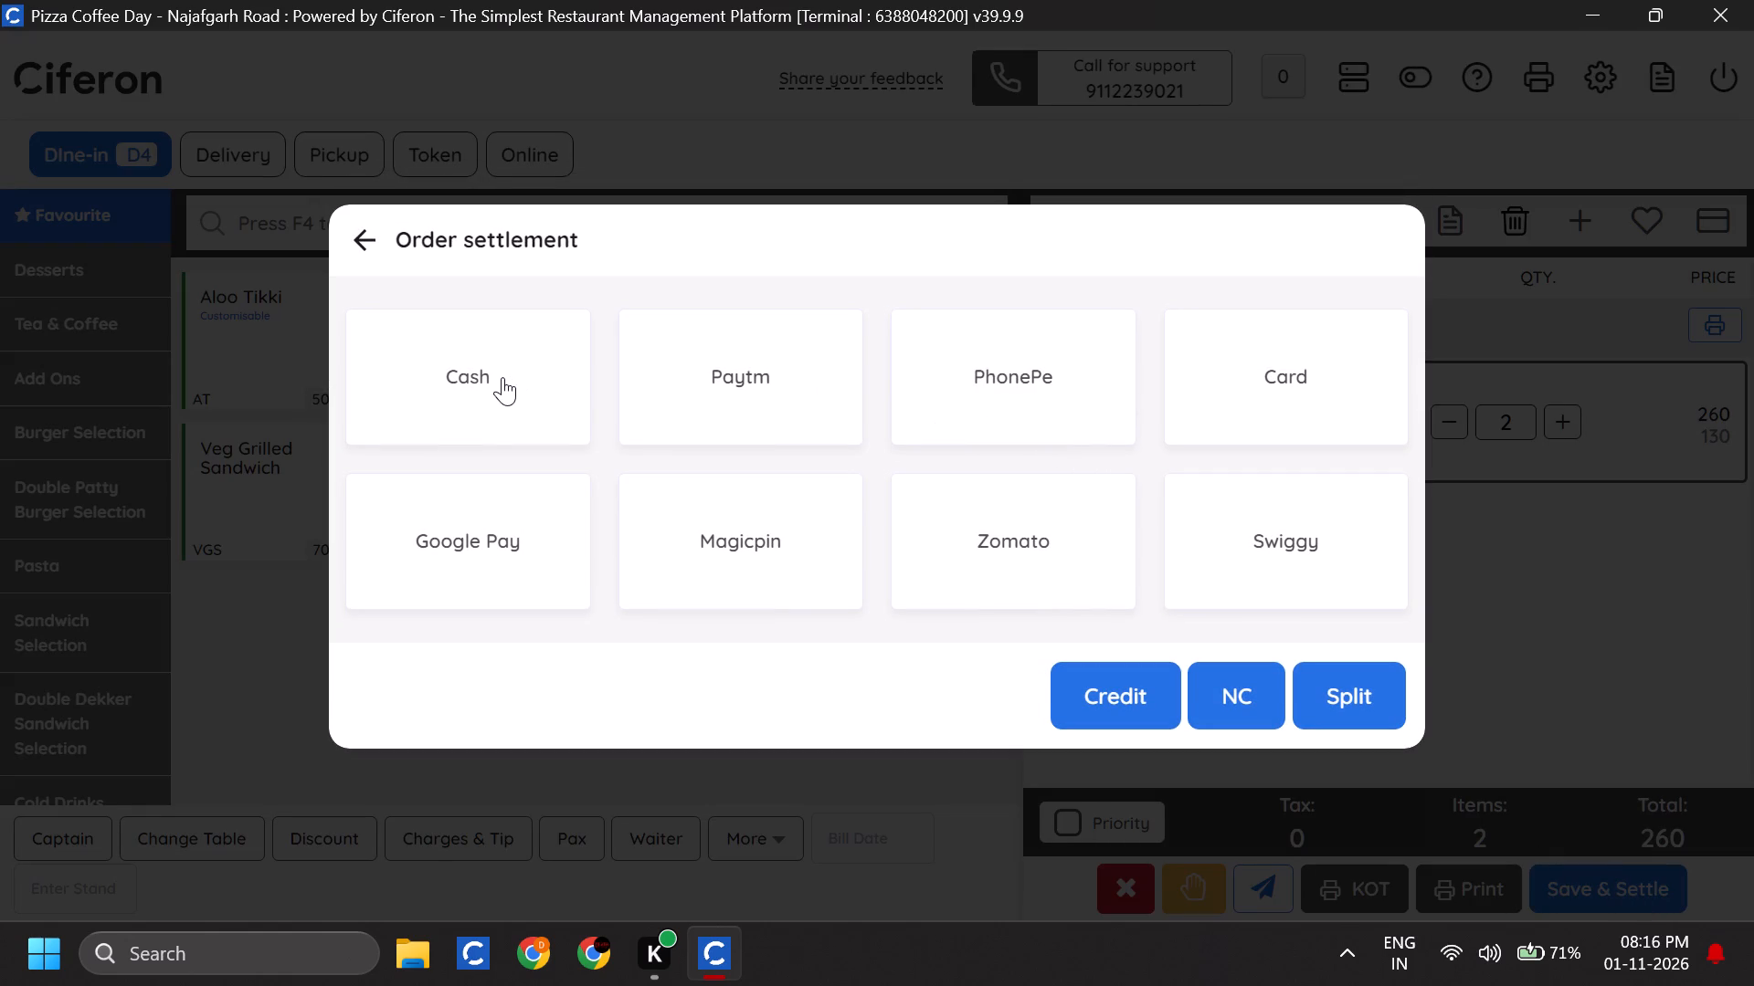
click(480, 422)
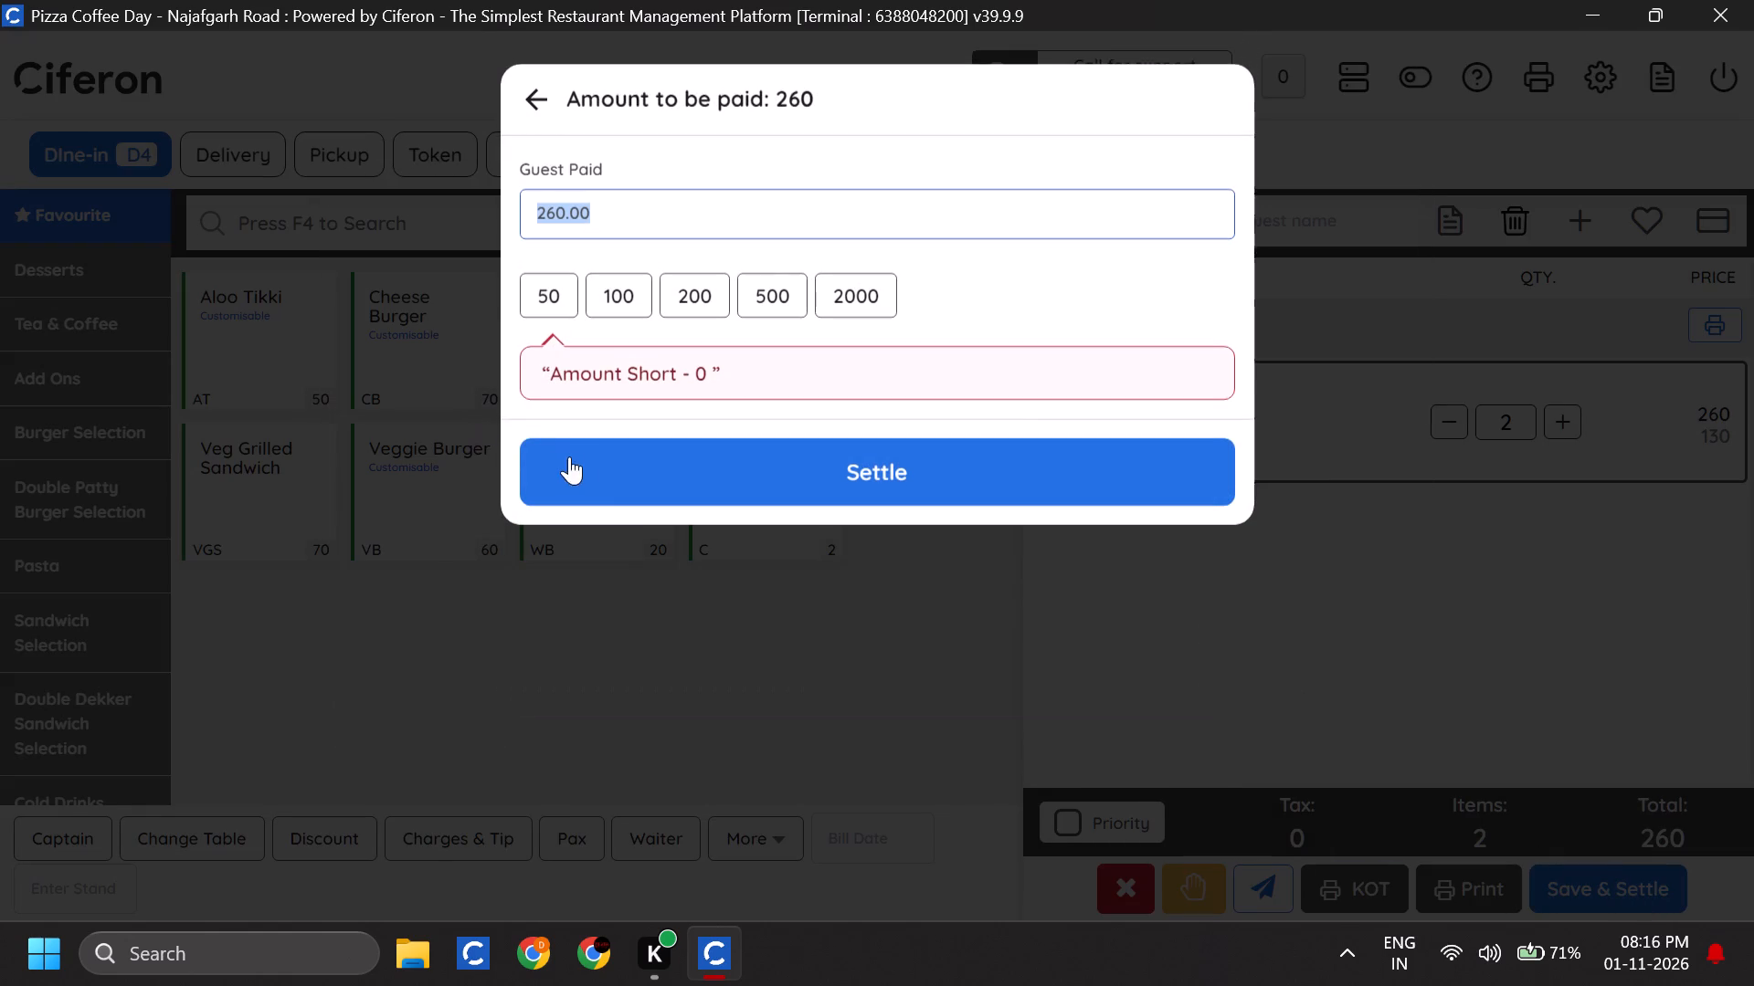
click(678, 499)
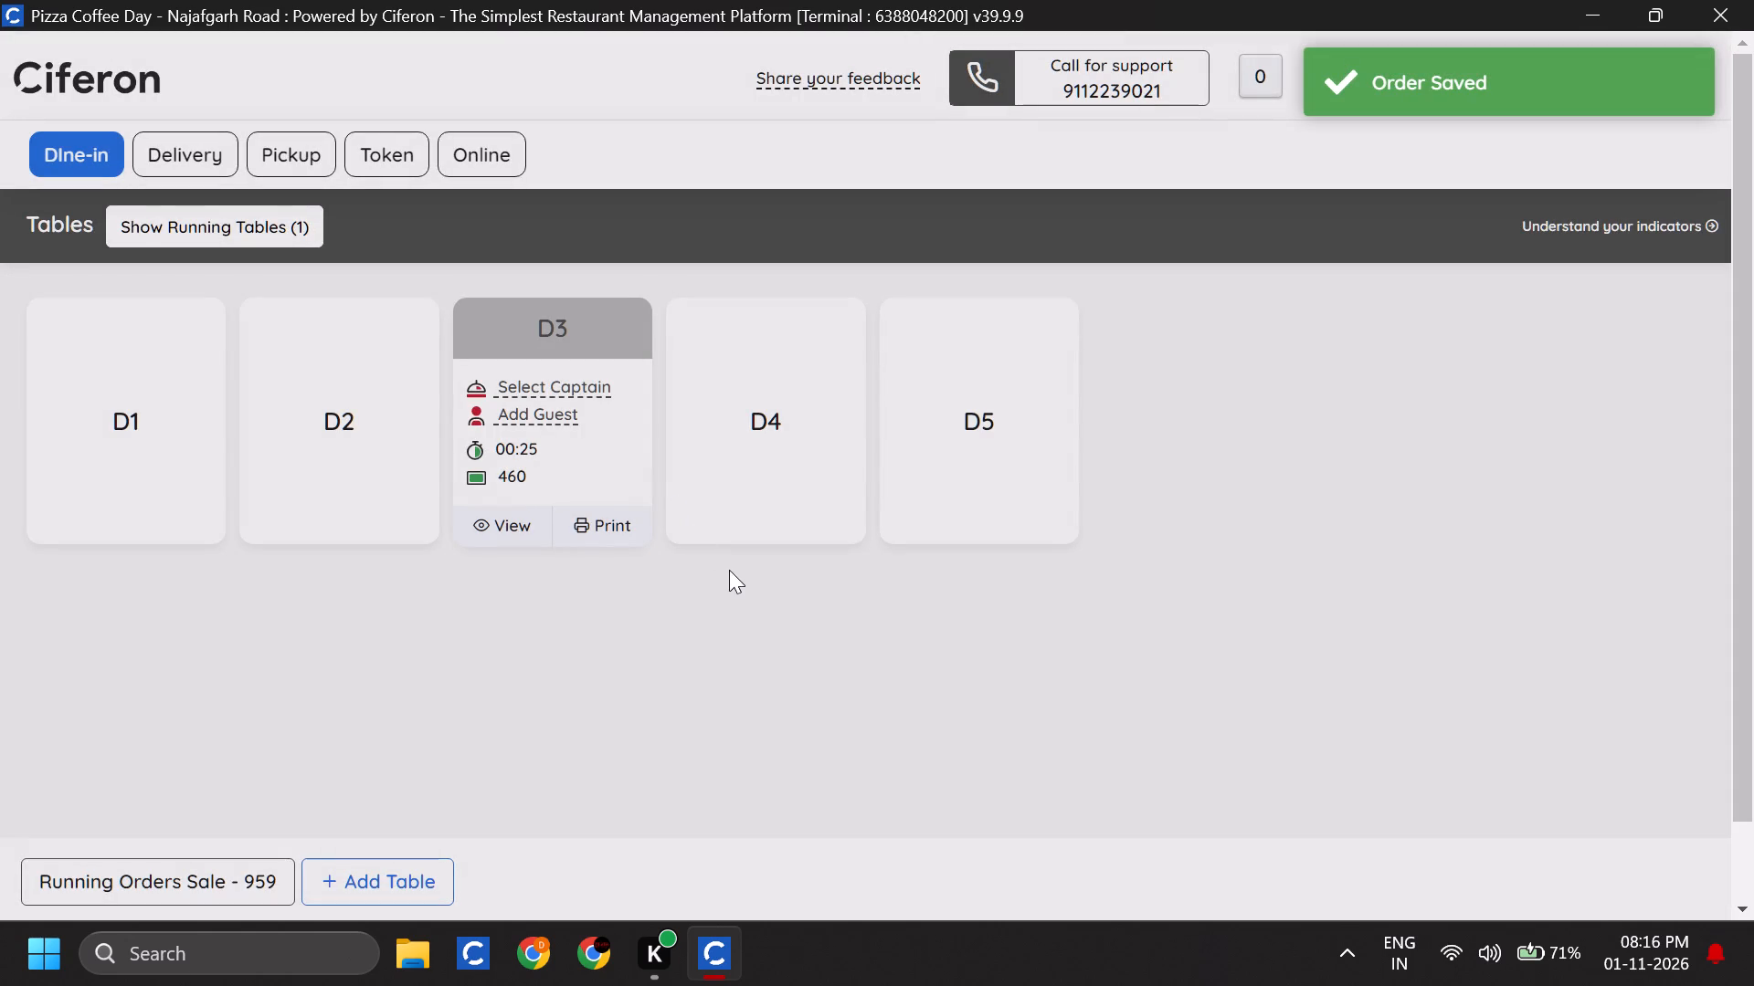
click(580, 719)
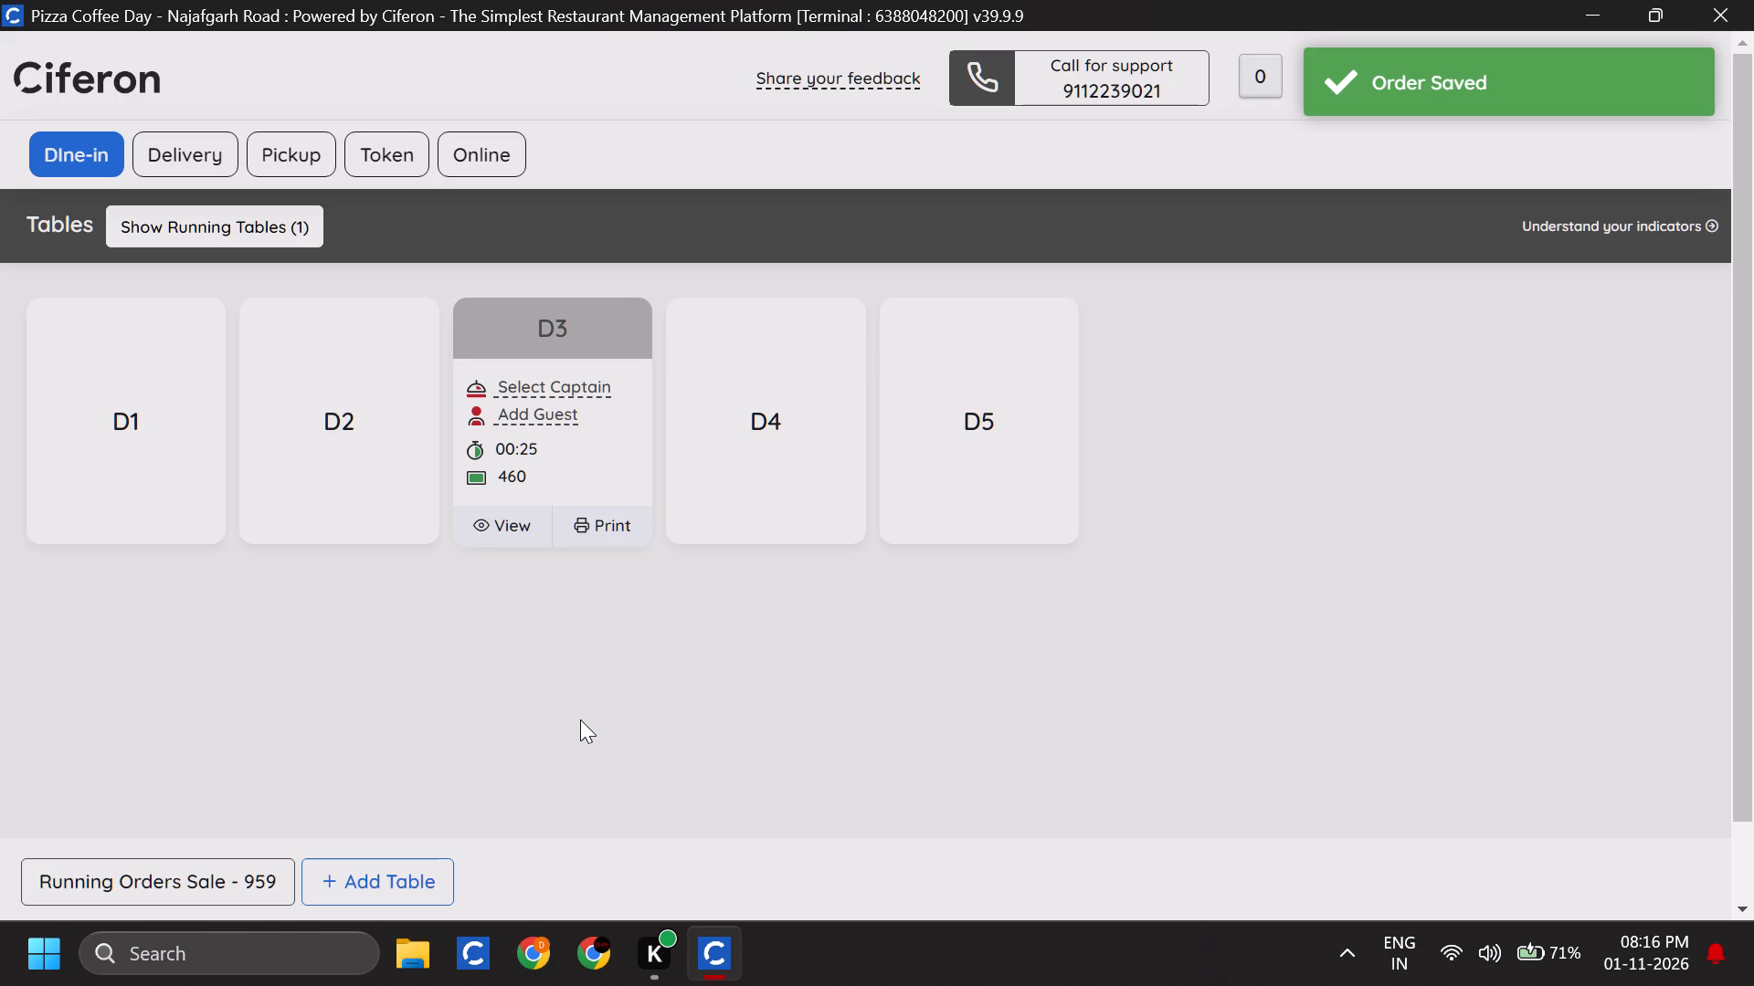
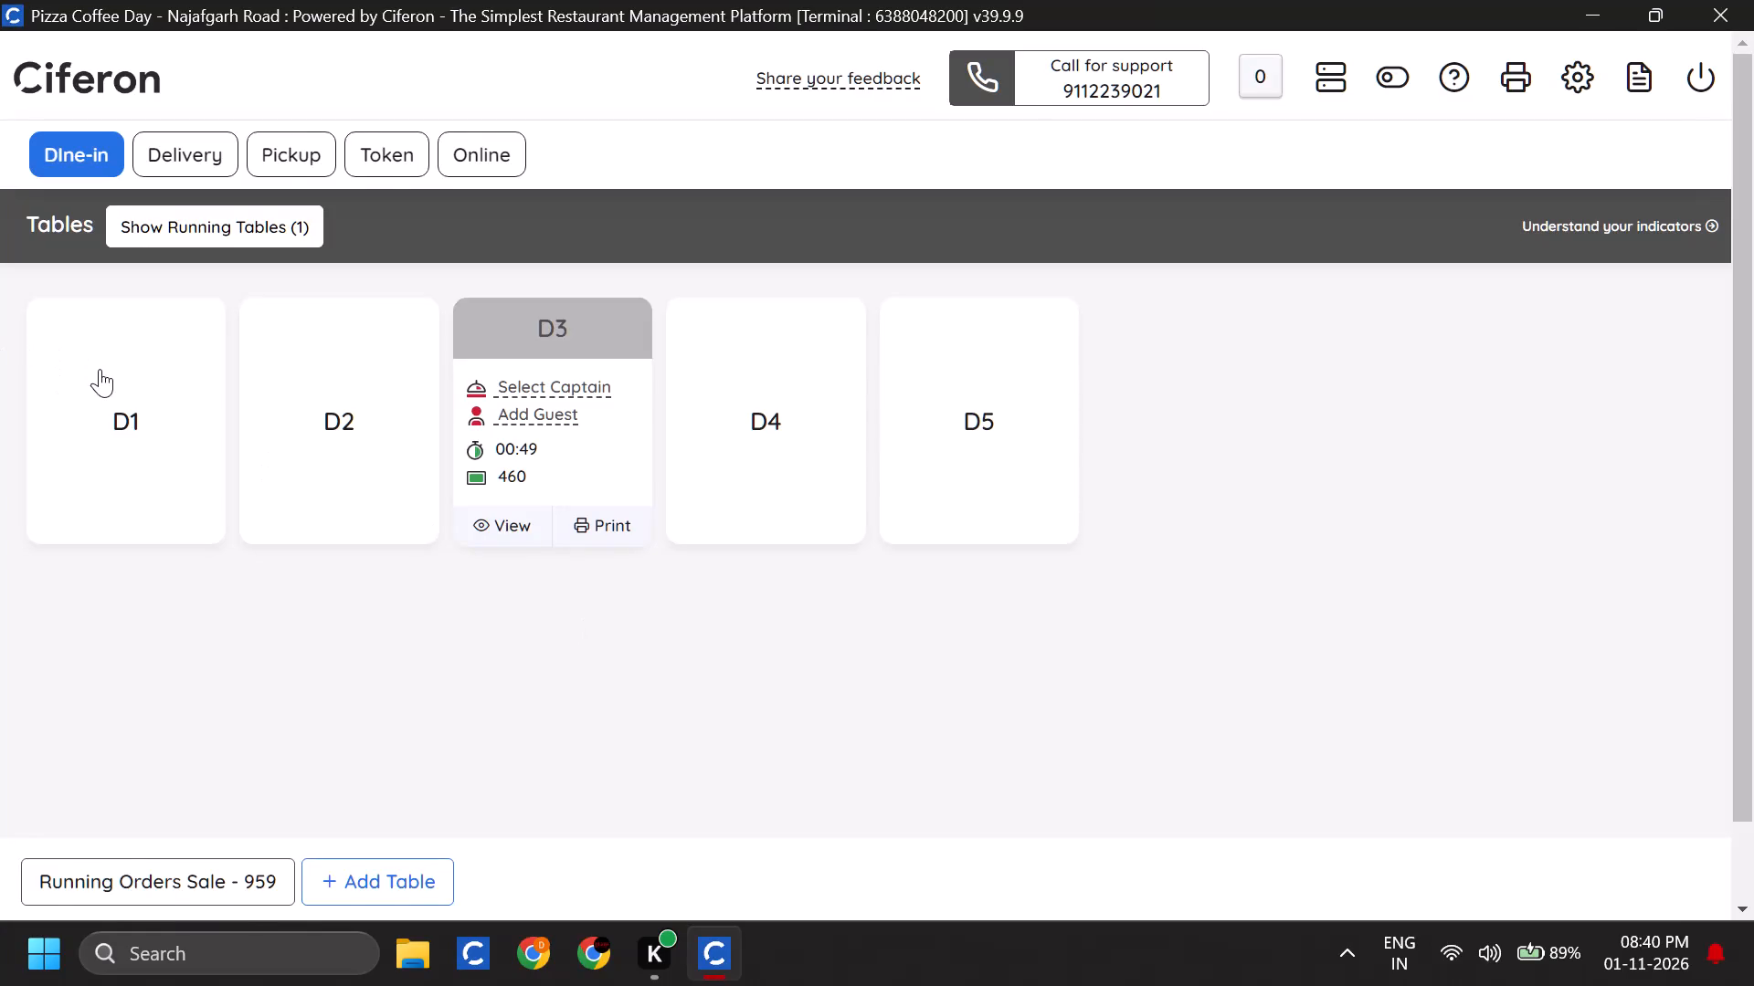
Start a dine-in order on table D1 with one Peri Peri Fries Cheese and one Pepsi Glass, and send it to the kitchen.
click(100, 369)
click(482, 220)
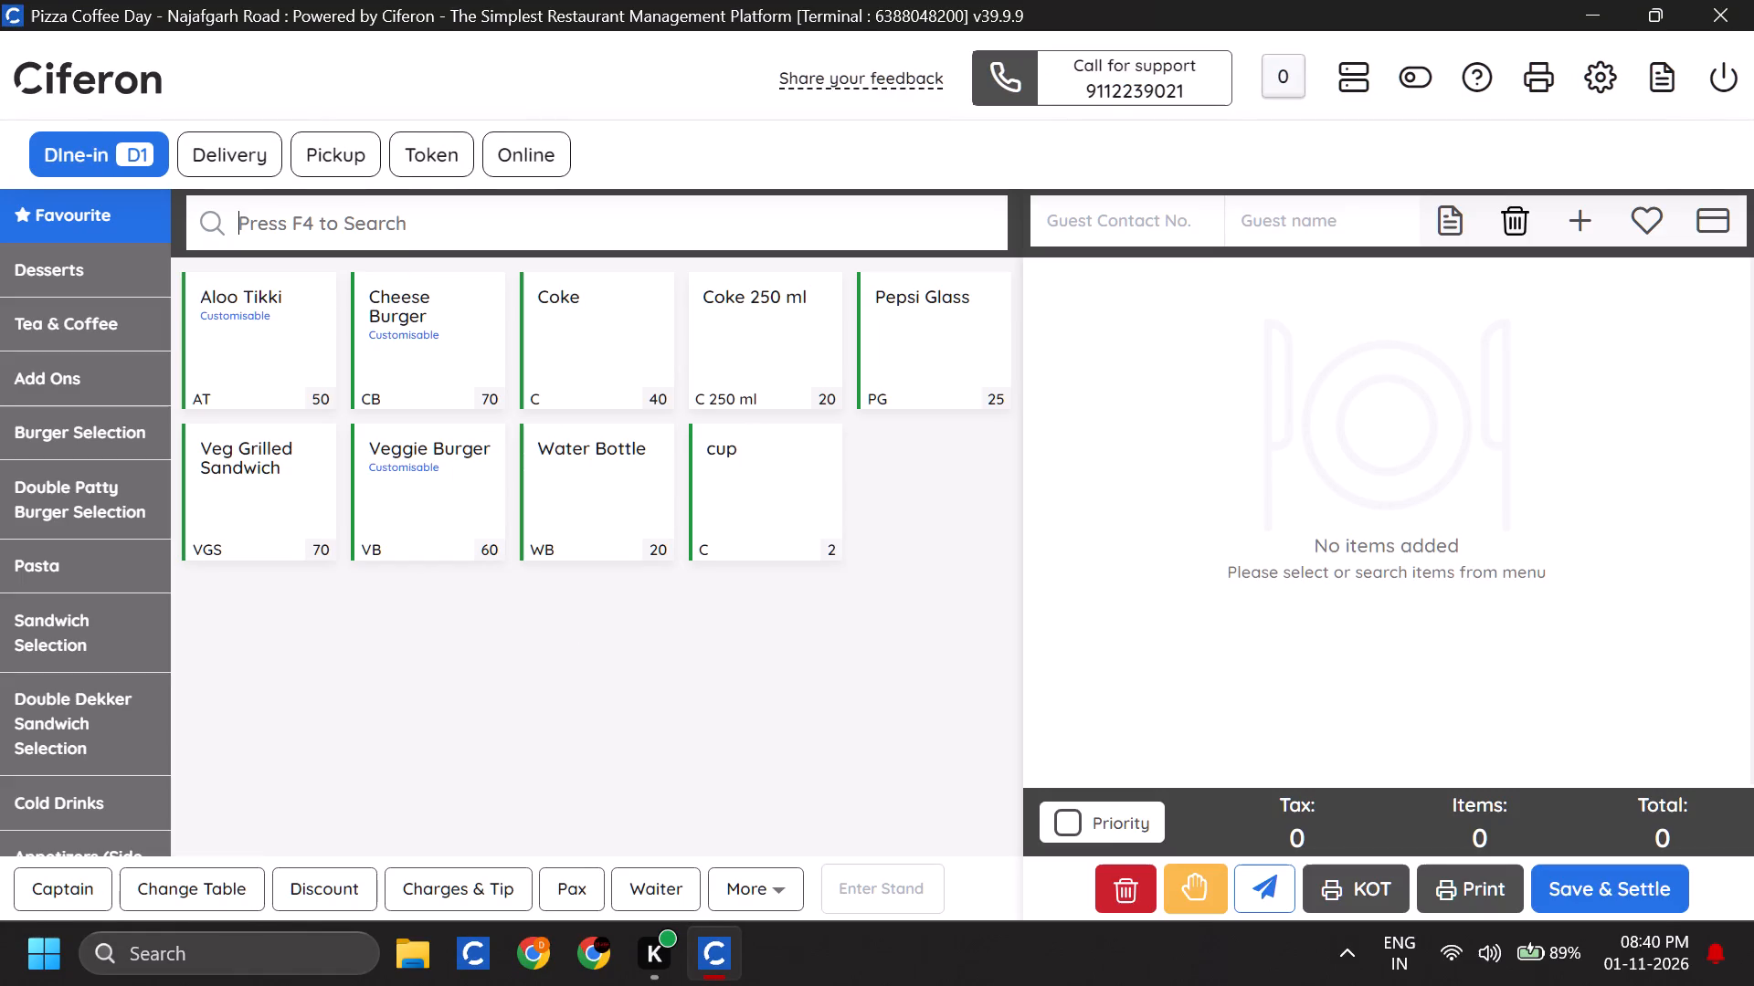
text(ppf)
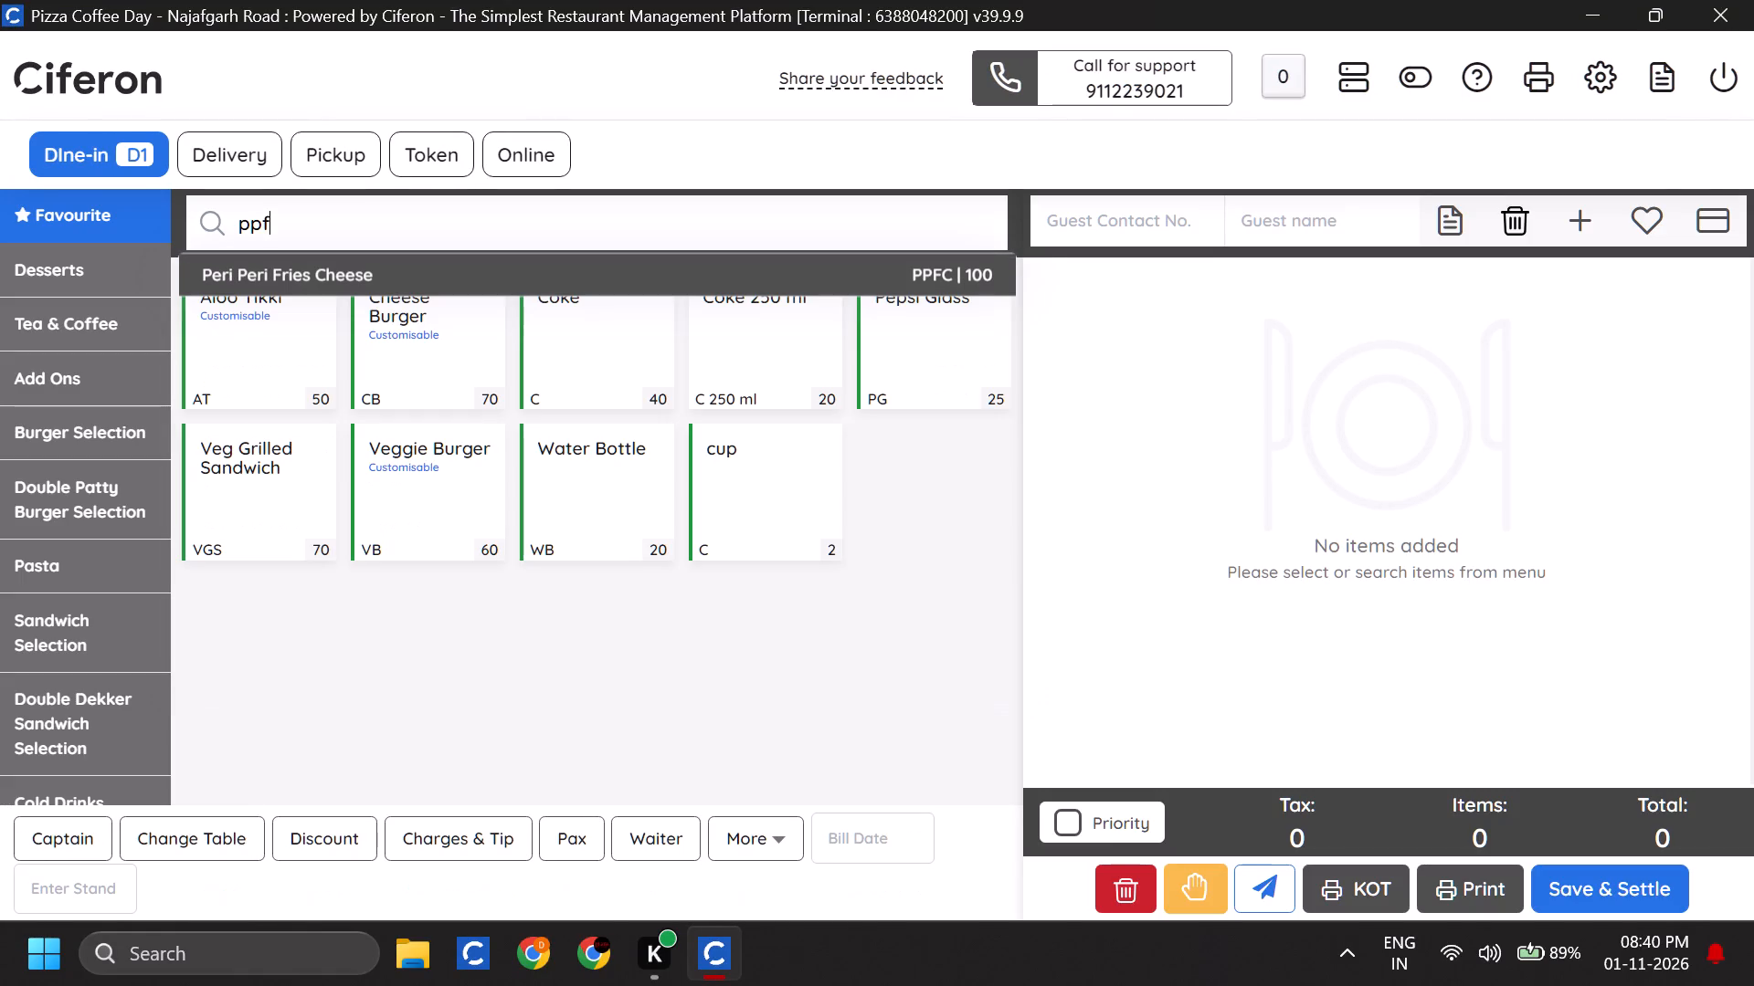
click(512, 258)
click(636, 238)
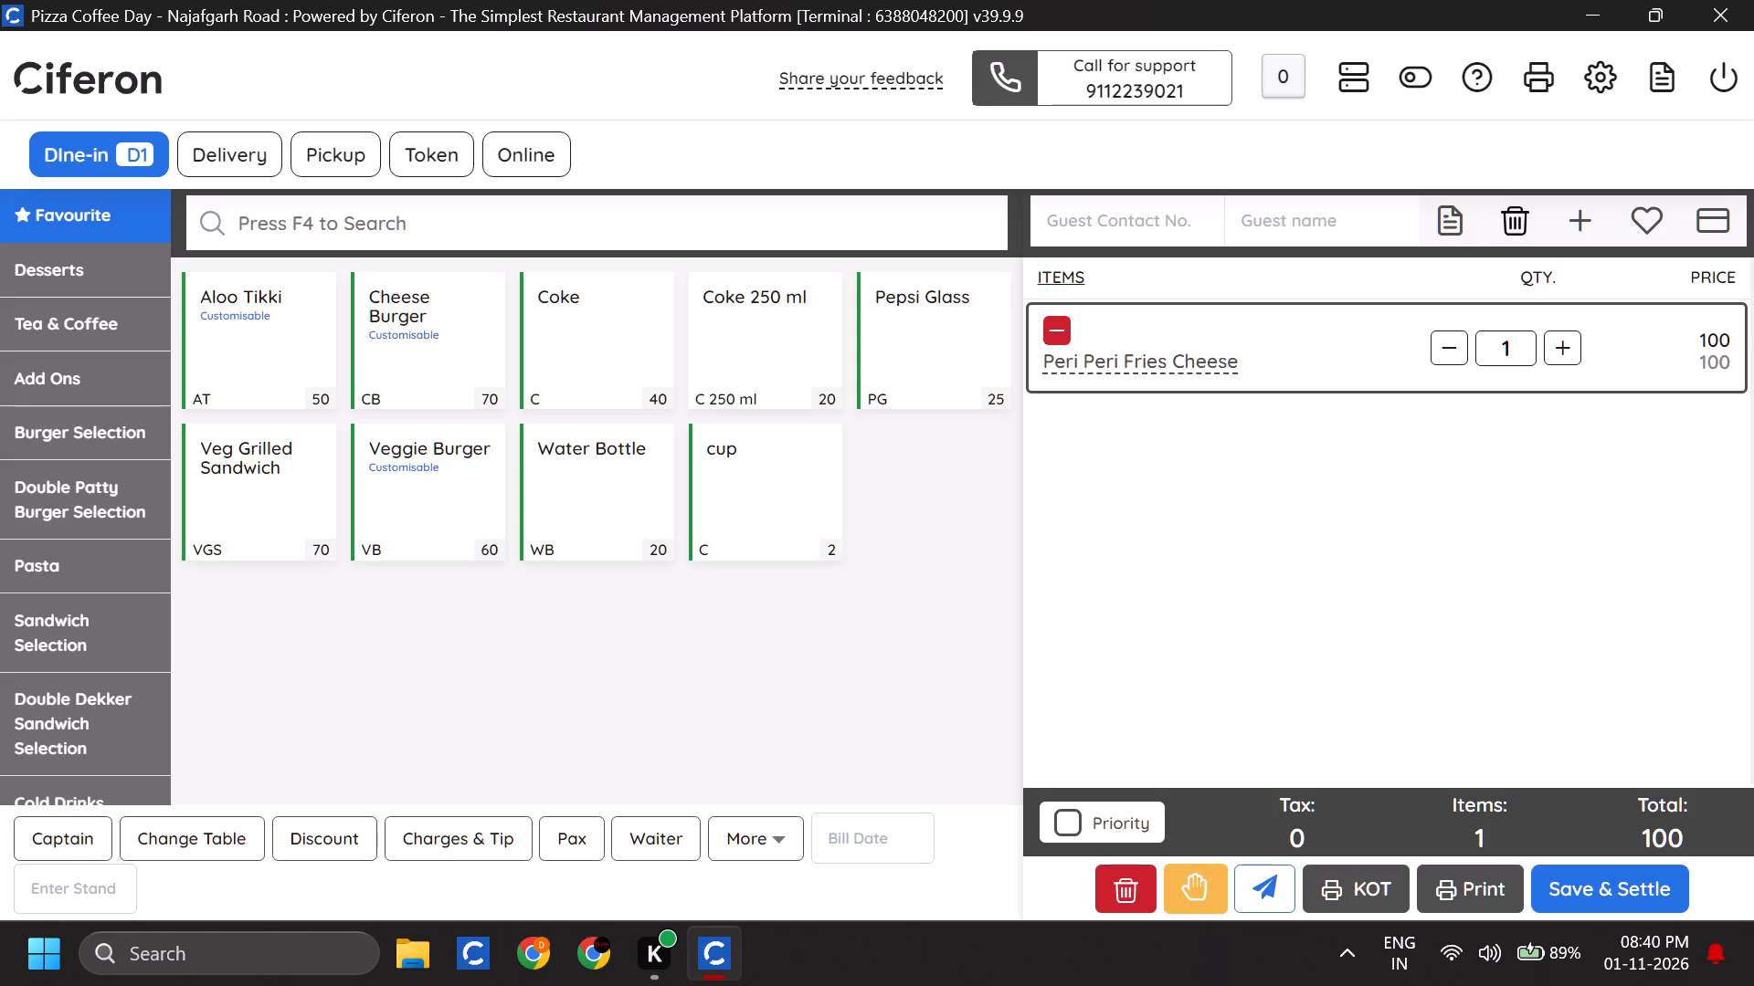
key(p)
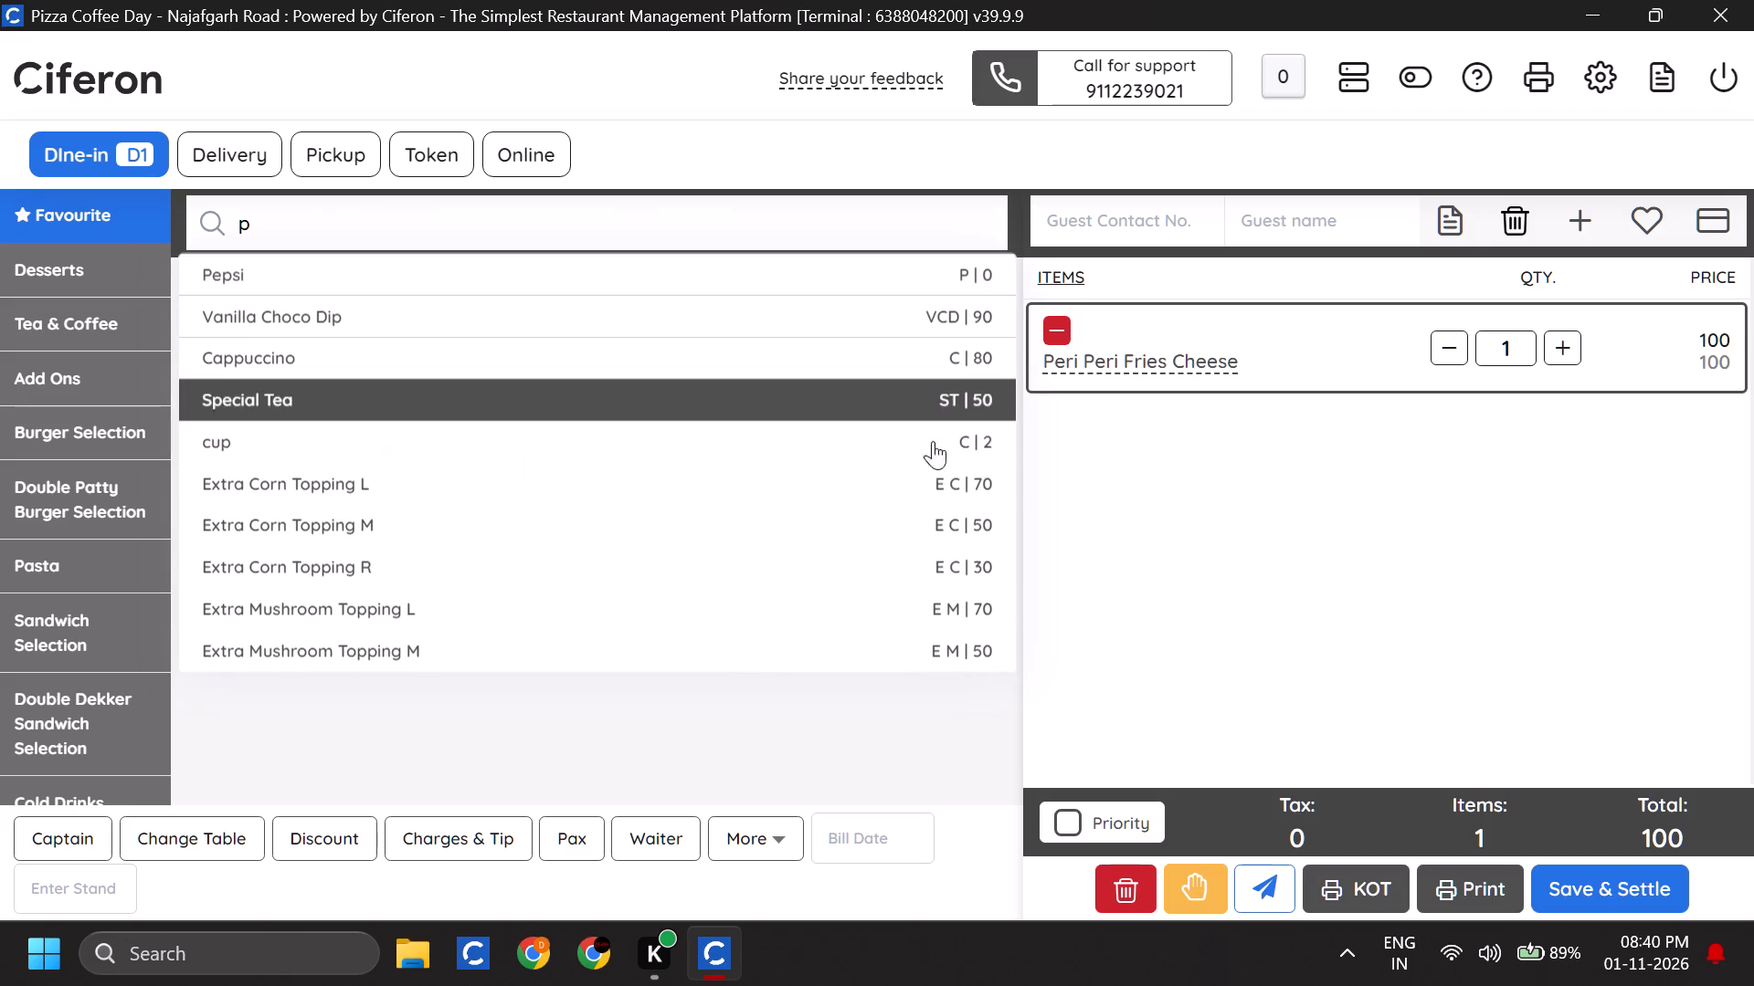
click(1167, 498)
click(908, 316)
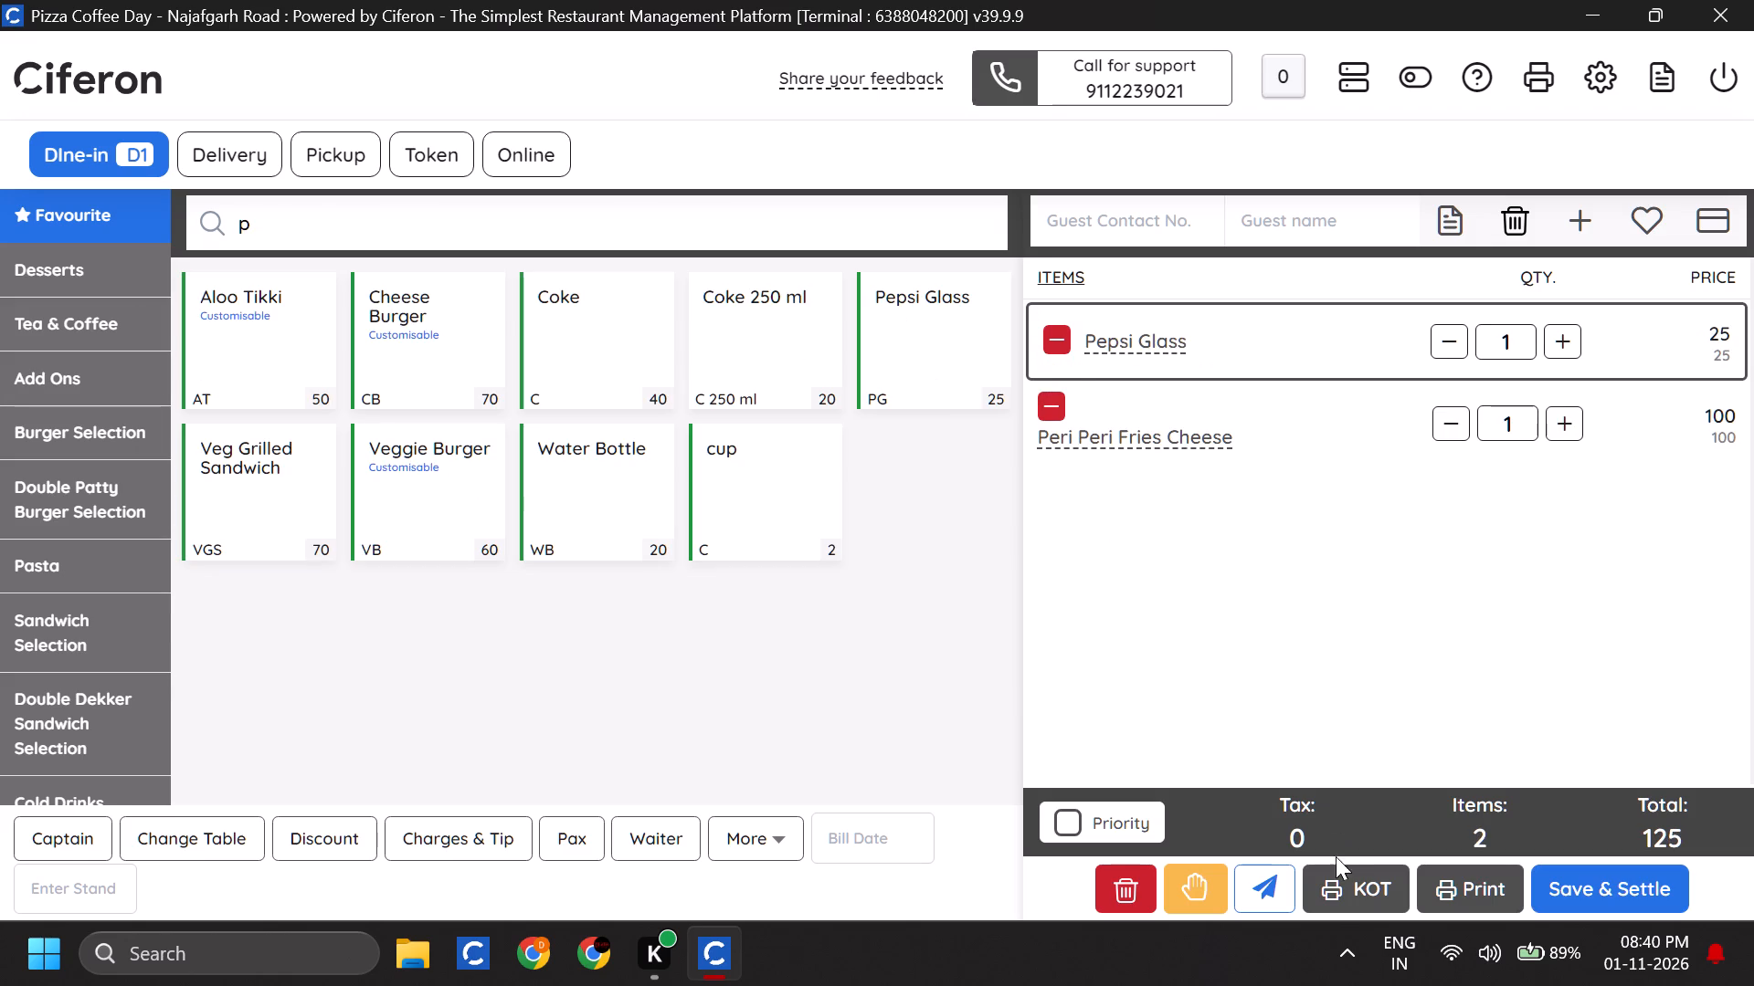
click(1334, 890)
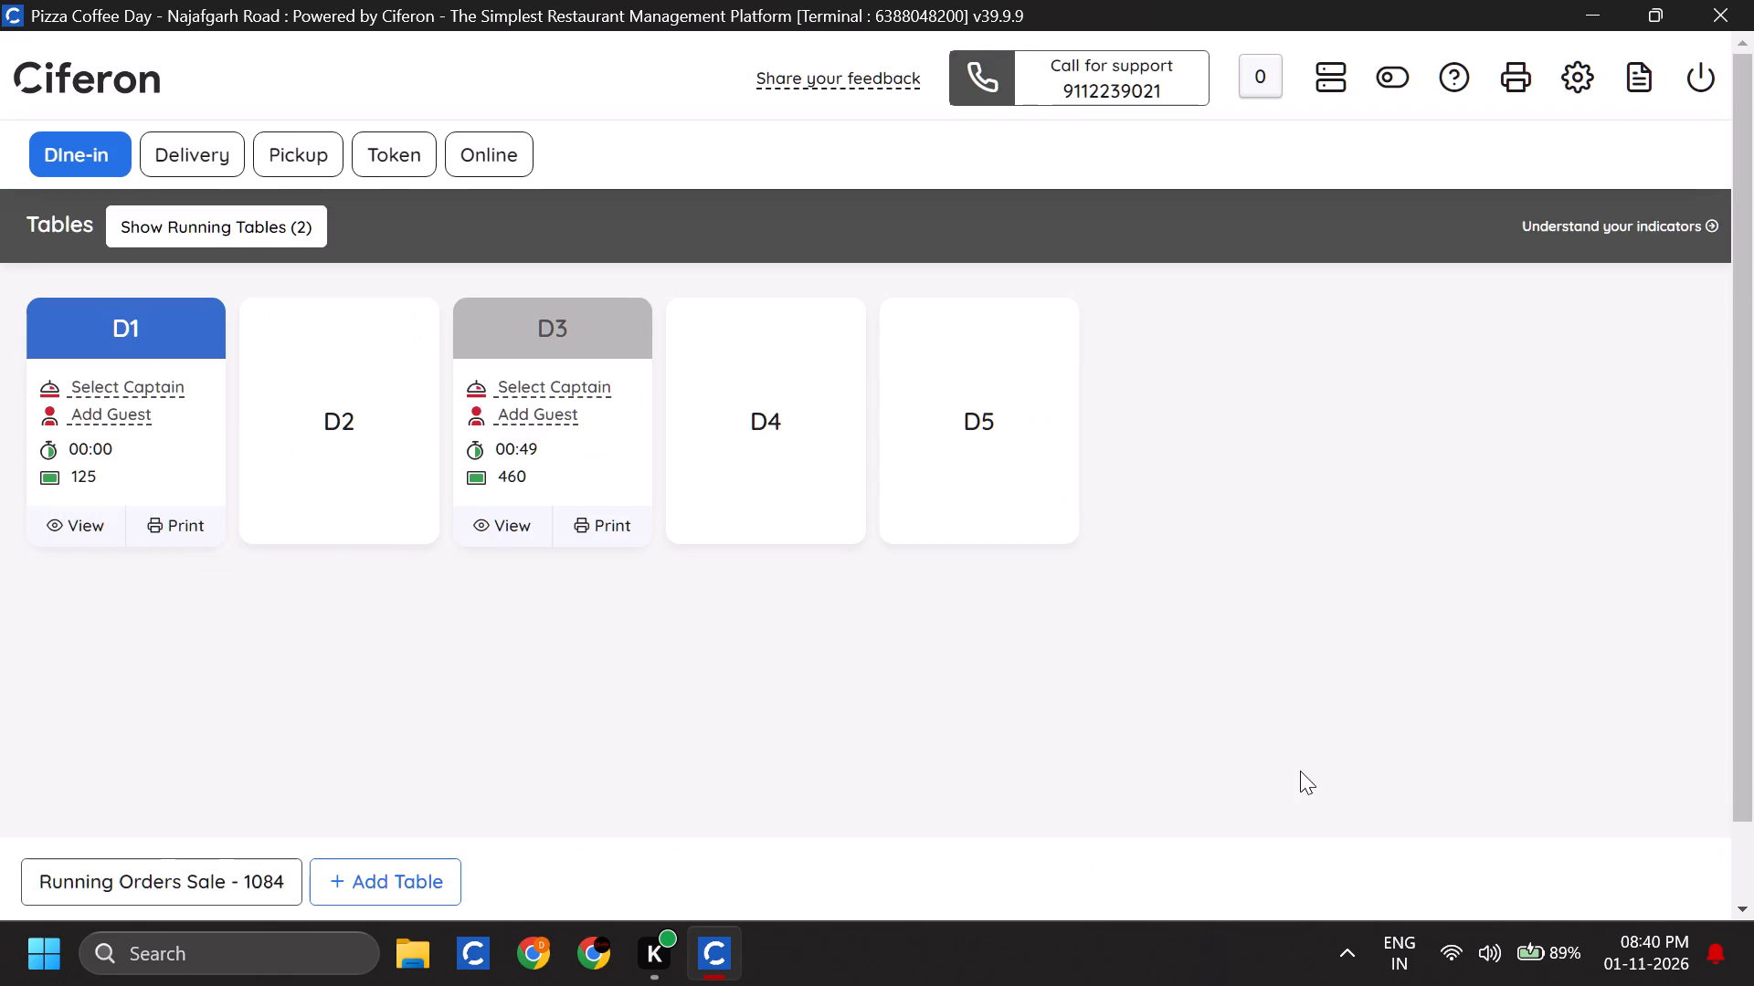
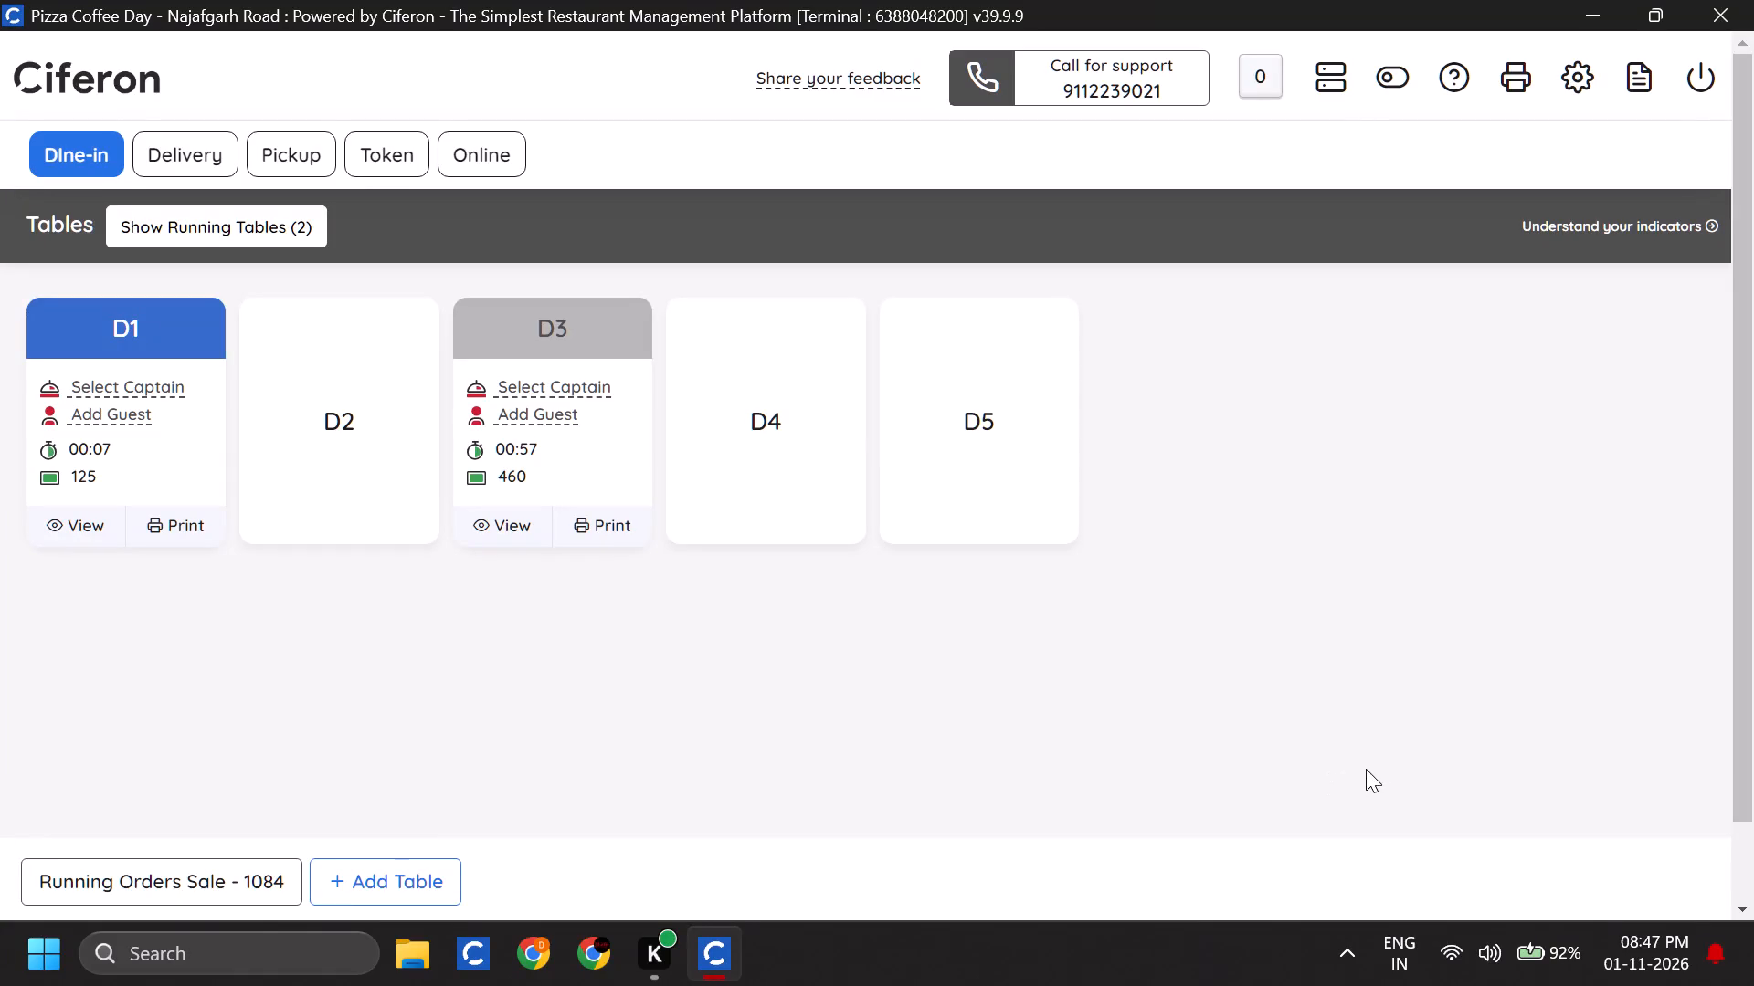
Open the running dine-in order on table D3 and review its items and charges.
click(565, 314)
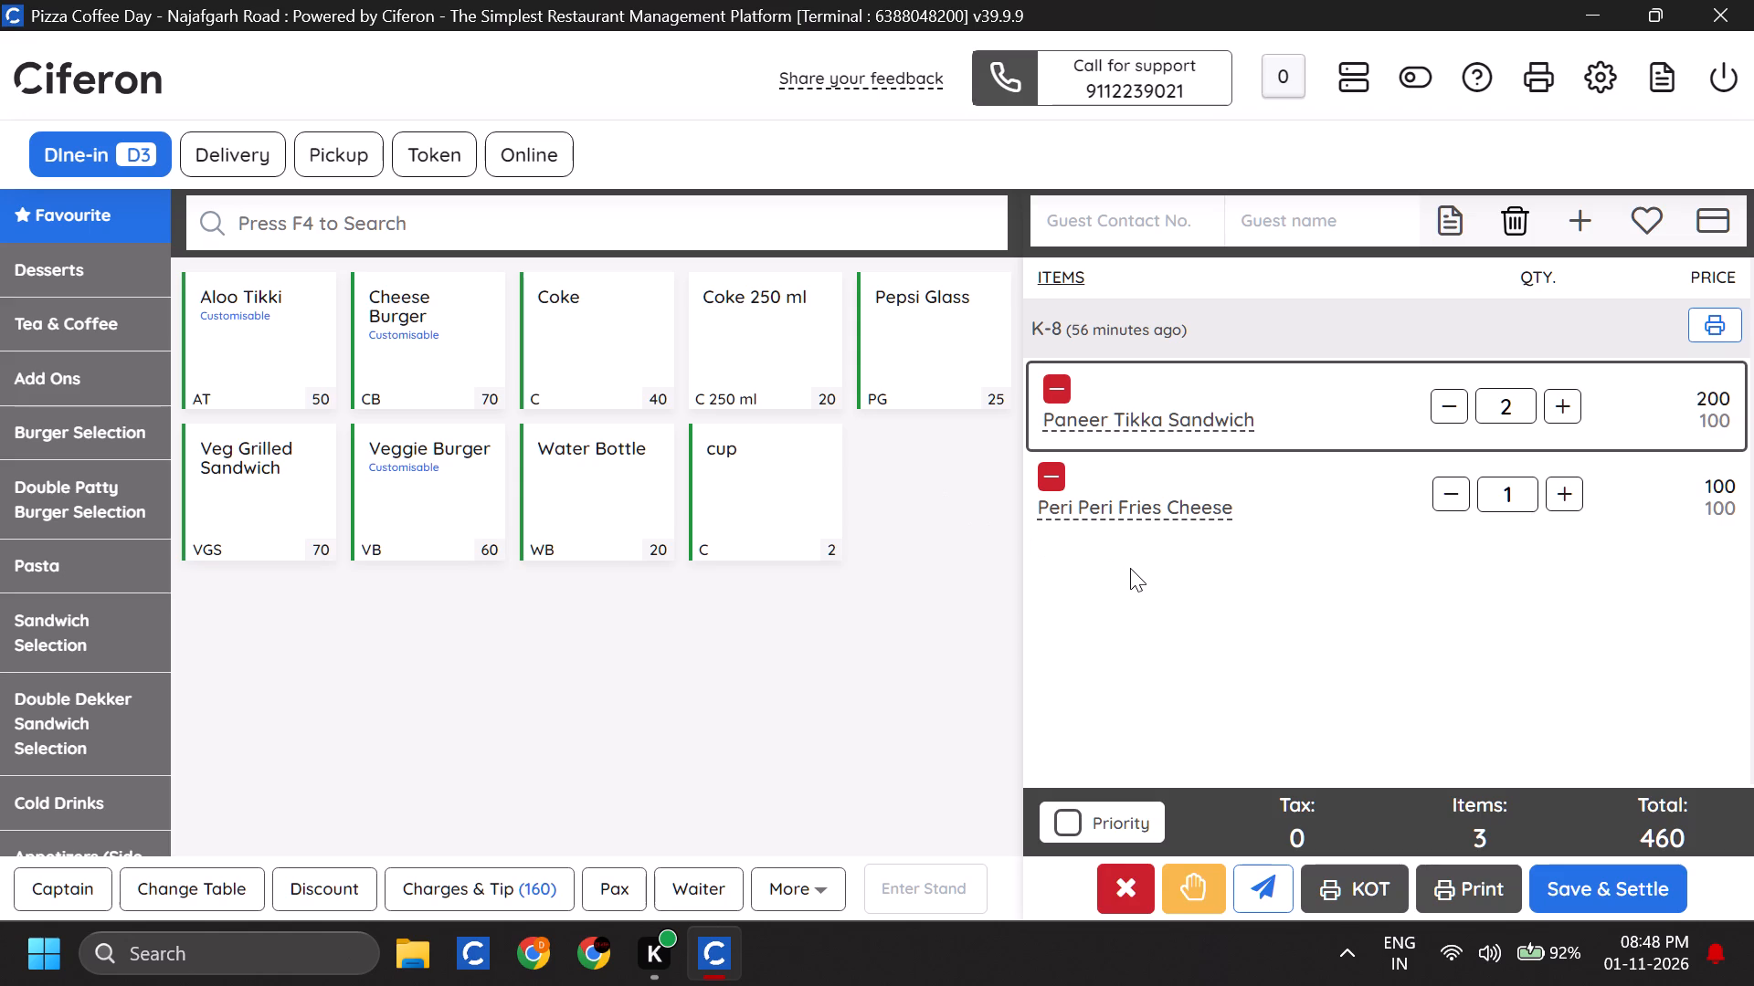
scroll(1265, 603, down, 3)
scroll(1265, 603, up, 2)
drag(1265, 603, 1478, 735)
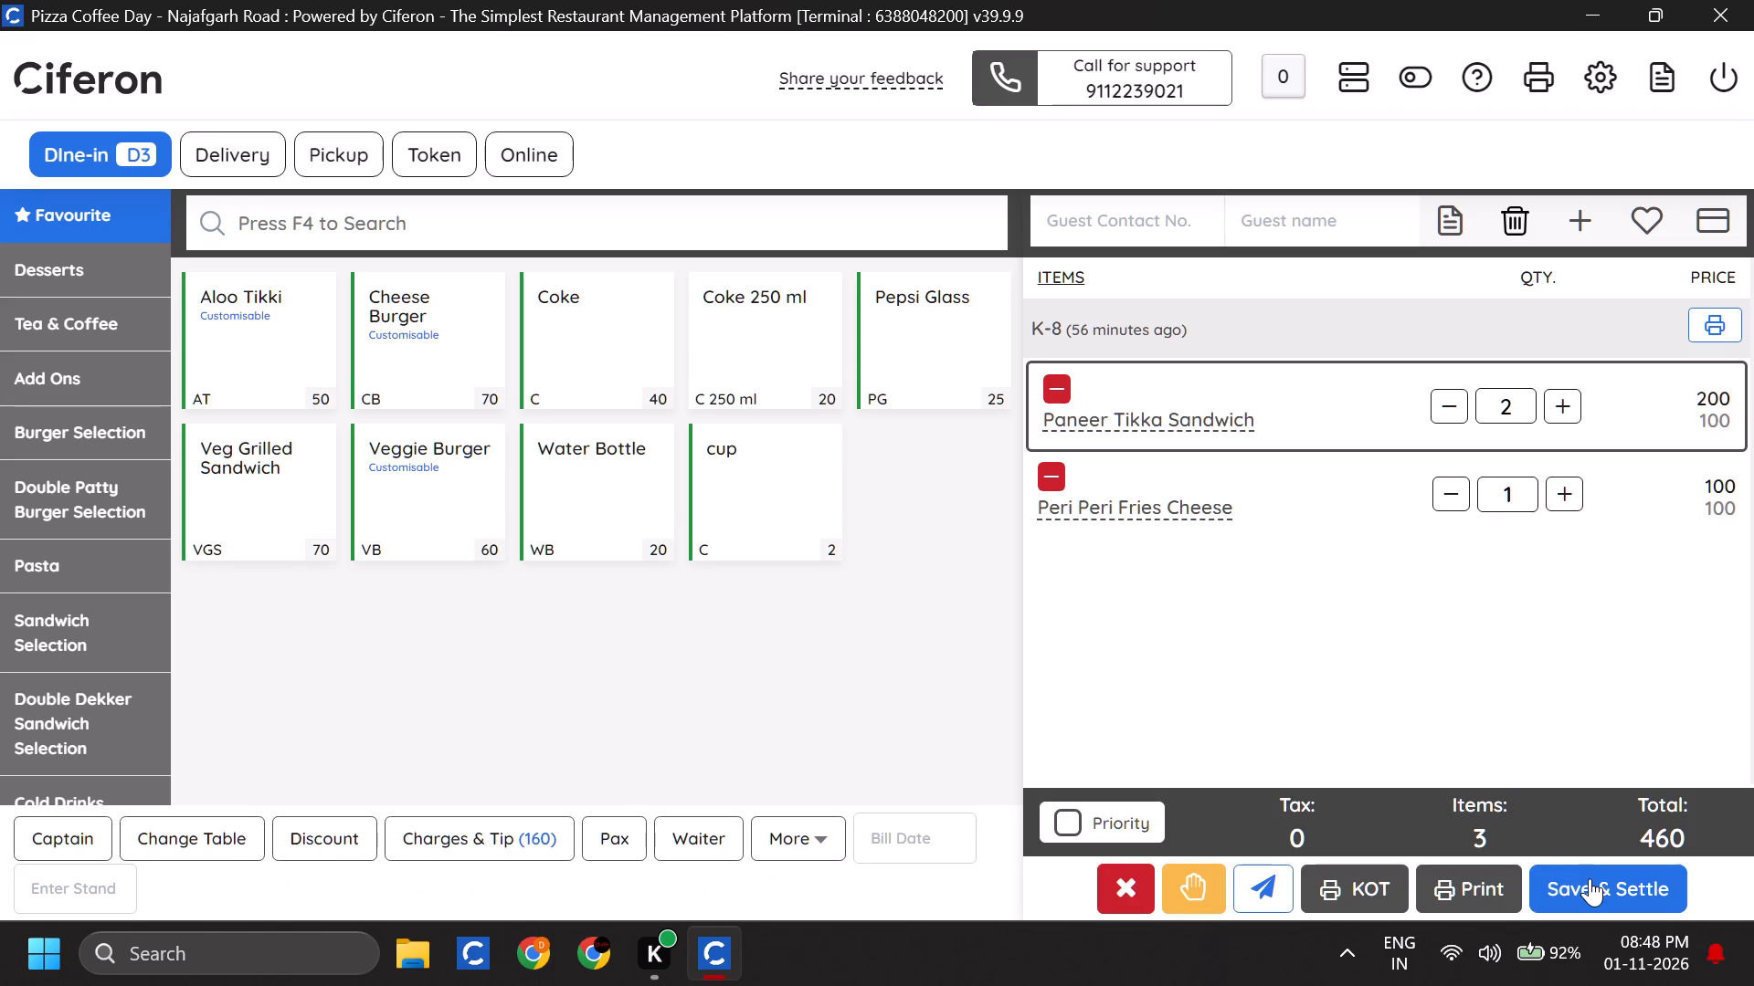
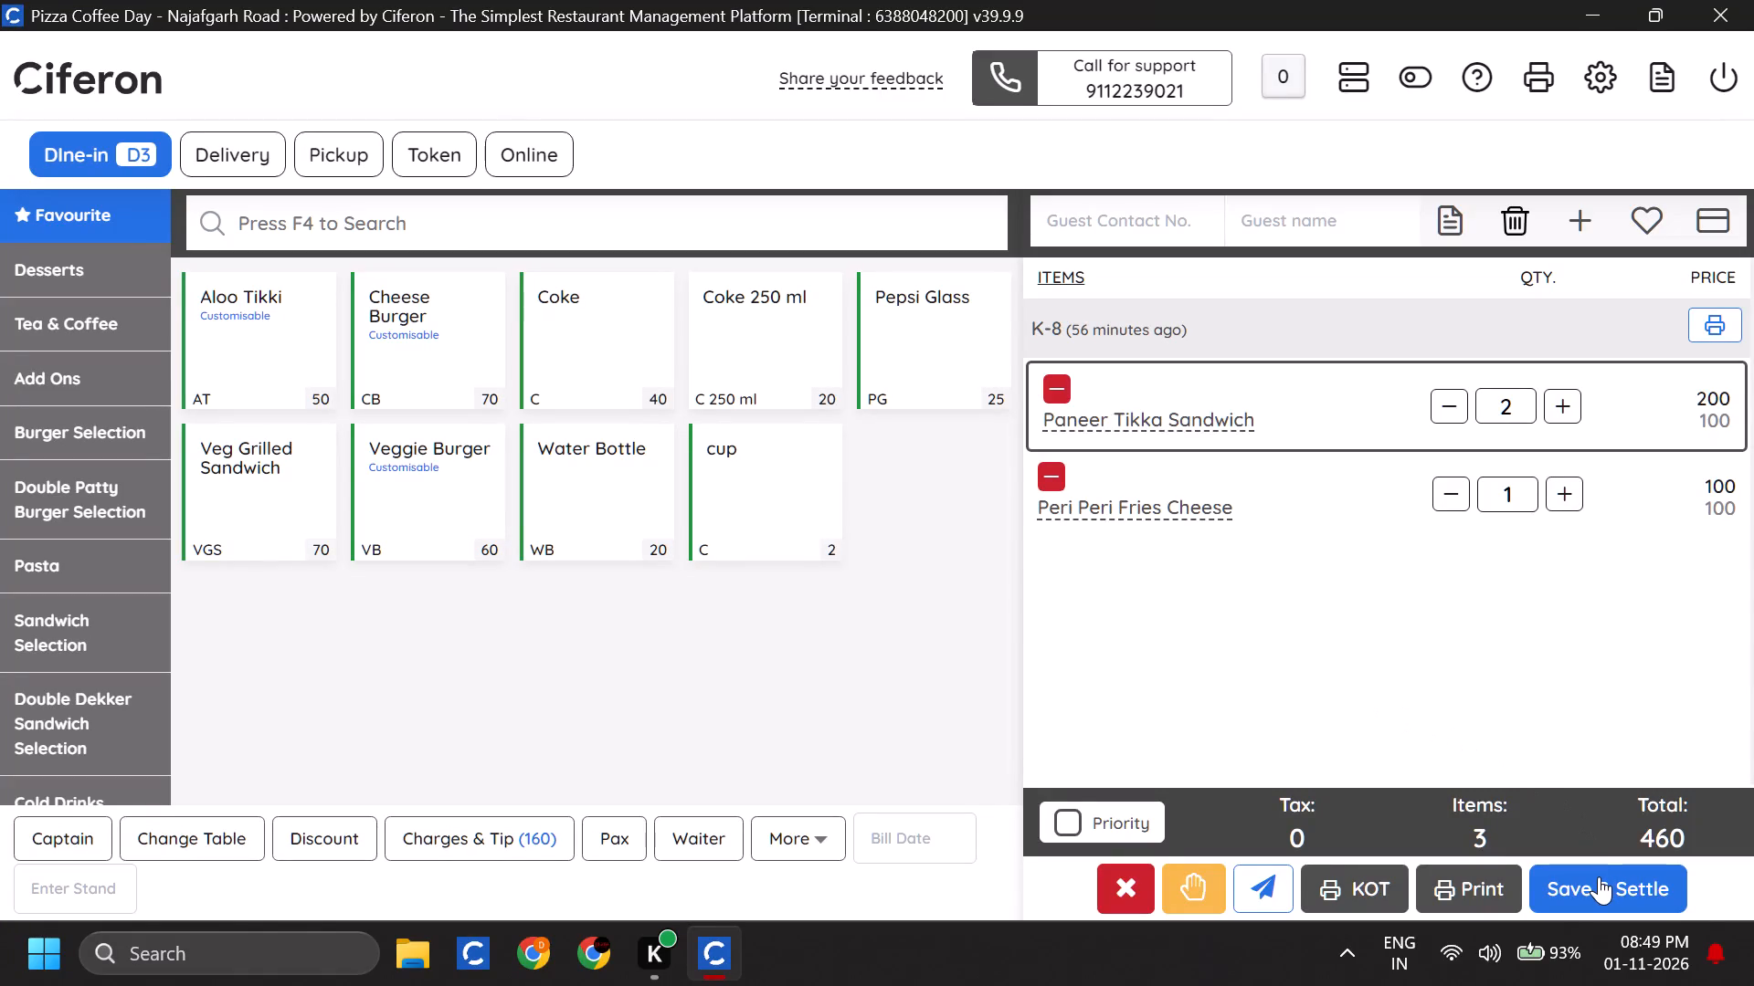
Save the dine-in order on table D3 and settle it with Cash as the payment mode.
click(1599, 876)
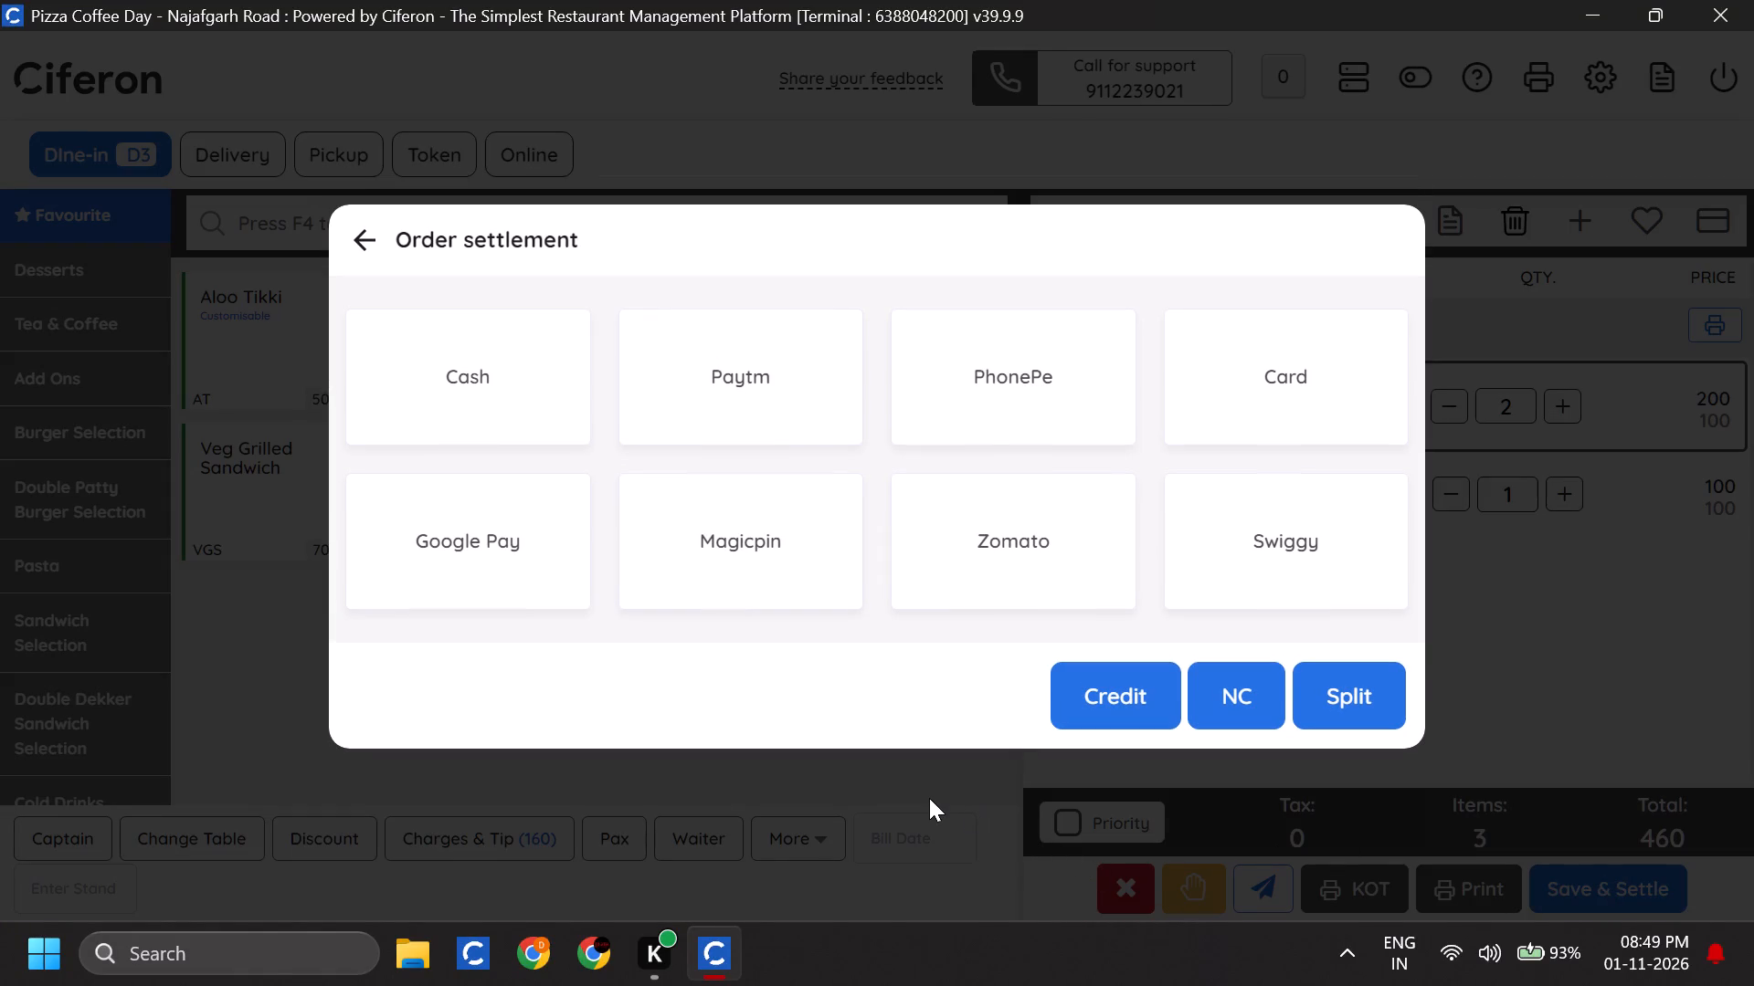
click(421, 384)
click(569, 466)
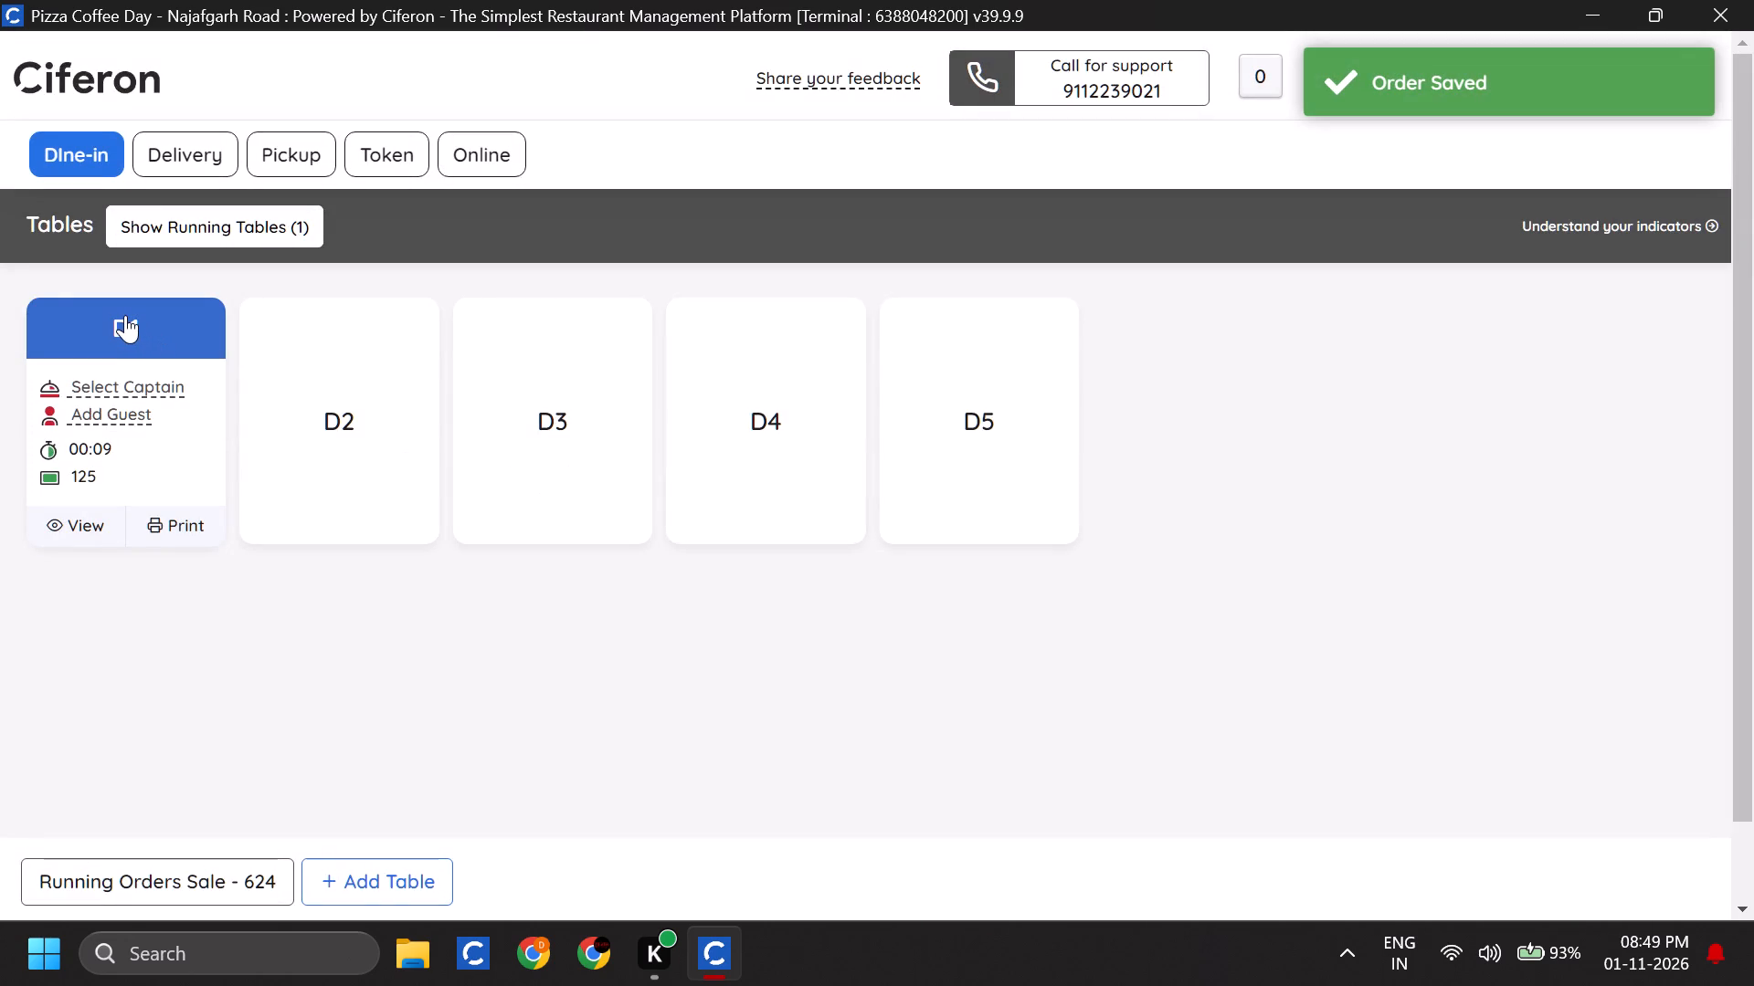
Check the delivery and pickup order lists for running orders and return to the dine-in tables.
click(159, 153)
click(273, 149)
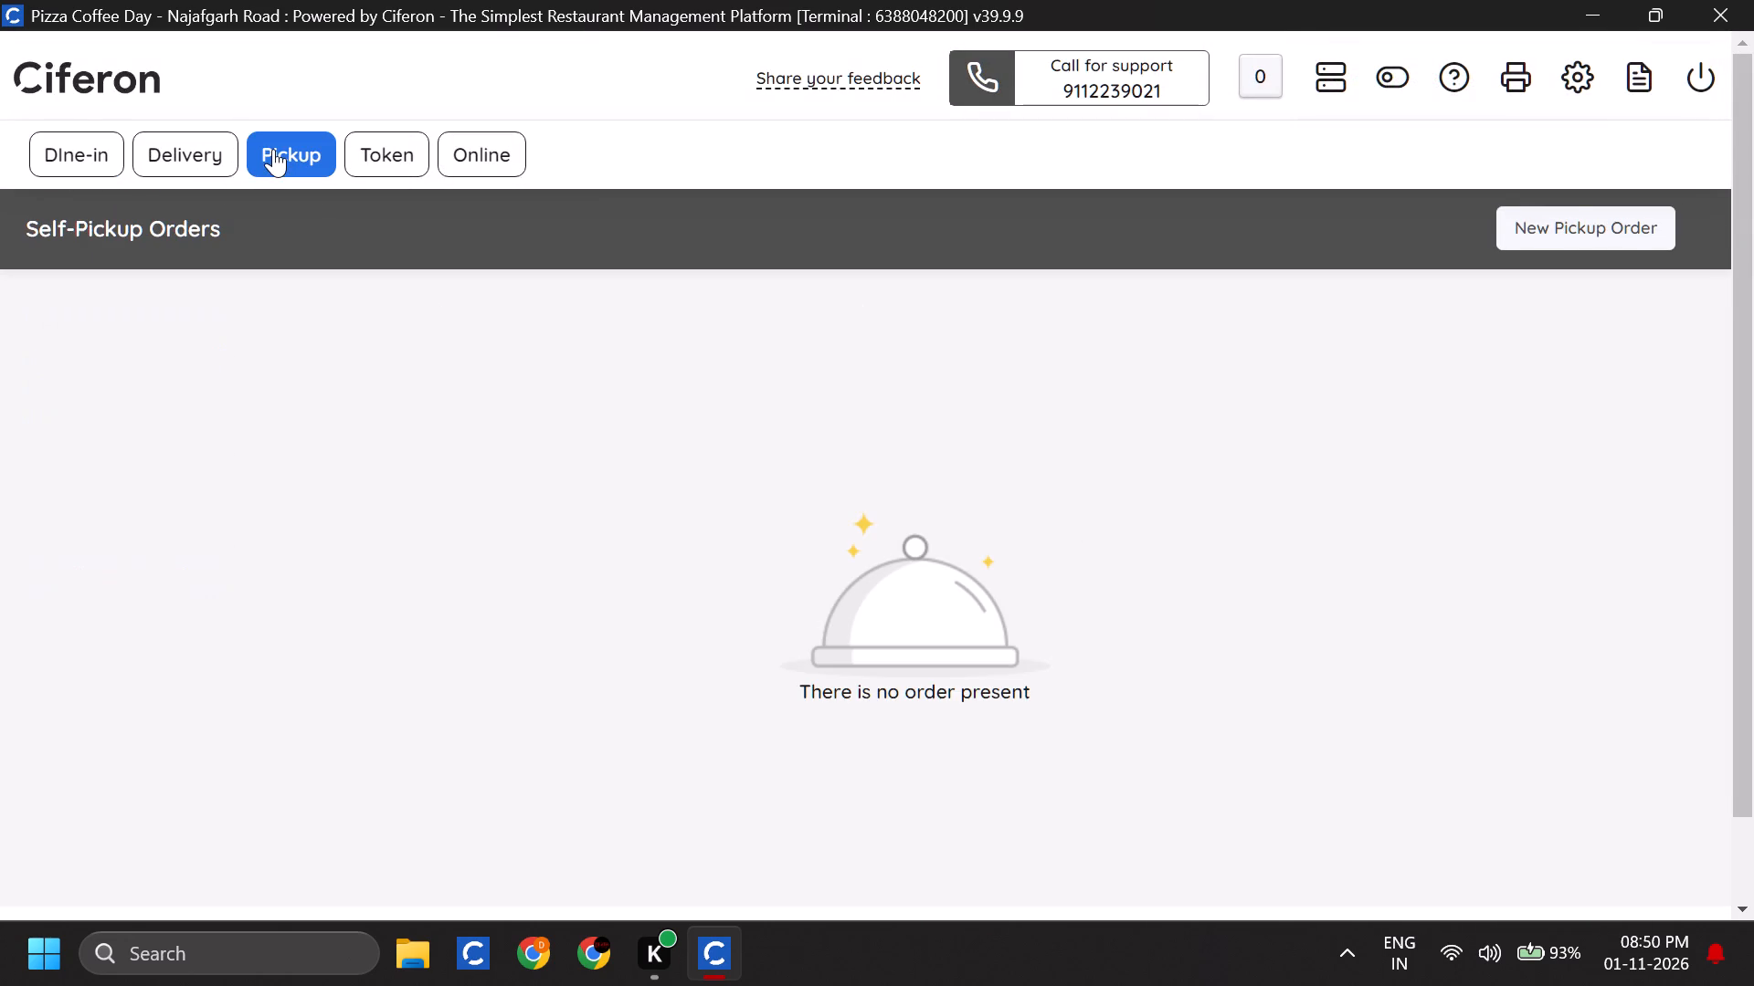
click(67, 163)
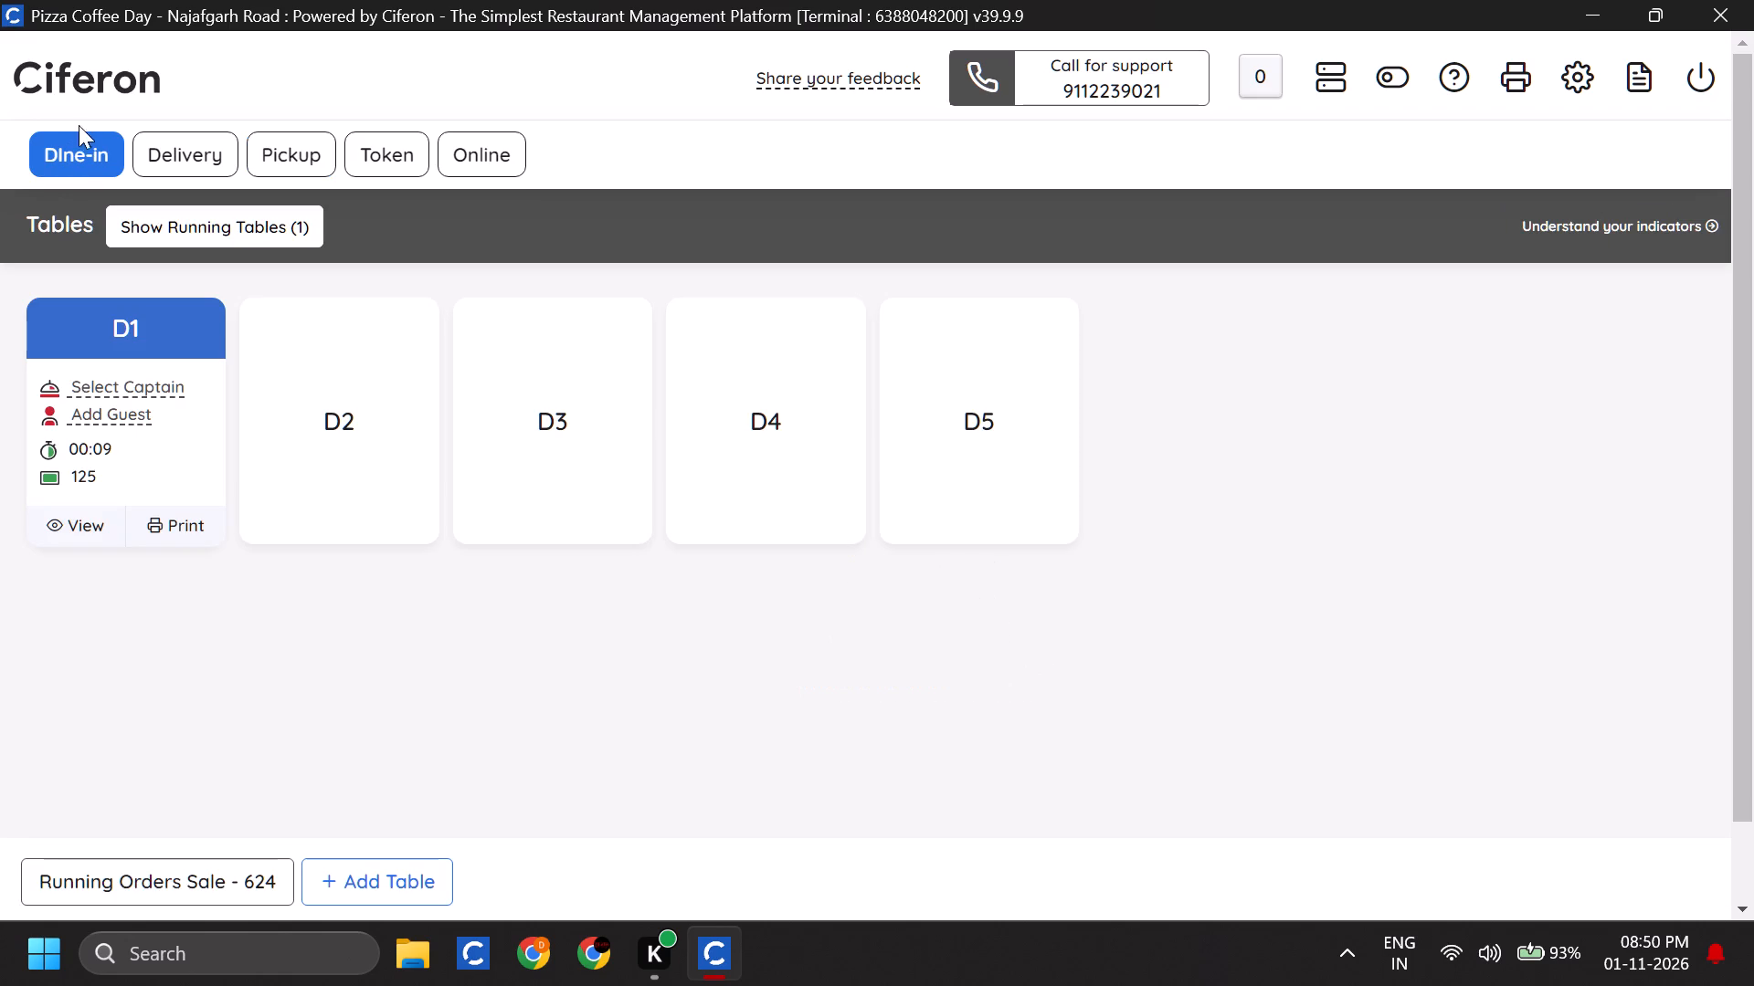
Look at the sales dashboard and return to the POS table overview.
click(92, 115)
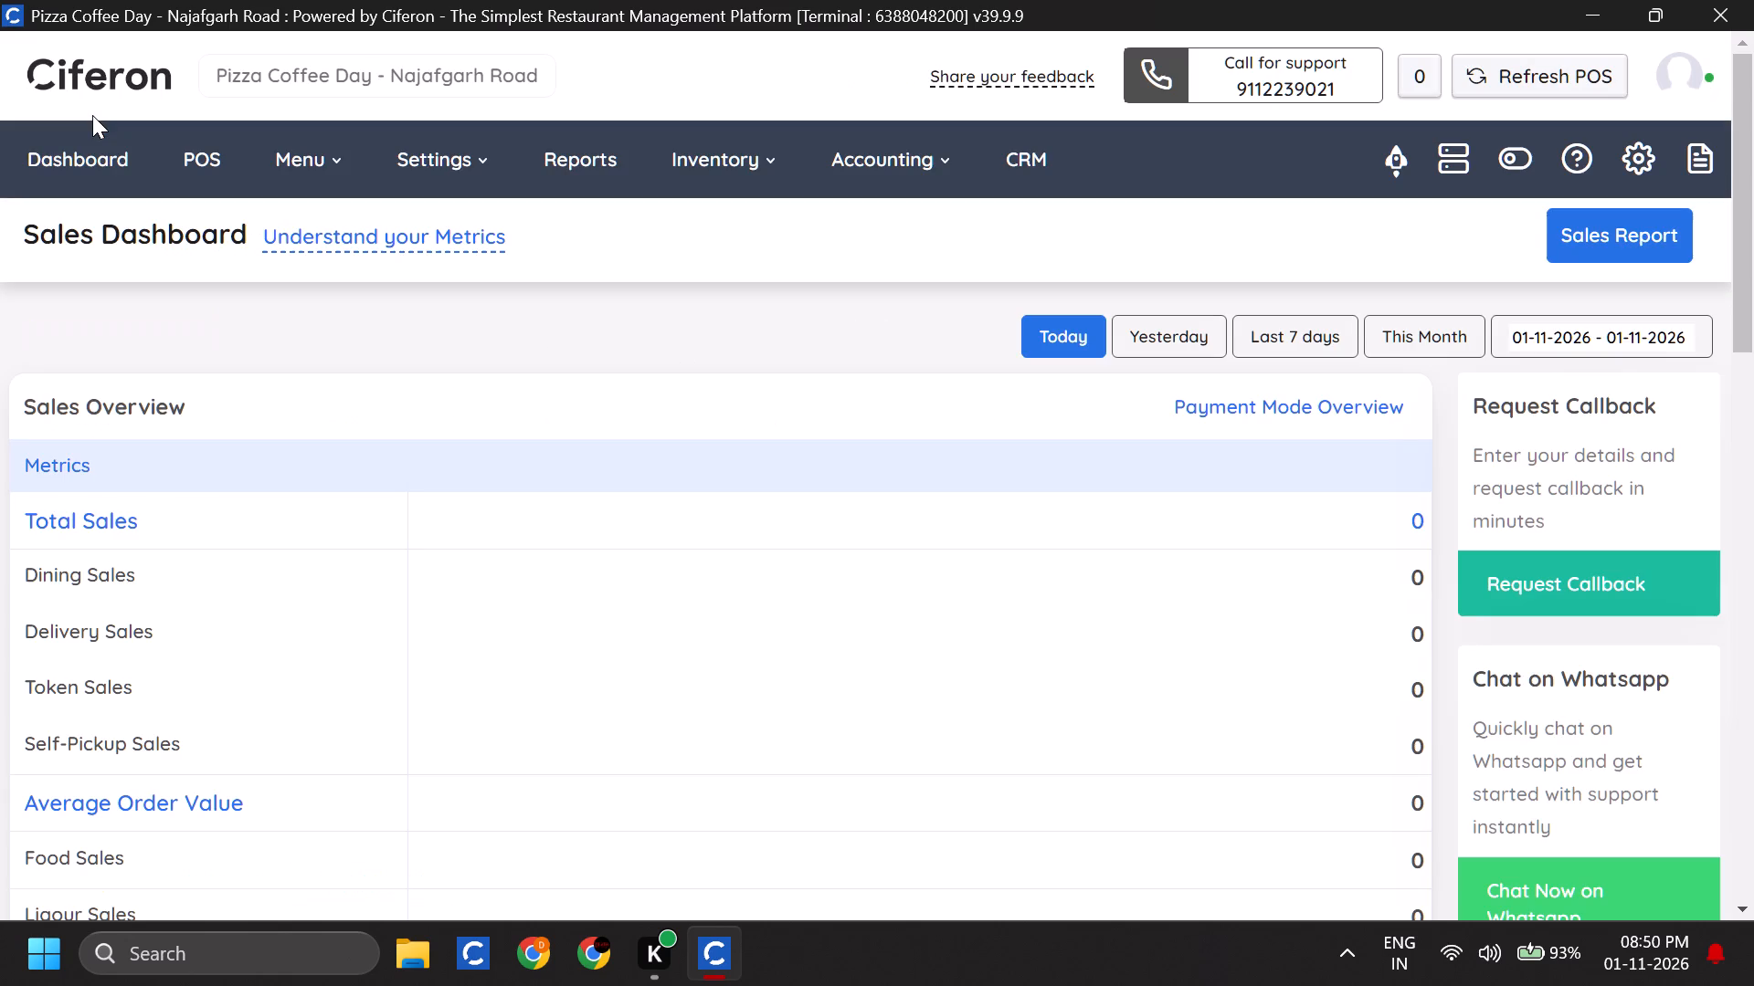
click(190, 155)
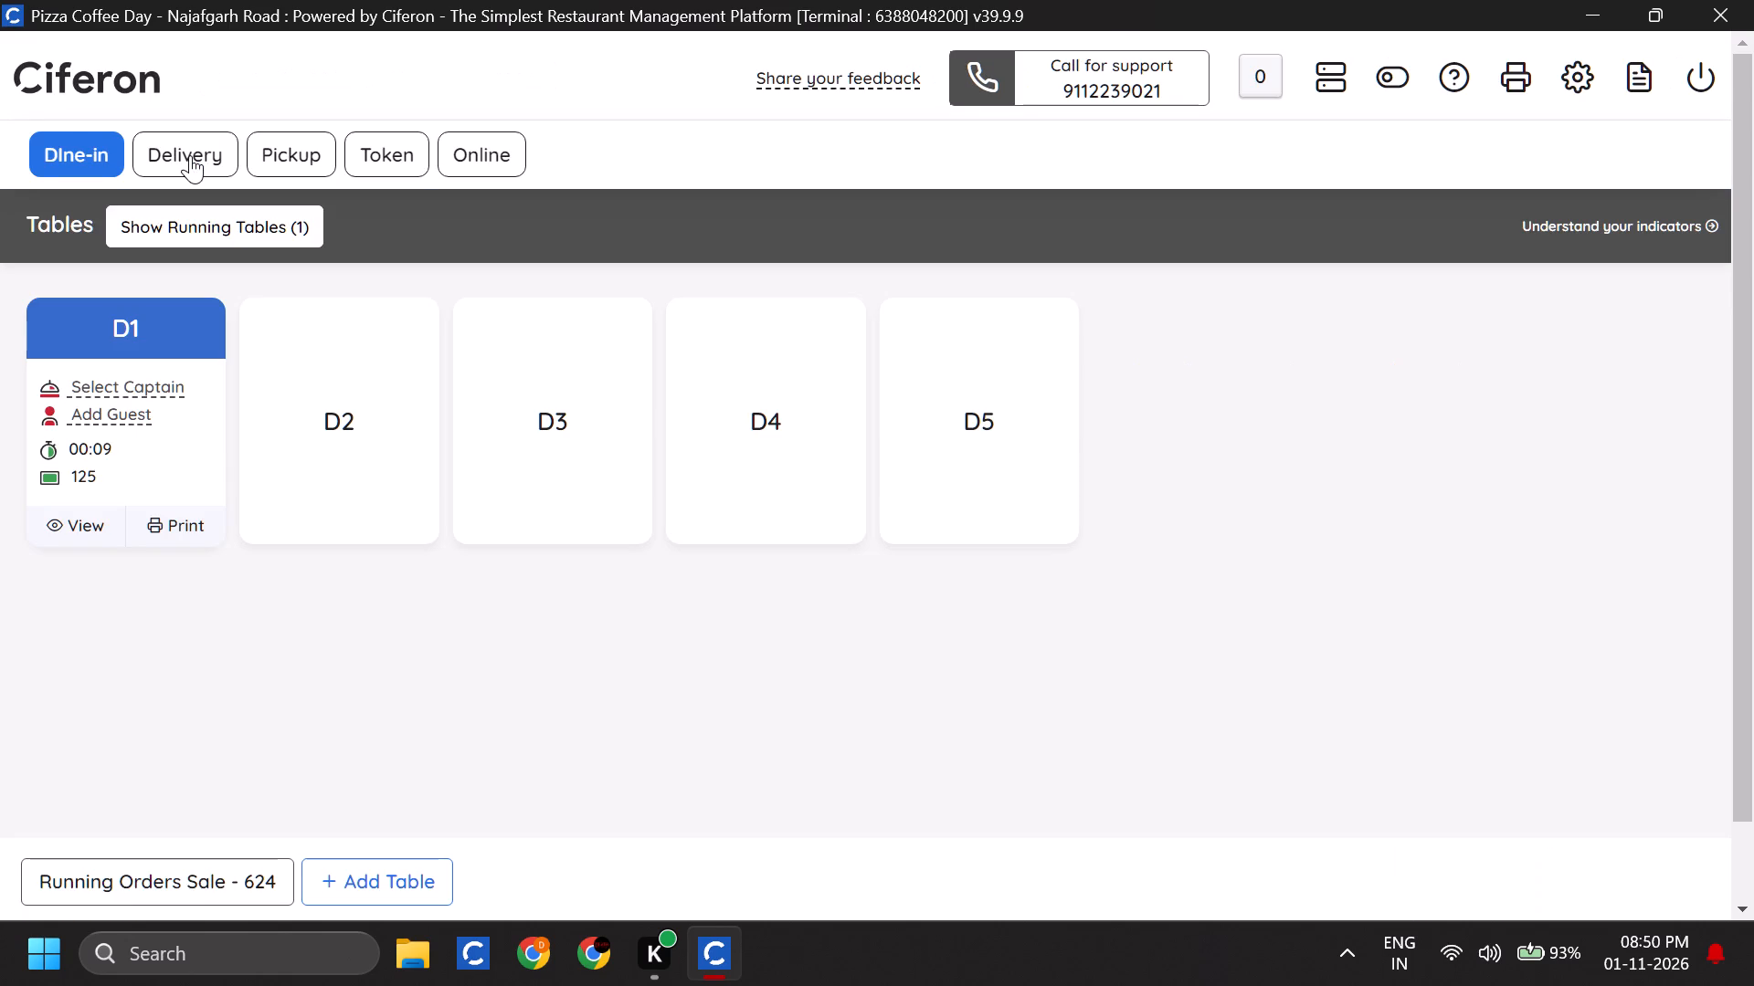
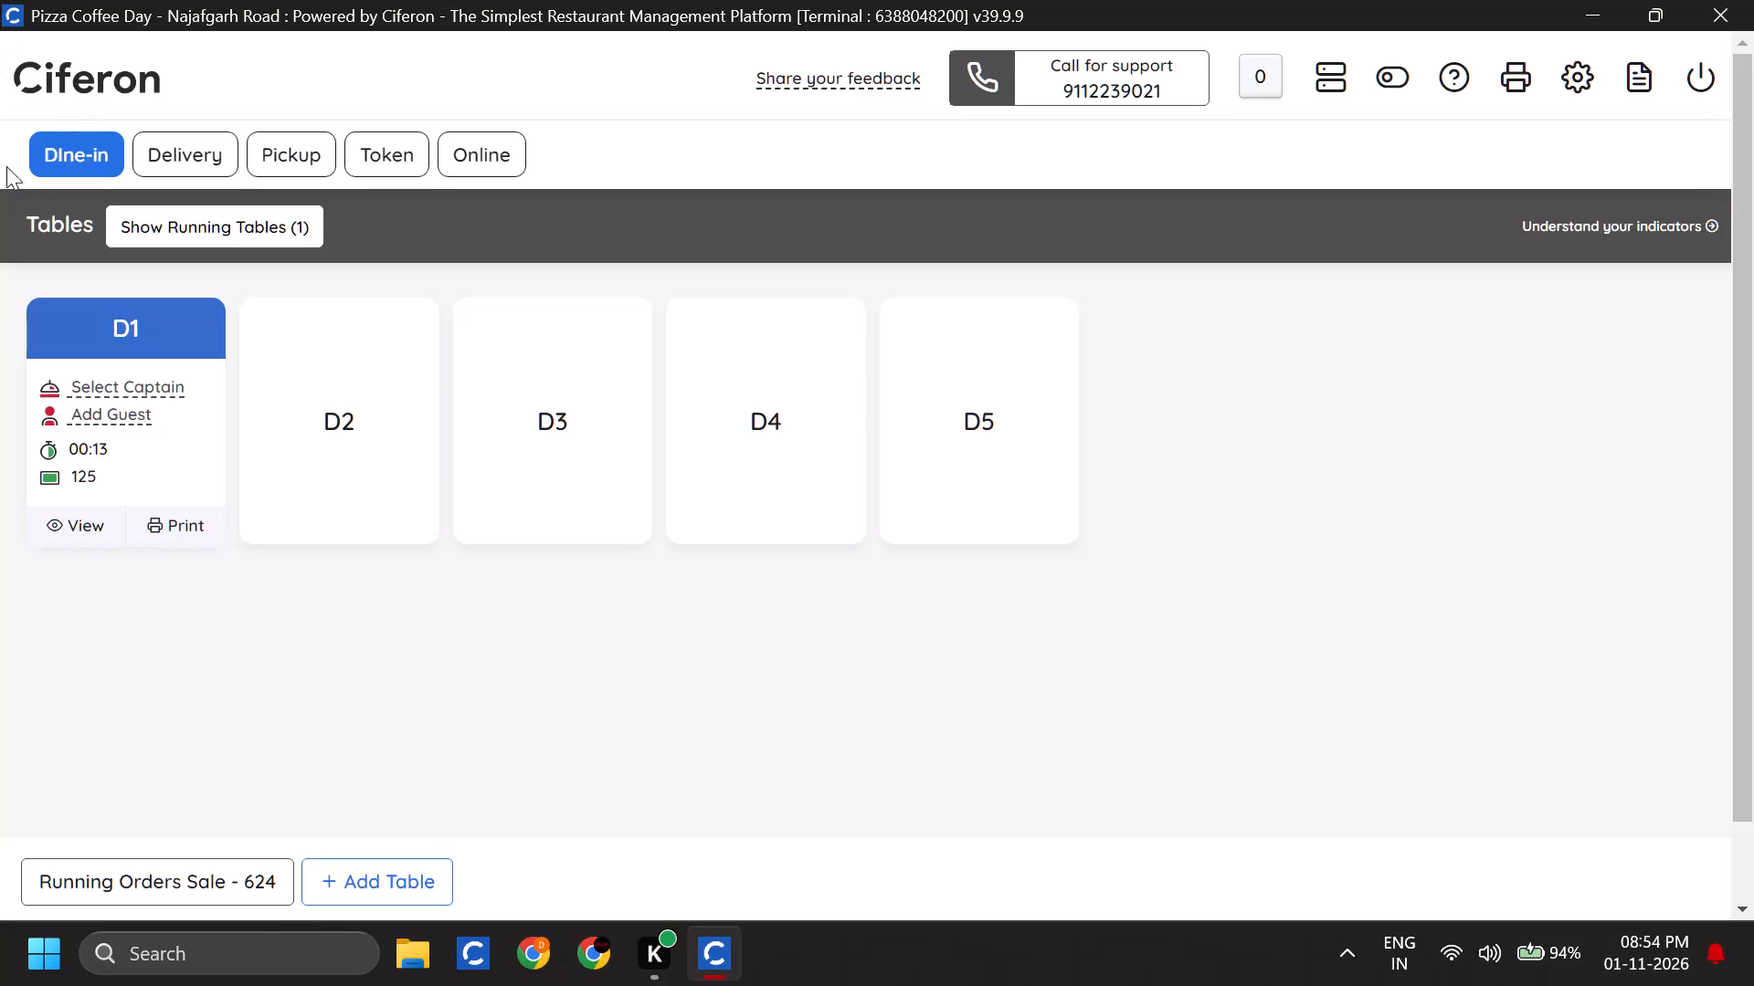
Open the running dine-in order on table D1, ready for an item search.
click(82, 330)
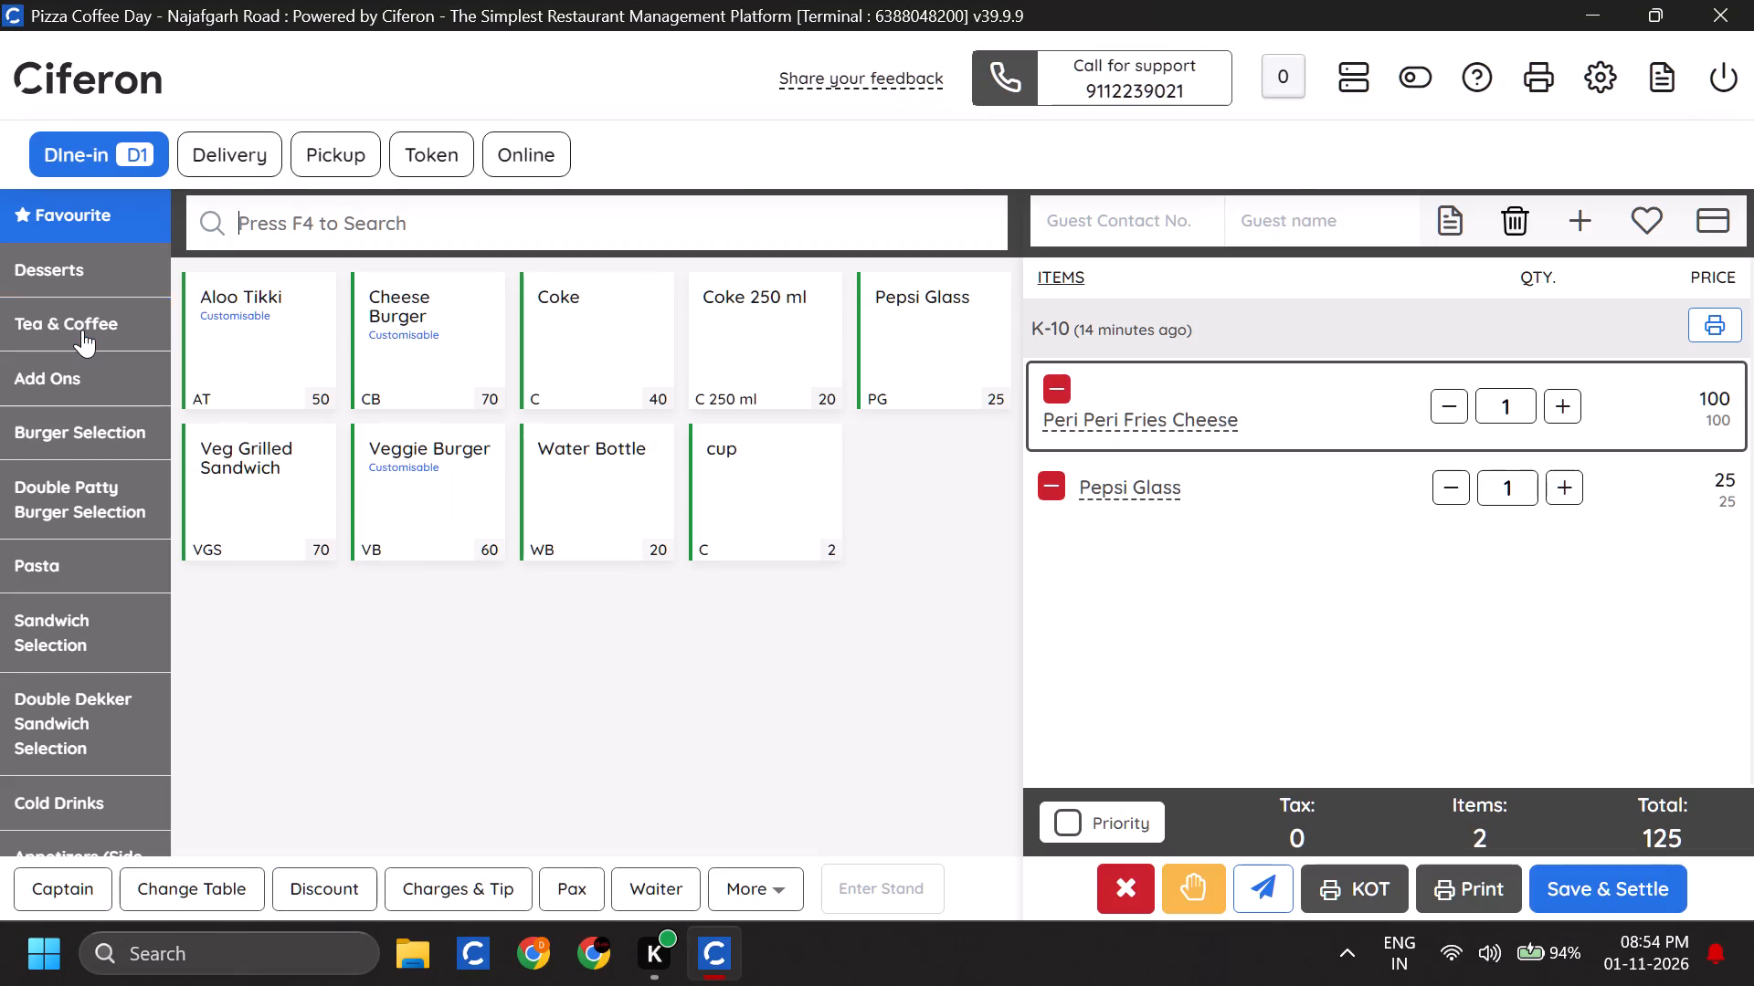
click(242, 215)
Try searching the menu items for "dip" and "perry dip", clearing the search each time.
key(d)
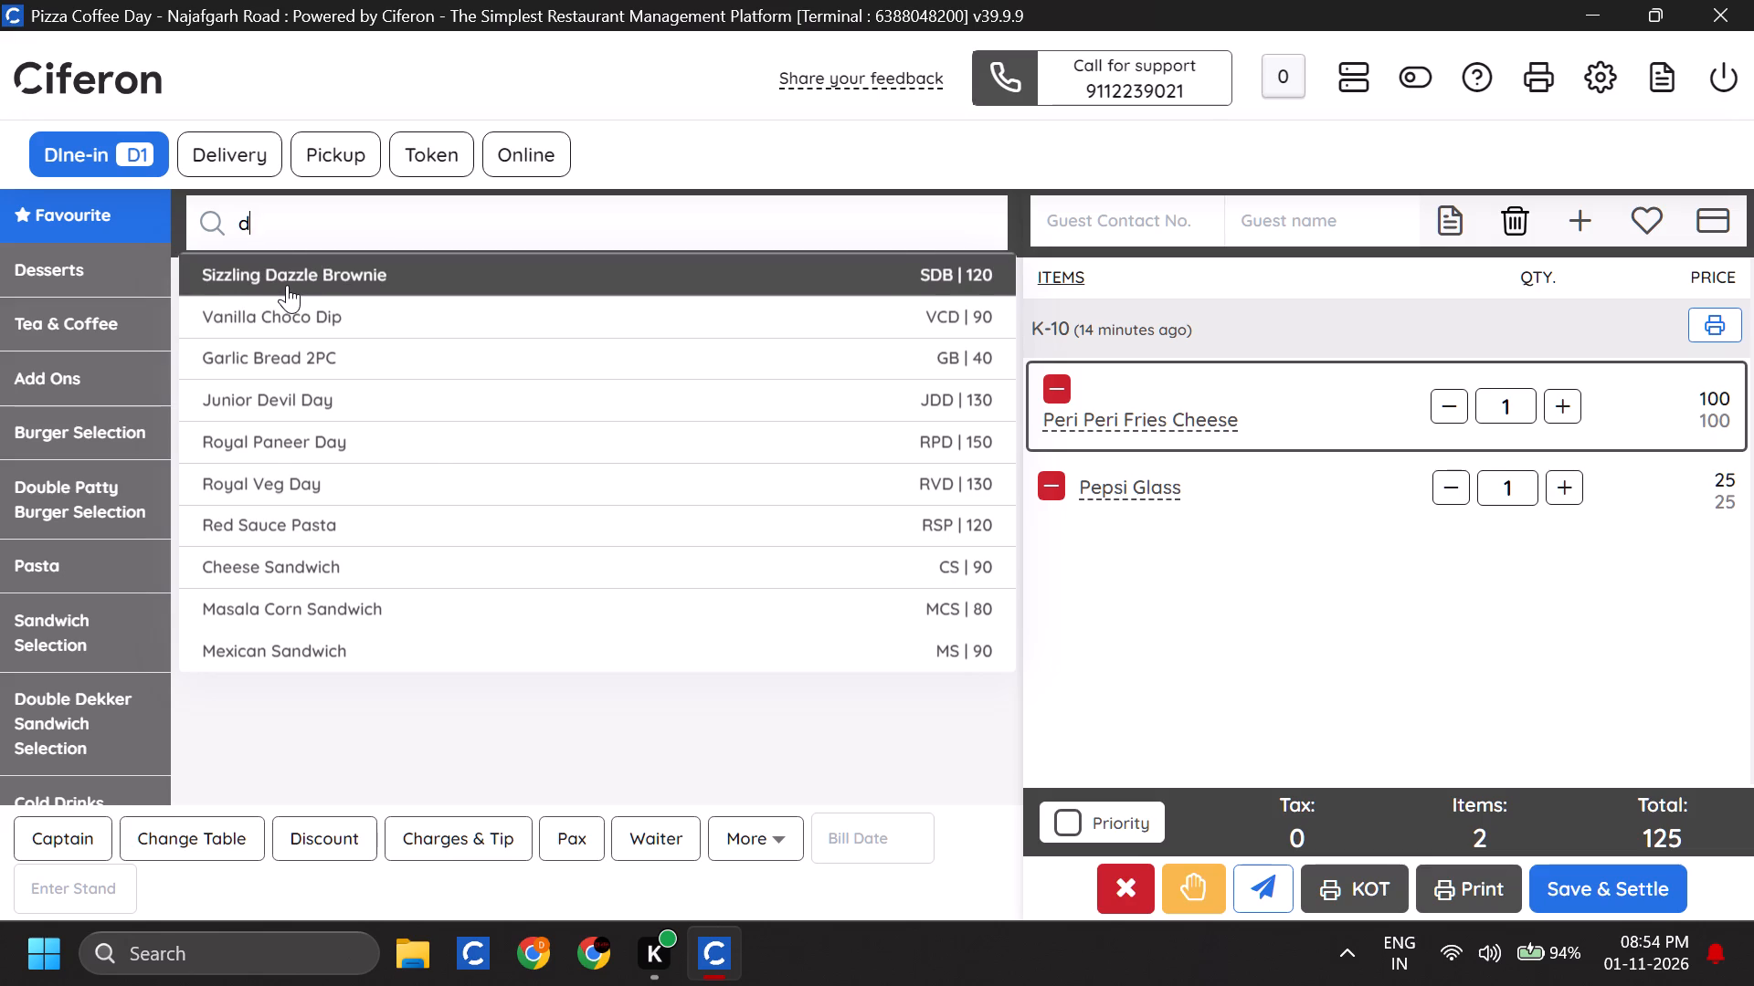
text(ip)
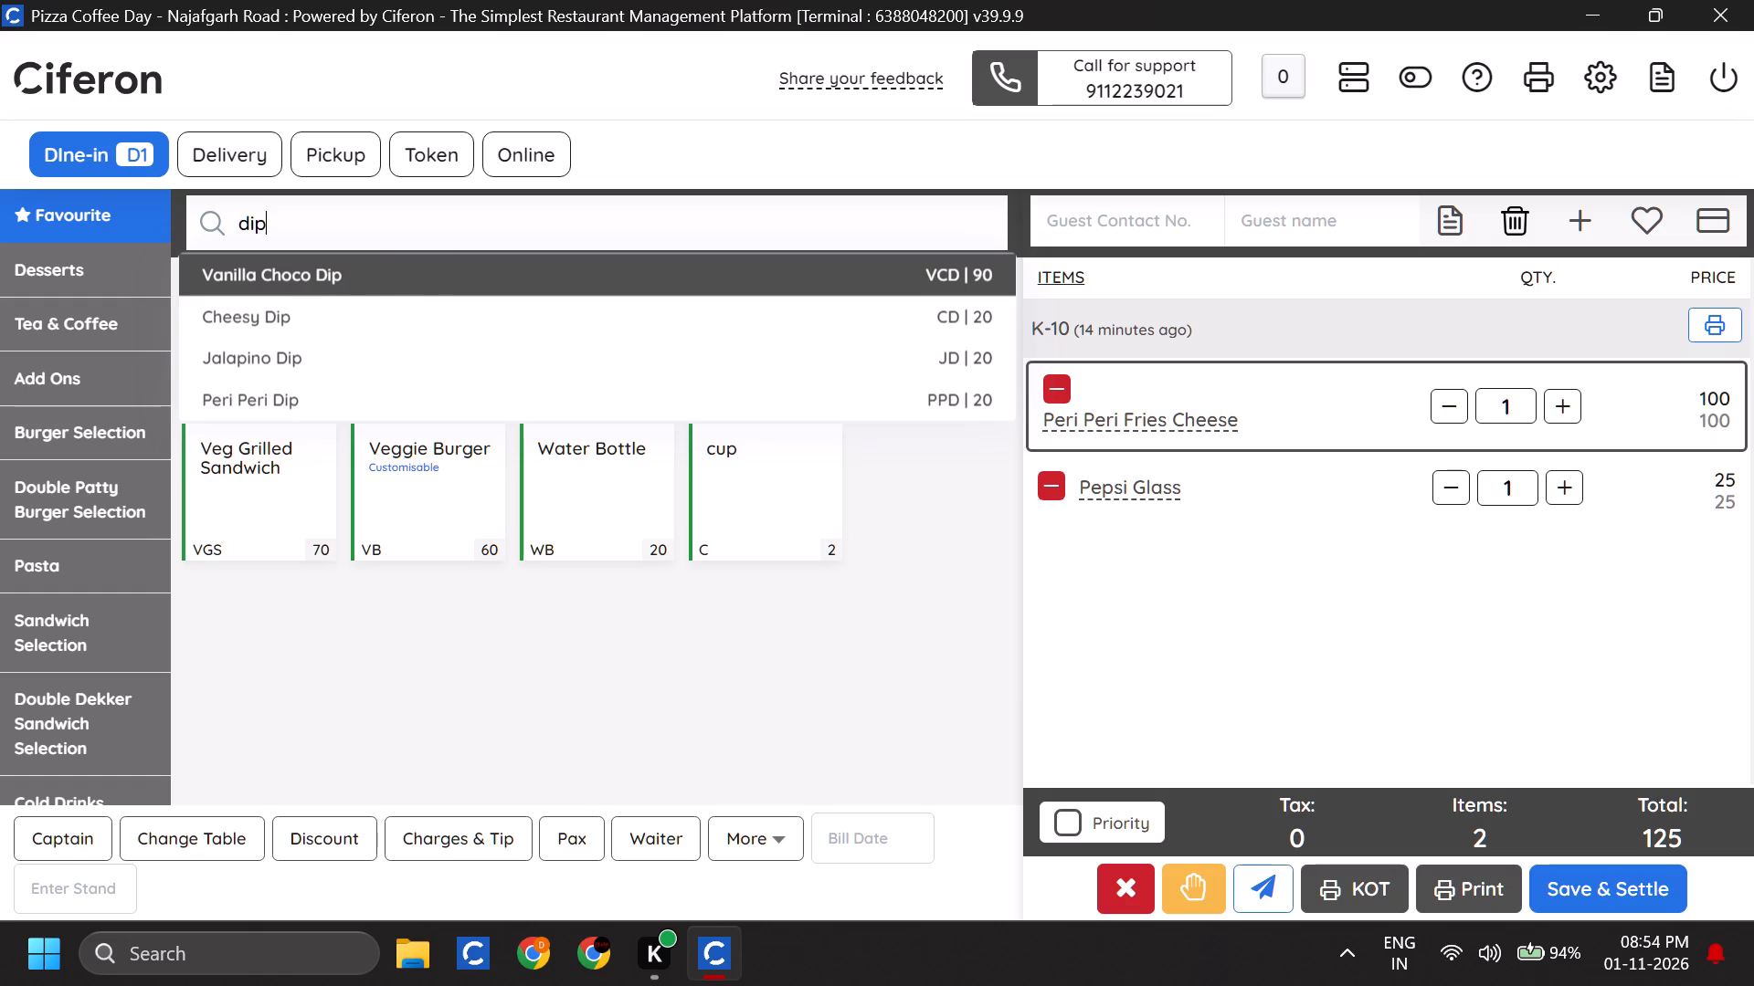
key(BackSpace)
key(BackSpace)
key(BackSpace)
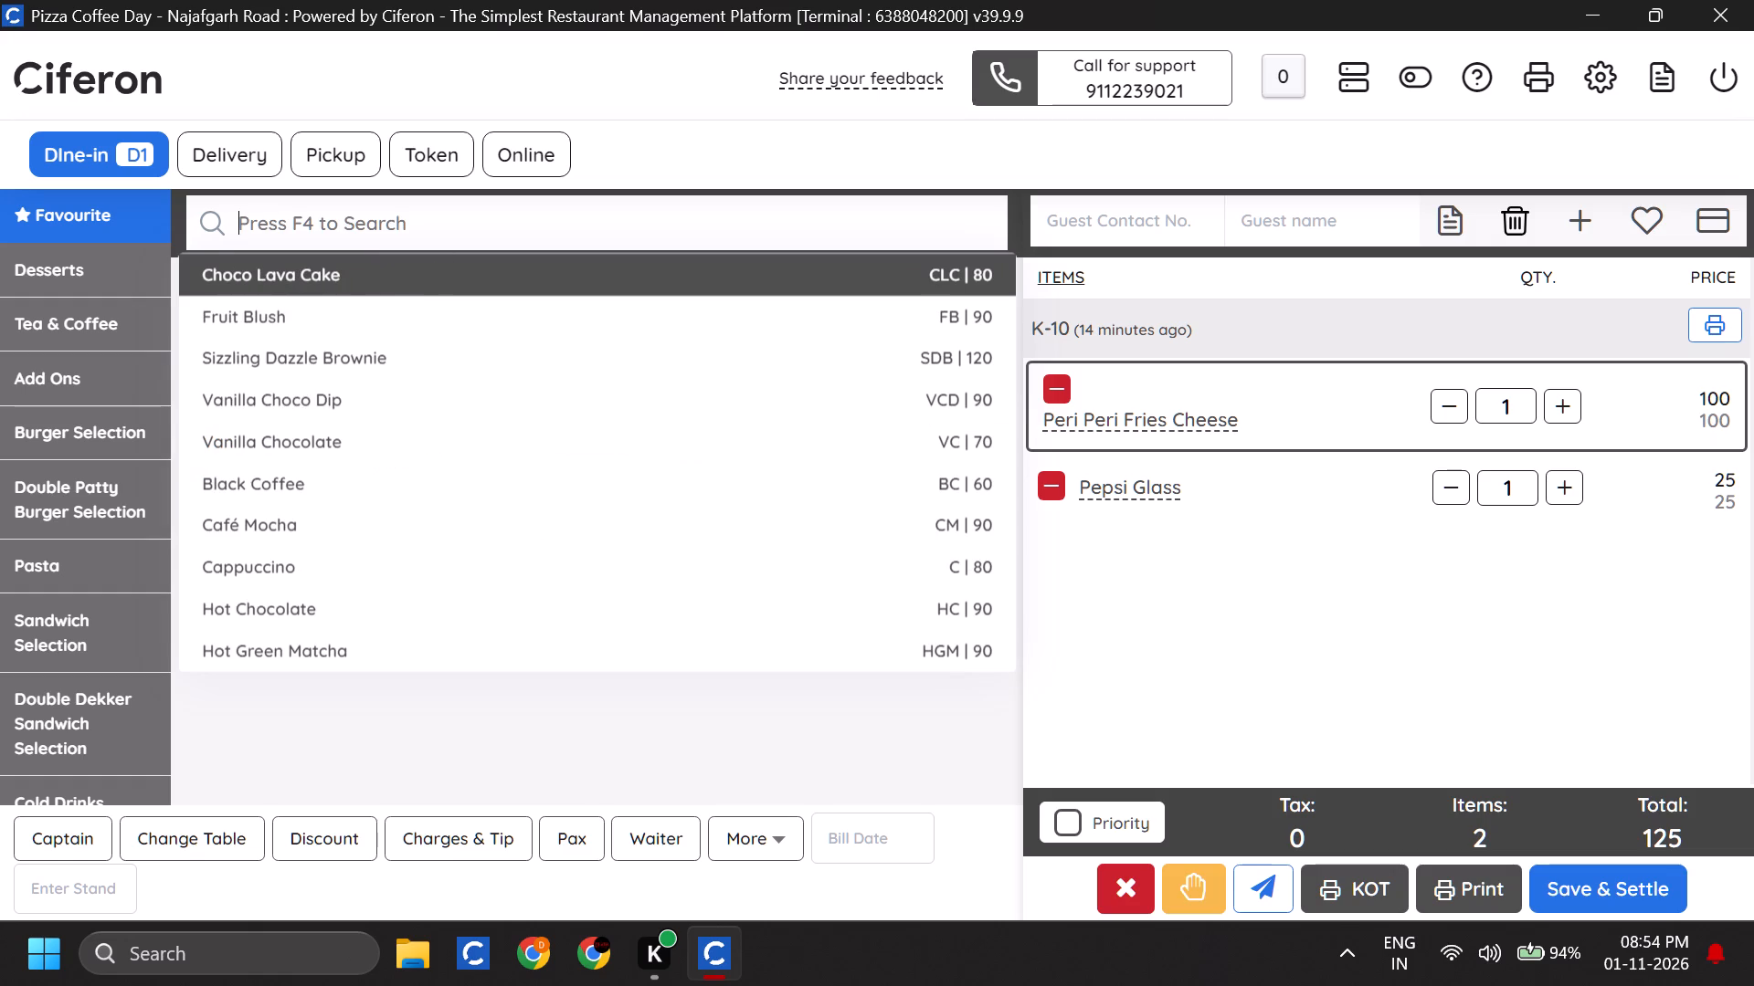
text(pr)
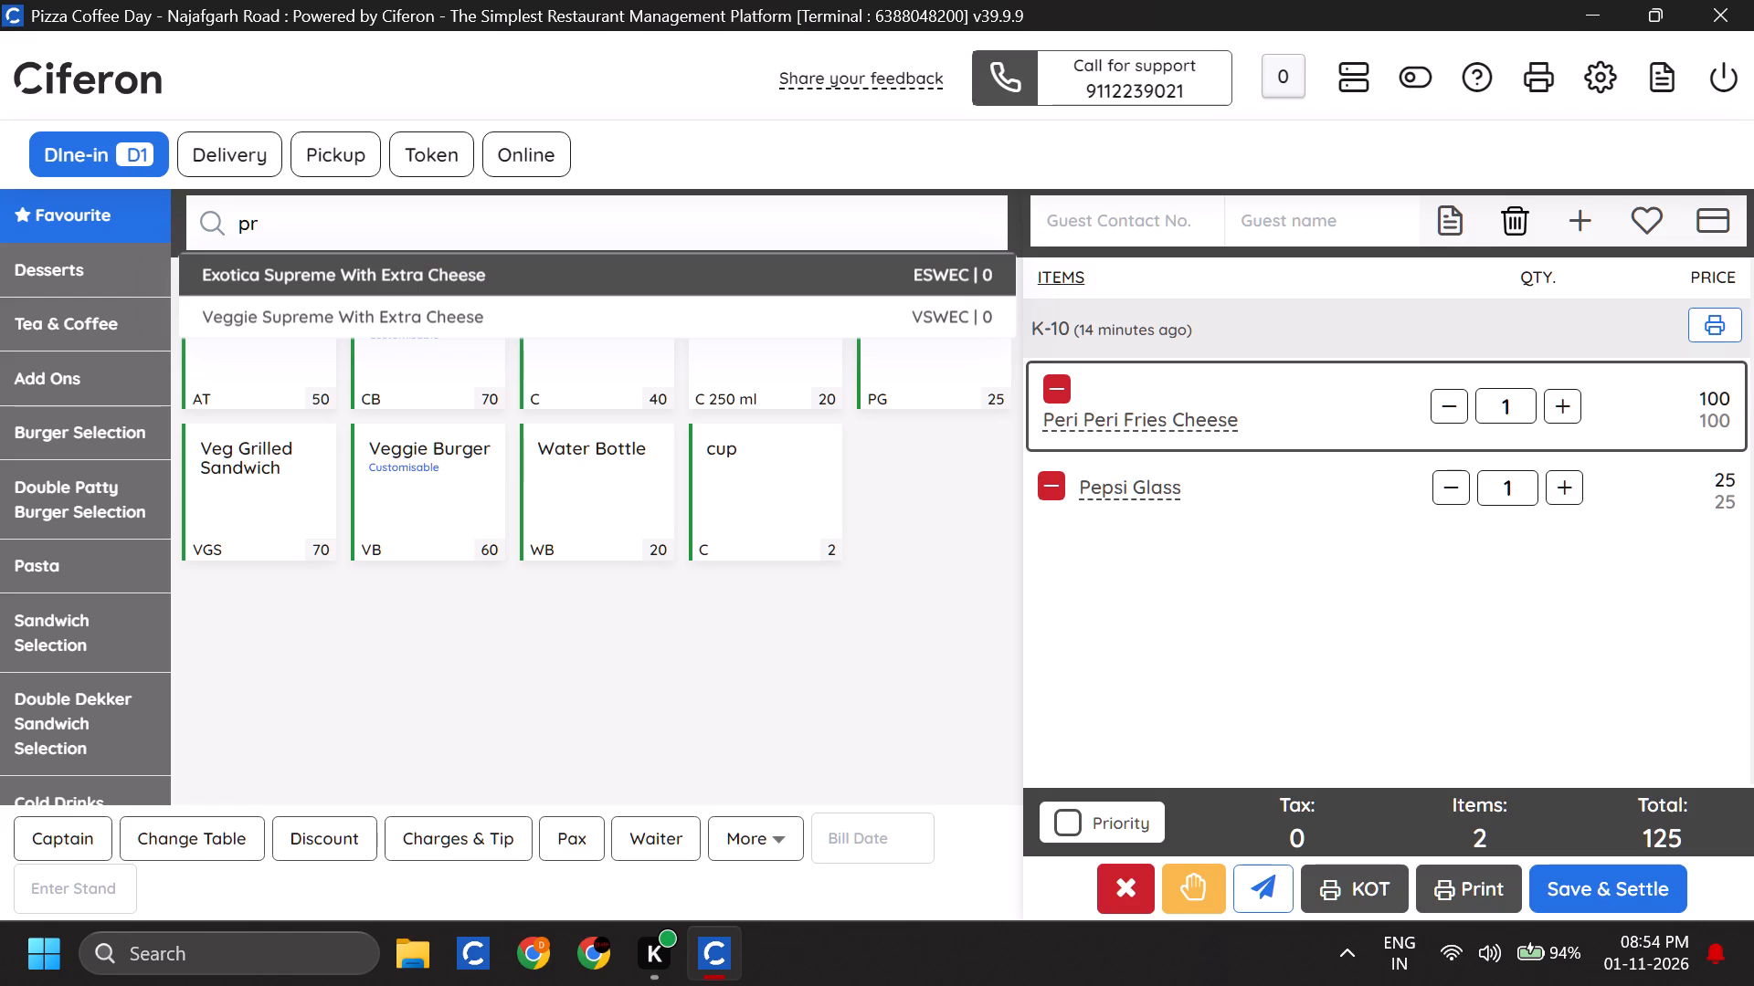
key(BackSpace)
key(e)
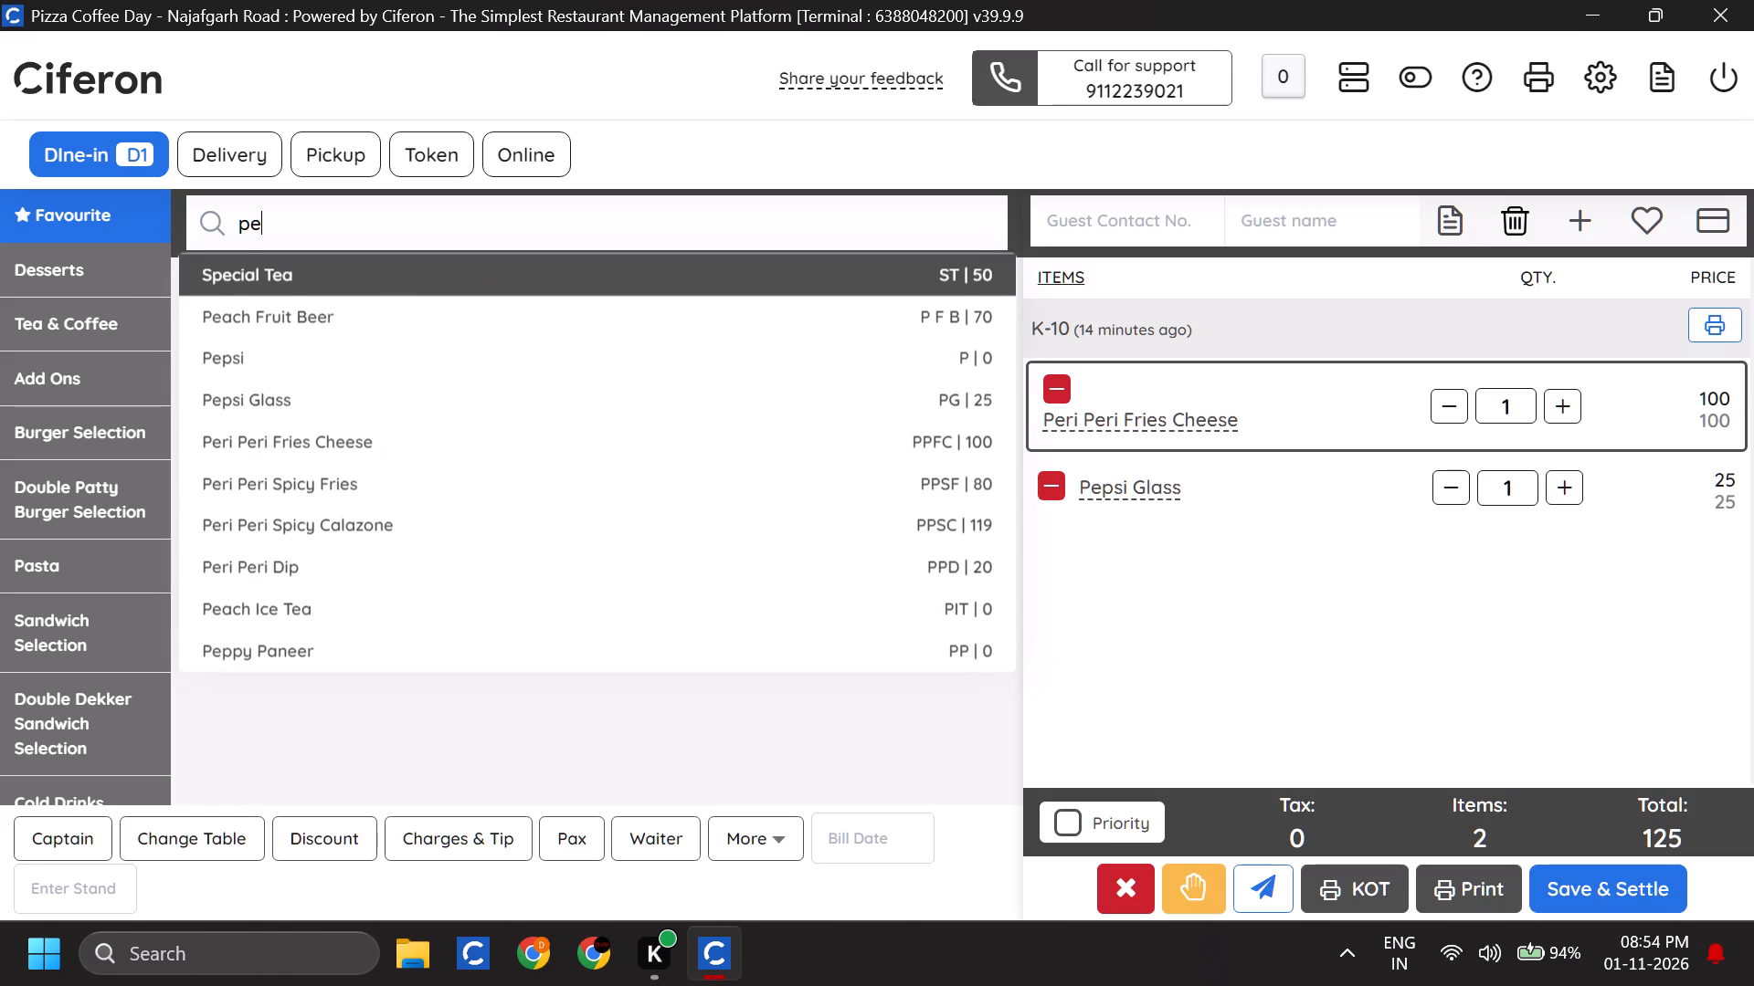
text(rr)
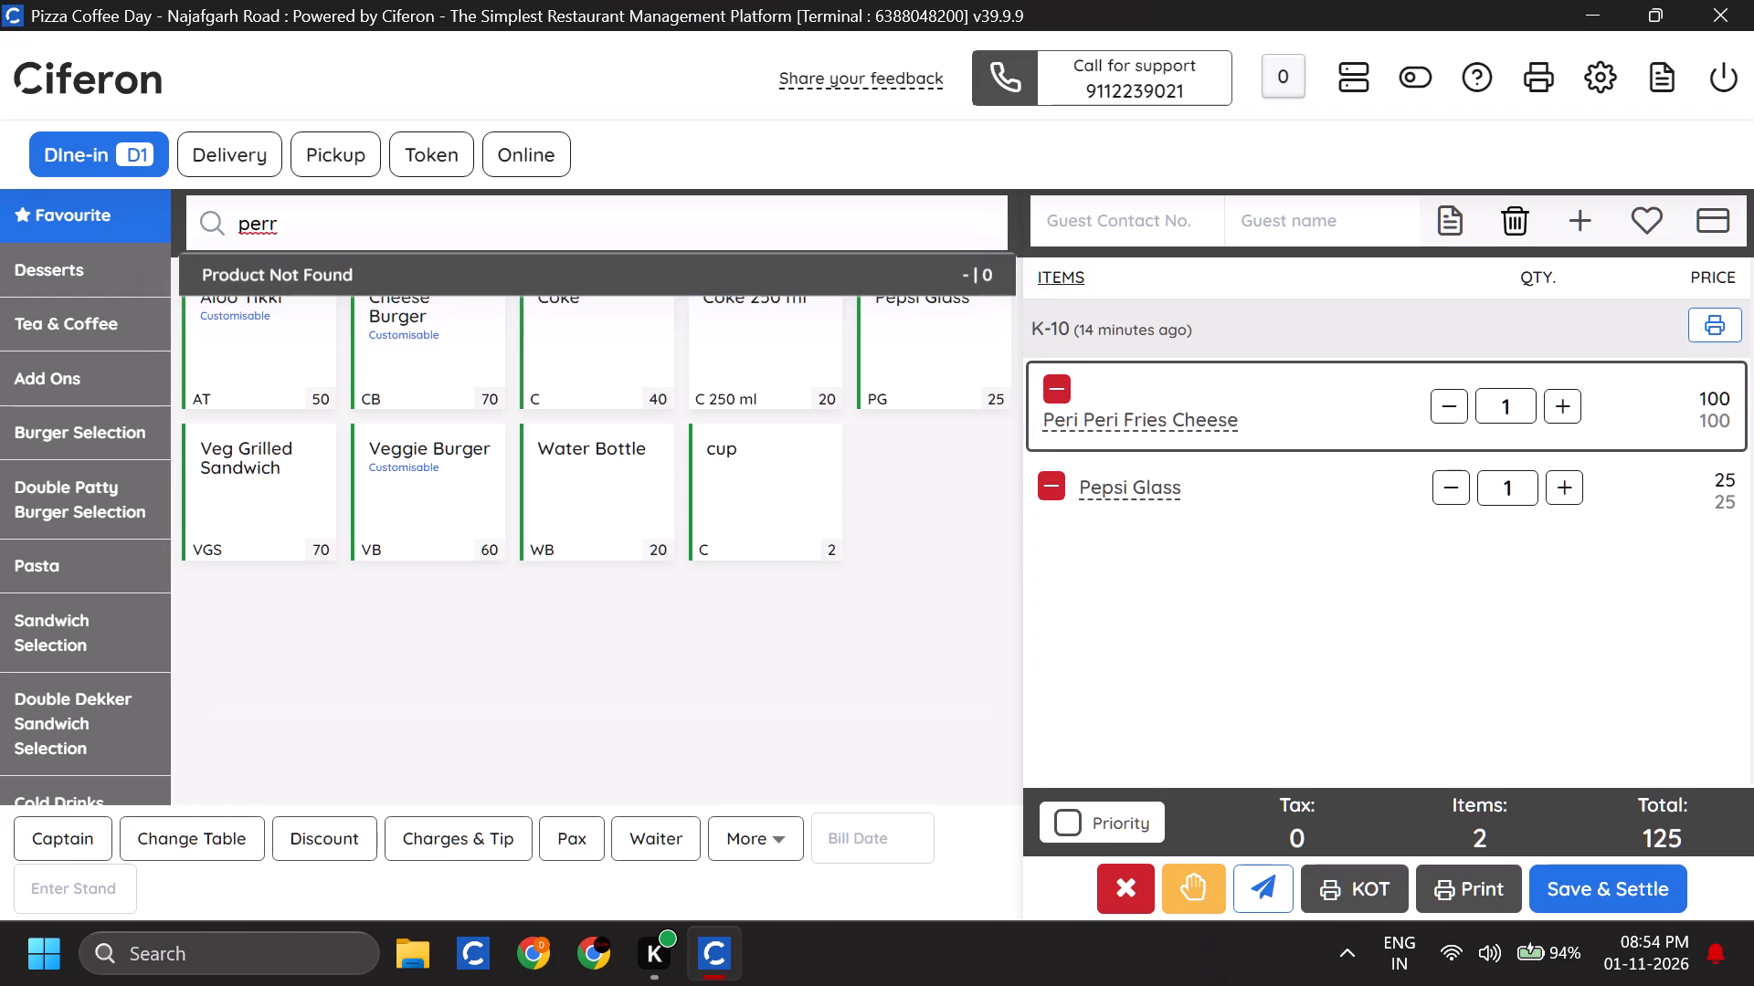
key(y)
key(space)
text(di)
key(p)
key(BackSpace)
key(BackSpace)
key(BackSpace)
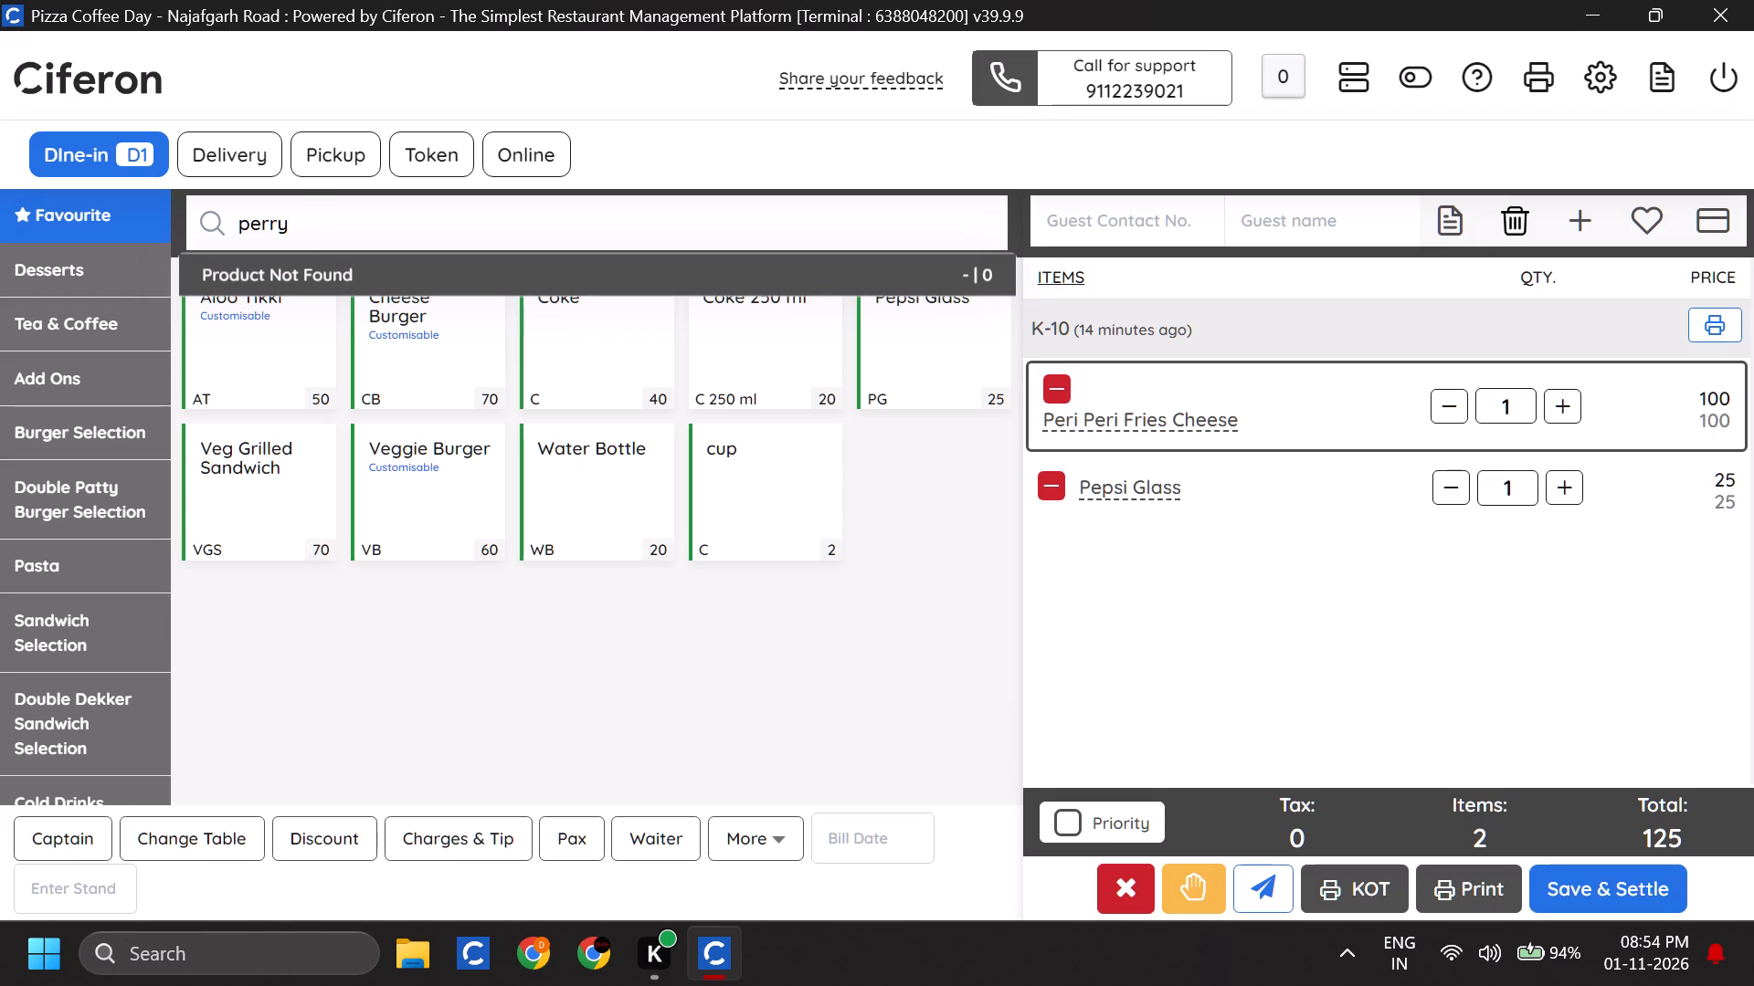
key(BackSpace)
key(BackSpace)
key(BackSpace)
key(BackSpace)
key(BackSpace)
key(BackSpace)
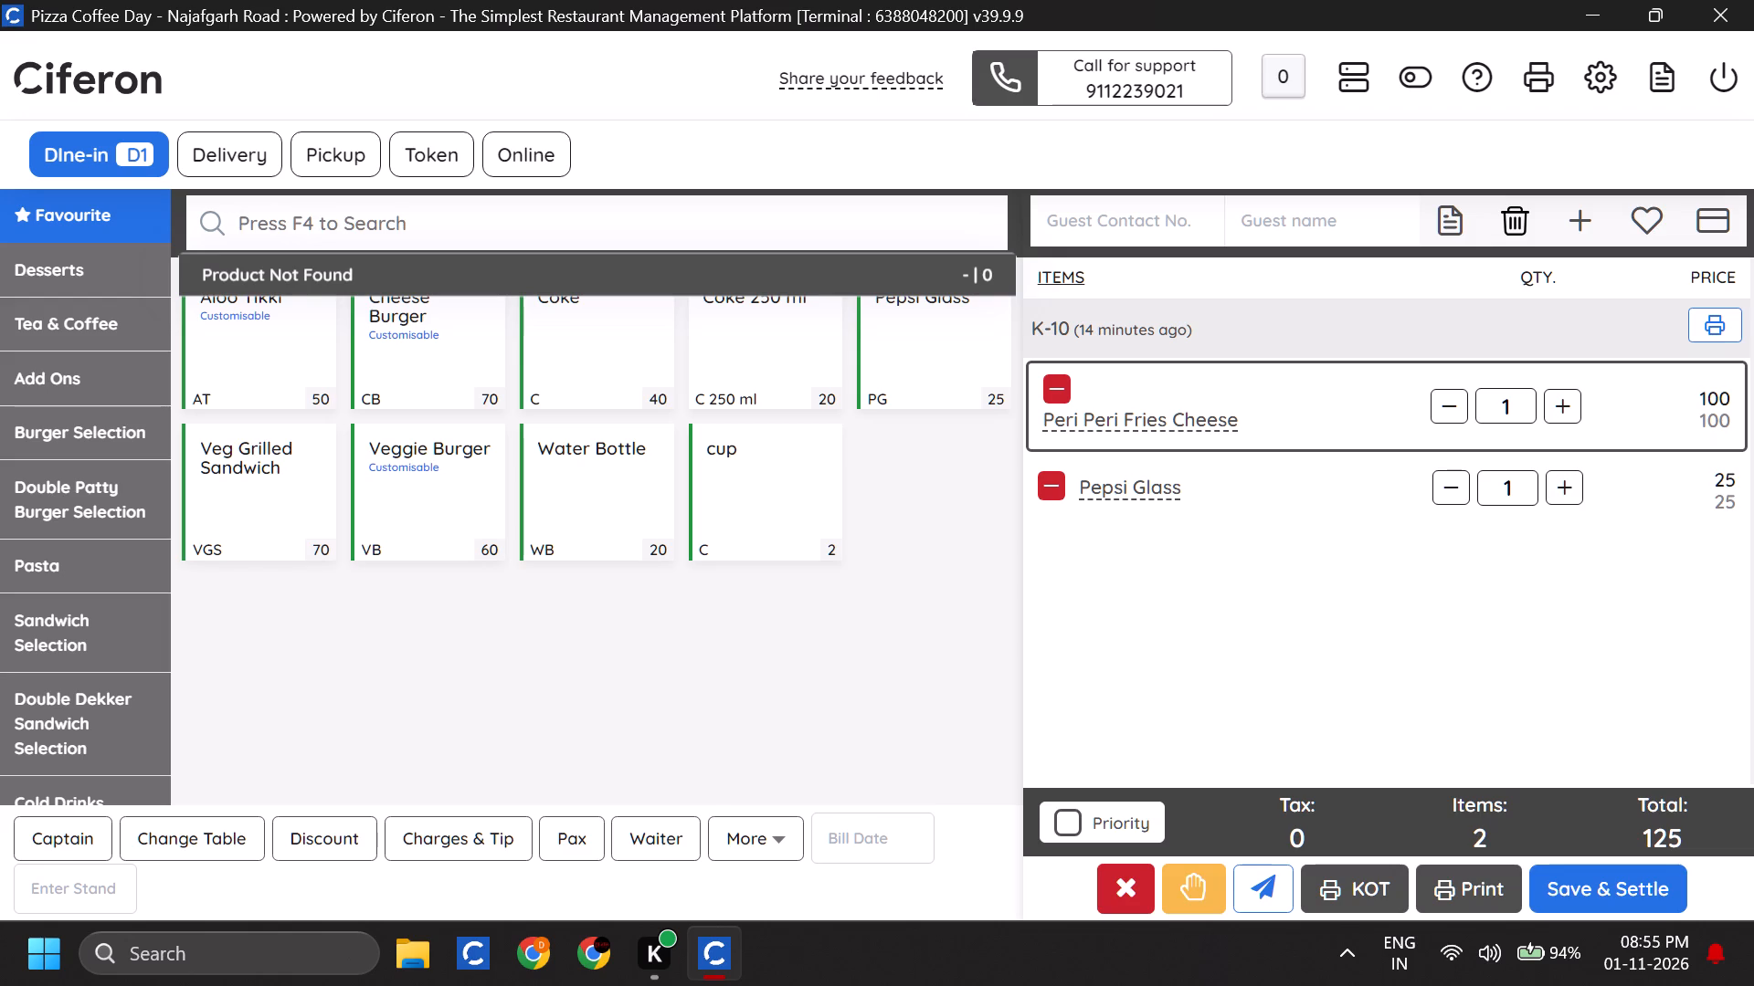
Search the menu items for "di" and add Peri Peri Dip to the D1 order.
key(d)
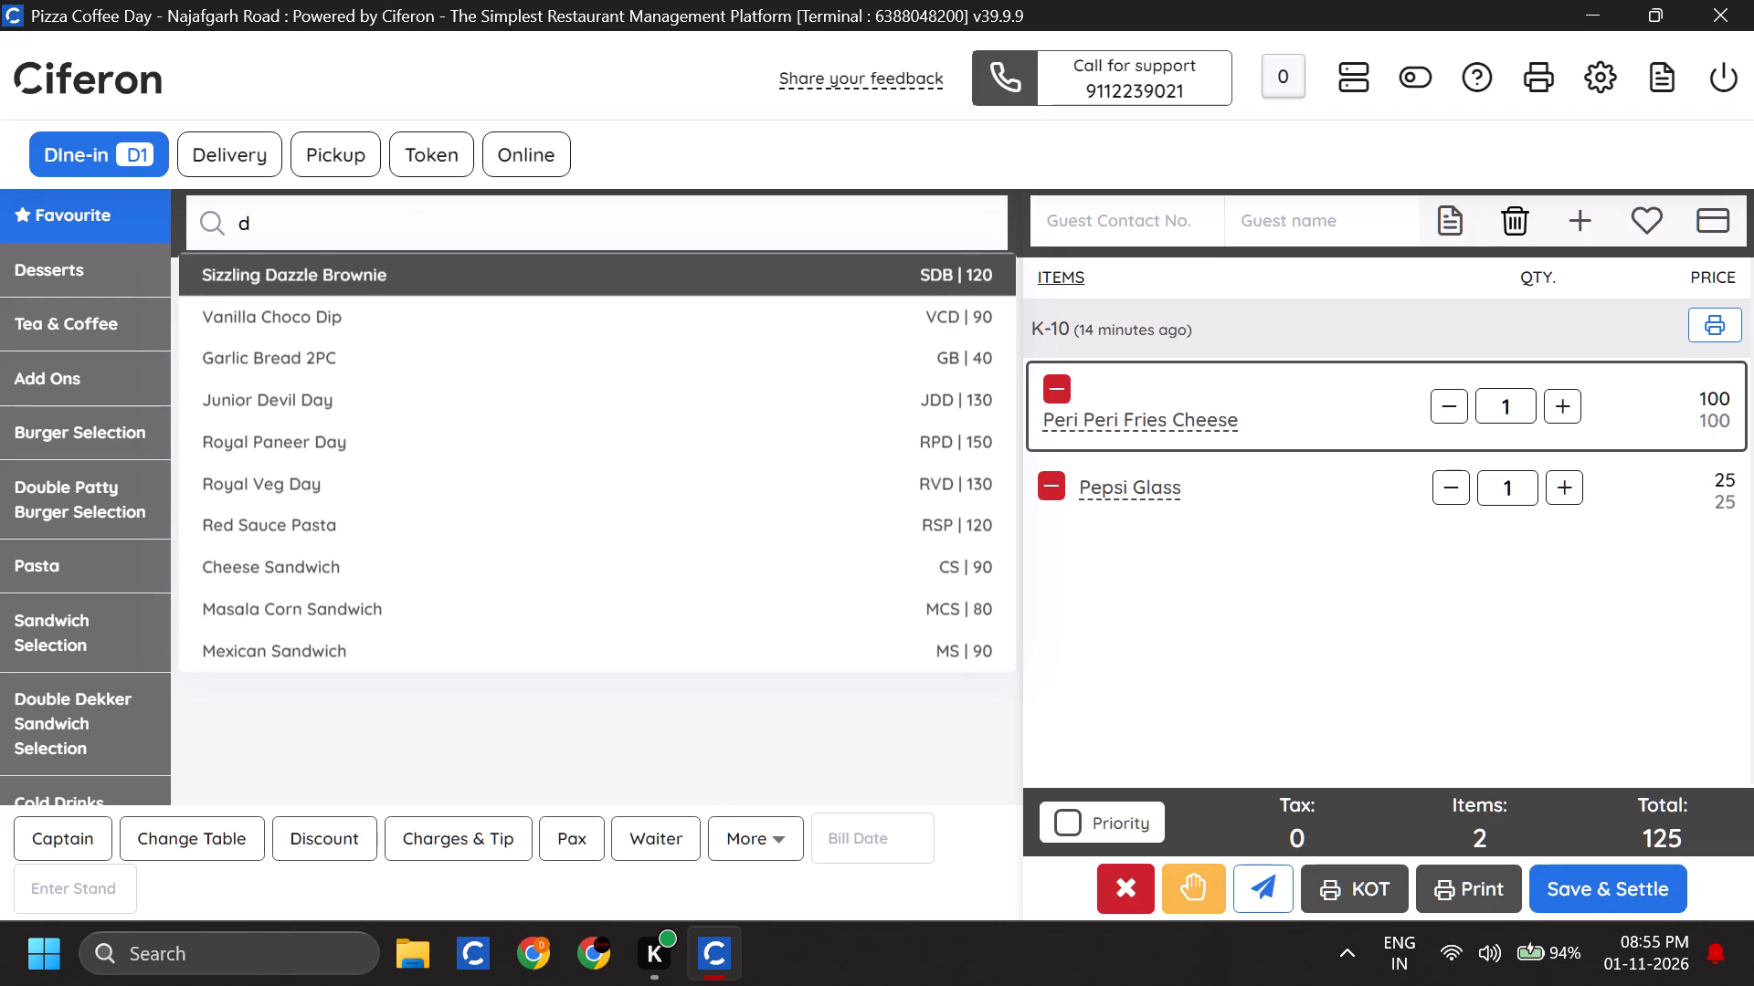
key(i)
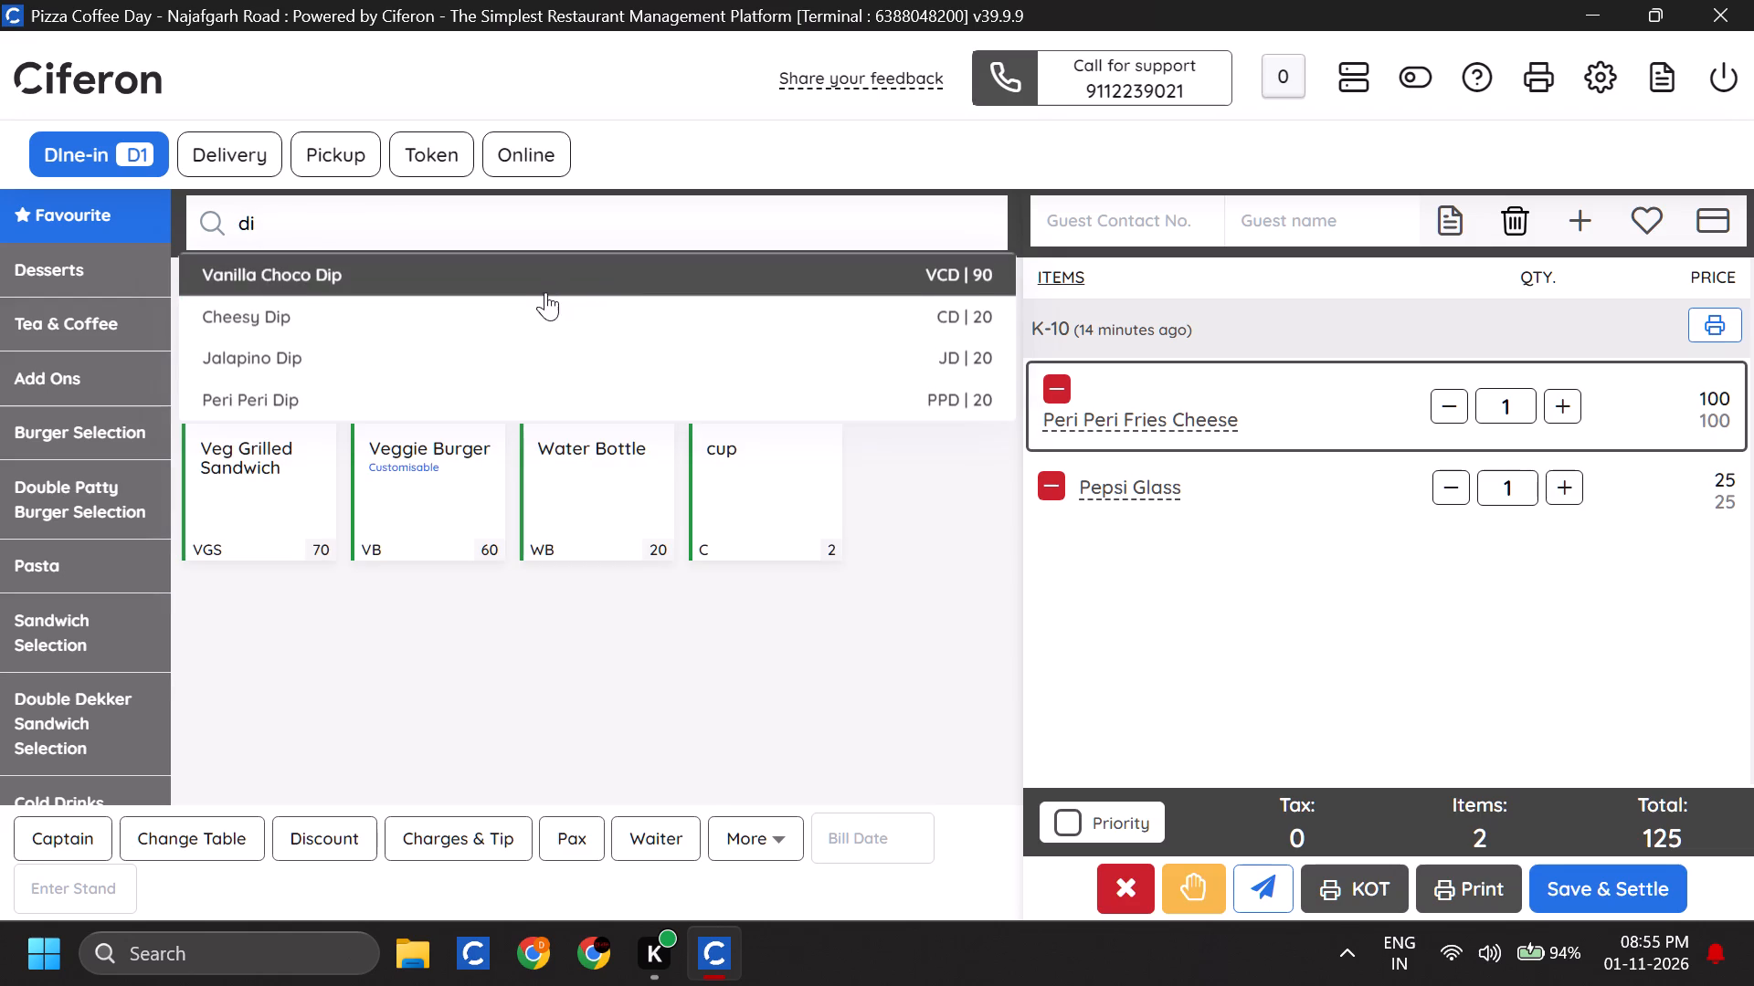
click(527, 391)
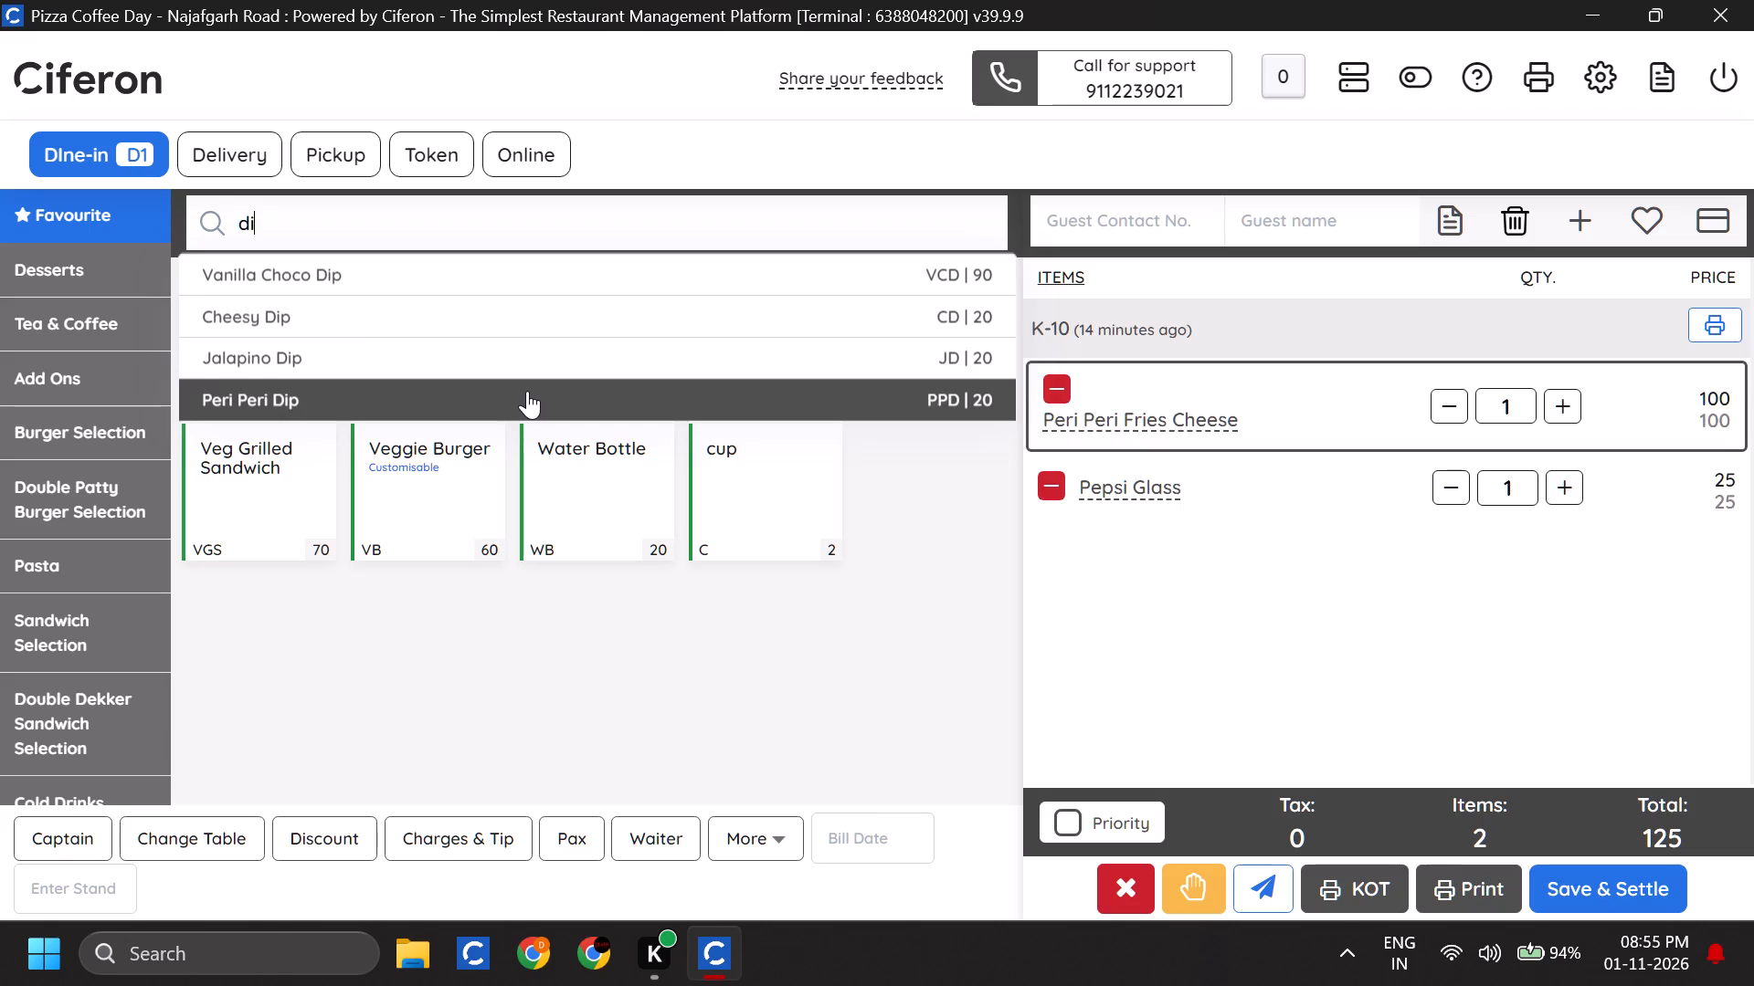
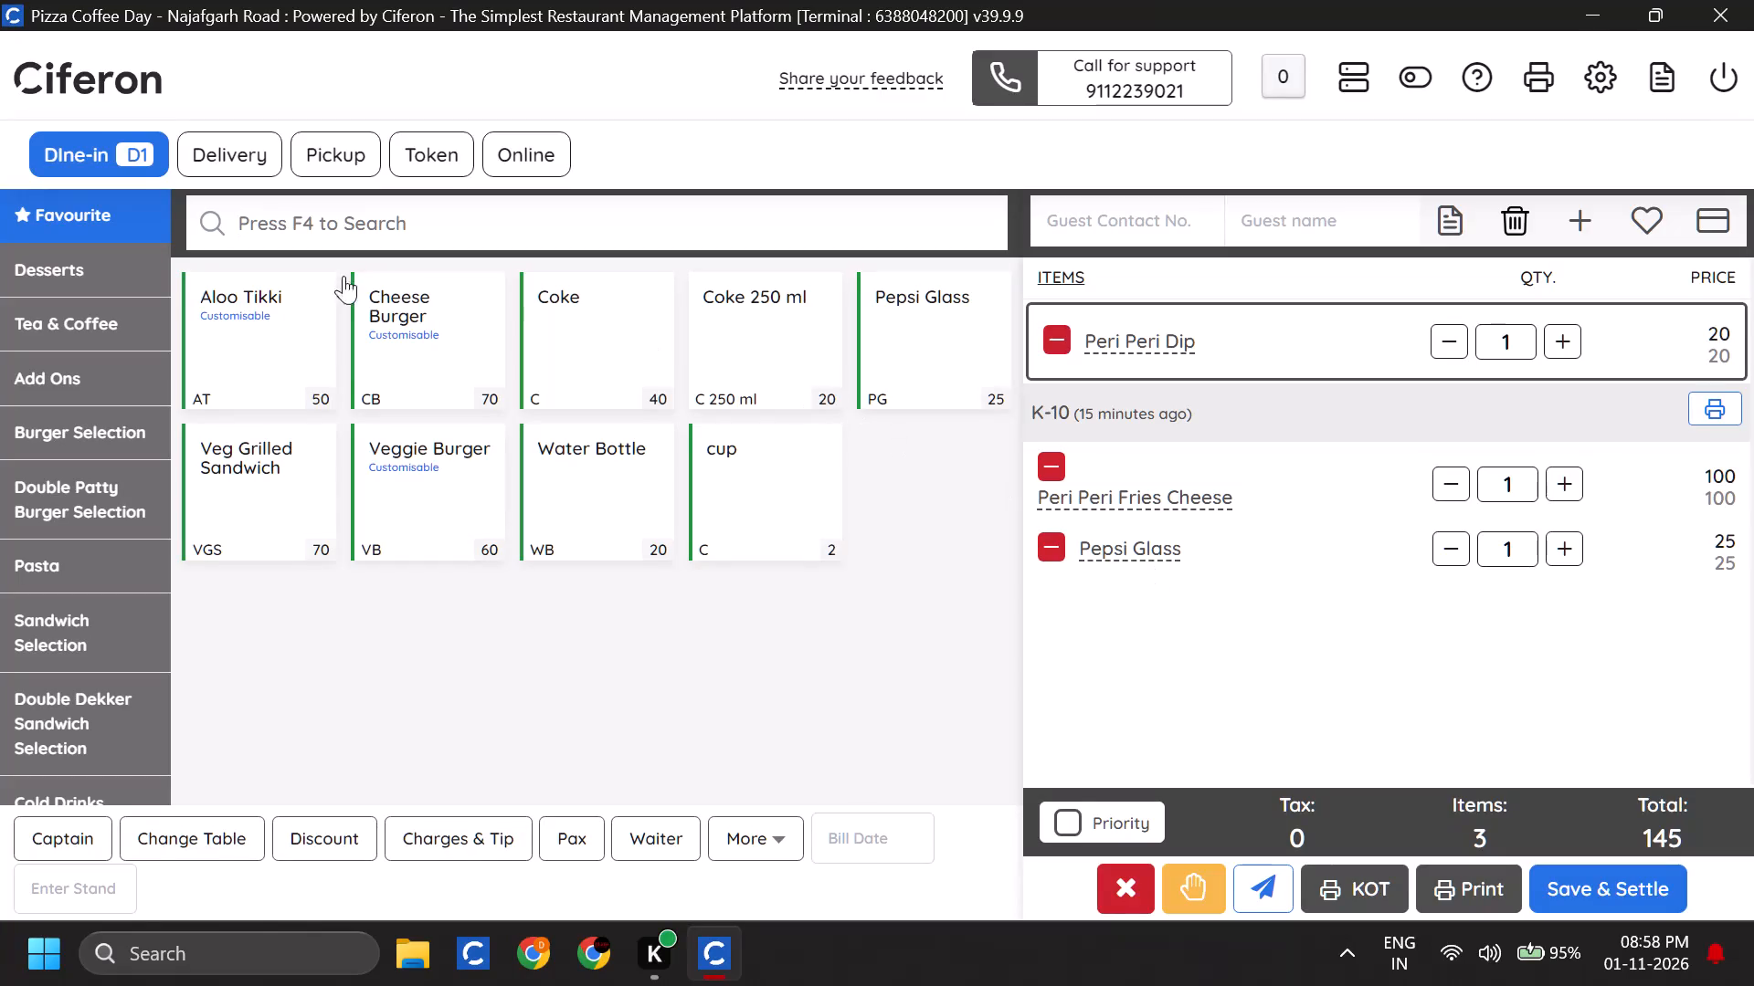
Go from the running D1 order to the dine-in table overview.
click(84, 135)
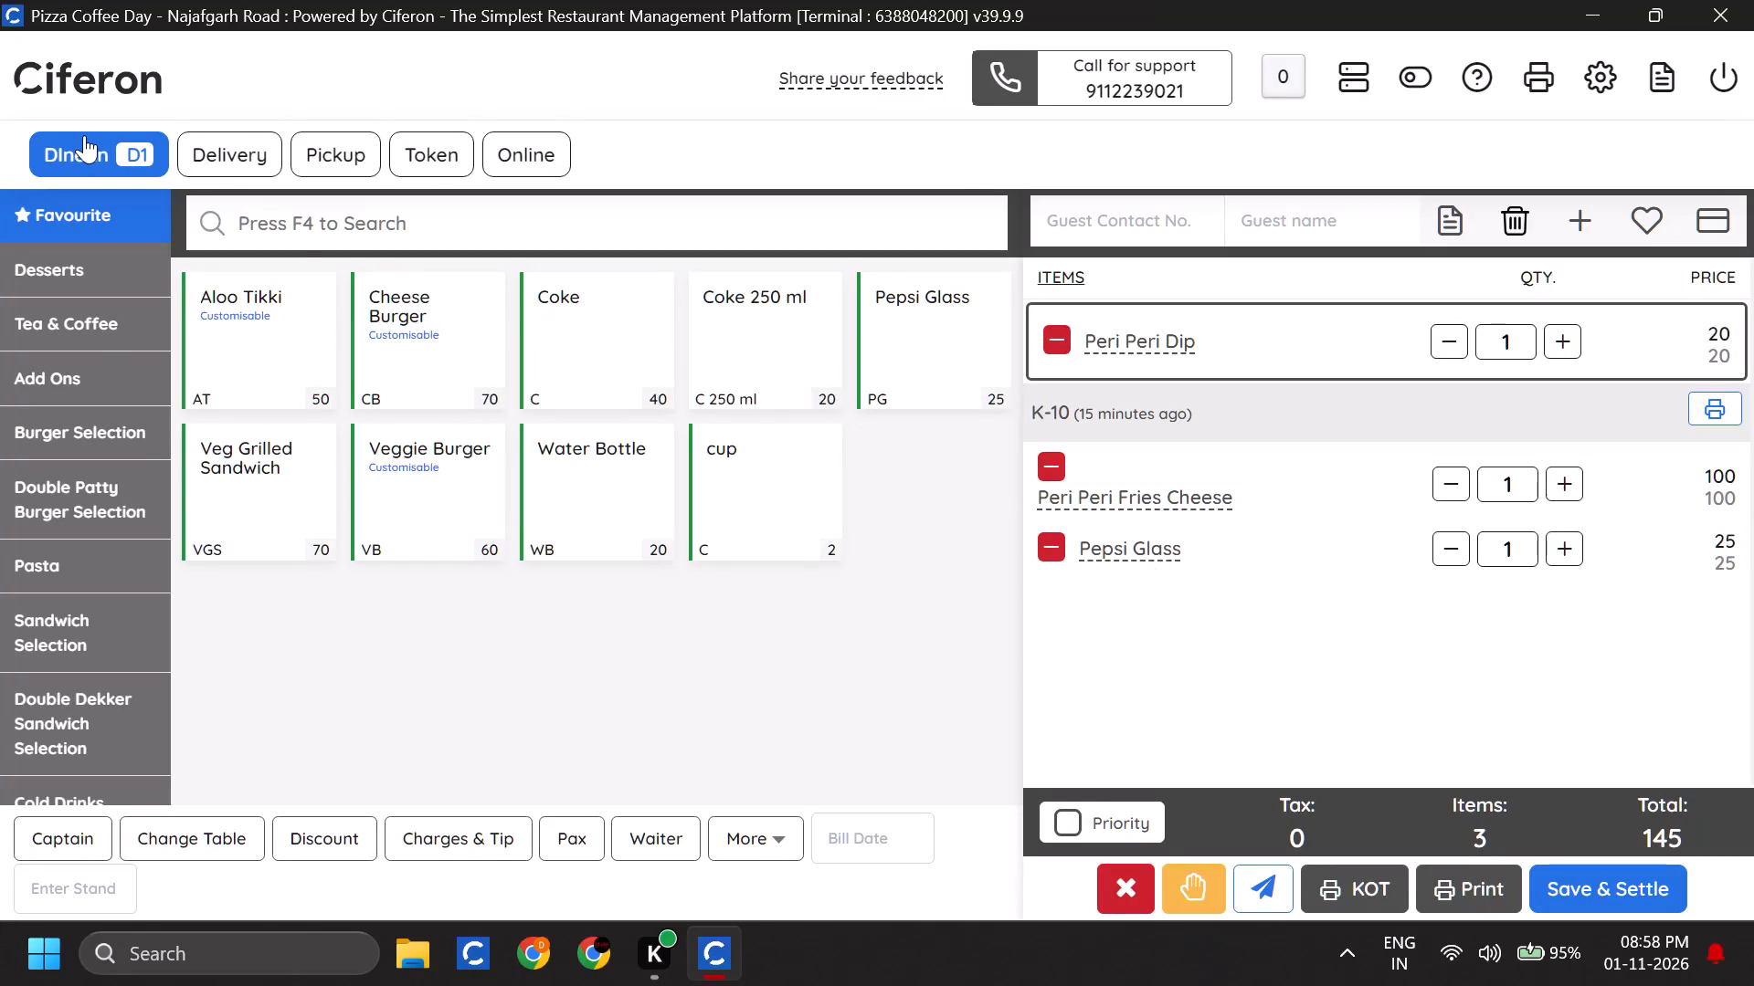
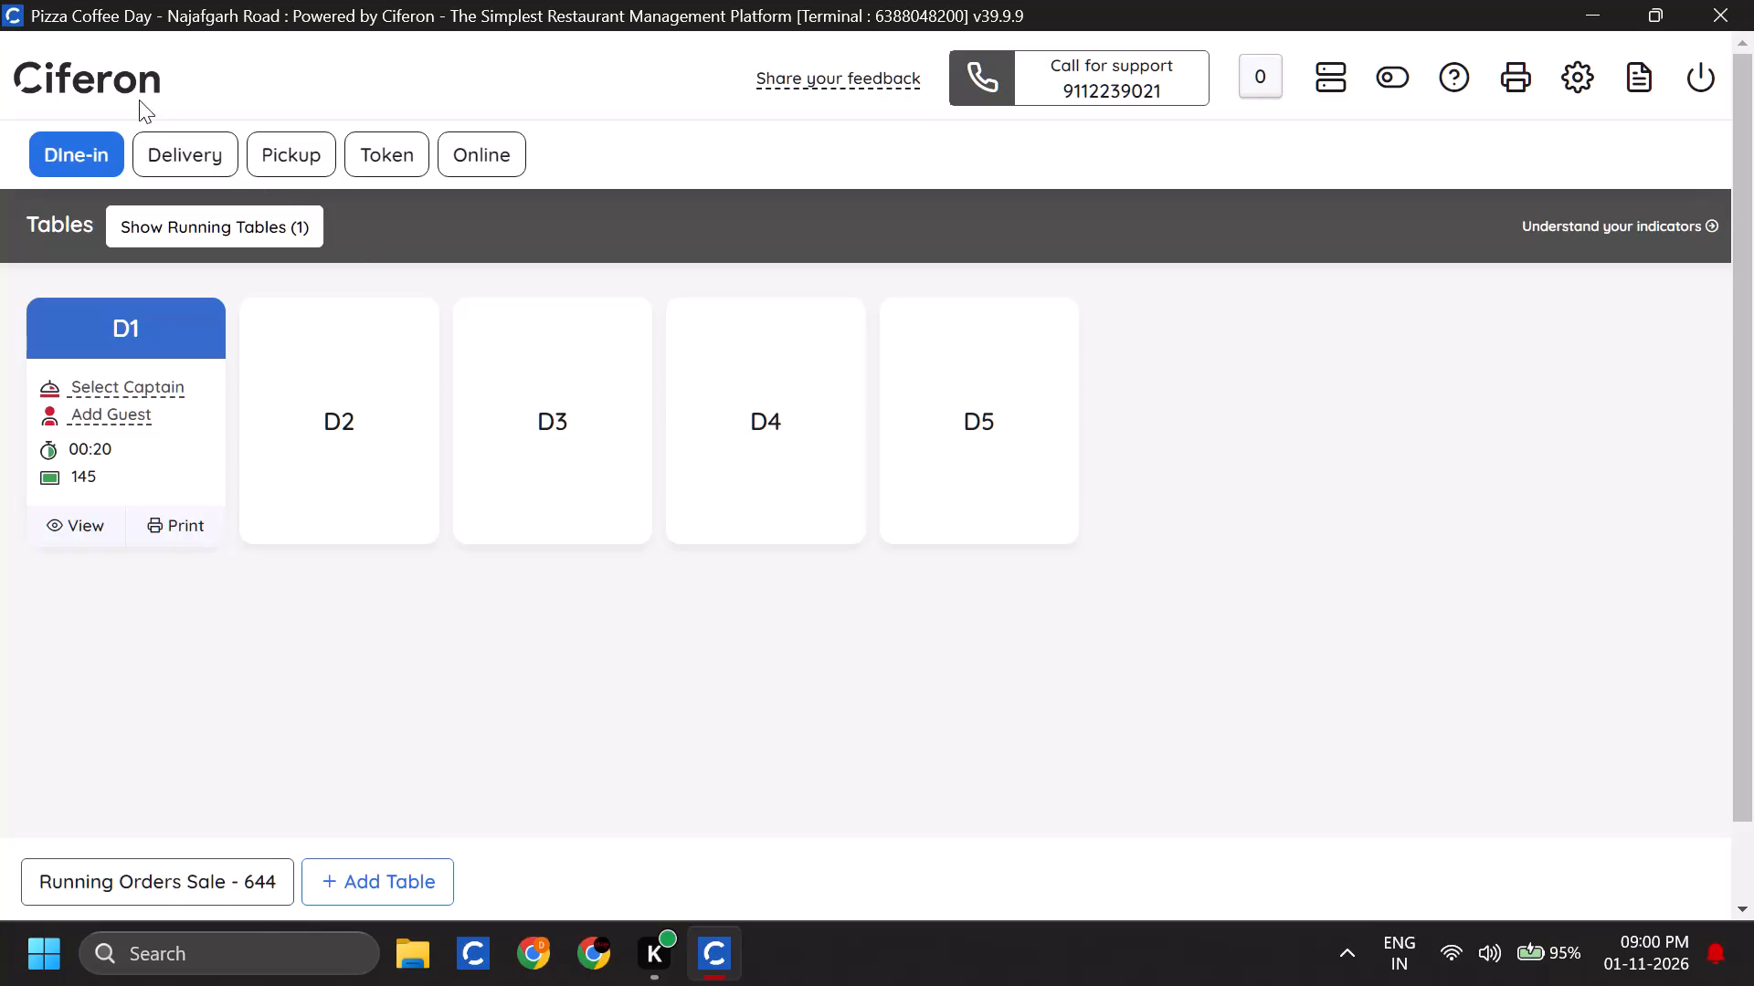
Open today's sales summary report and examine the order history of bill S-2024, including its items, charges and payment.
click(118, 79)
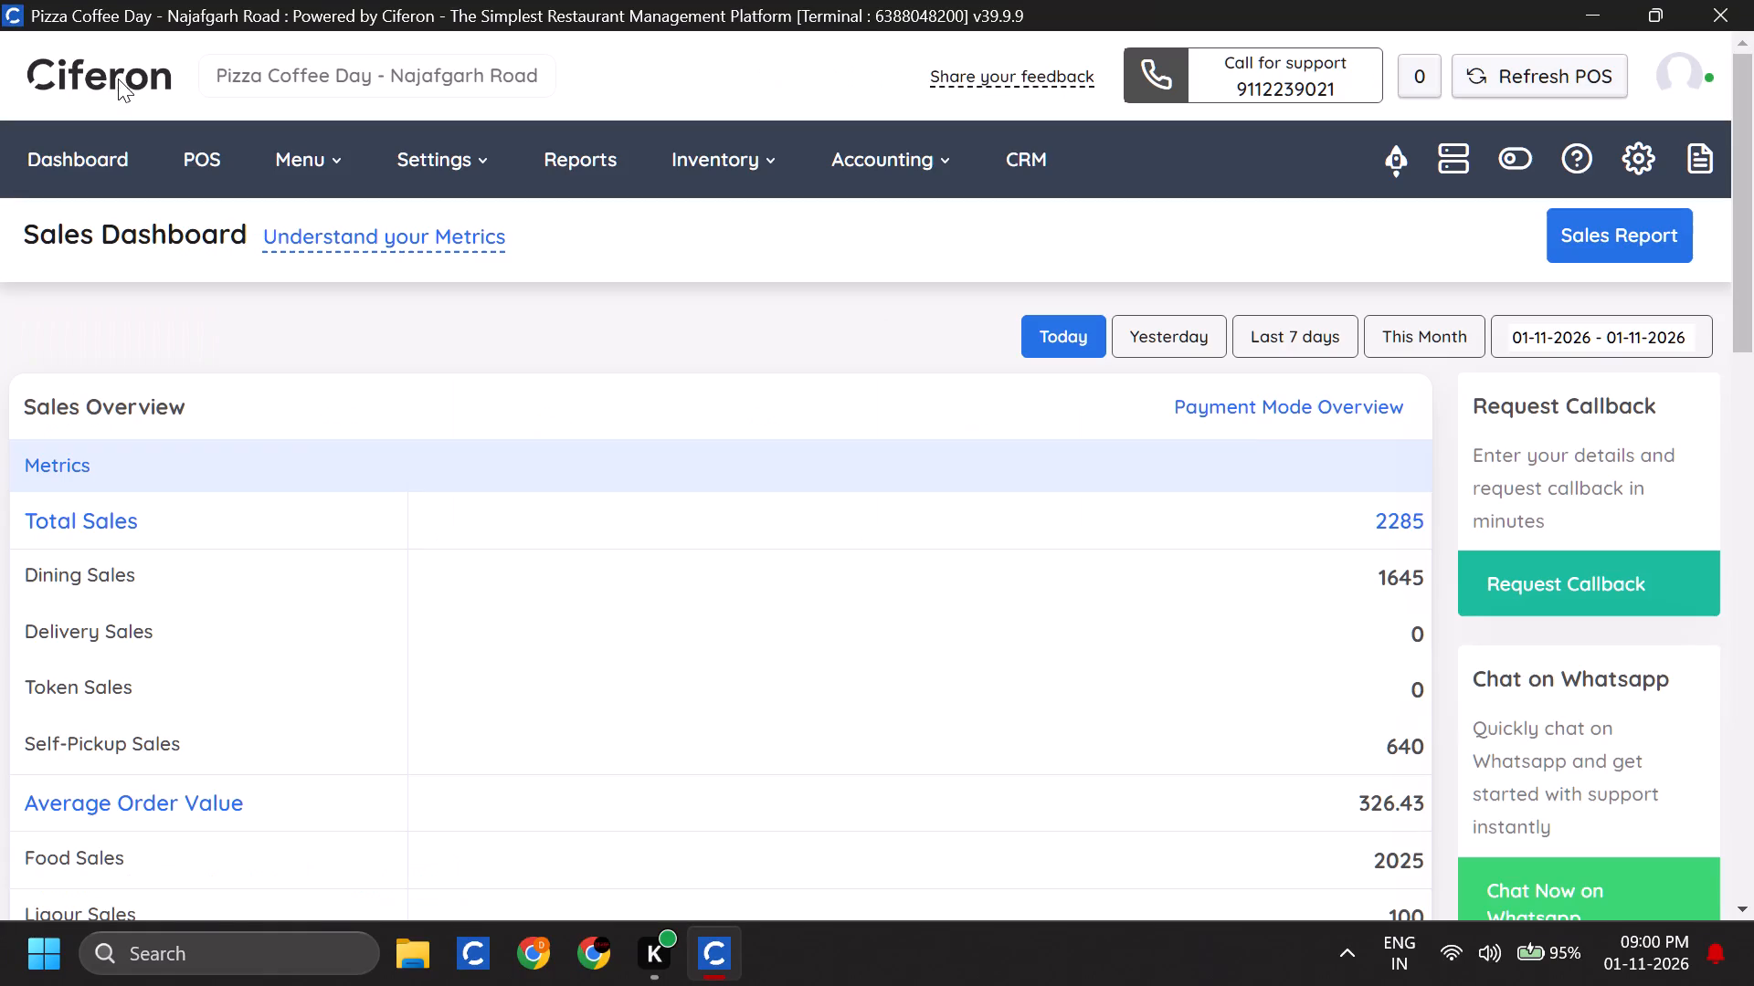
click(1574, 221)
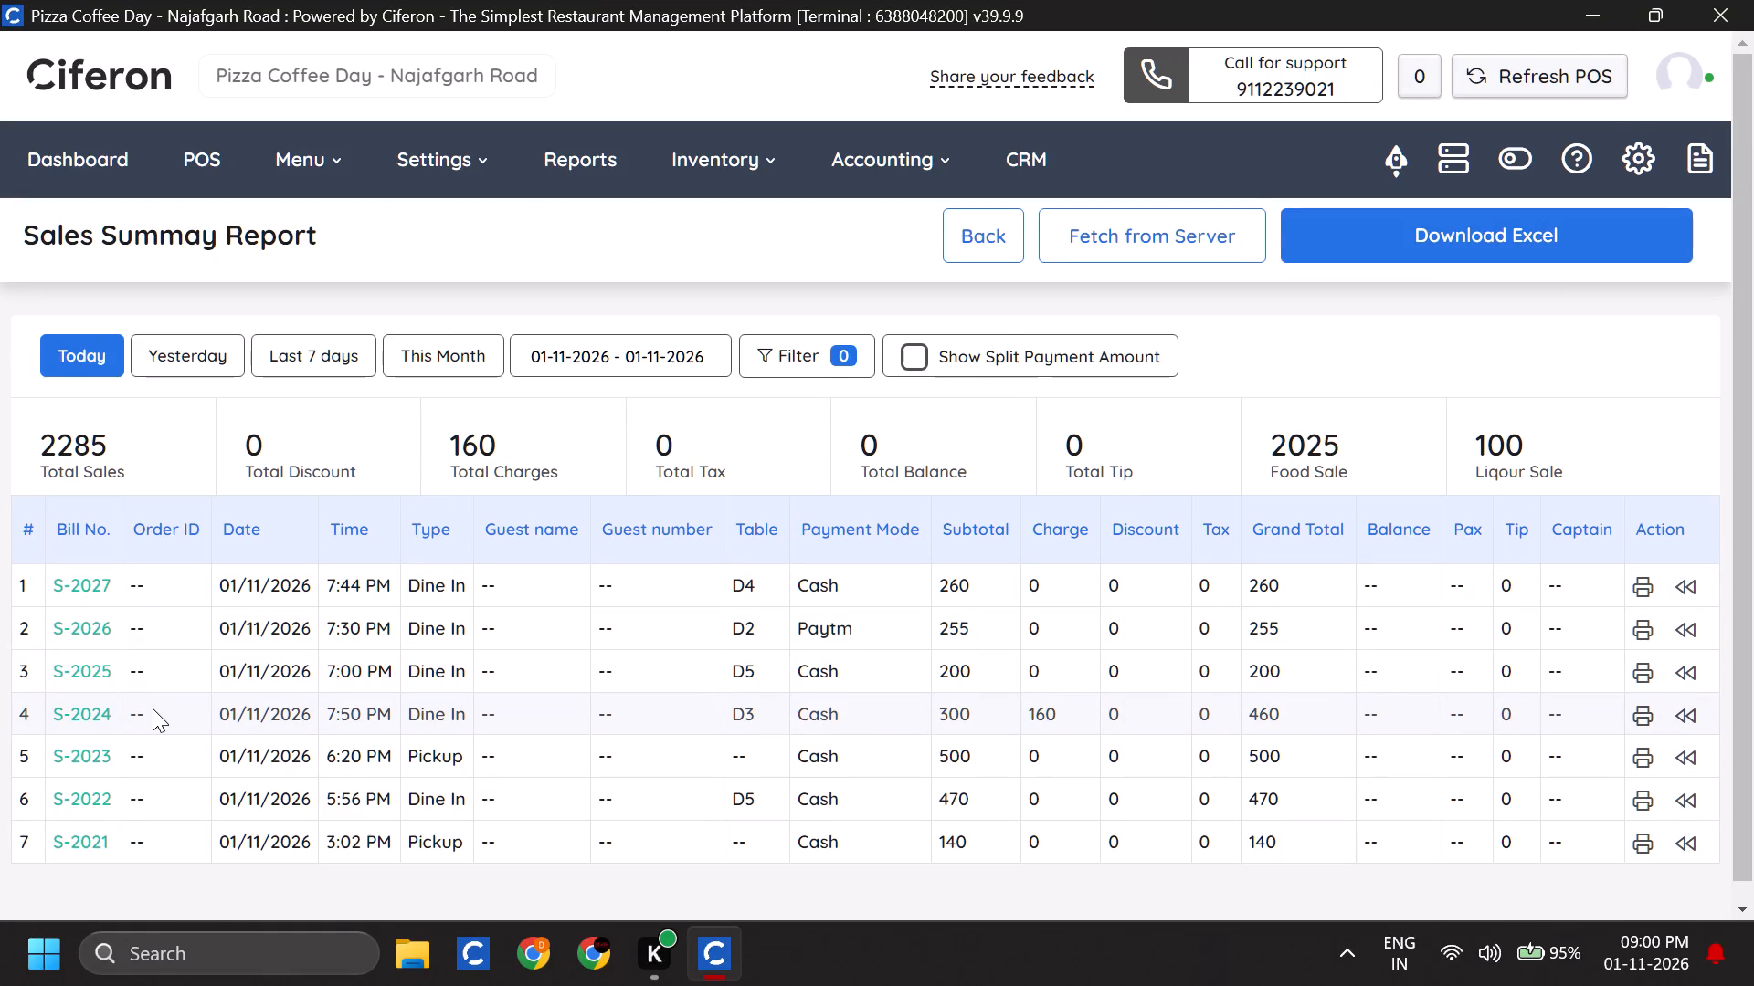
scroll(153, 708, down, 1)
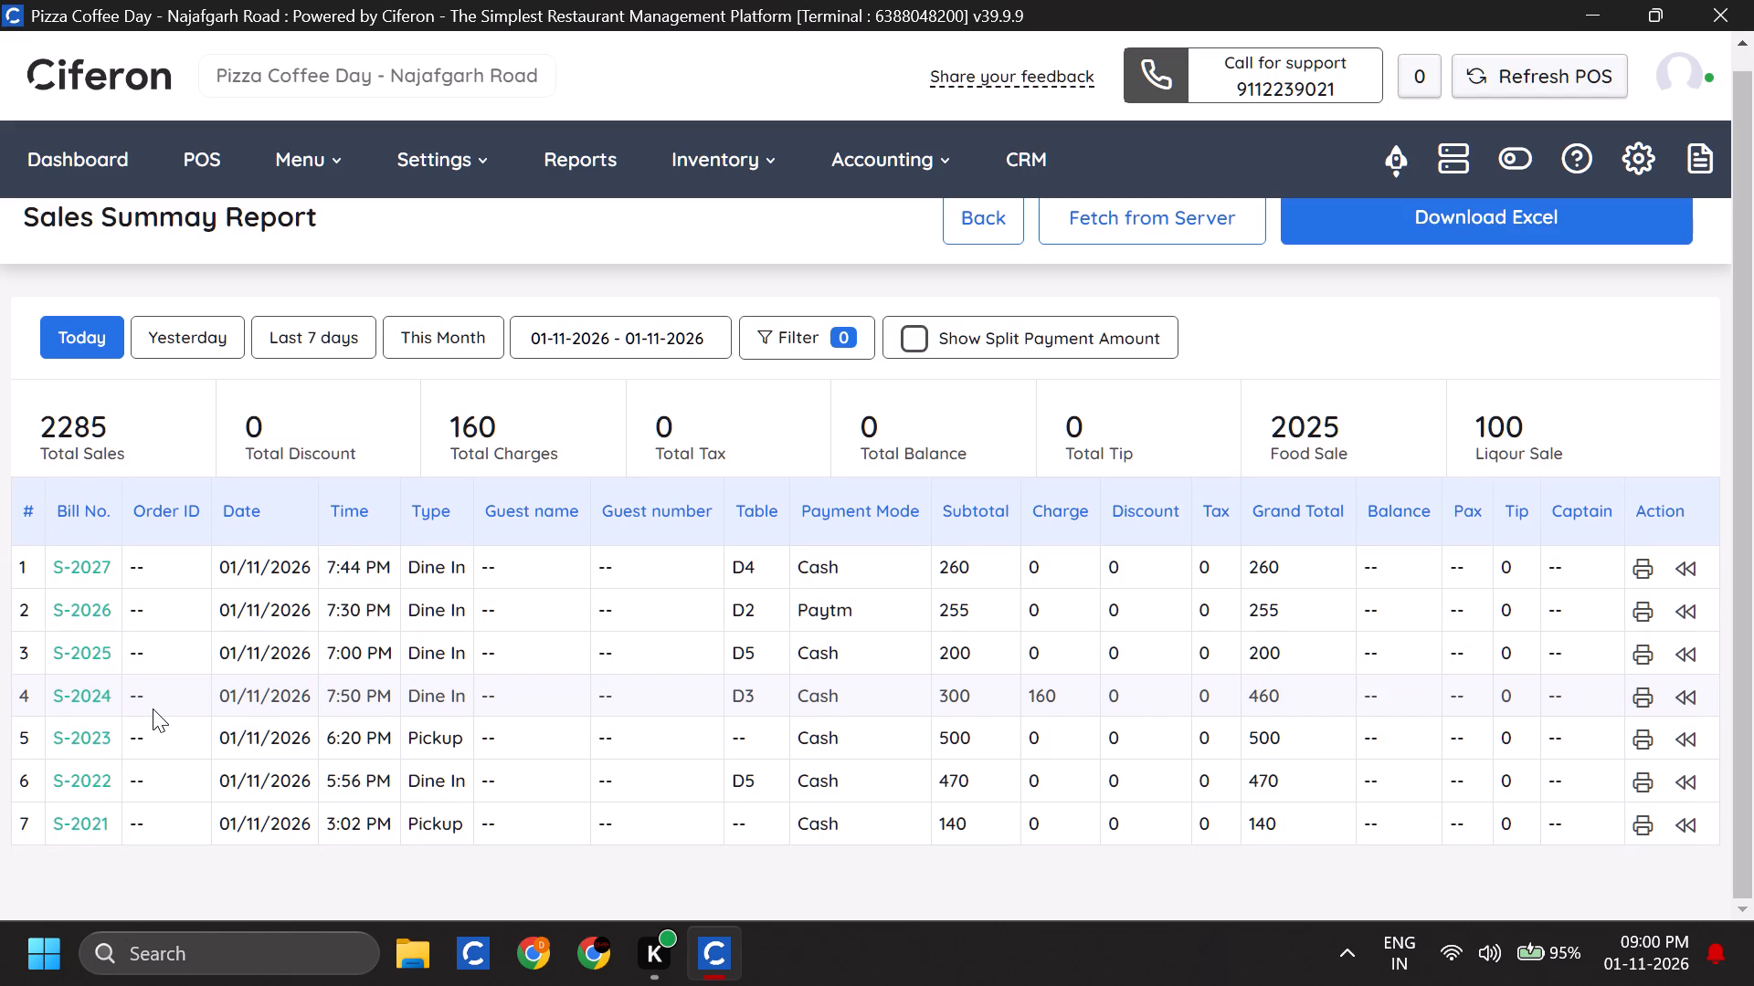
click(79, 701)
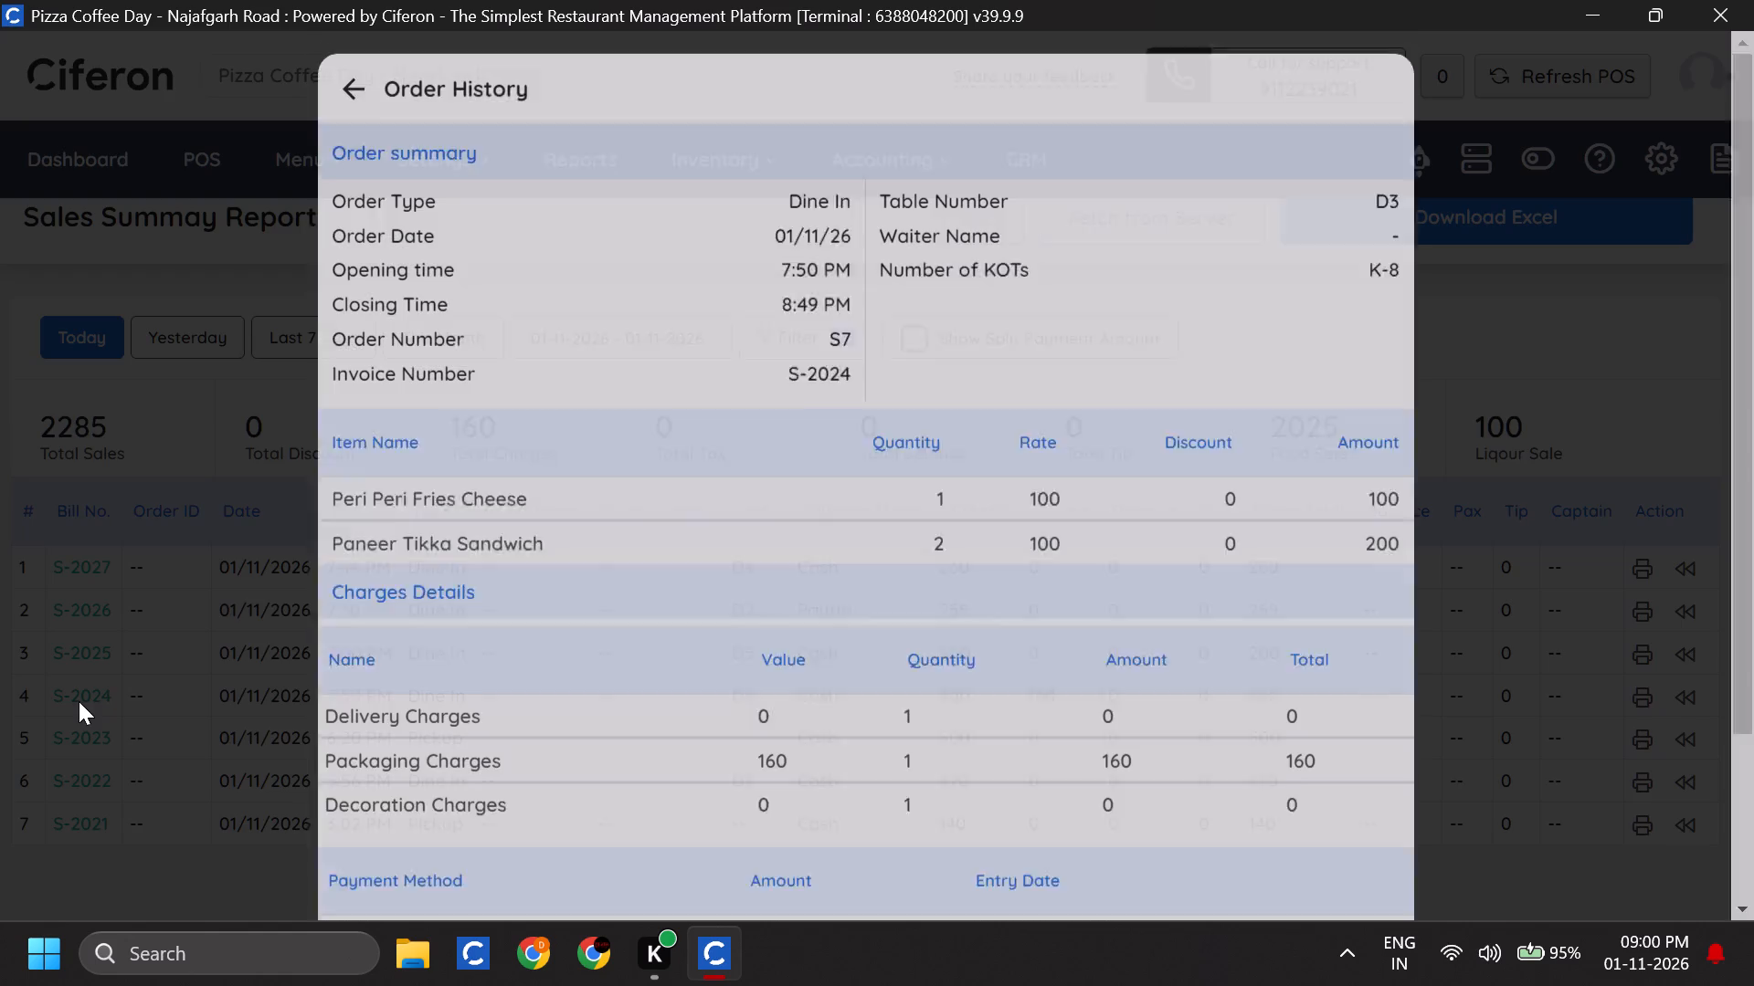
scroll(526, 564, down, 1)
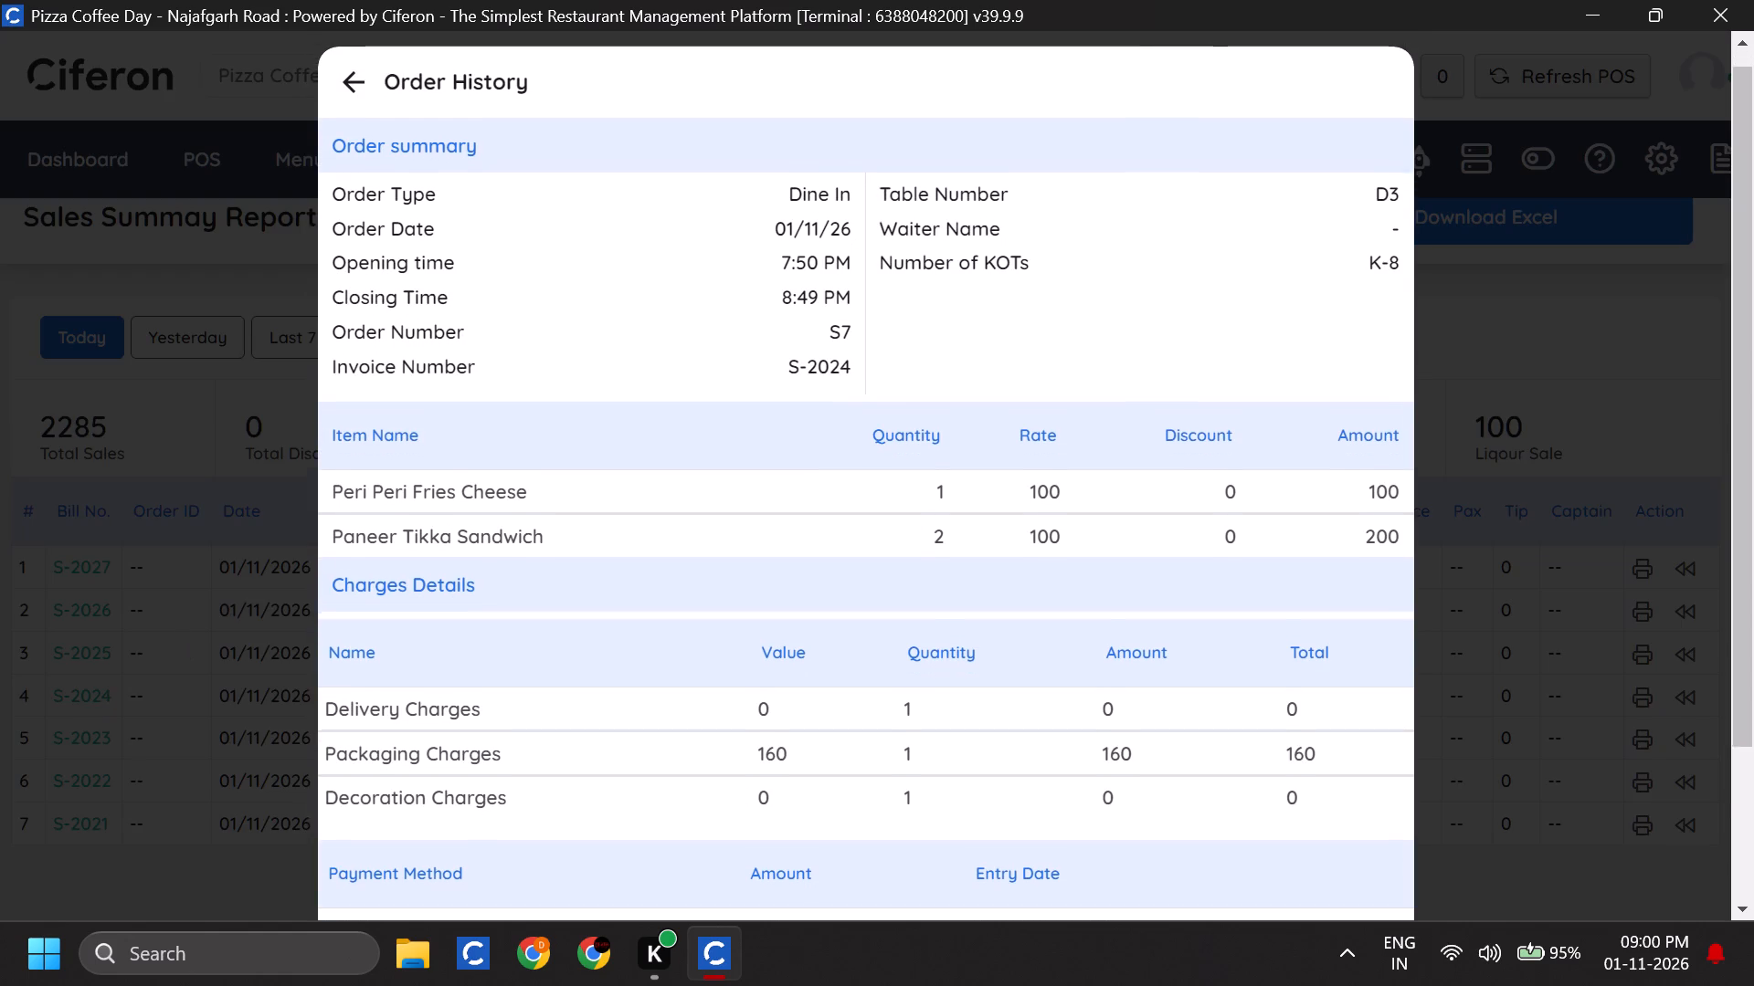
scroll(526, 564, down, 1)
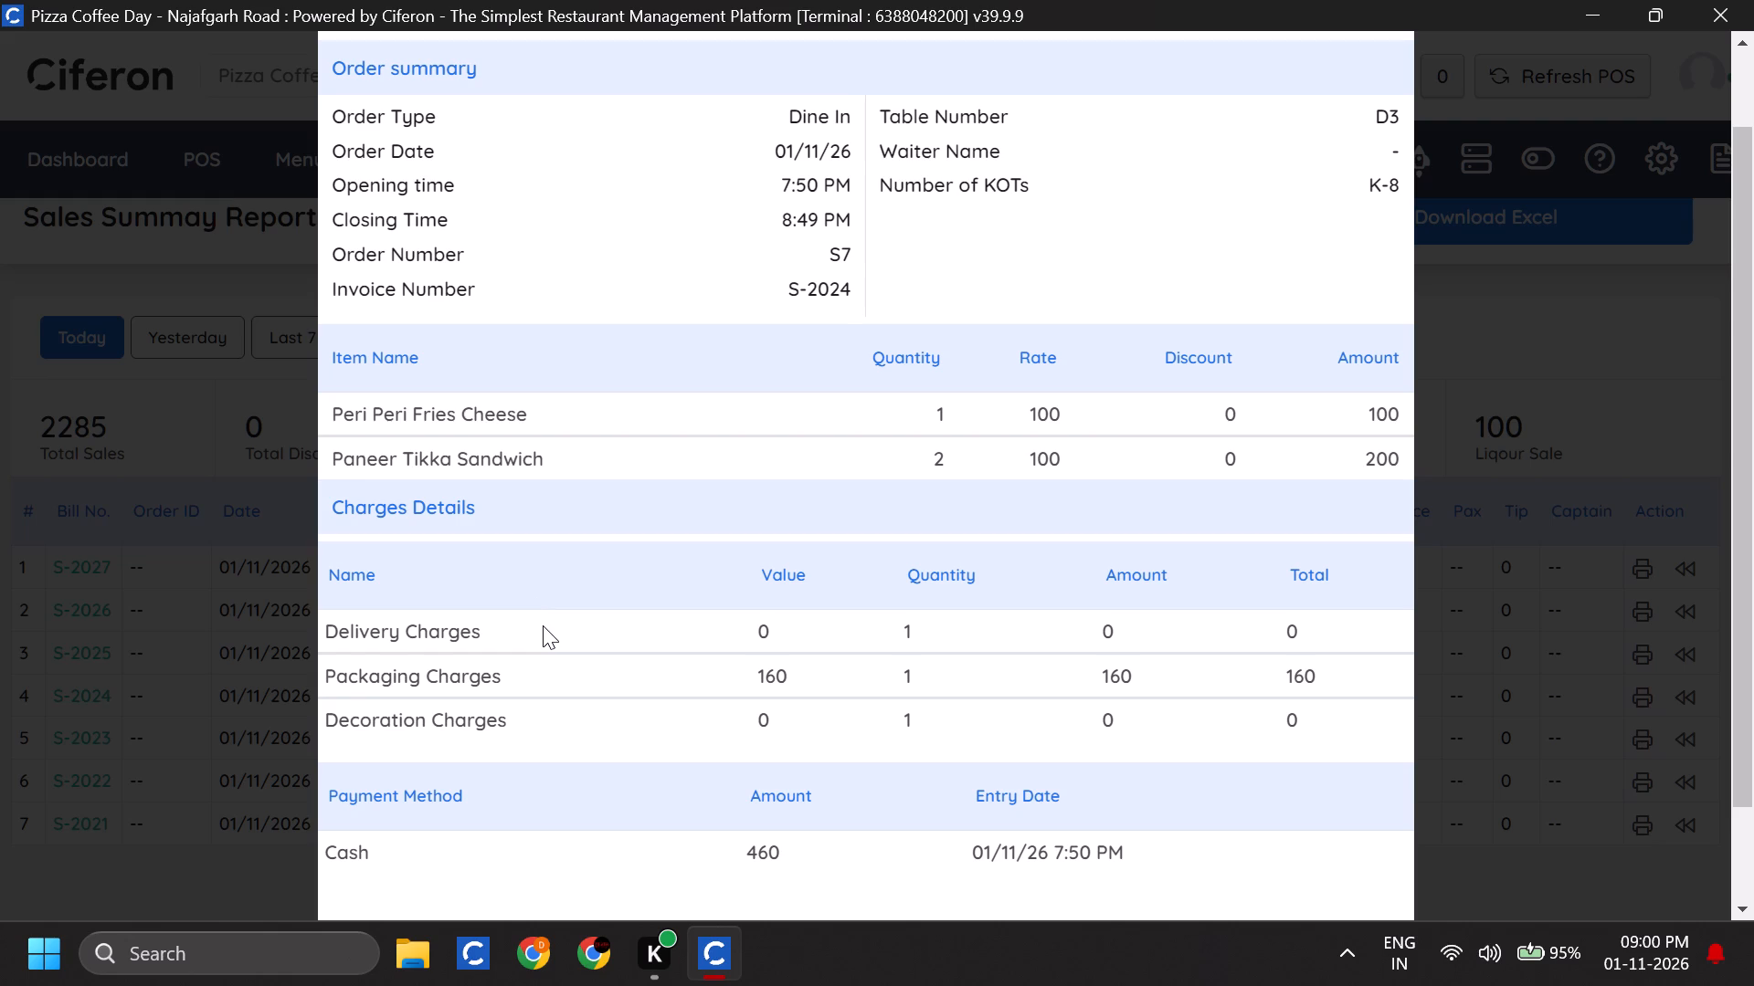
click(258, 491)
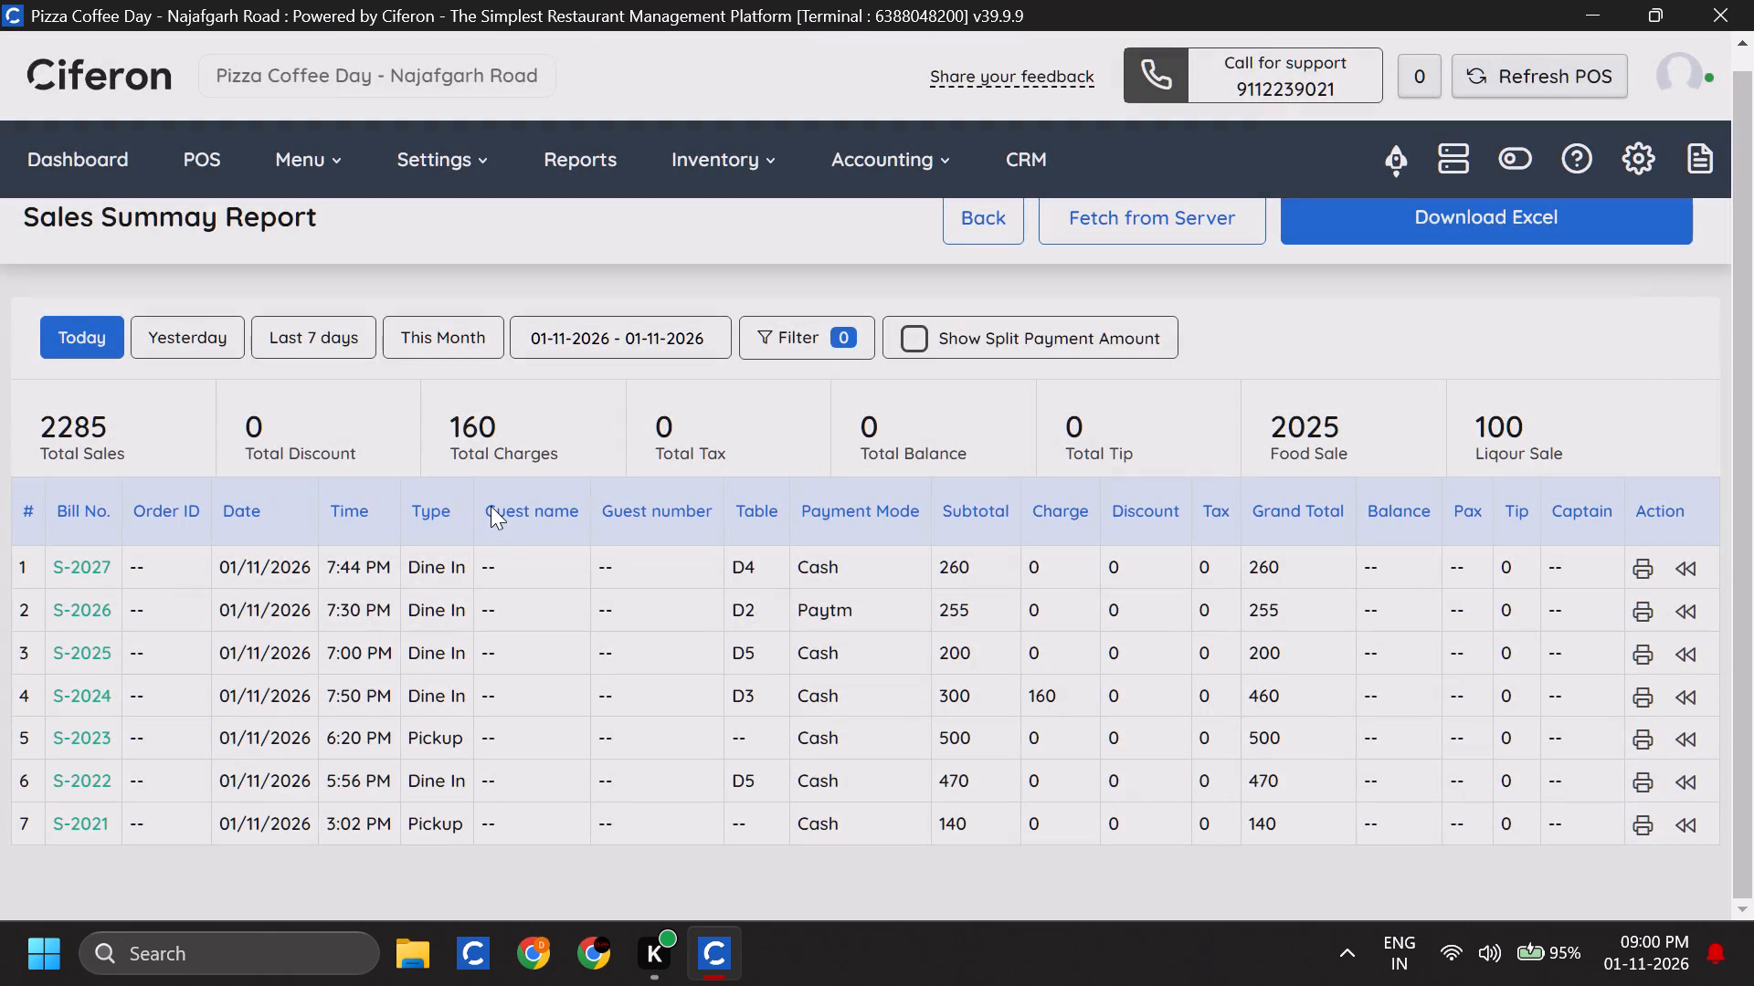
click(491, 506)
Return from the sales summary report to the POS dine-in table overview.
click(220, 164)
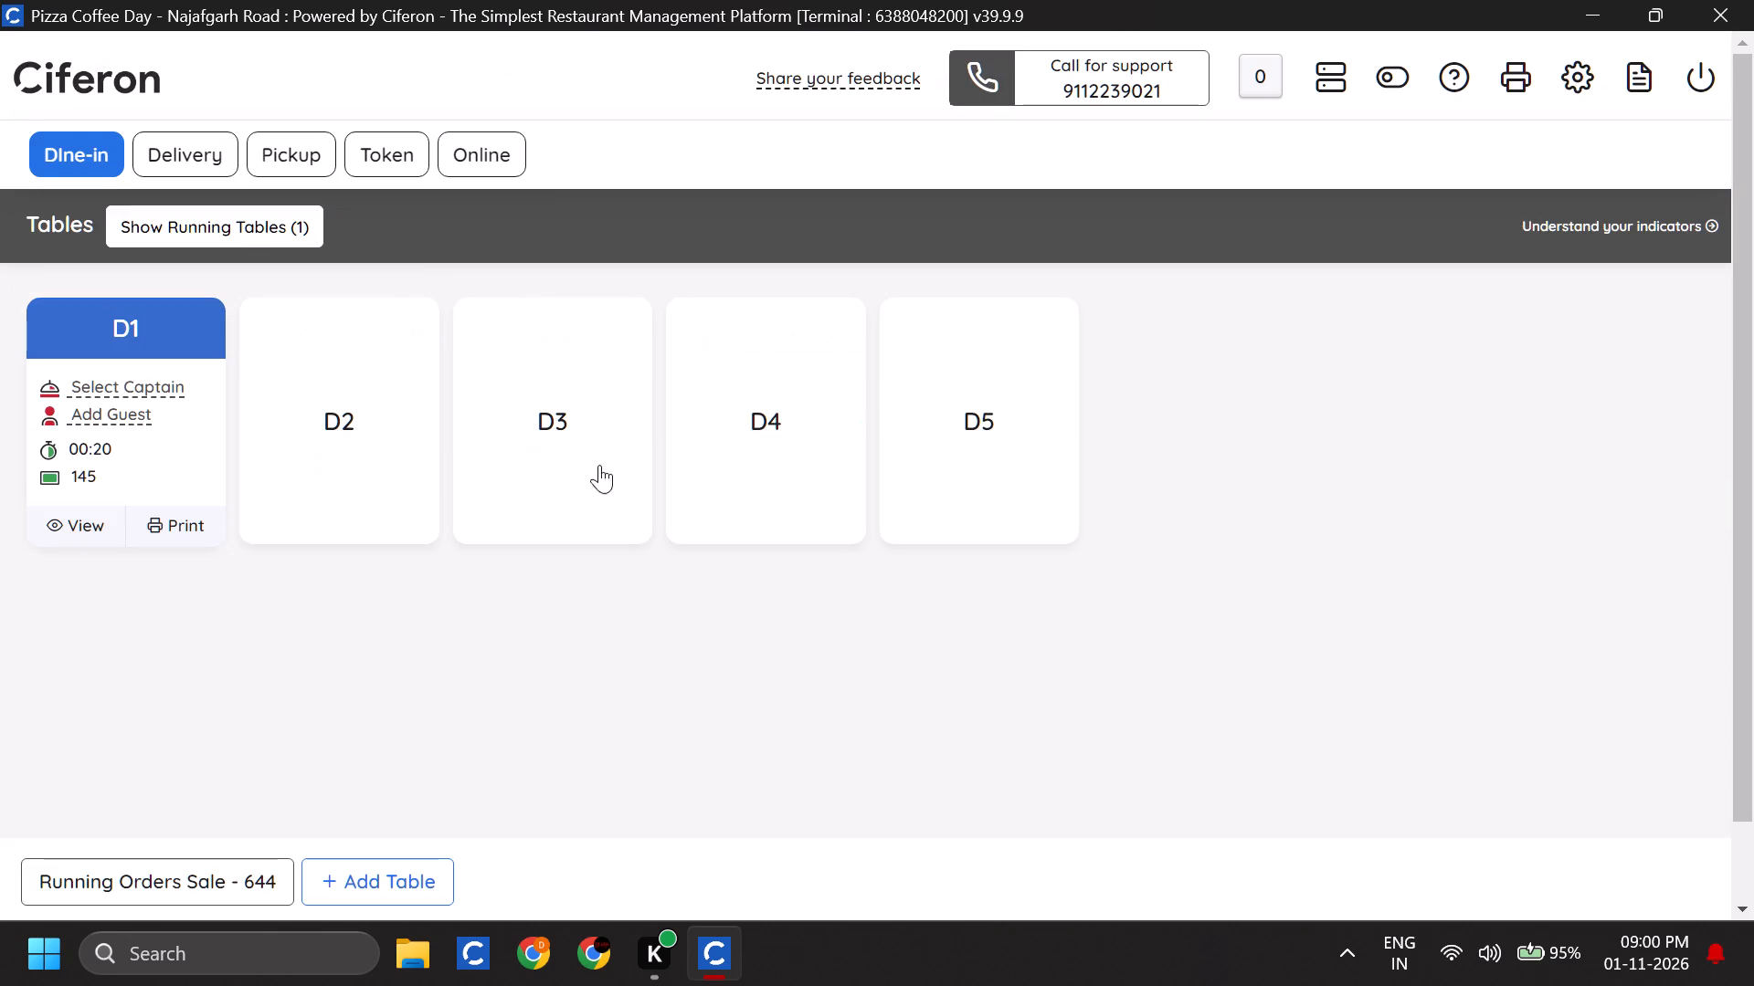
click(618, 600)
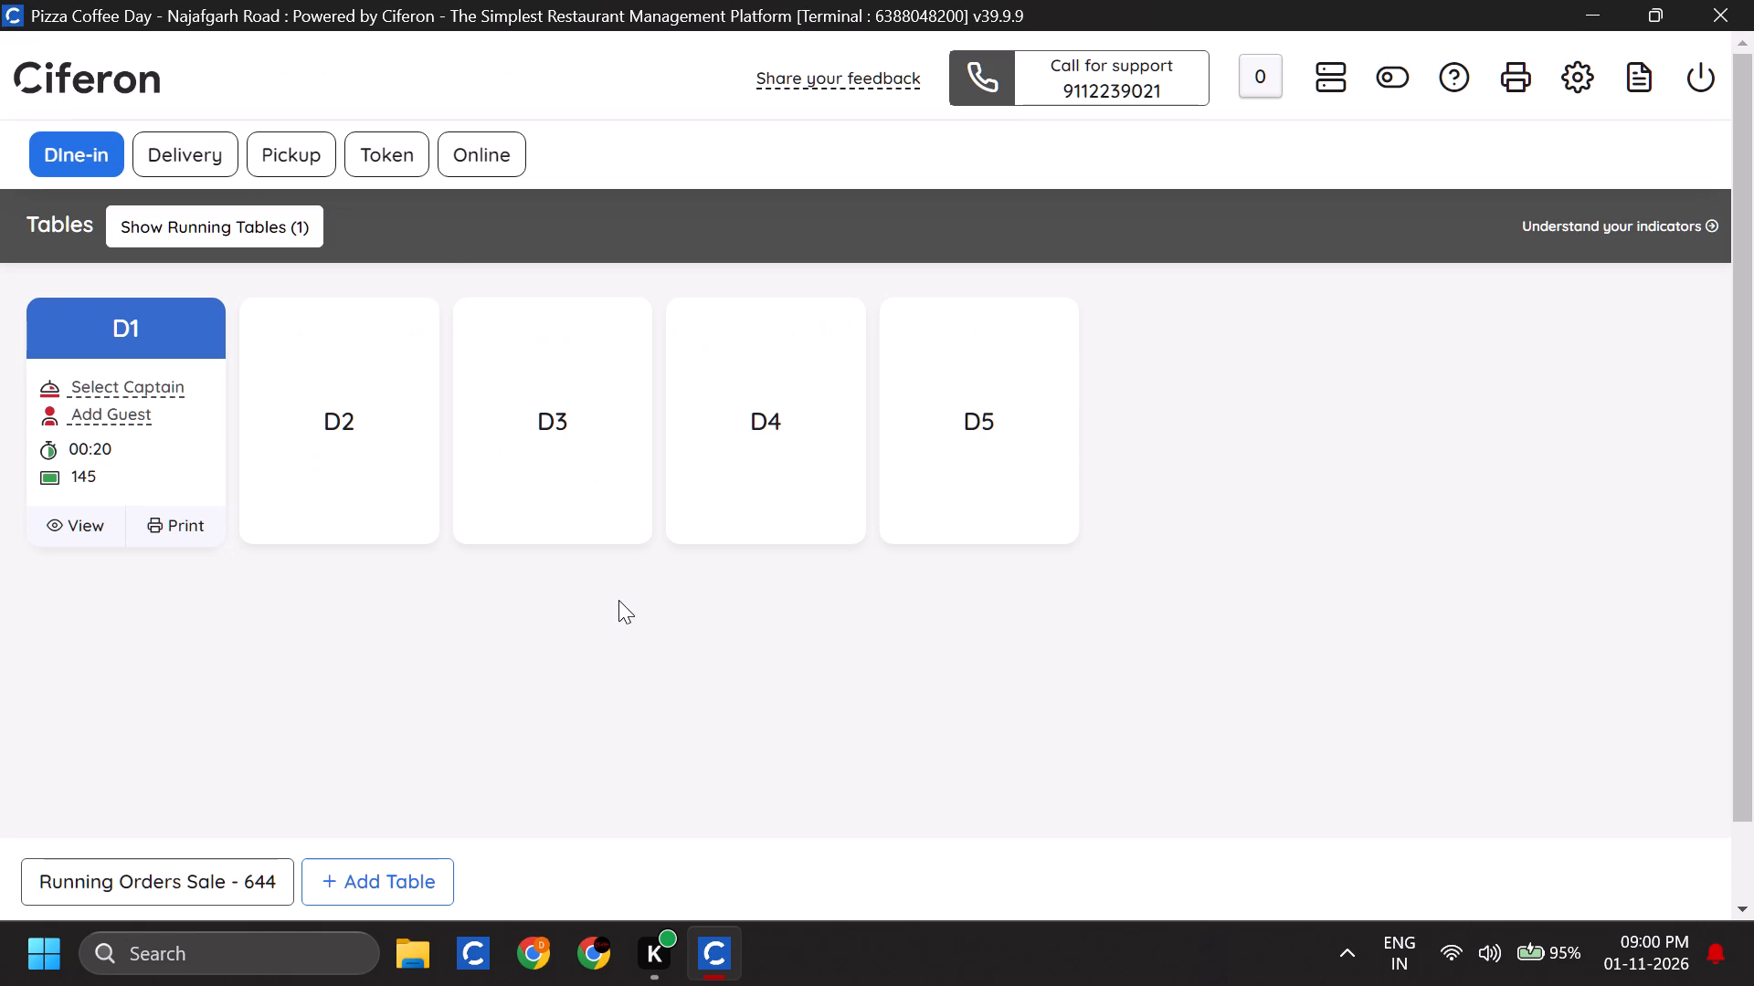
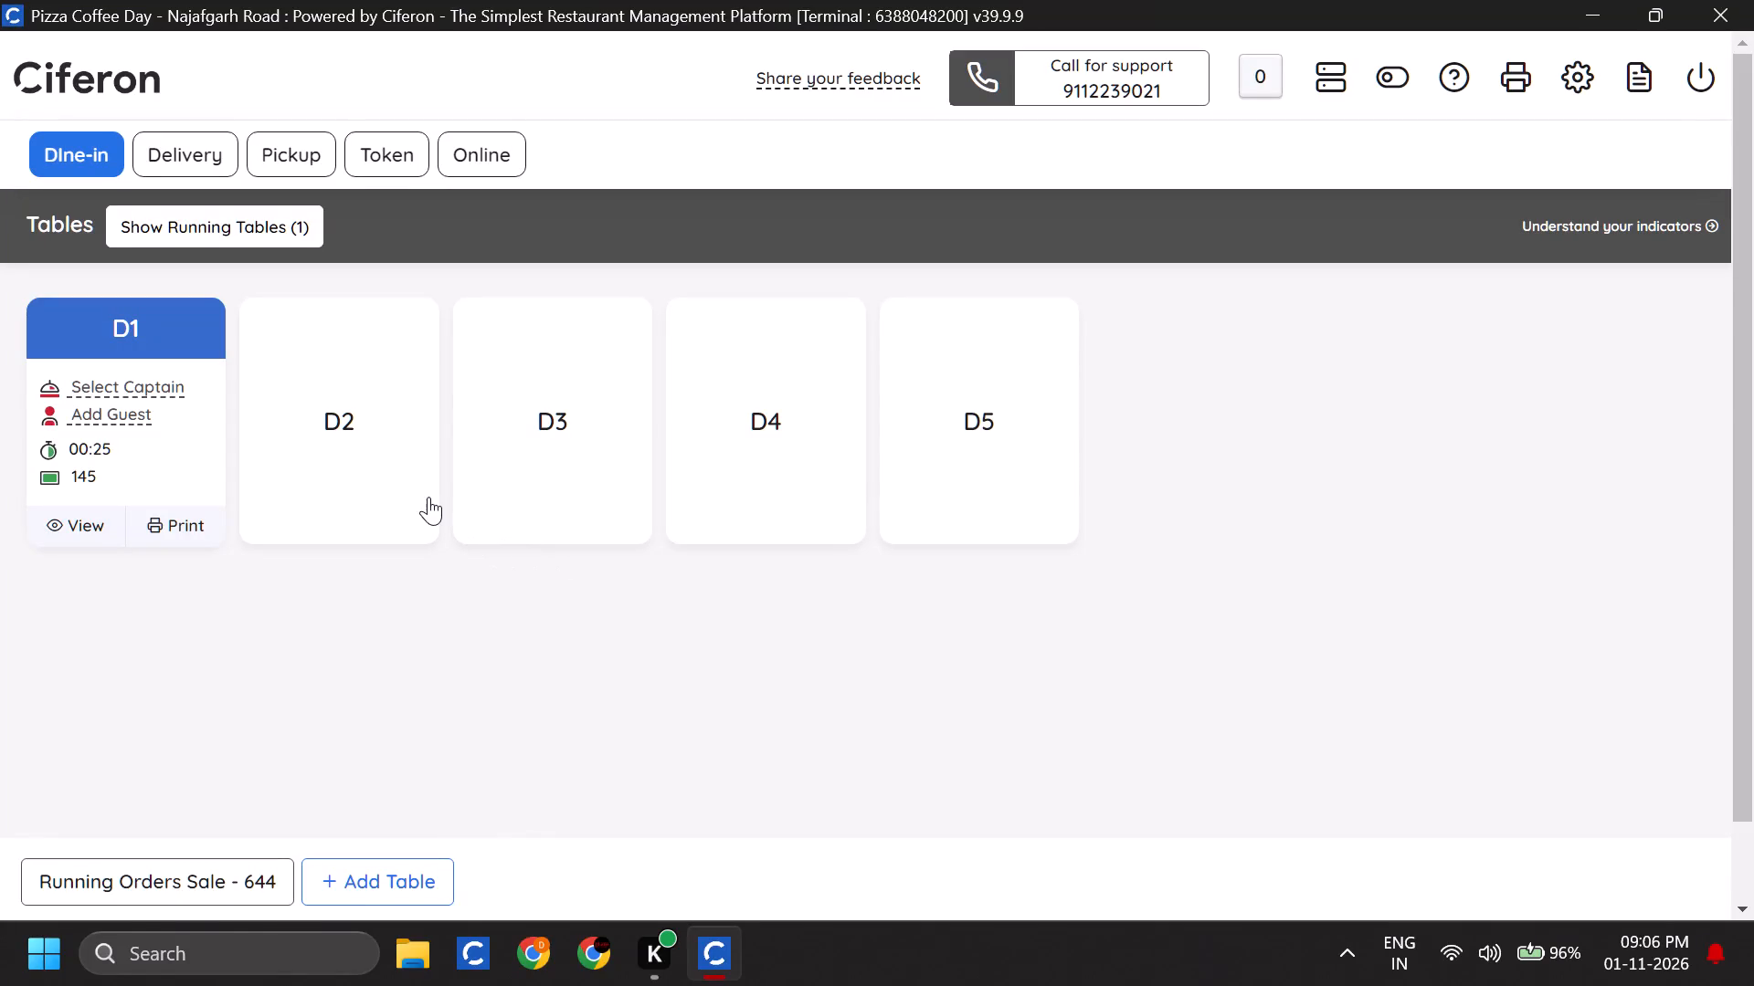
Open the running order of dine-in table D1.
click(106, 332)
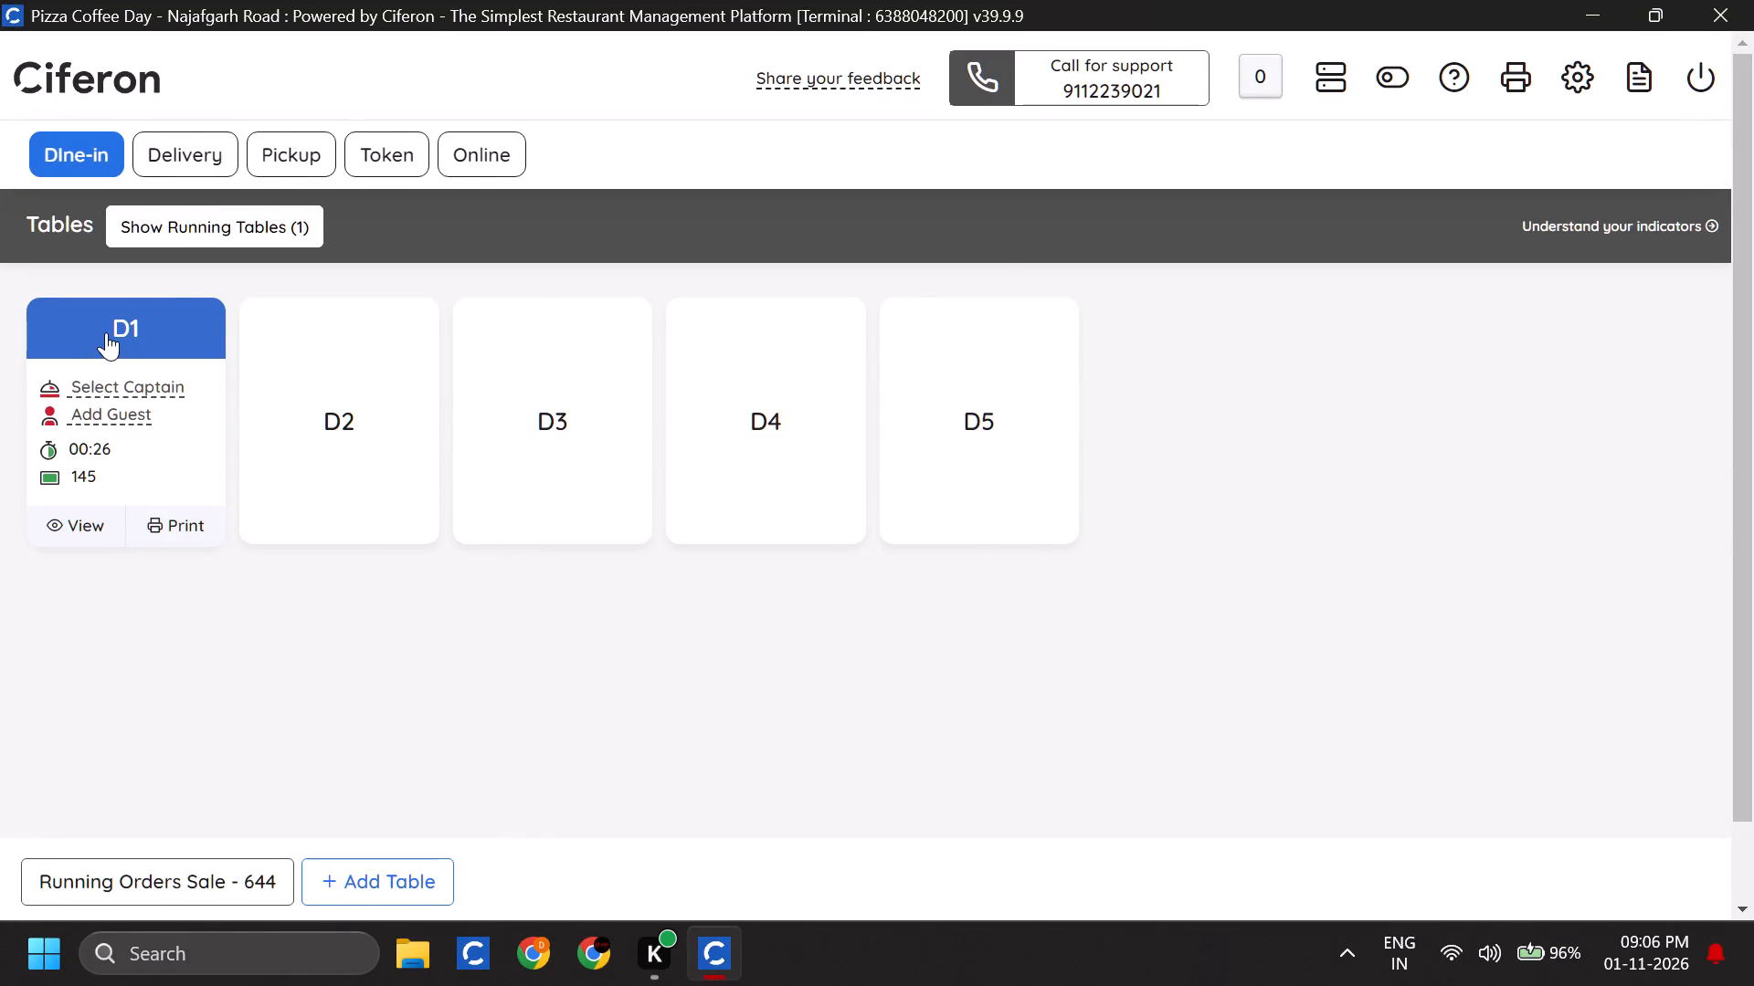
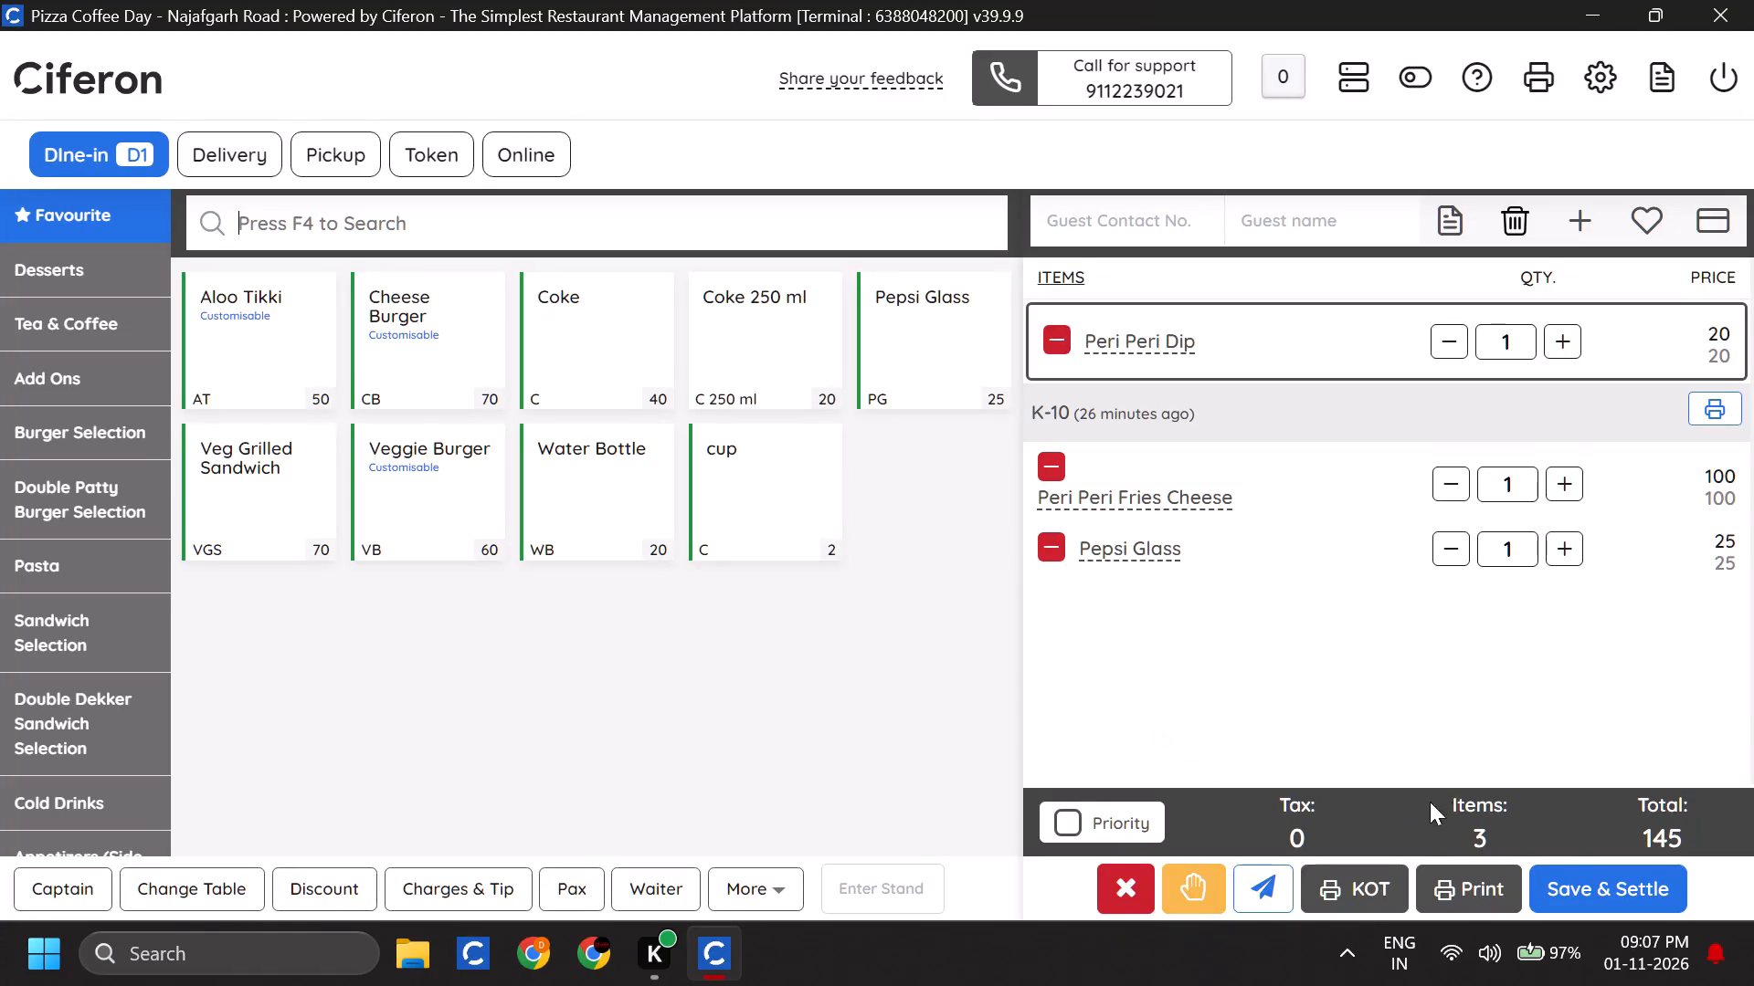
Save and settle table D1's order as a cash payment for the full 145.
click(1581, 881)
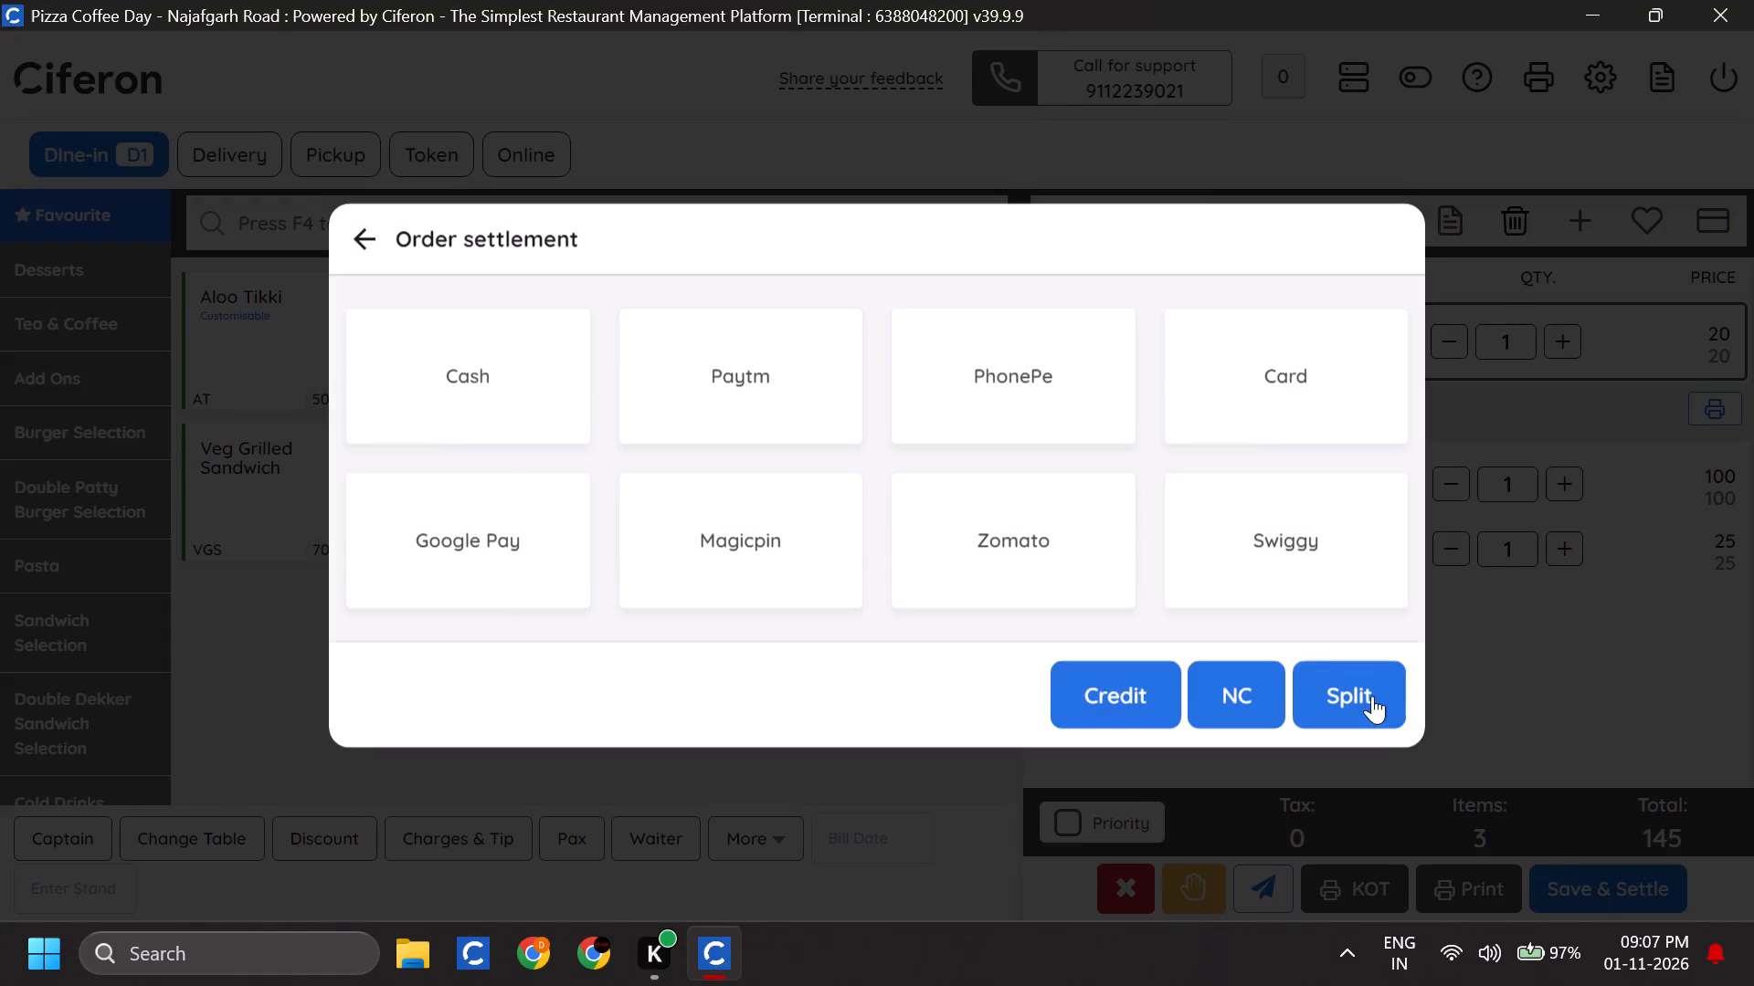
click(445, 393)
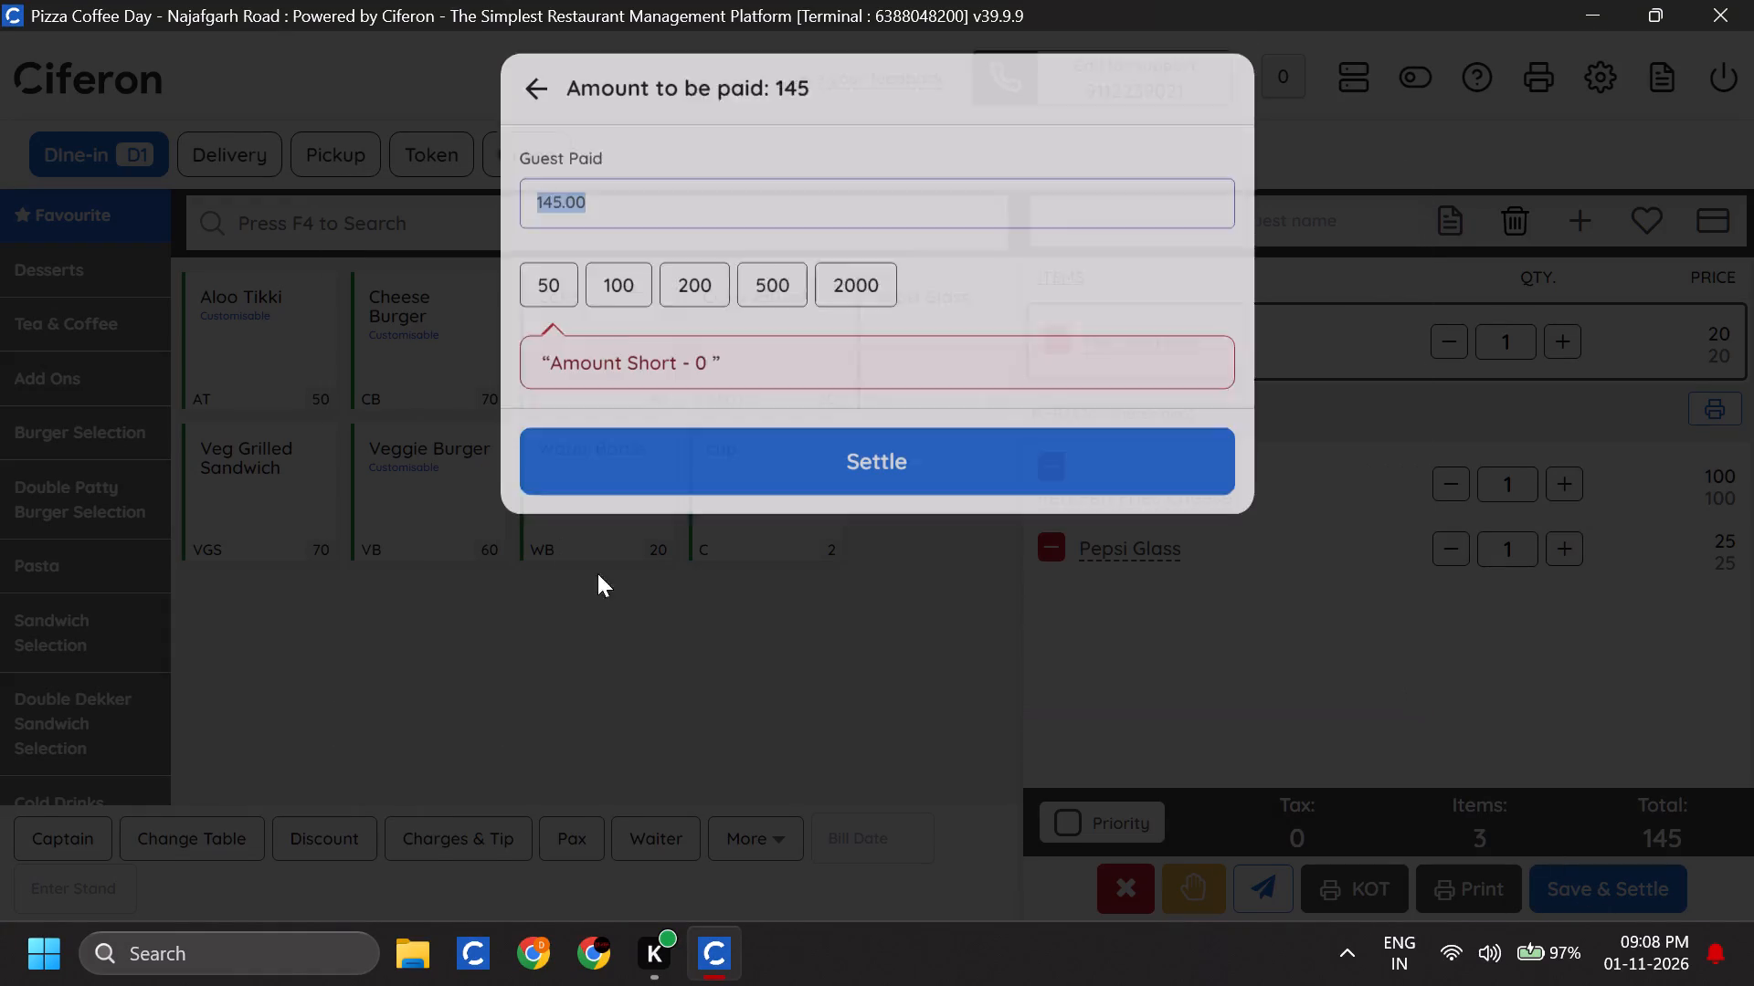
click(720, 476)
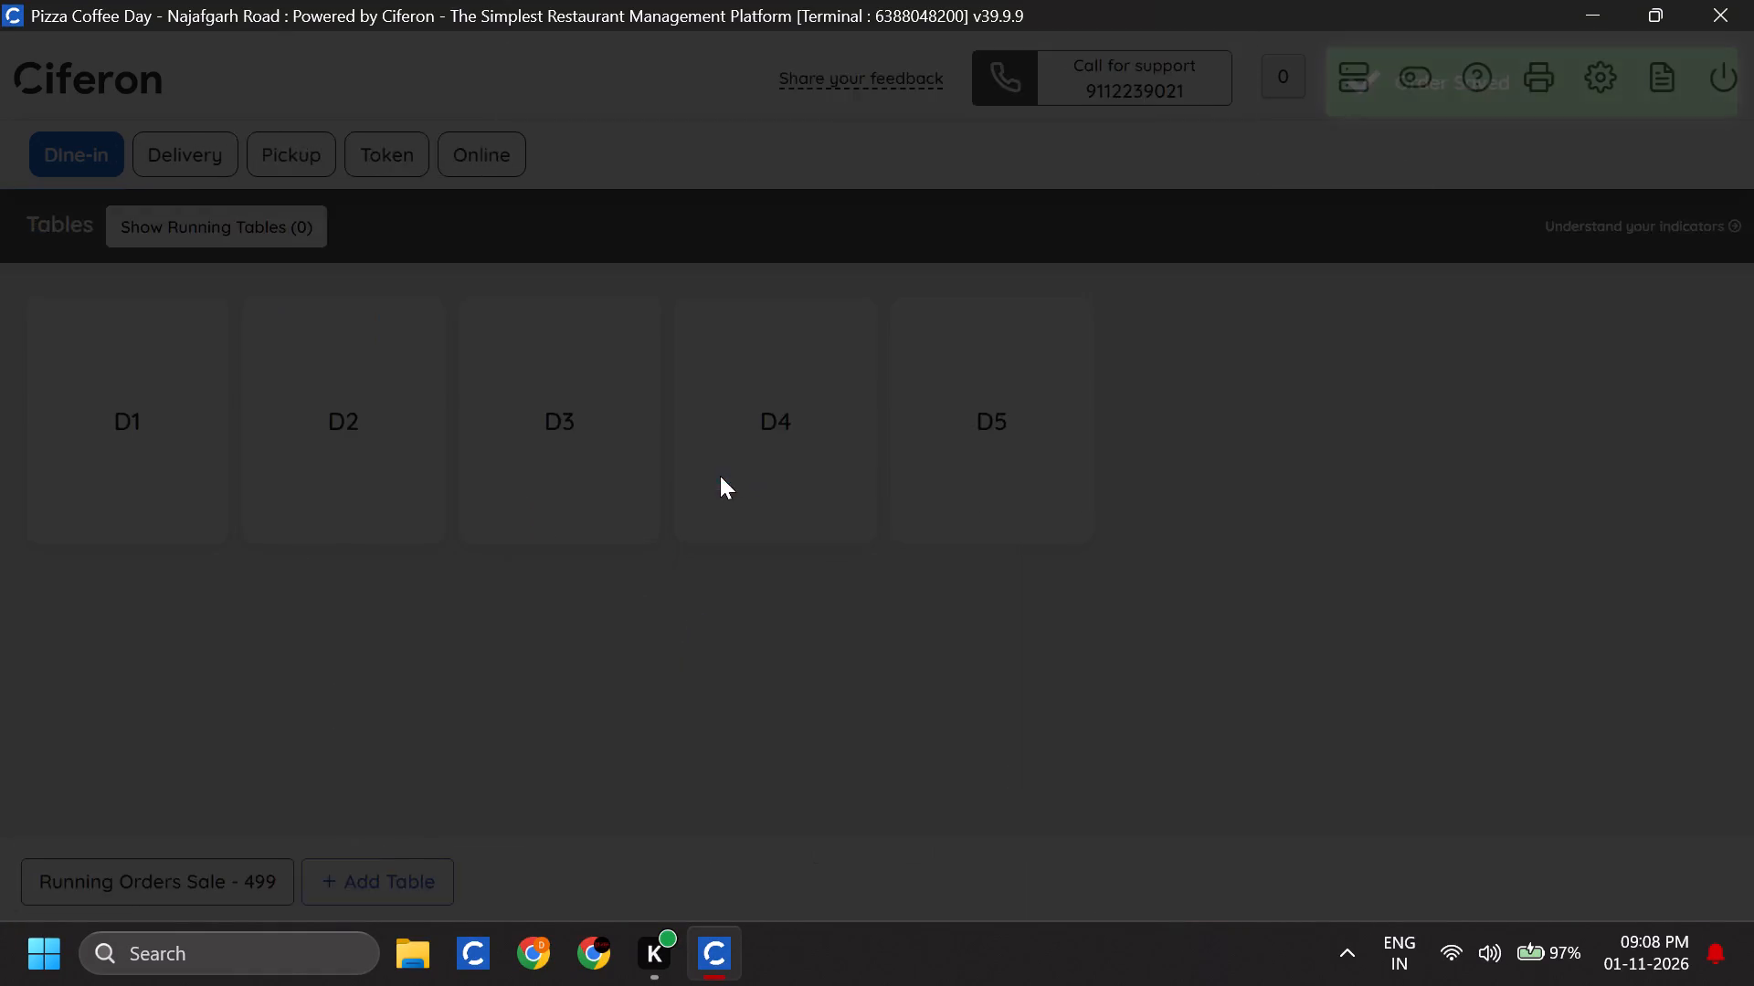
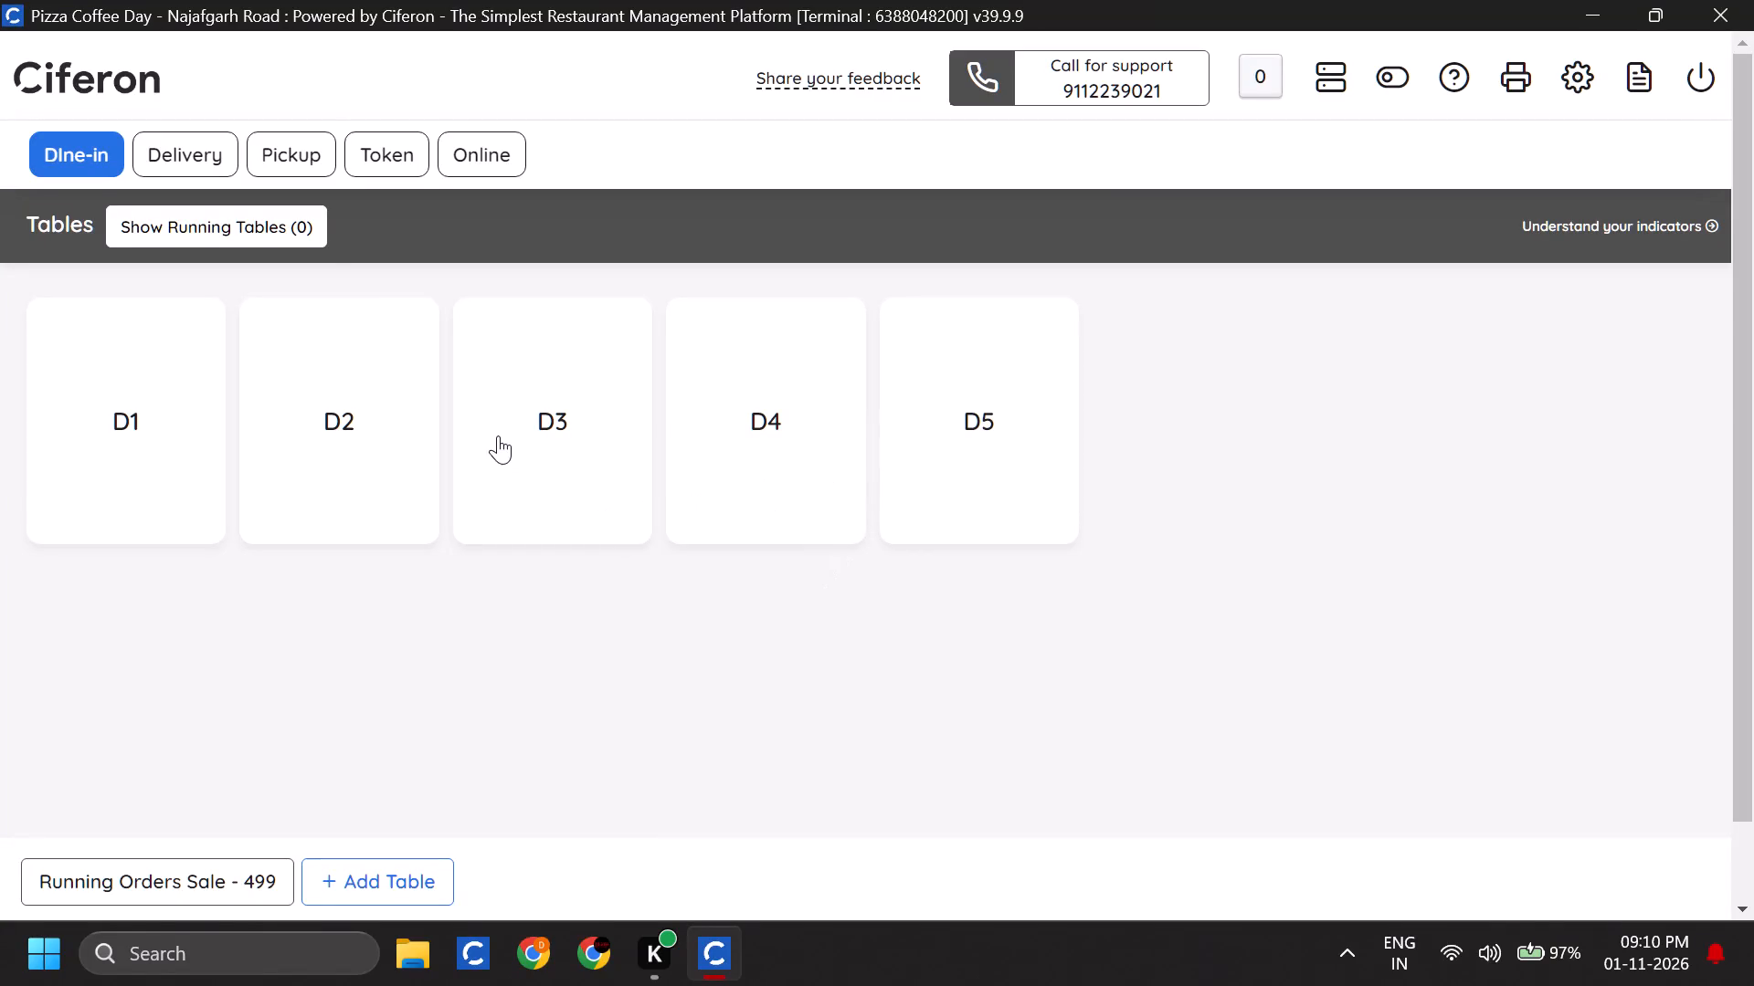
Start a new pickup order and add one Cheese Sandwich from the Sandwich Selection category.
click(293, 145)
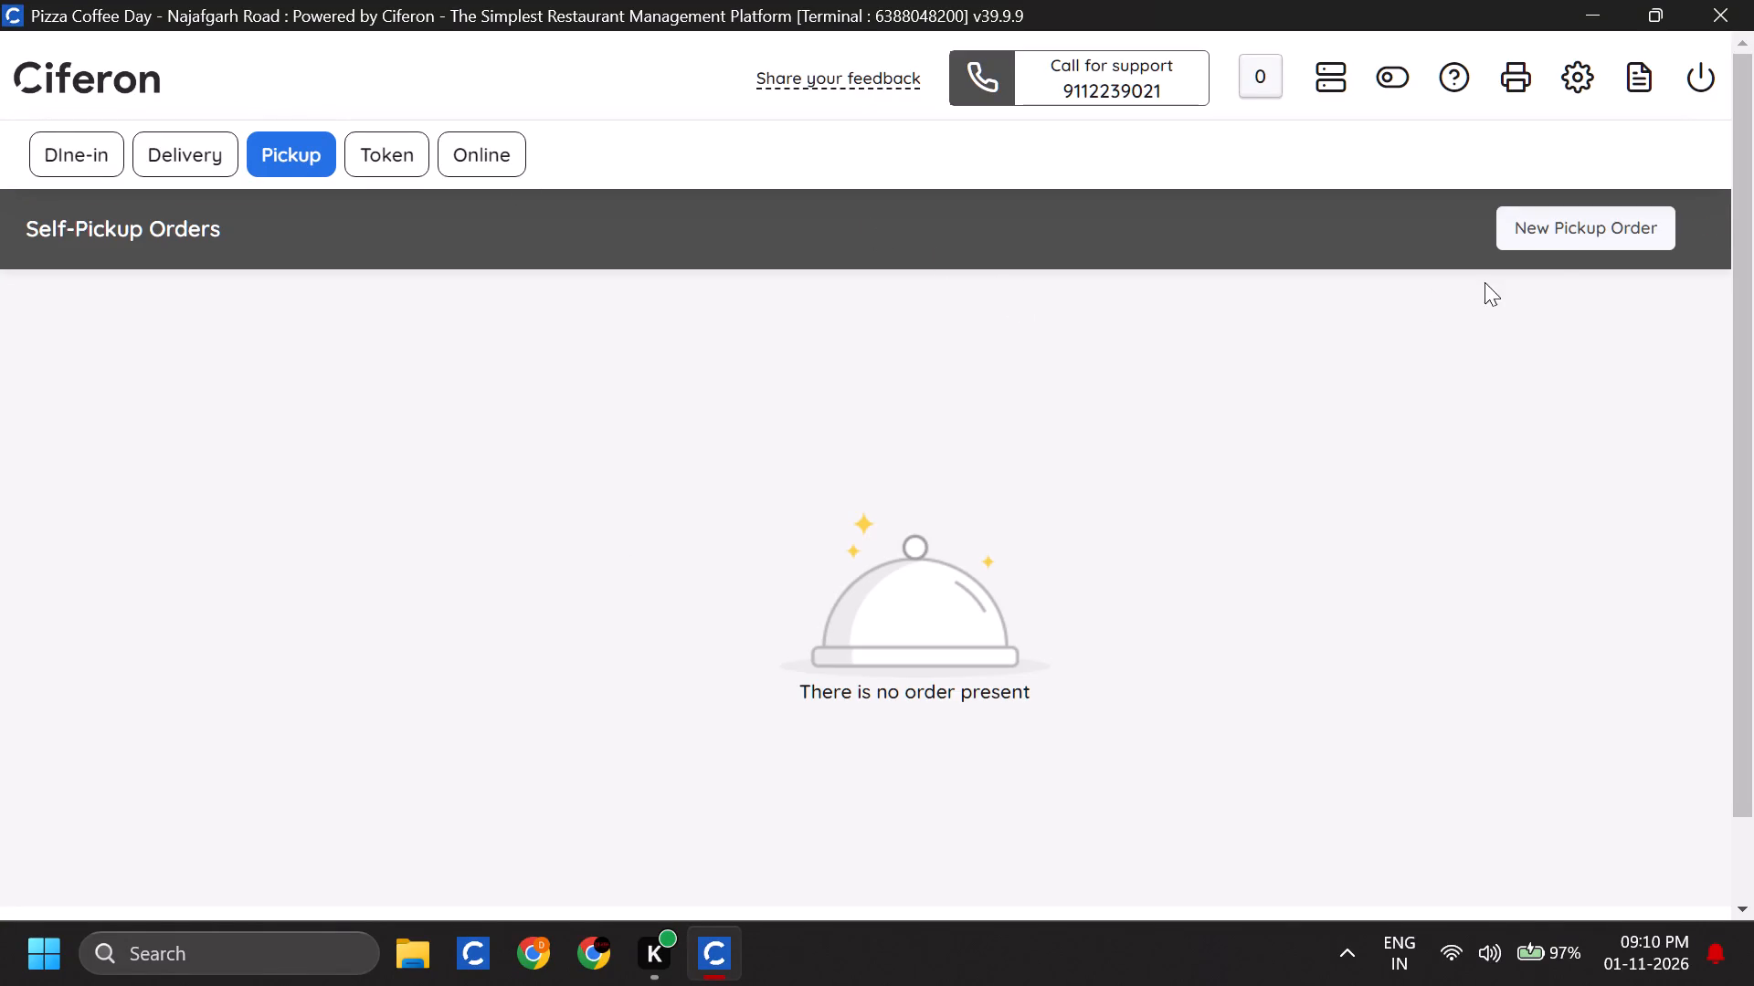
click(1552, 229)
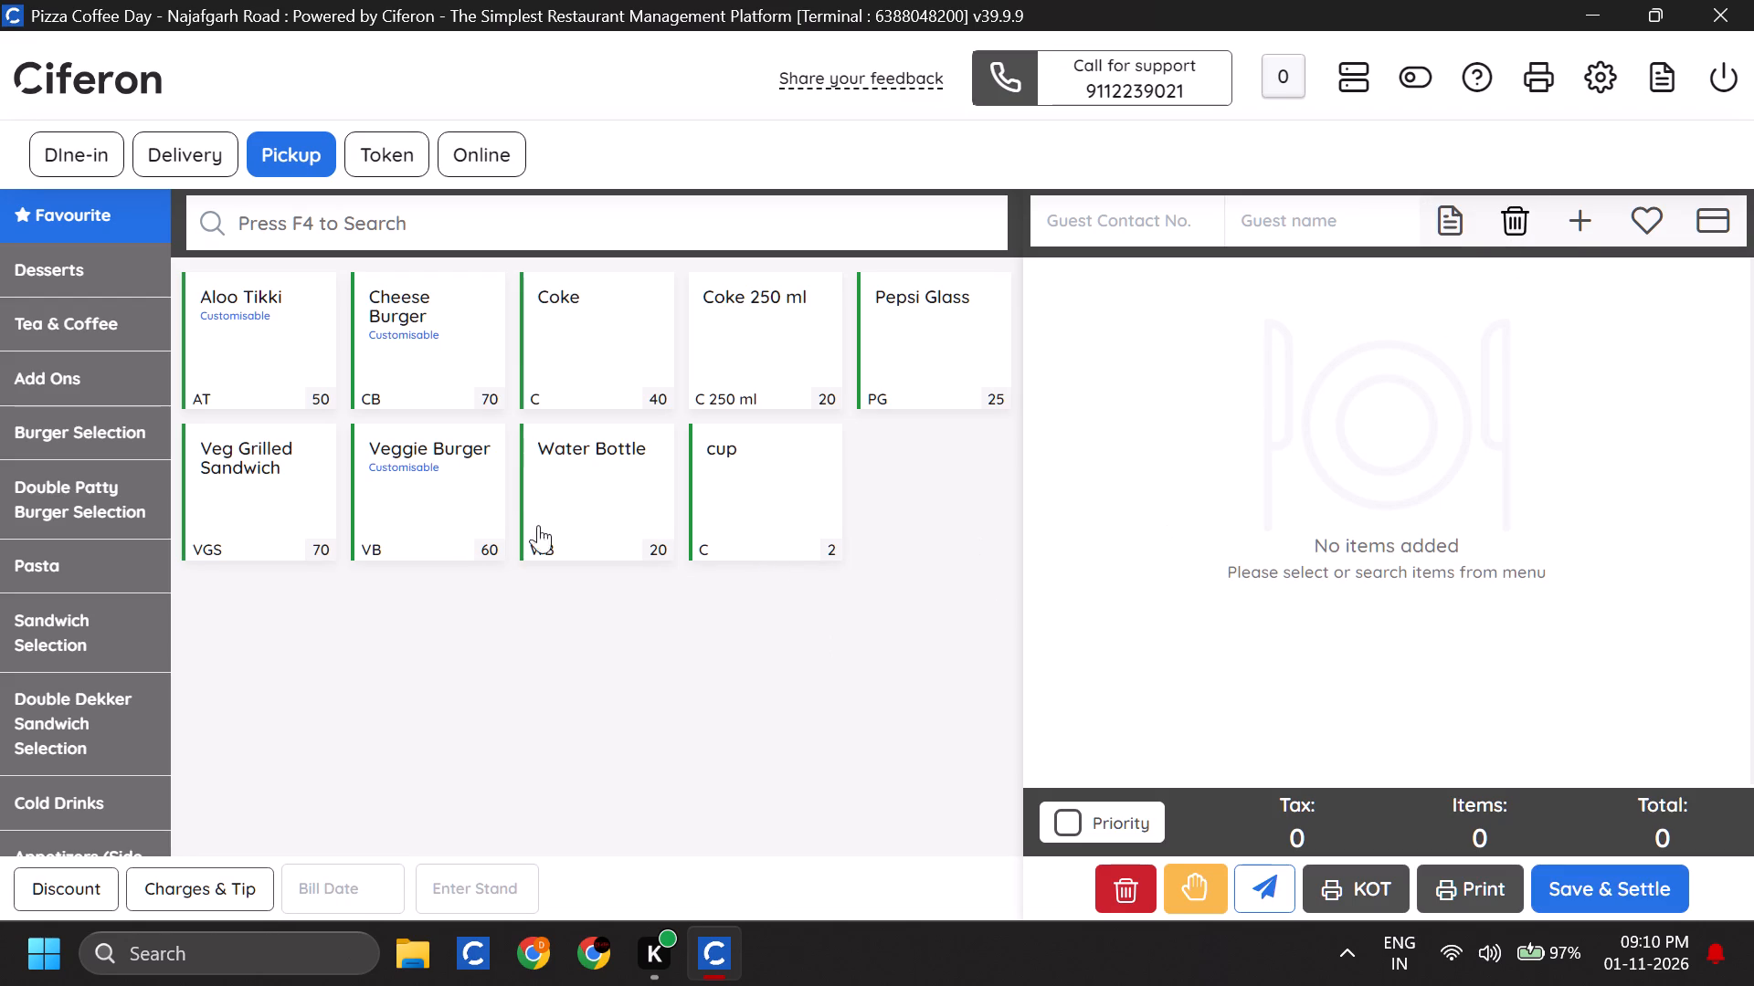
click(28, 645)
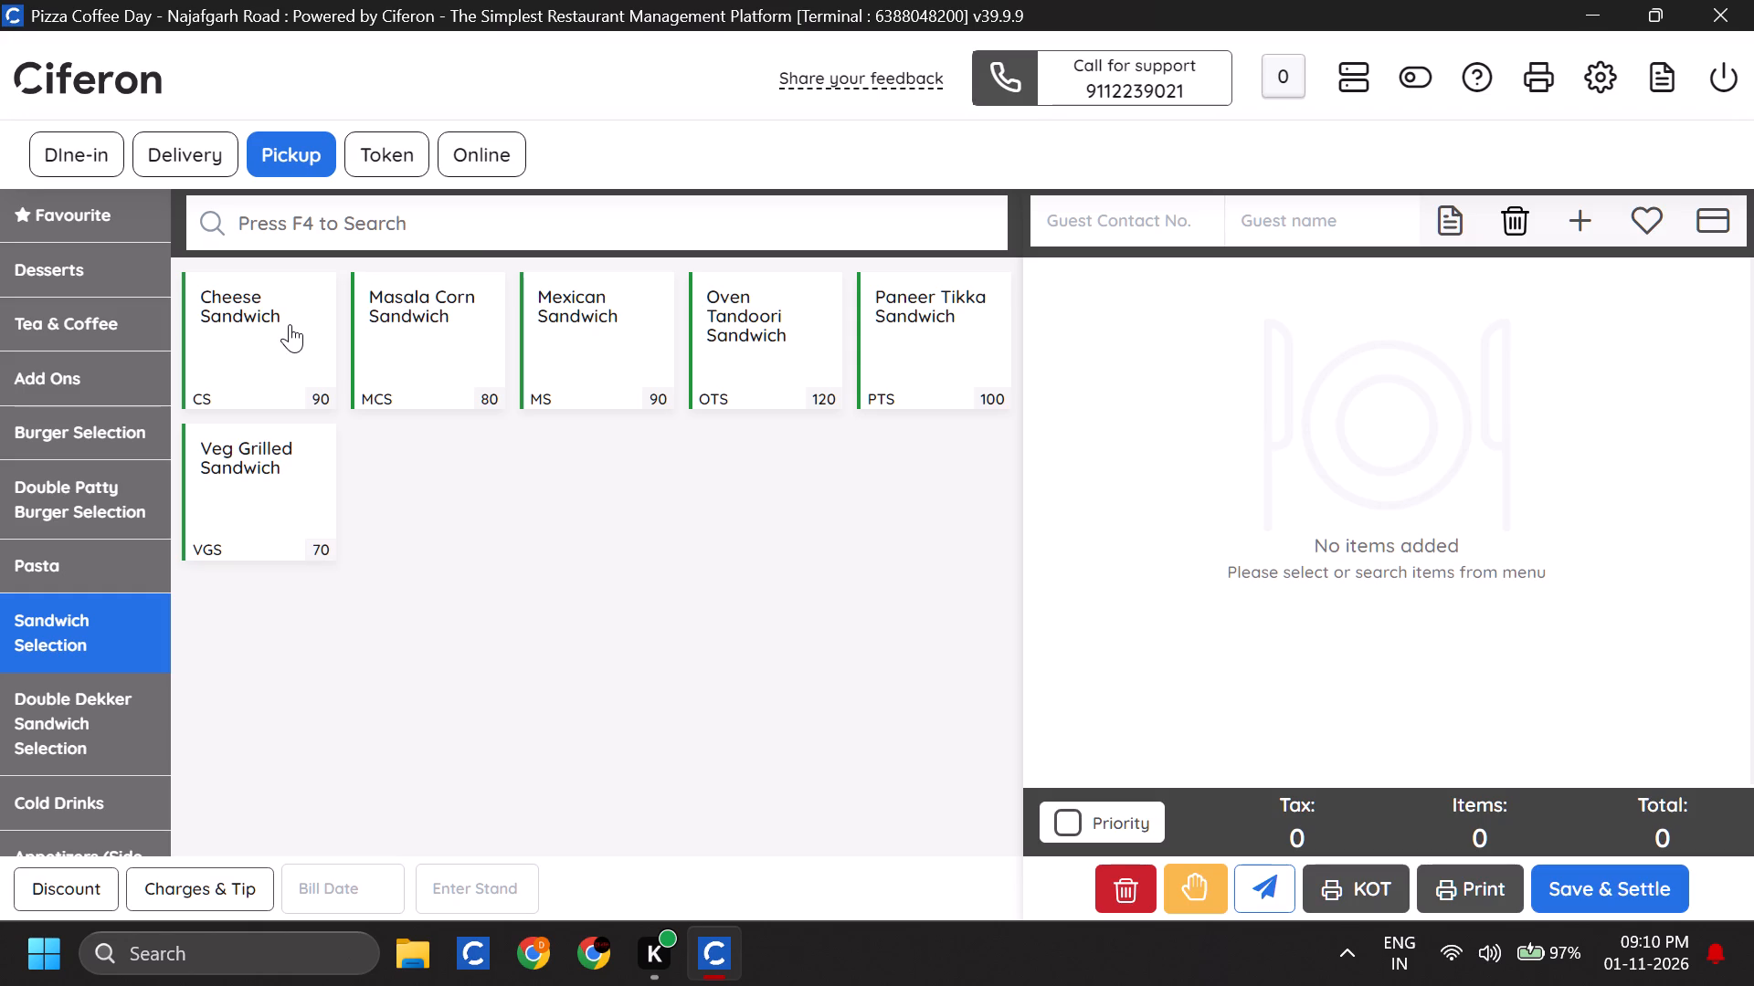
click(290, 324)
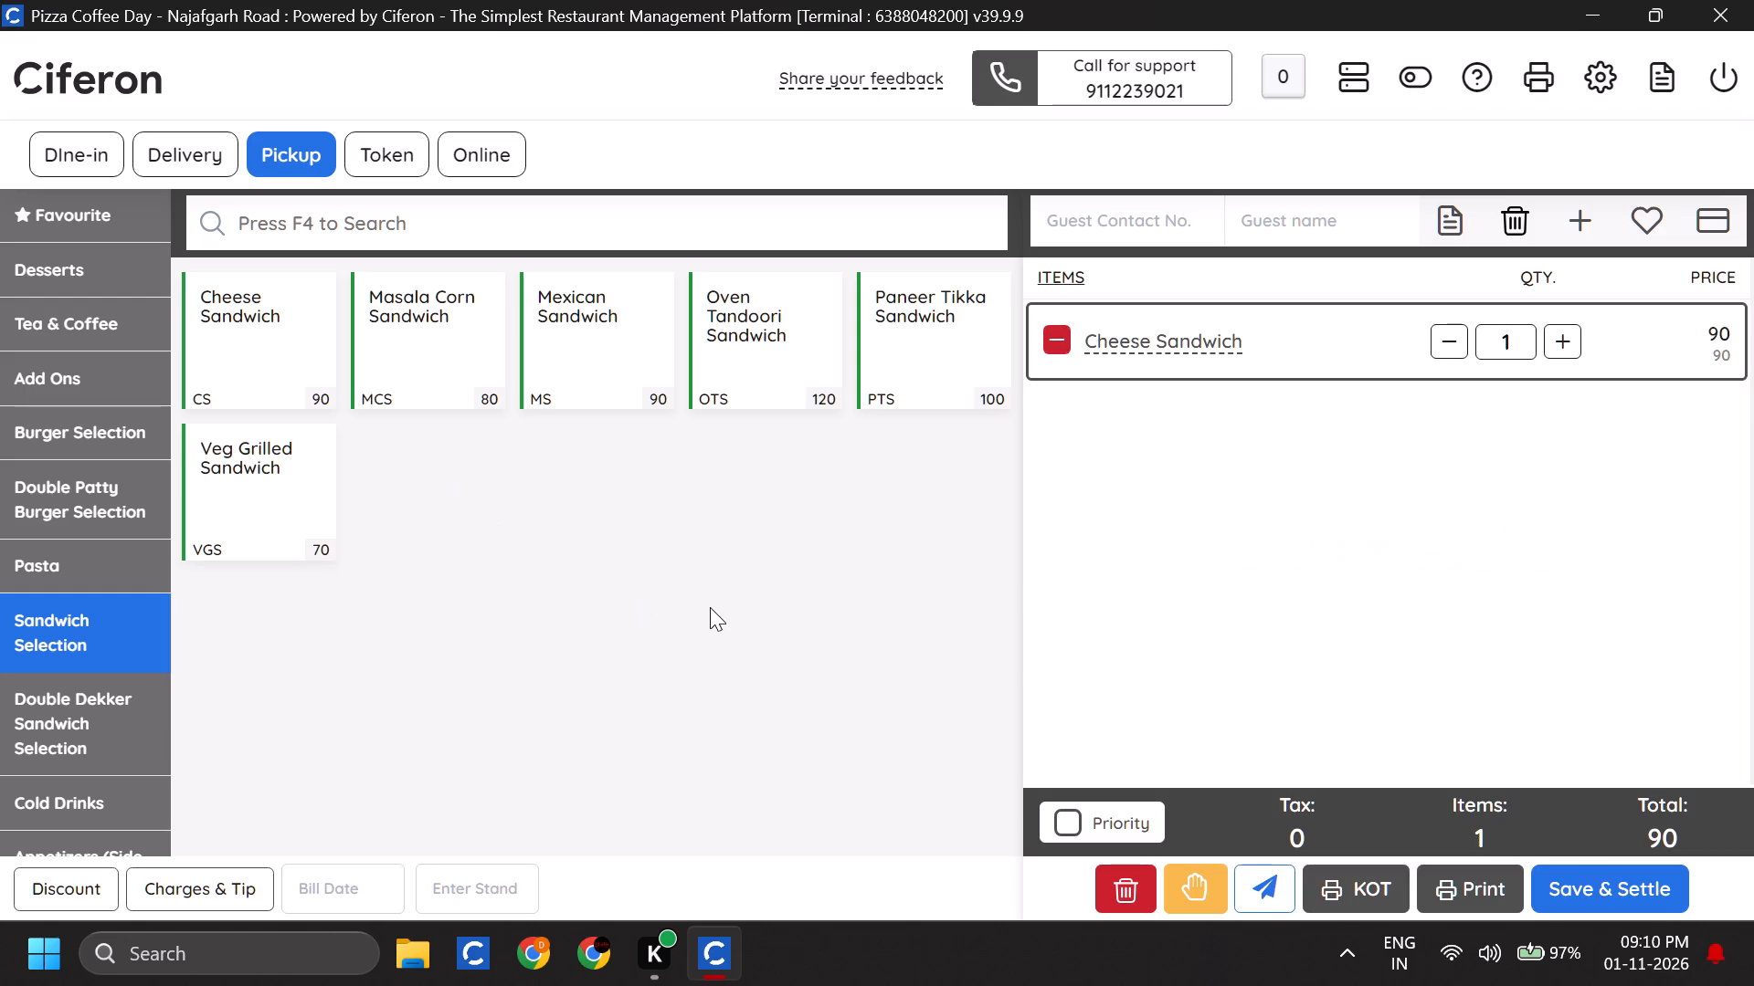
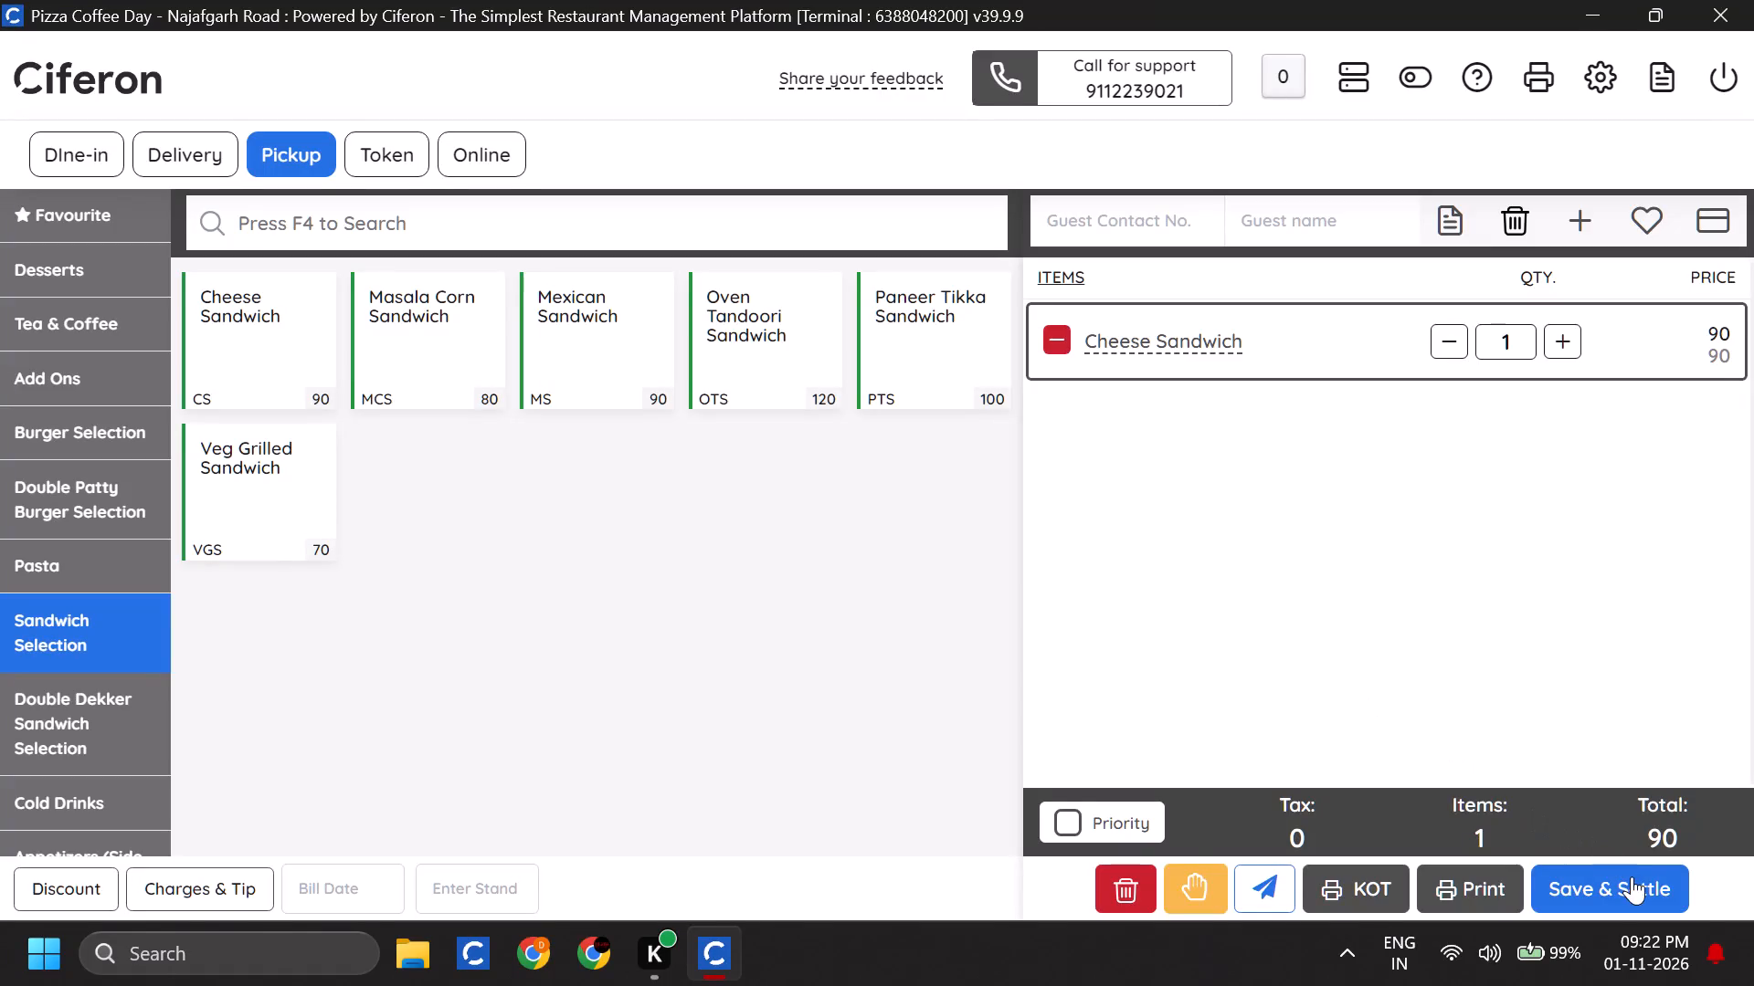
Save and settle the Cheese Sandwich pickup order in cash with 90 paid by the guest.
click(1632, 876)
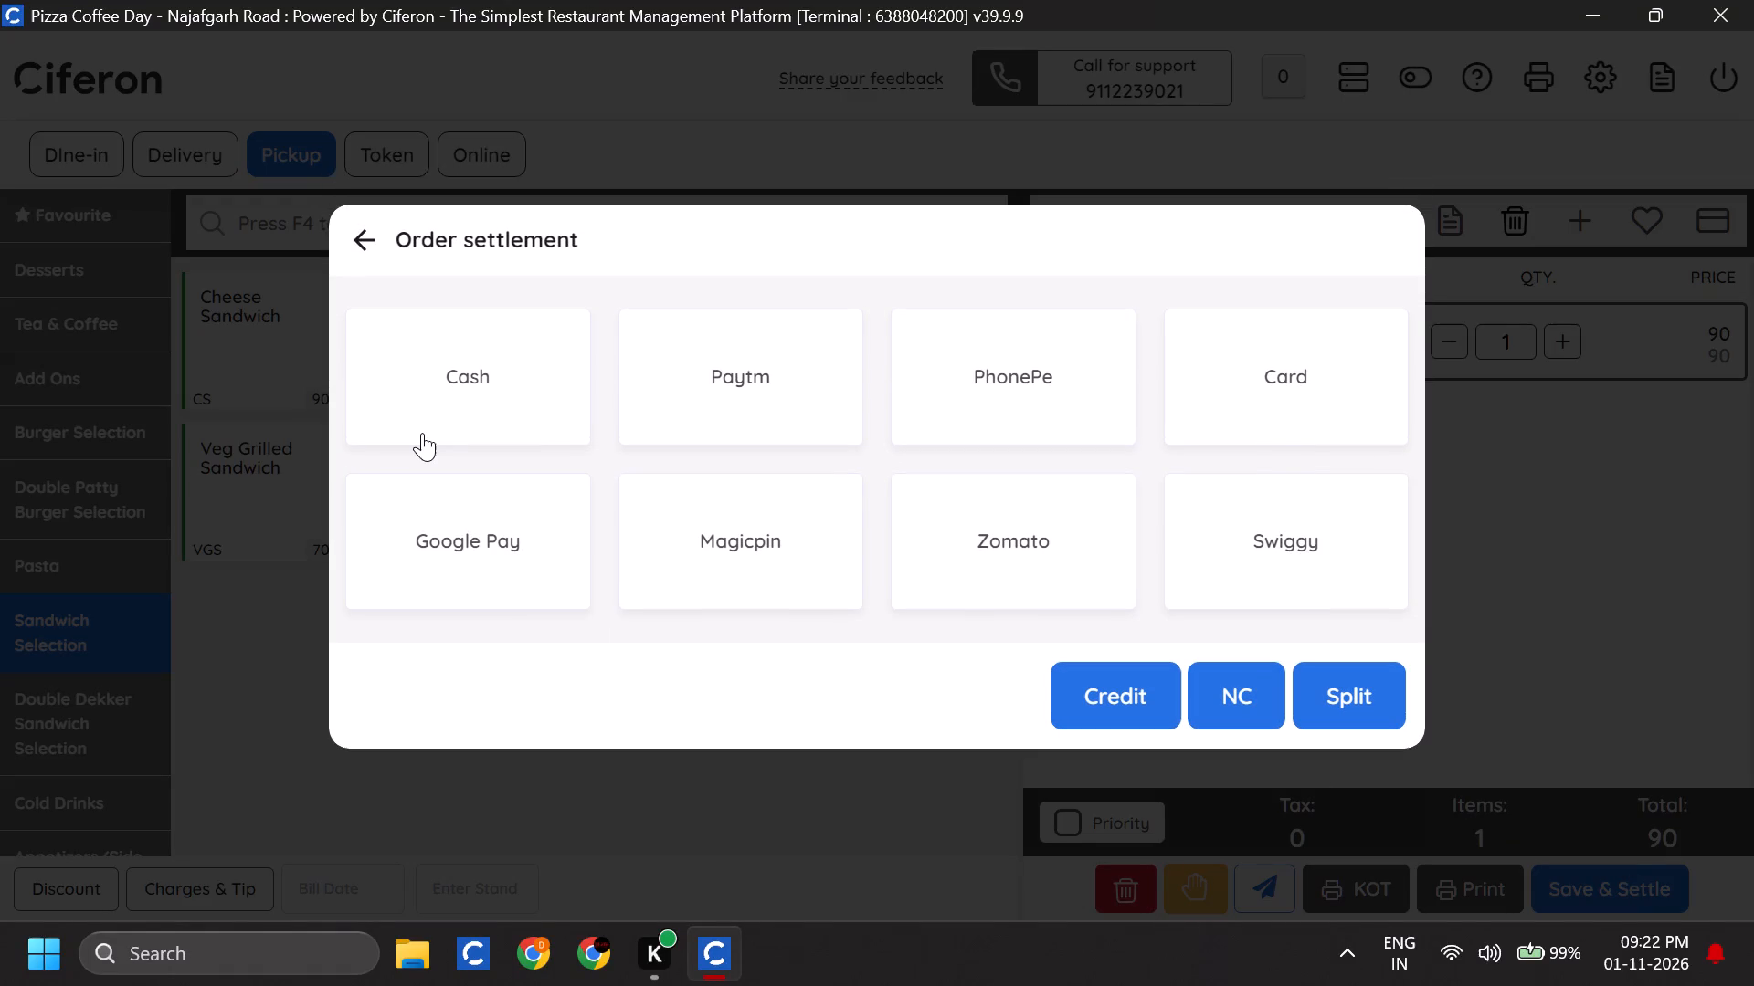
click(453, 406)
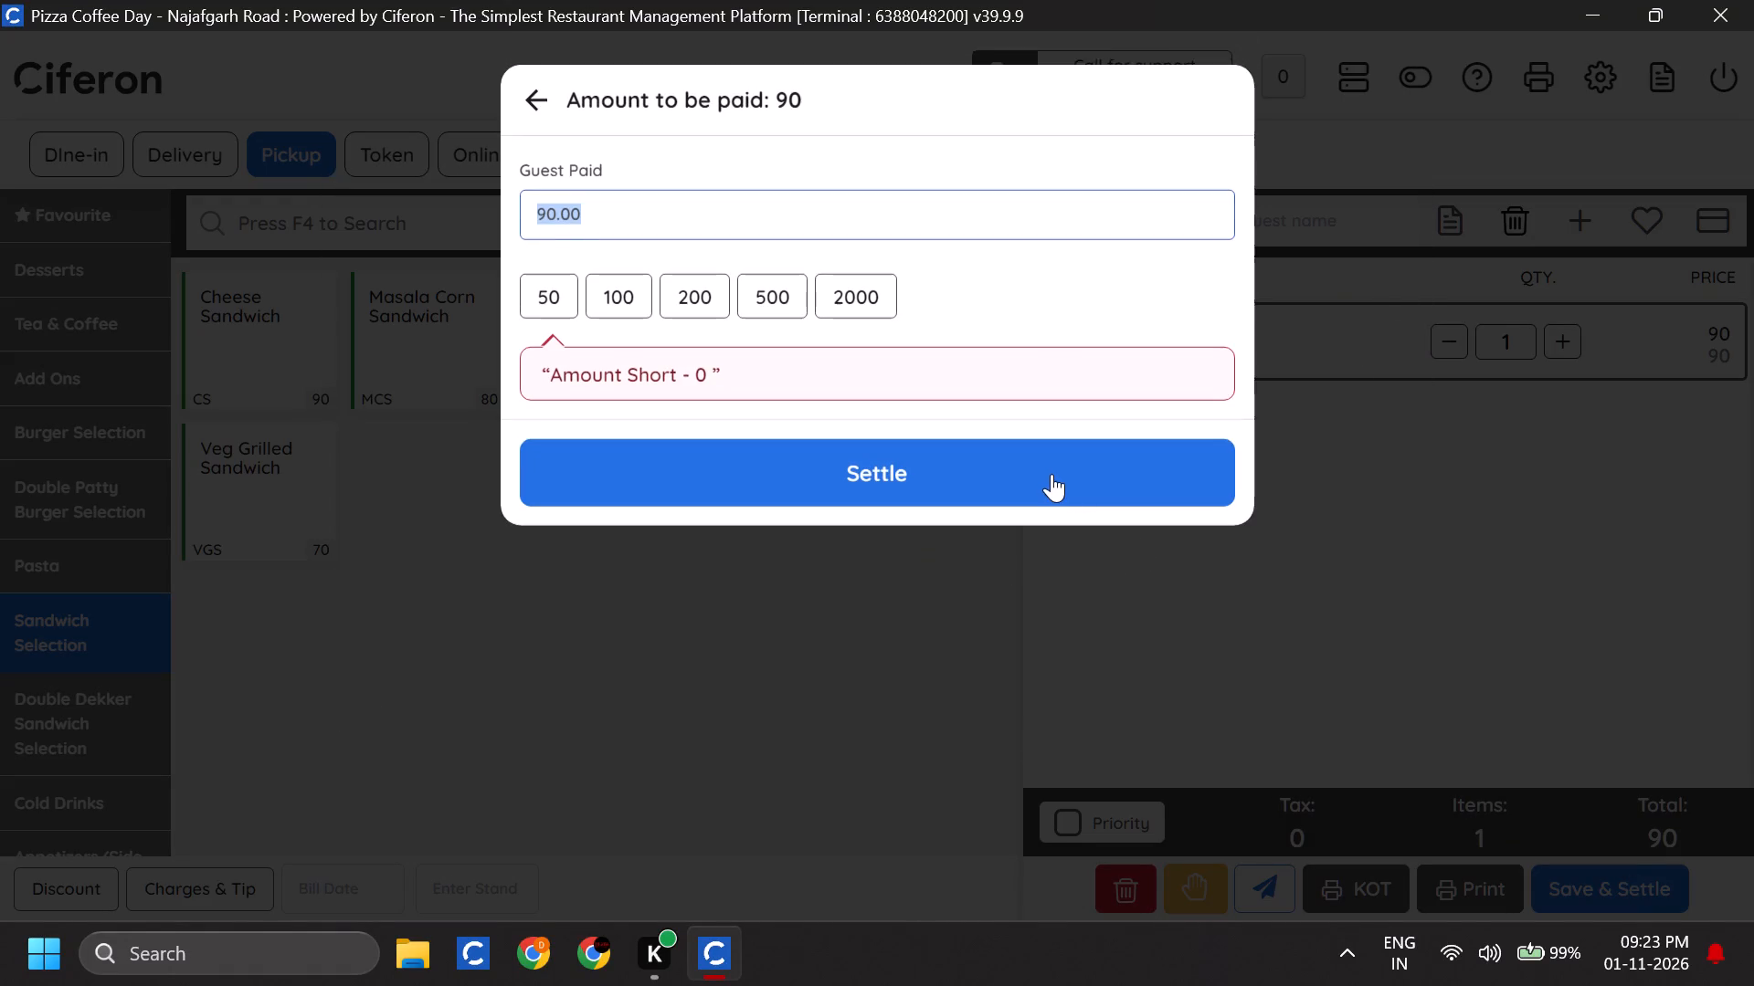
click(1051, 474)
Open the pending delivery order K-9 and settle it with Google Pay as the payment mode.
click(185, 153)
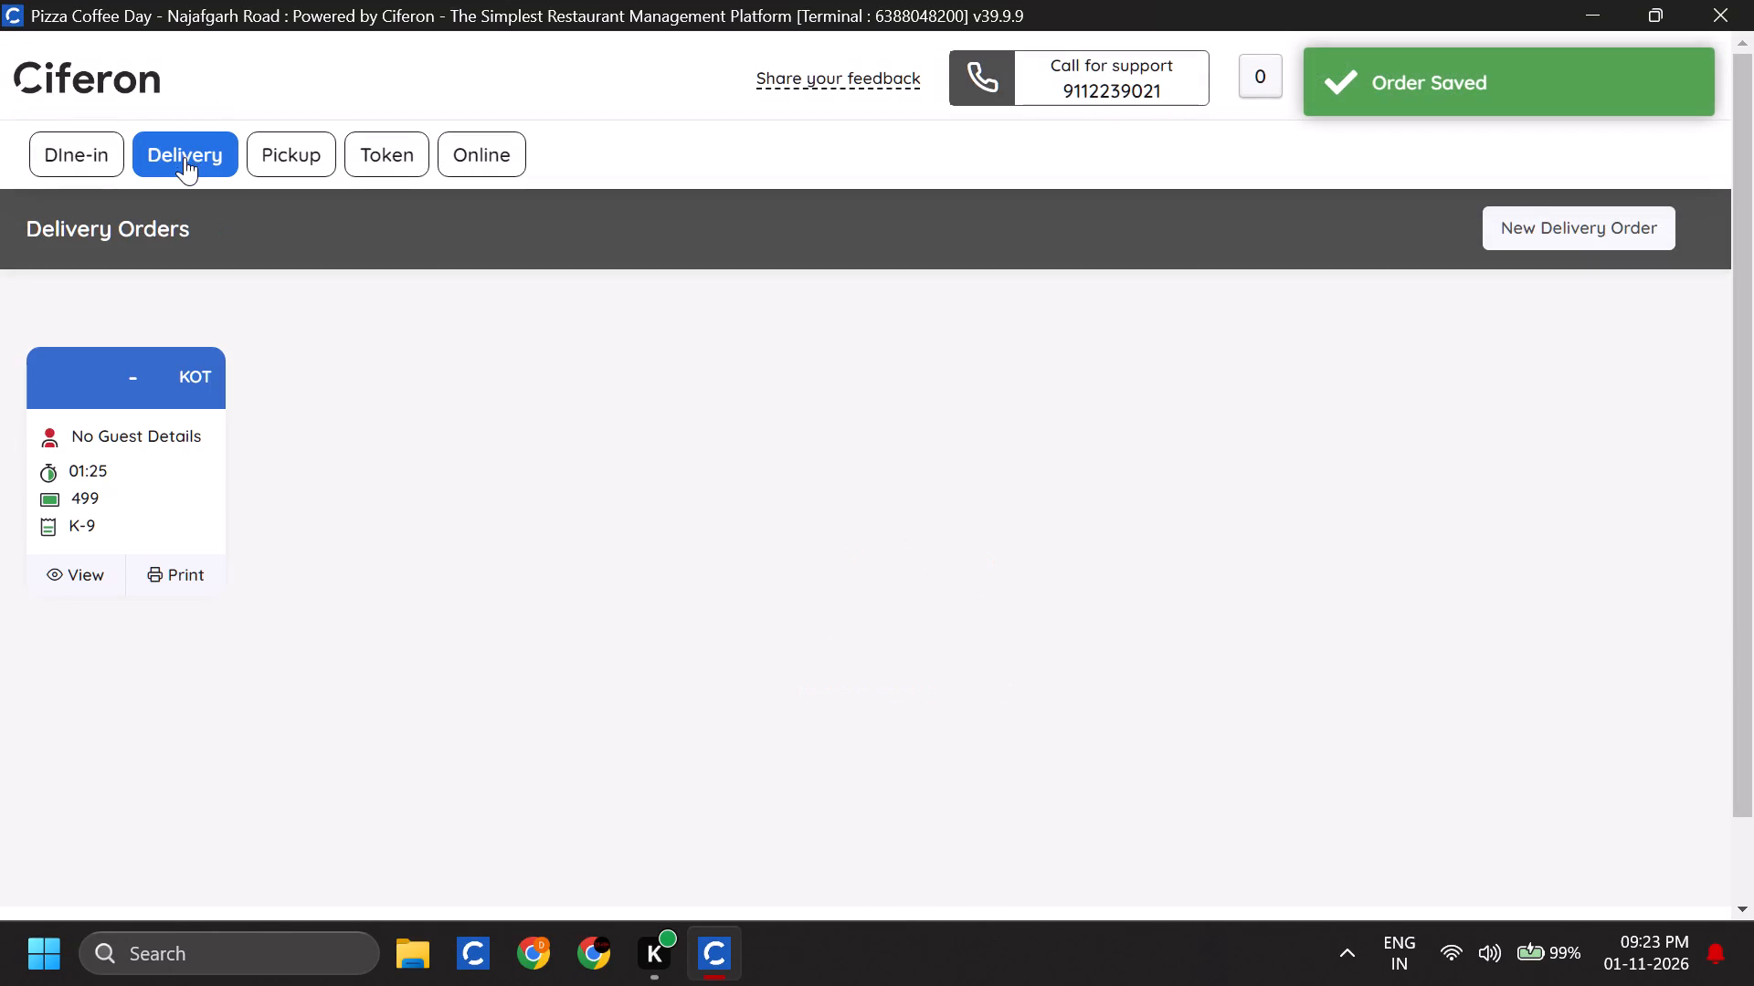
click(192, 363)
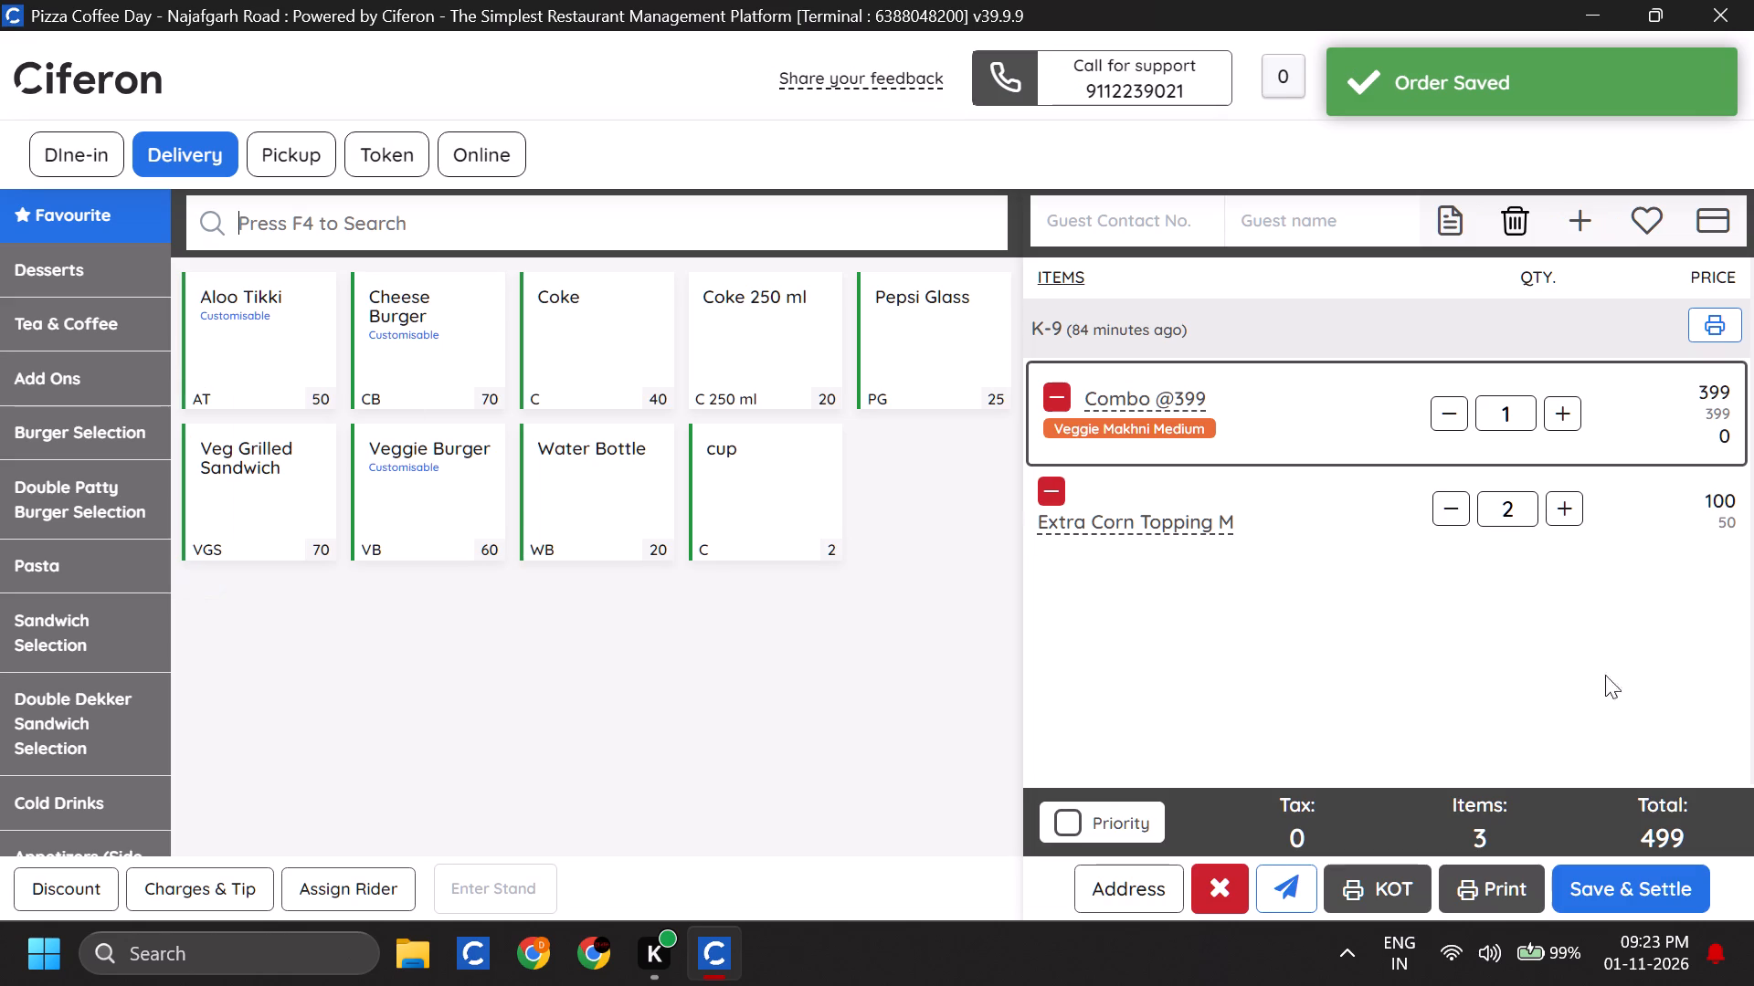
click(1622, 904)
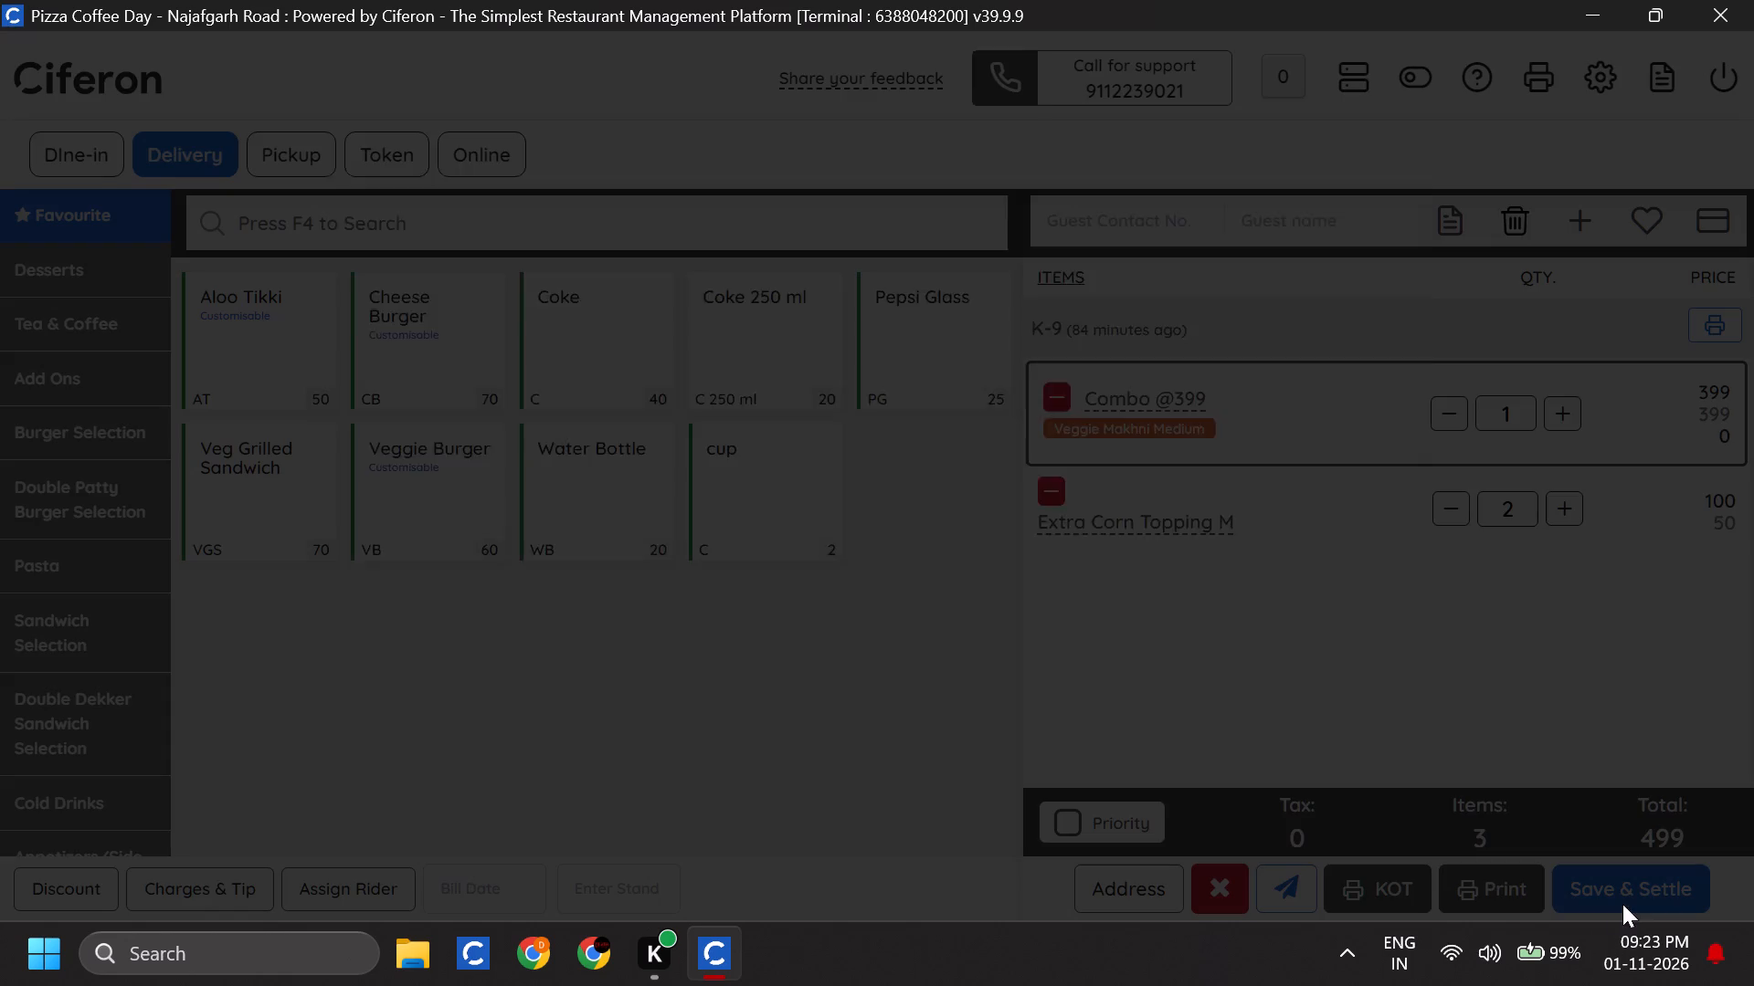
click(482, 524)
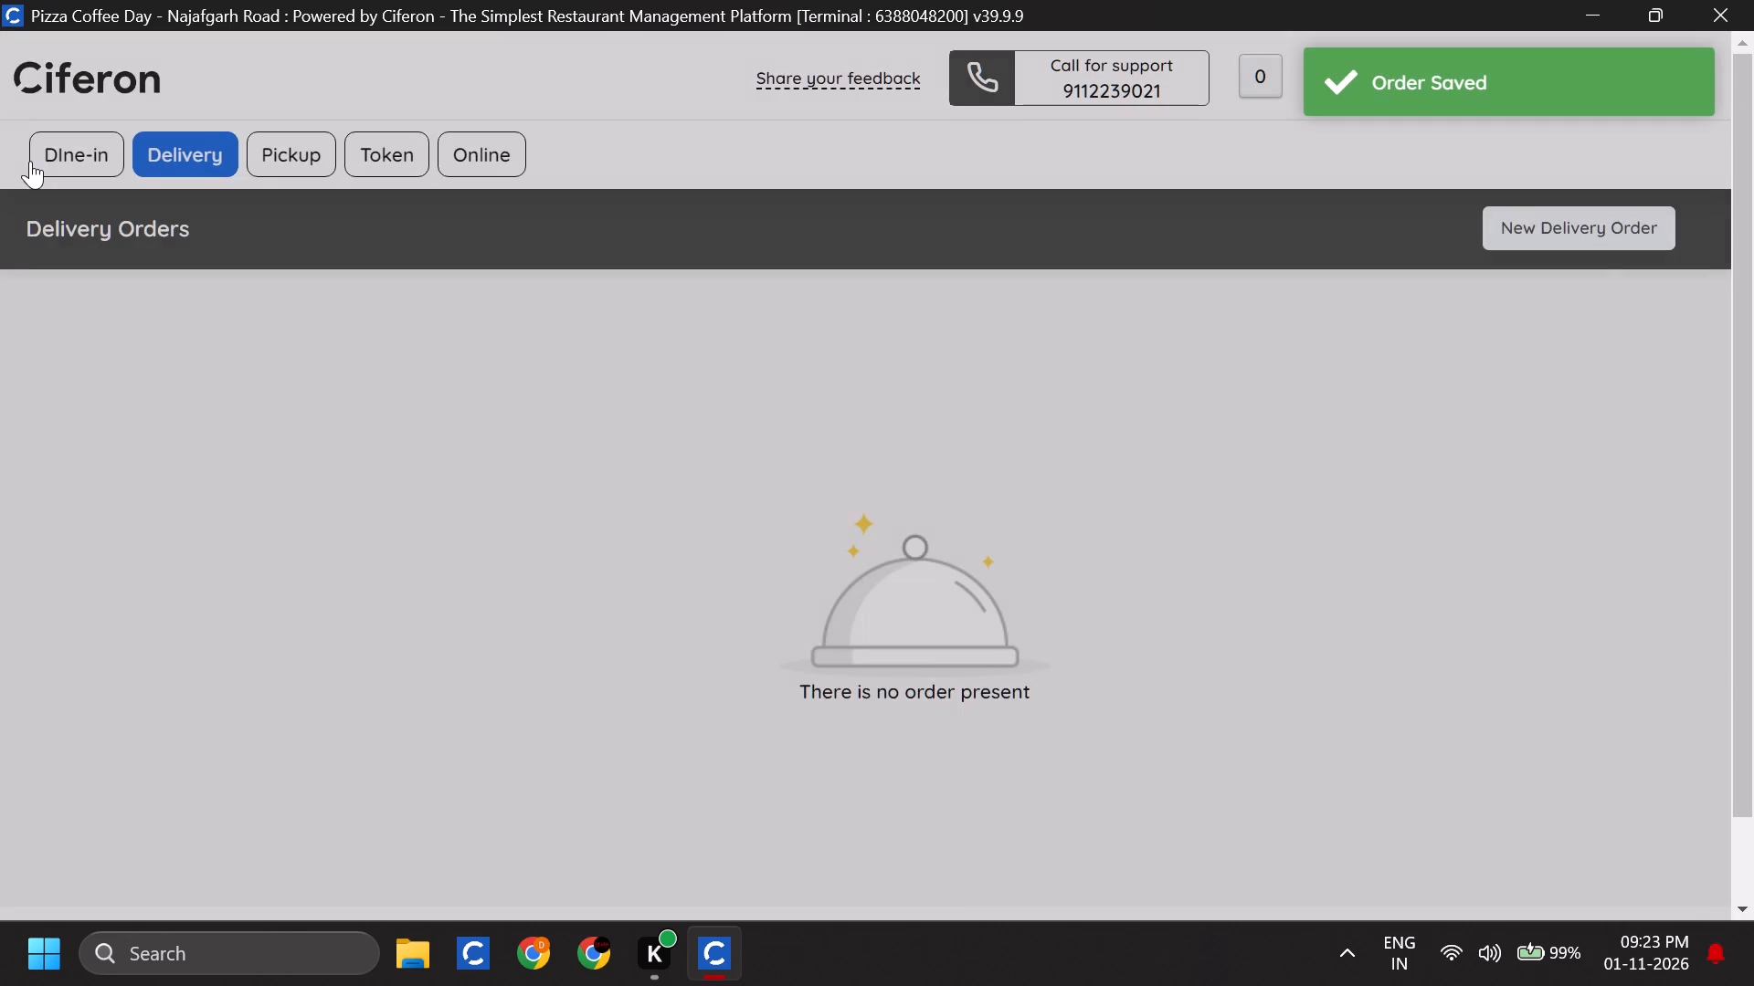
Leave the order screens and go to the restaurant's Sales Dashboard.
click(42, 163)
click(53, 84)
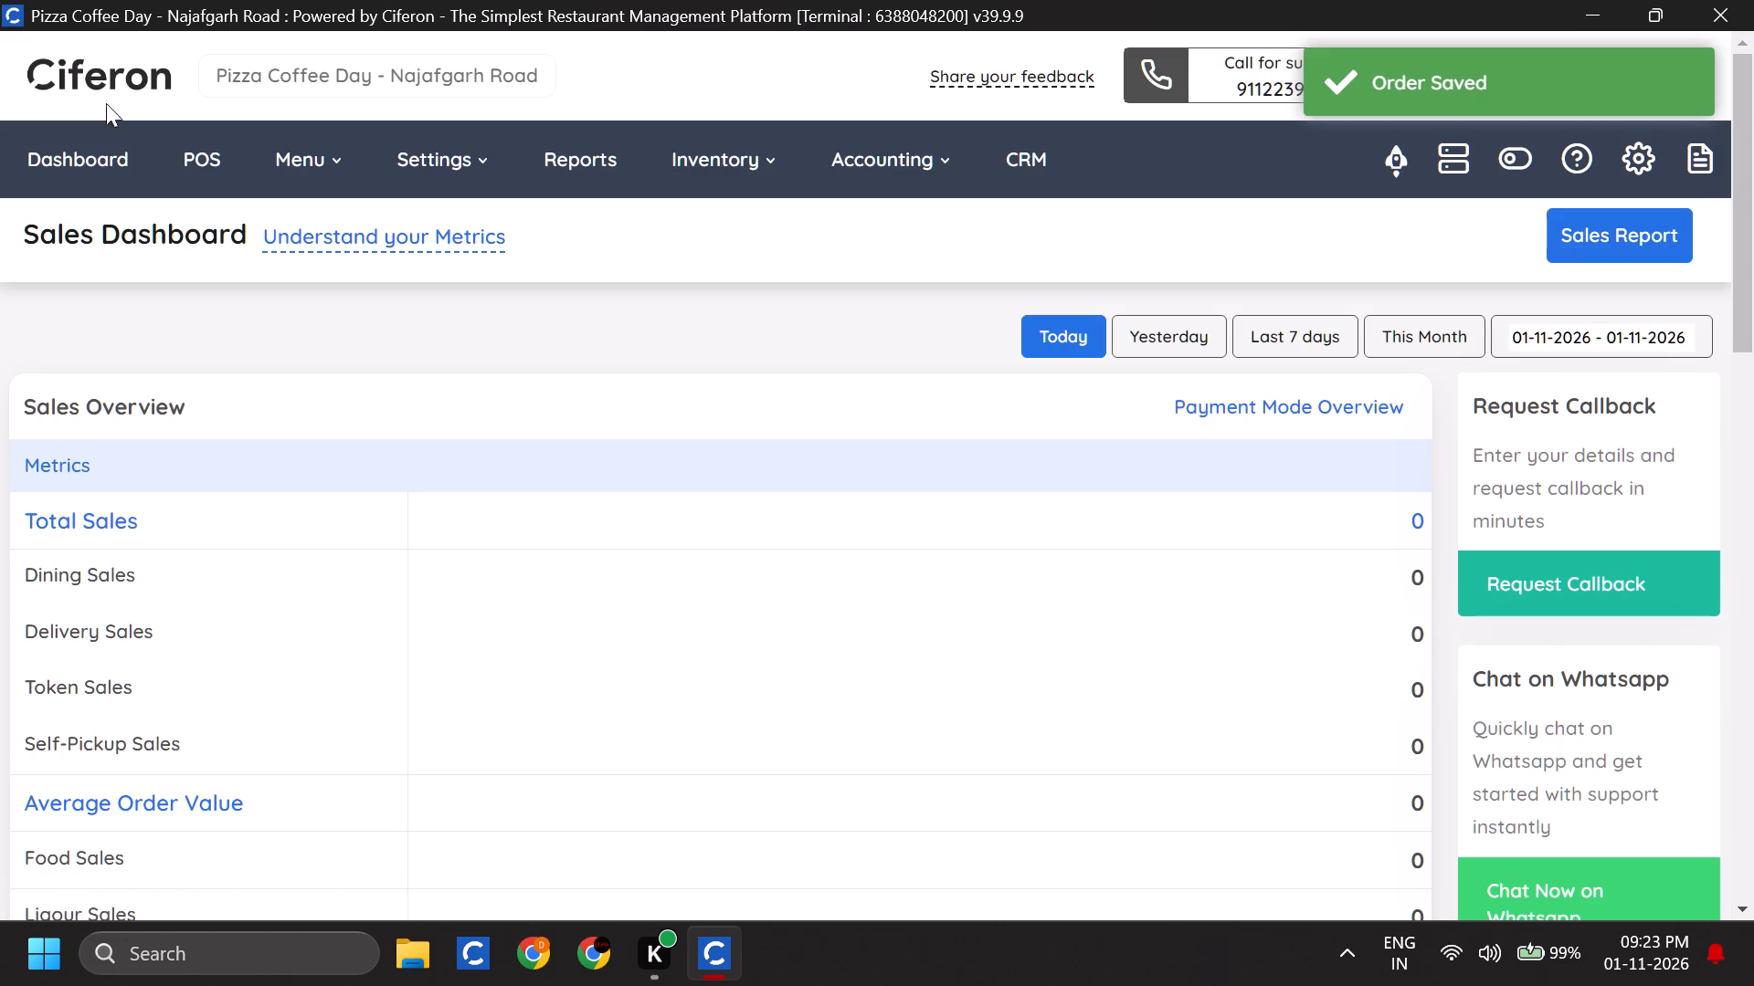
Return to the point-of-sale order screen showing the dine-in tables.
click(211, 155)
click(790, 735)
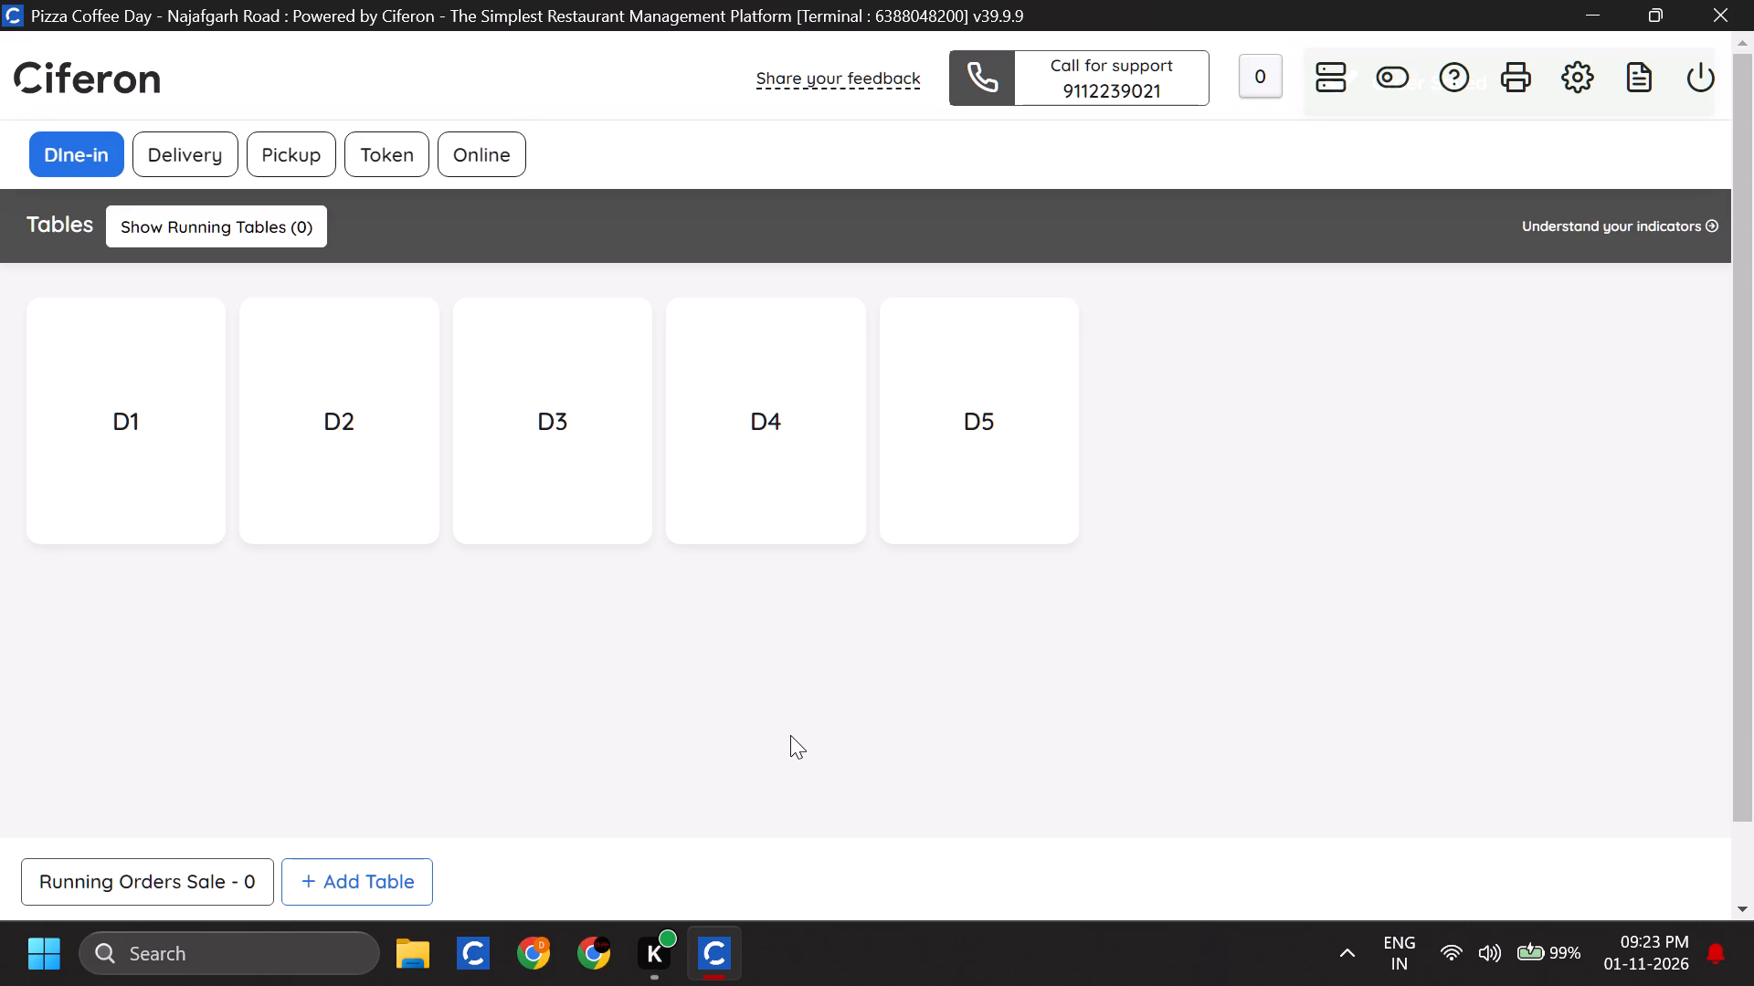
click(691, 630)
Switch to the Instagram app and open its messages.
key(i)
key(Return)
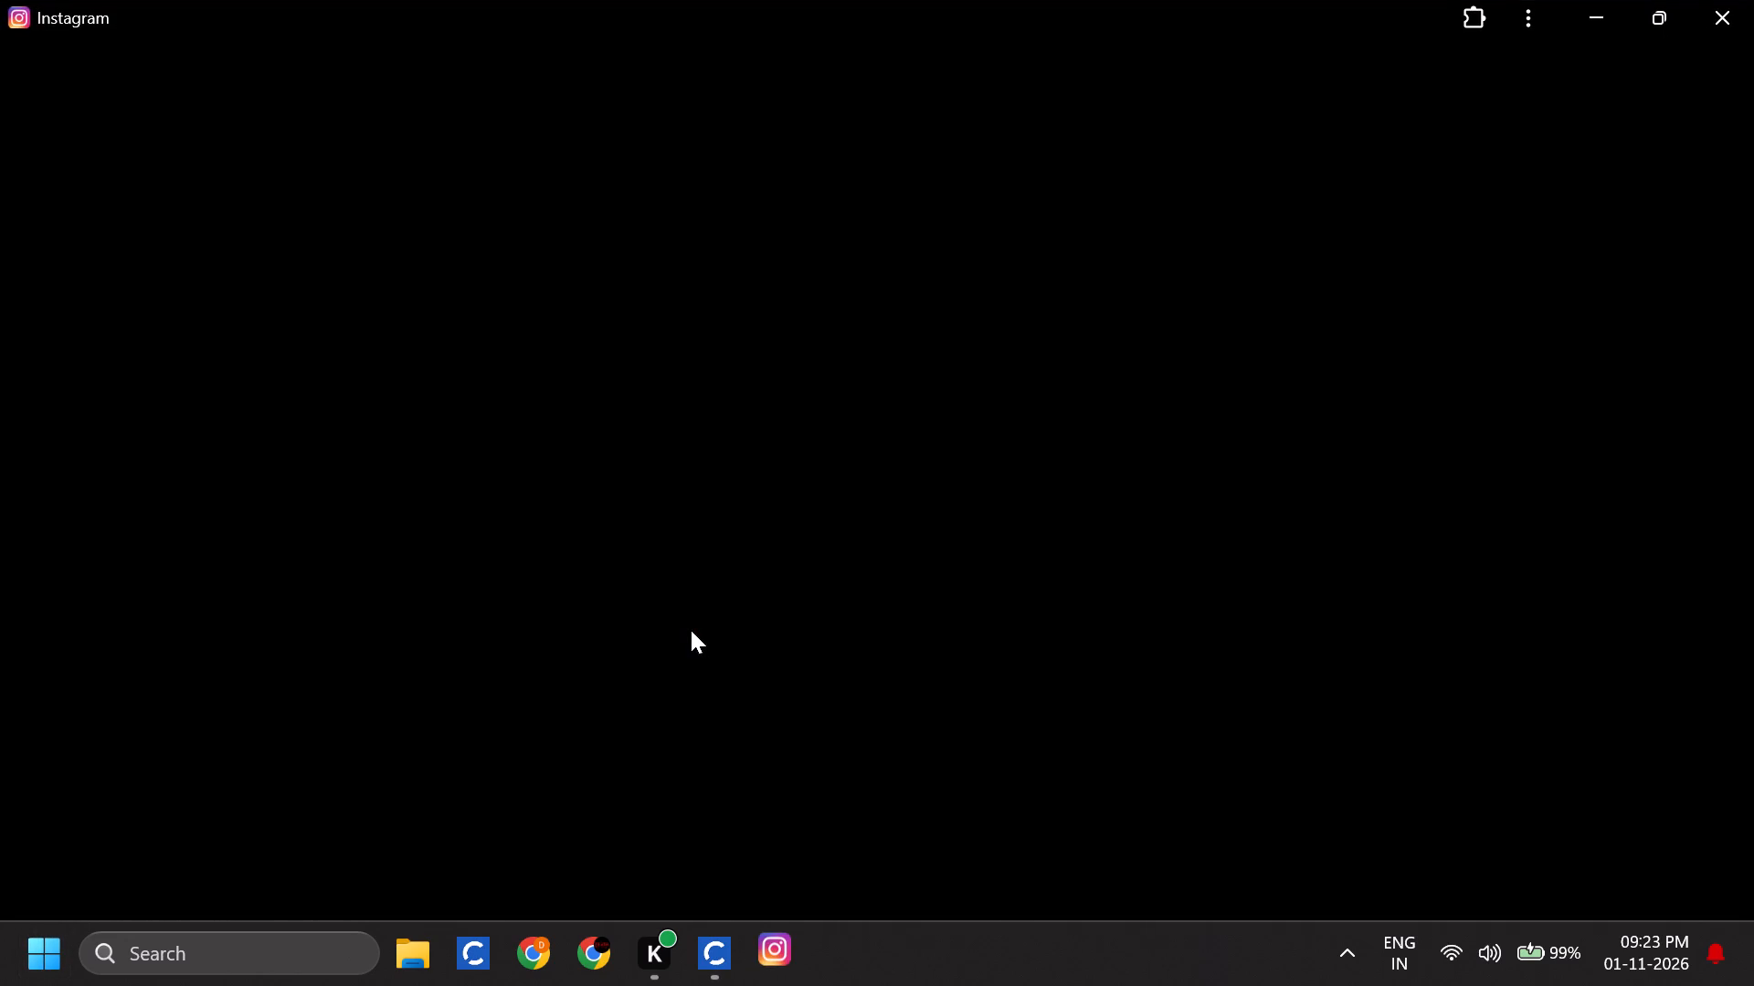
click(64, 345)
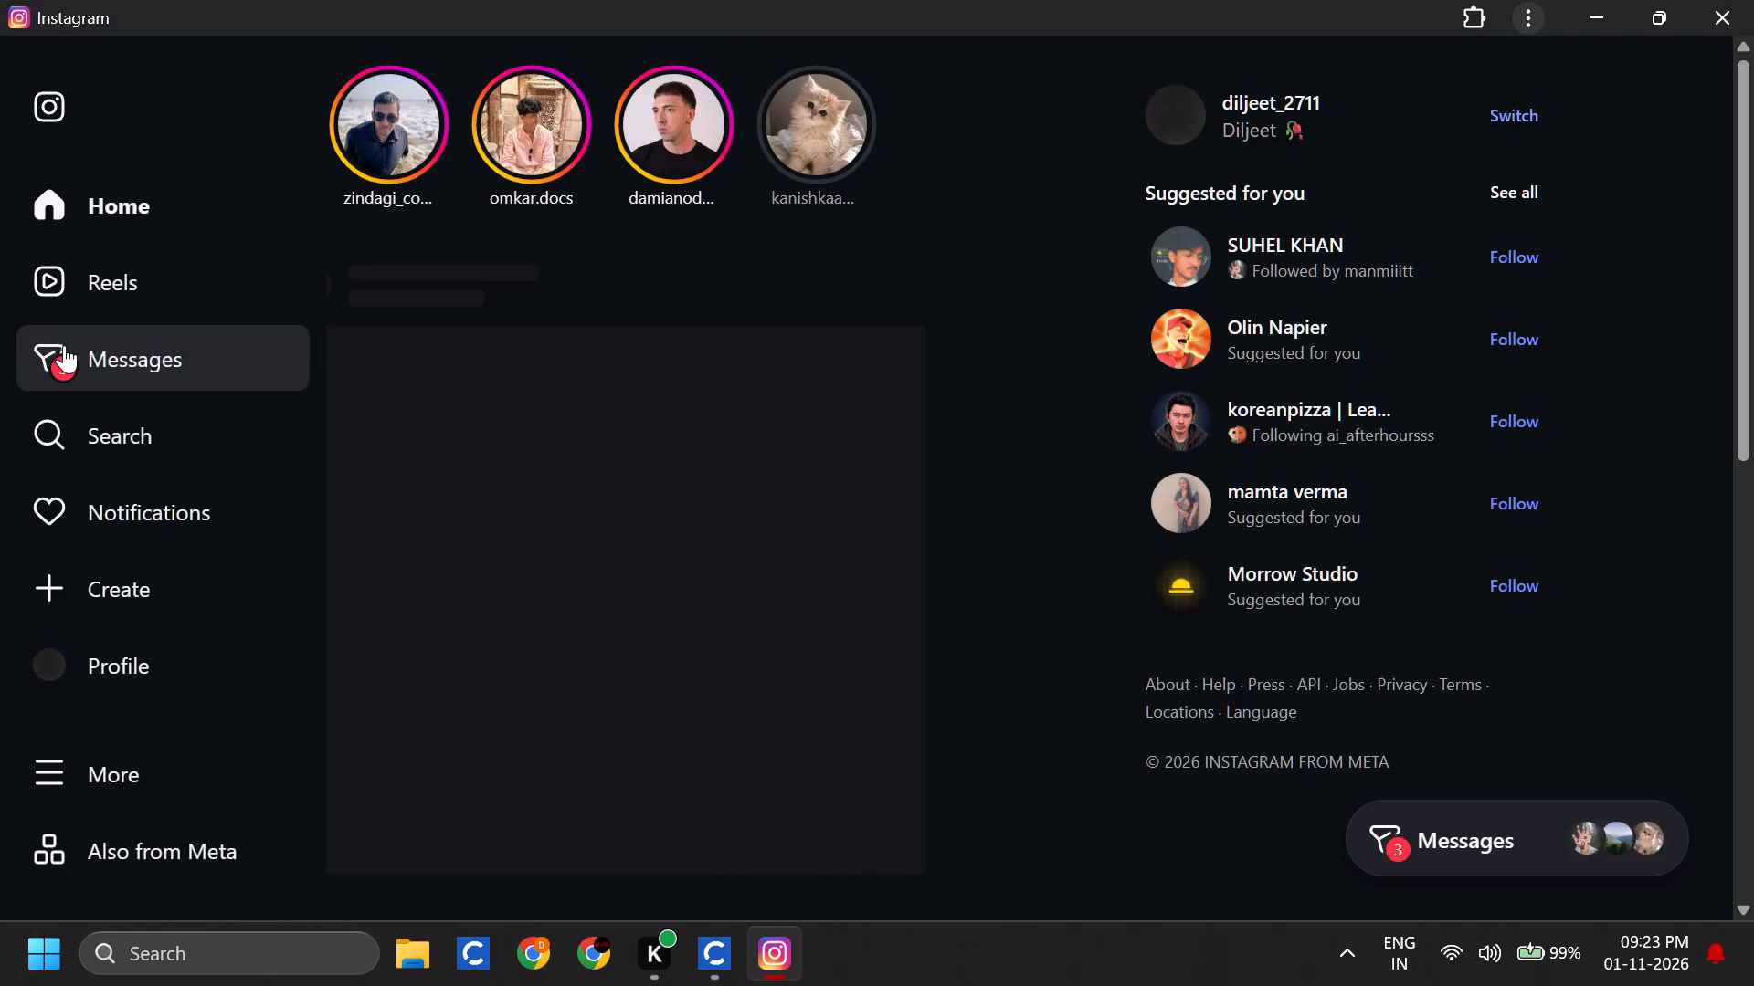
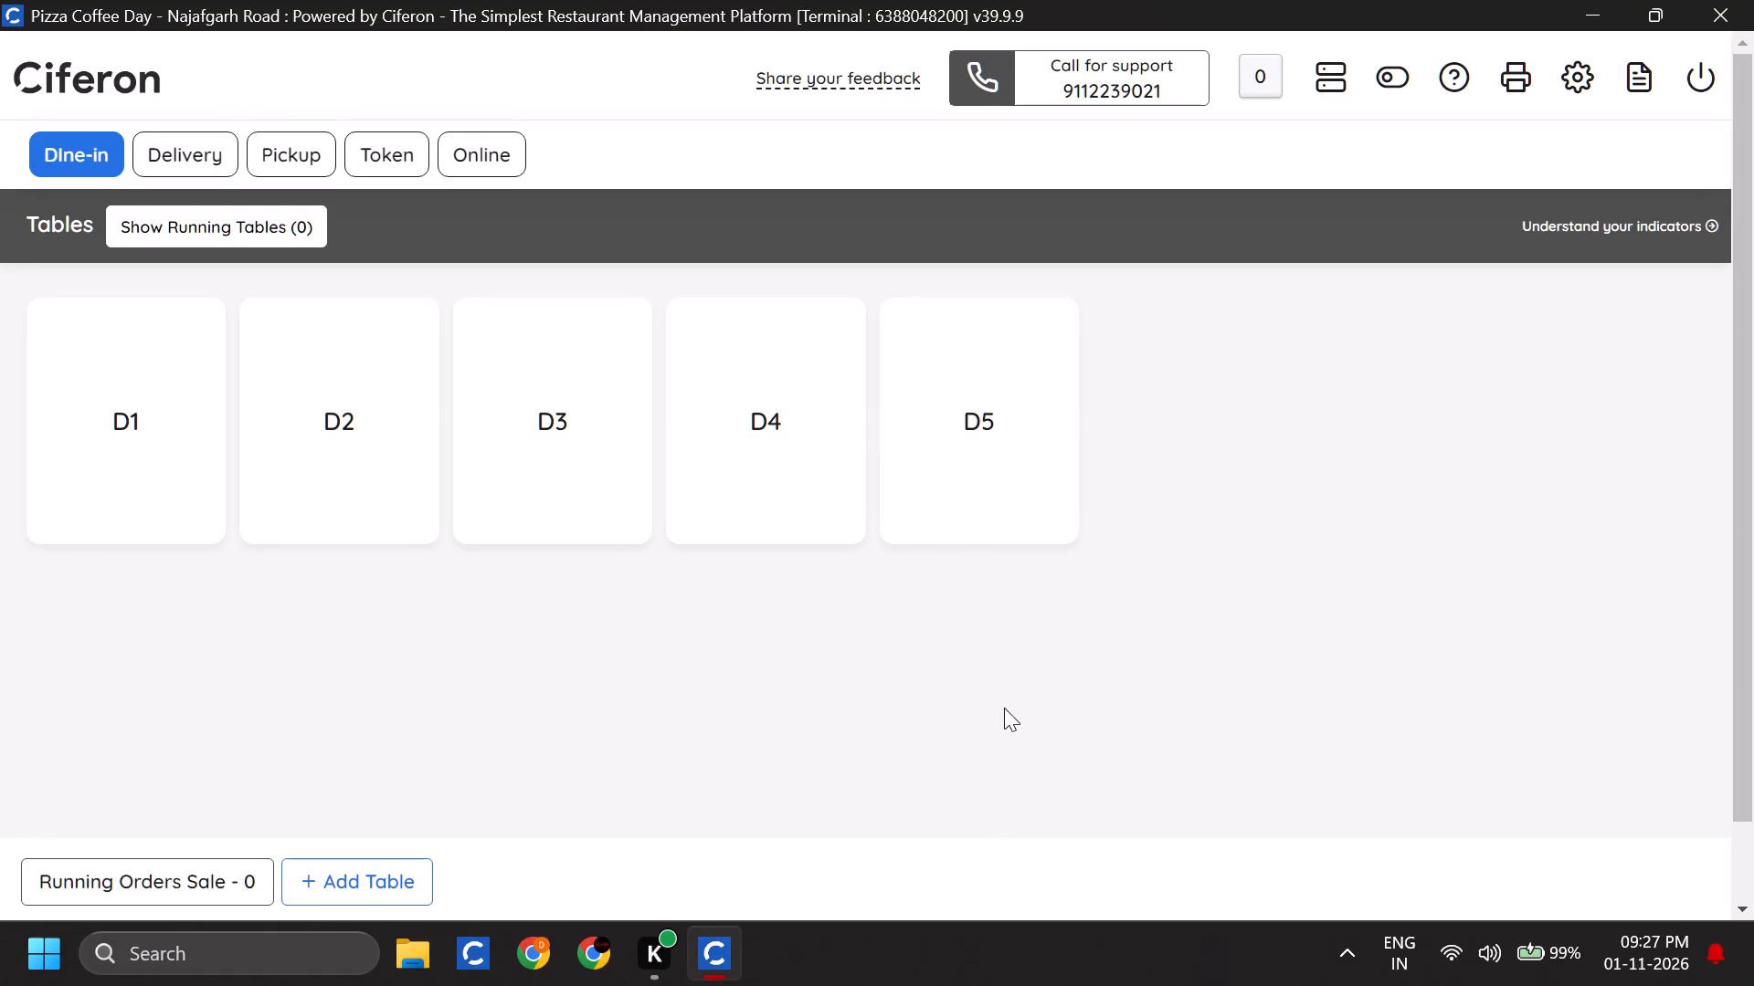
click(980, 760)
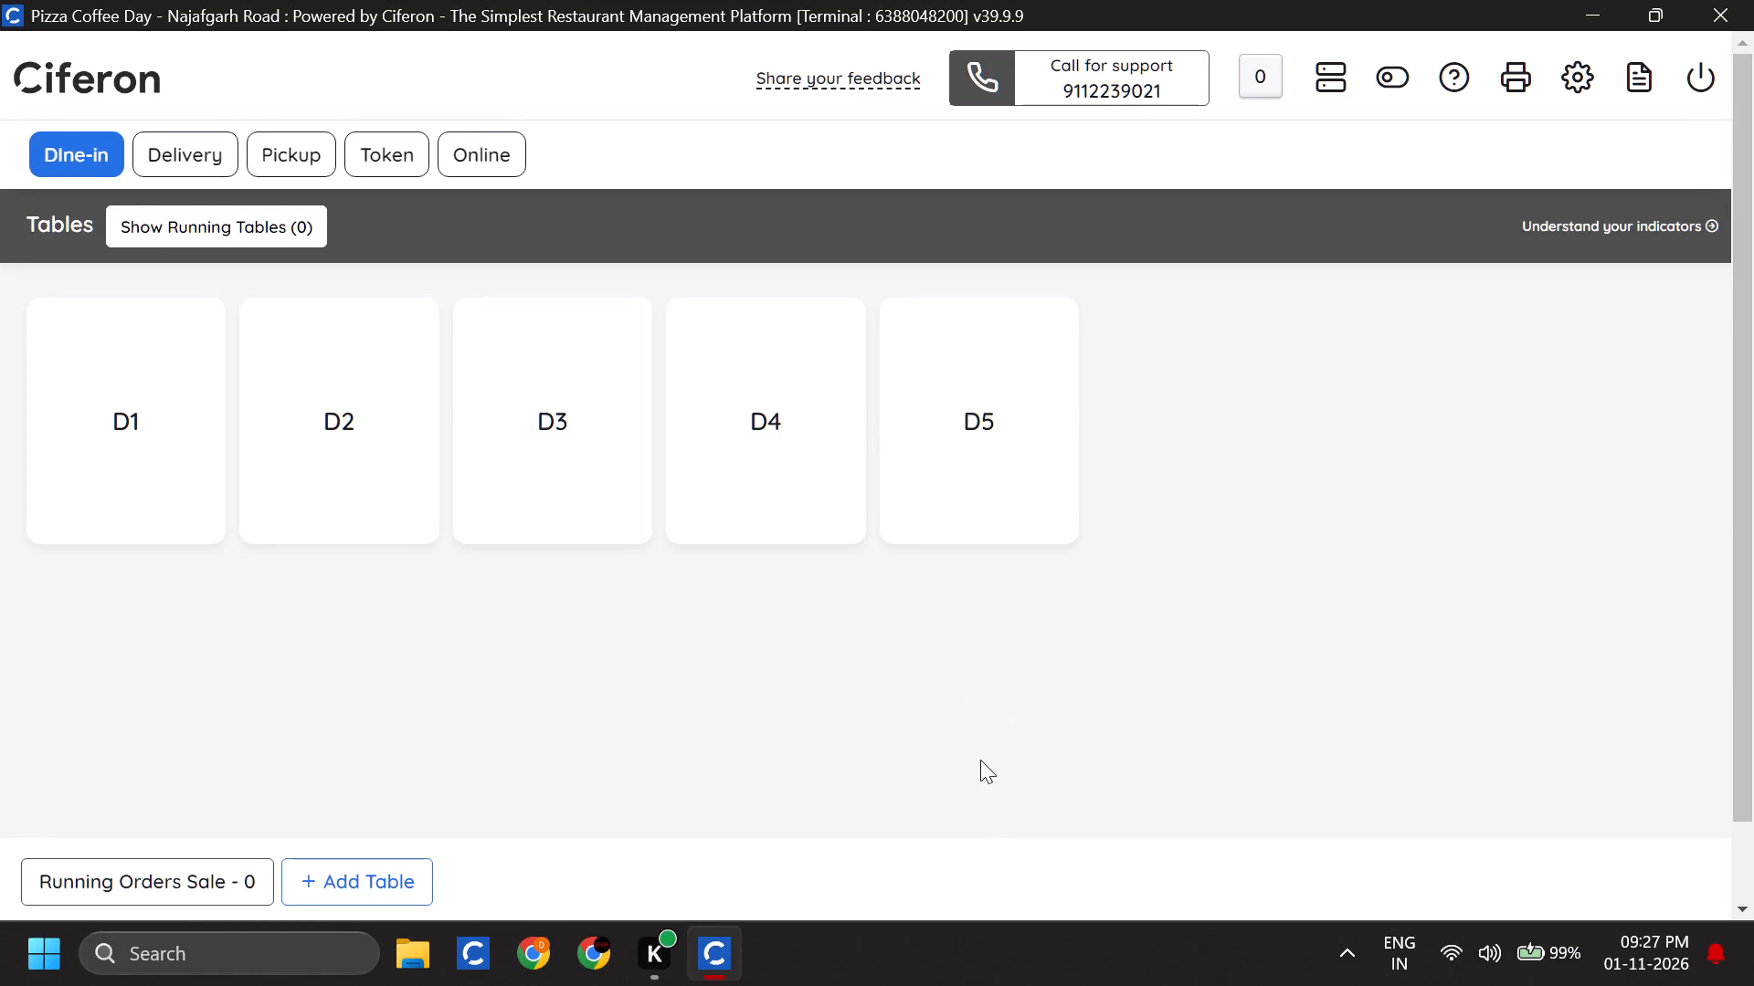
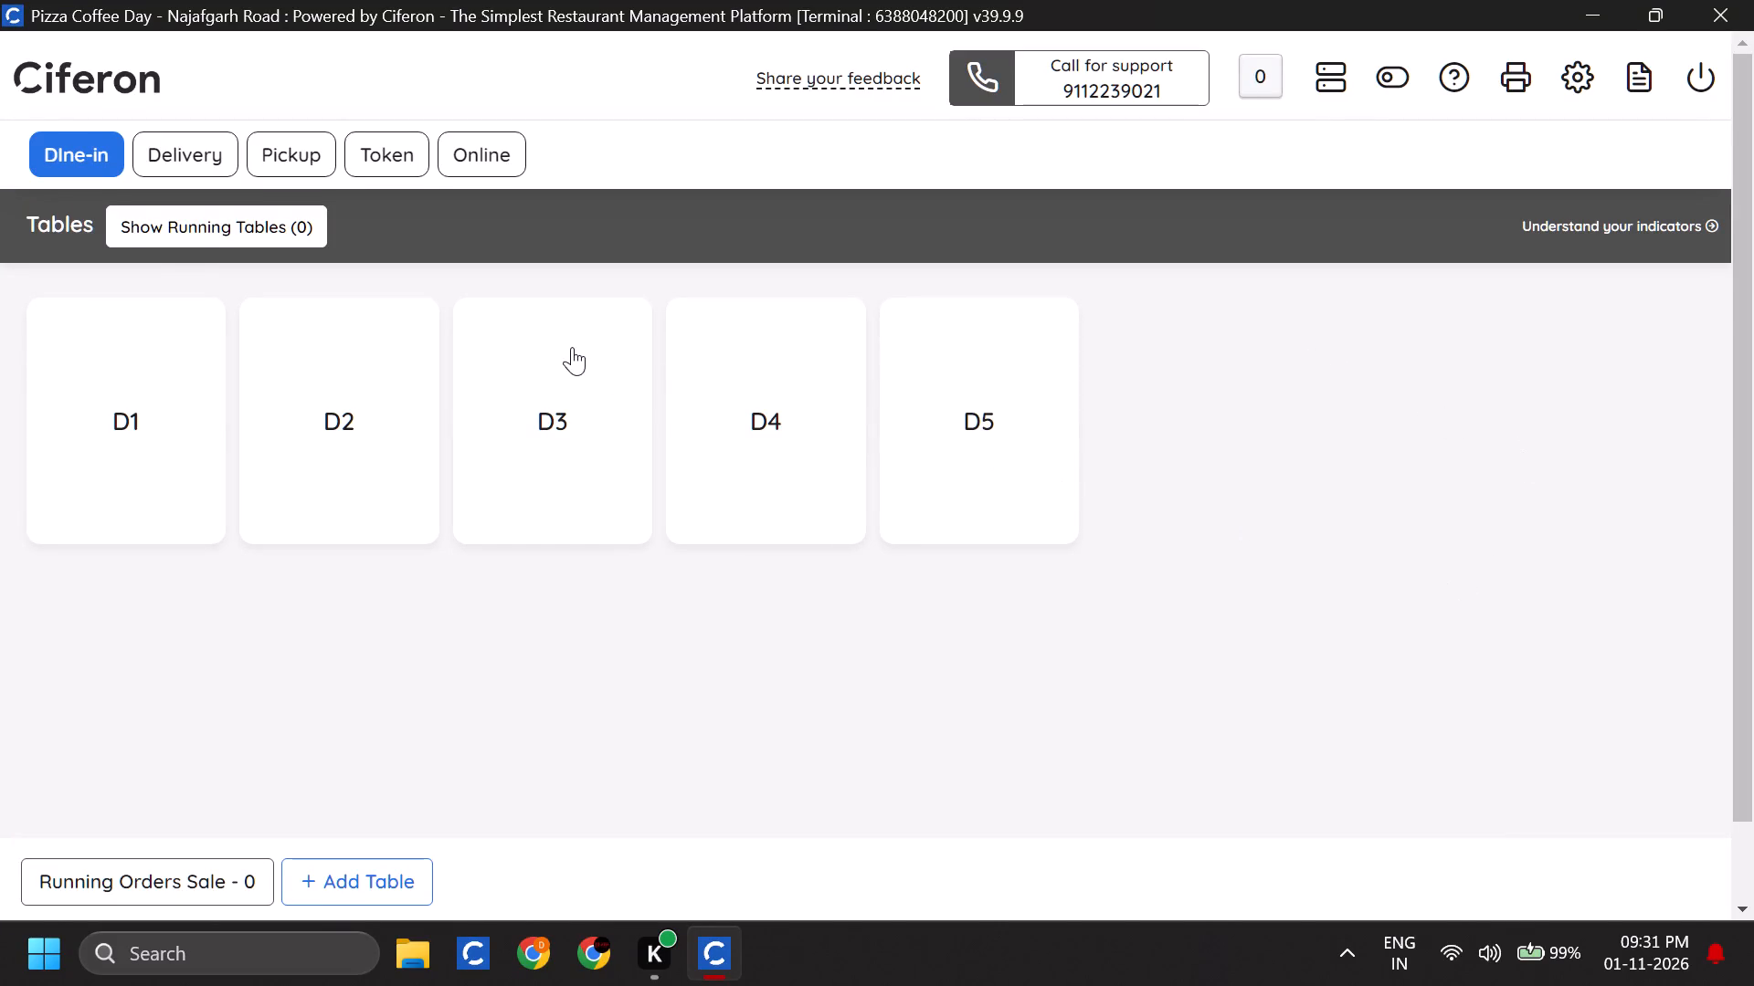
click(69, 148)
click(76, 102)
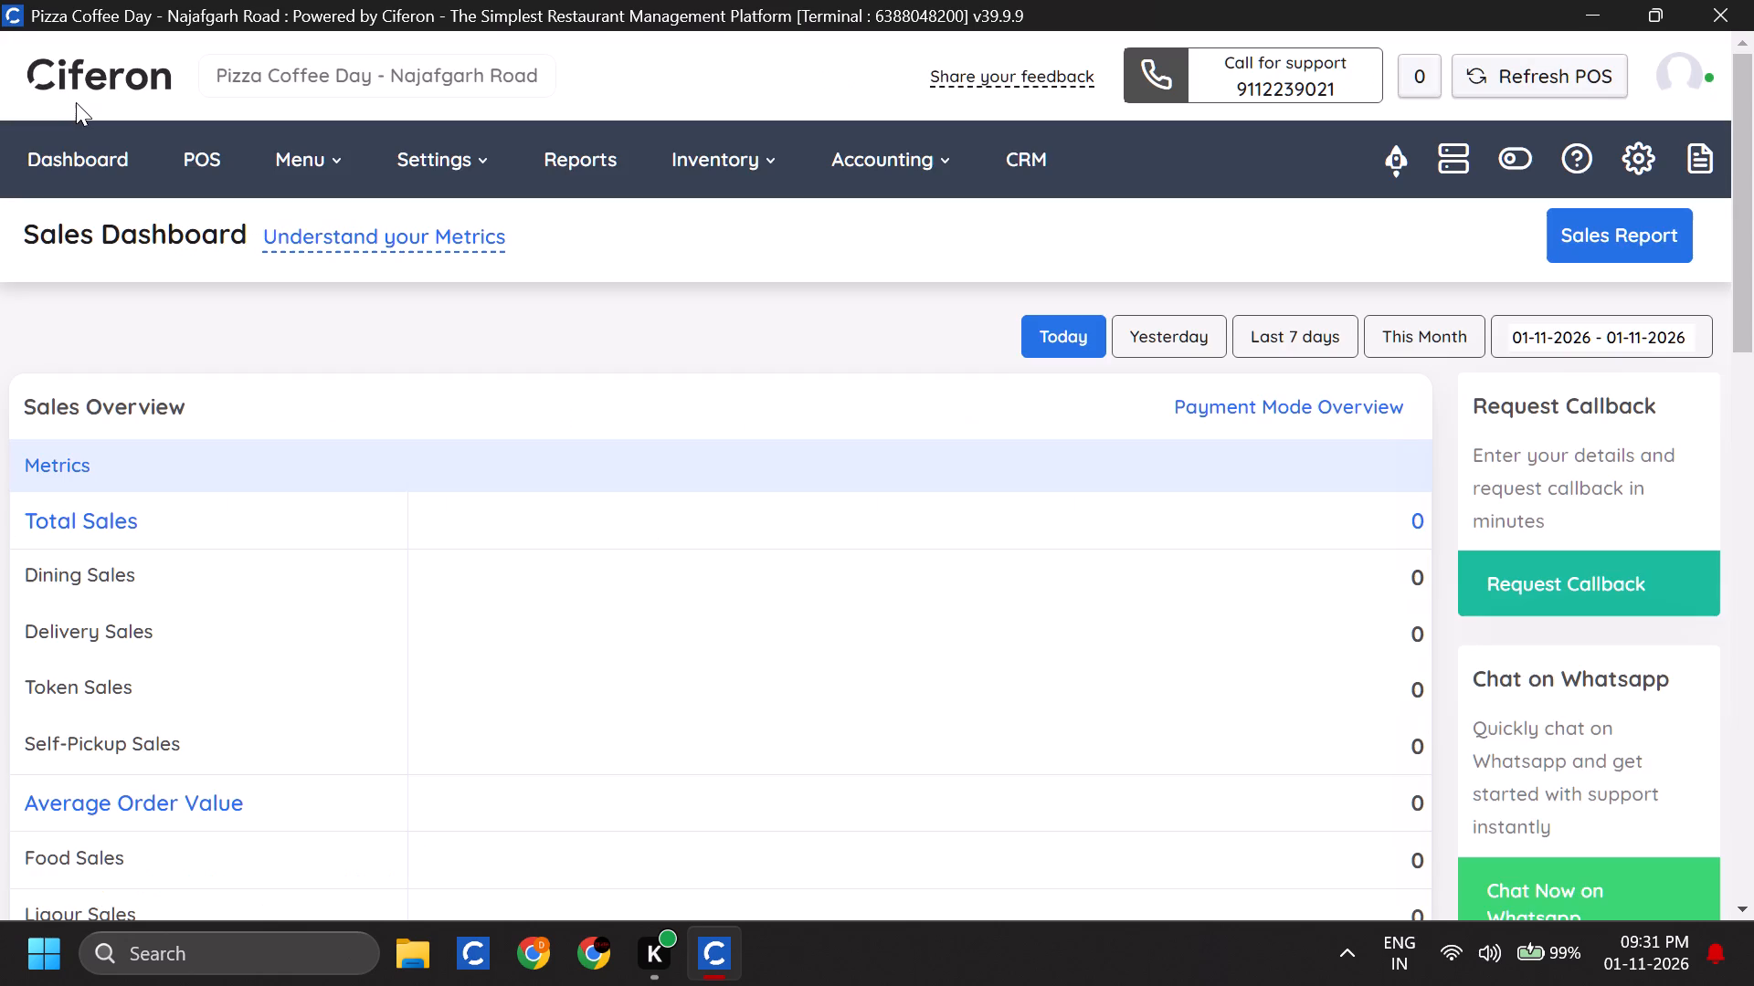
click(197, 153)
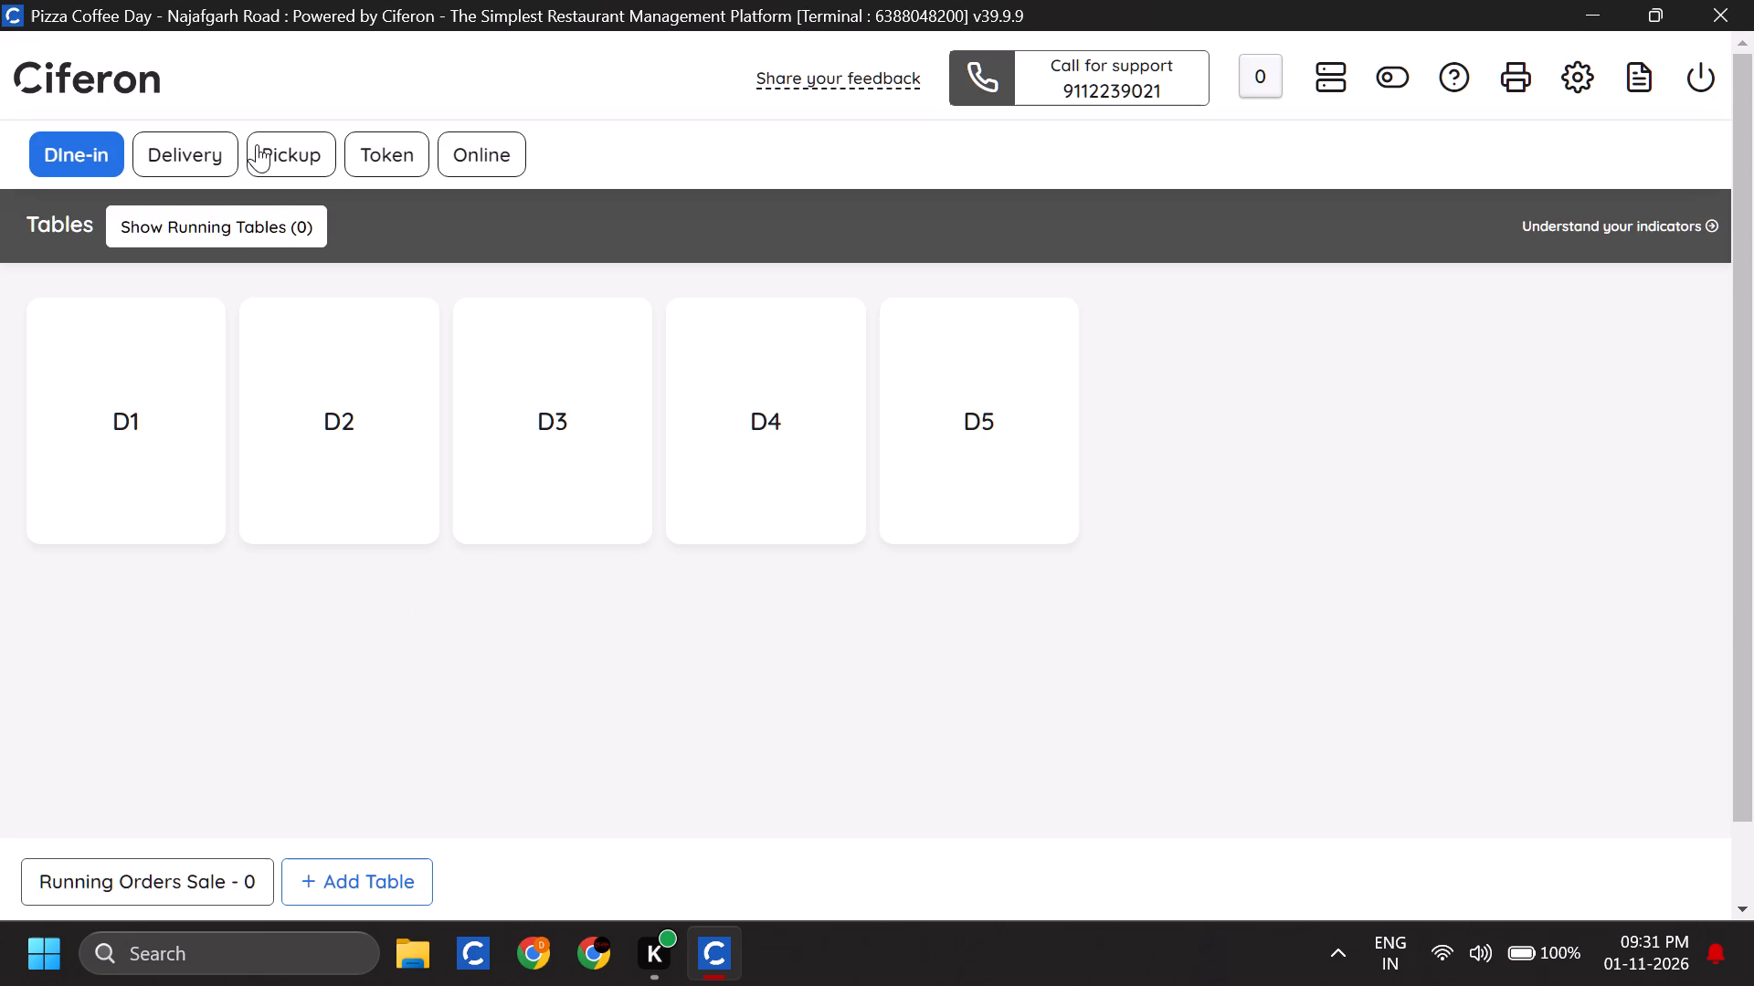
Open the restaurant menu's list of categories from the dashboard.
click(126, 70)
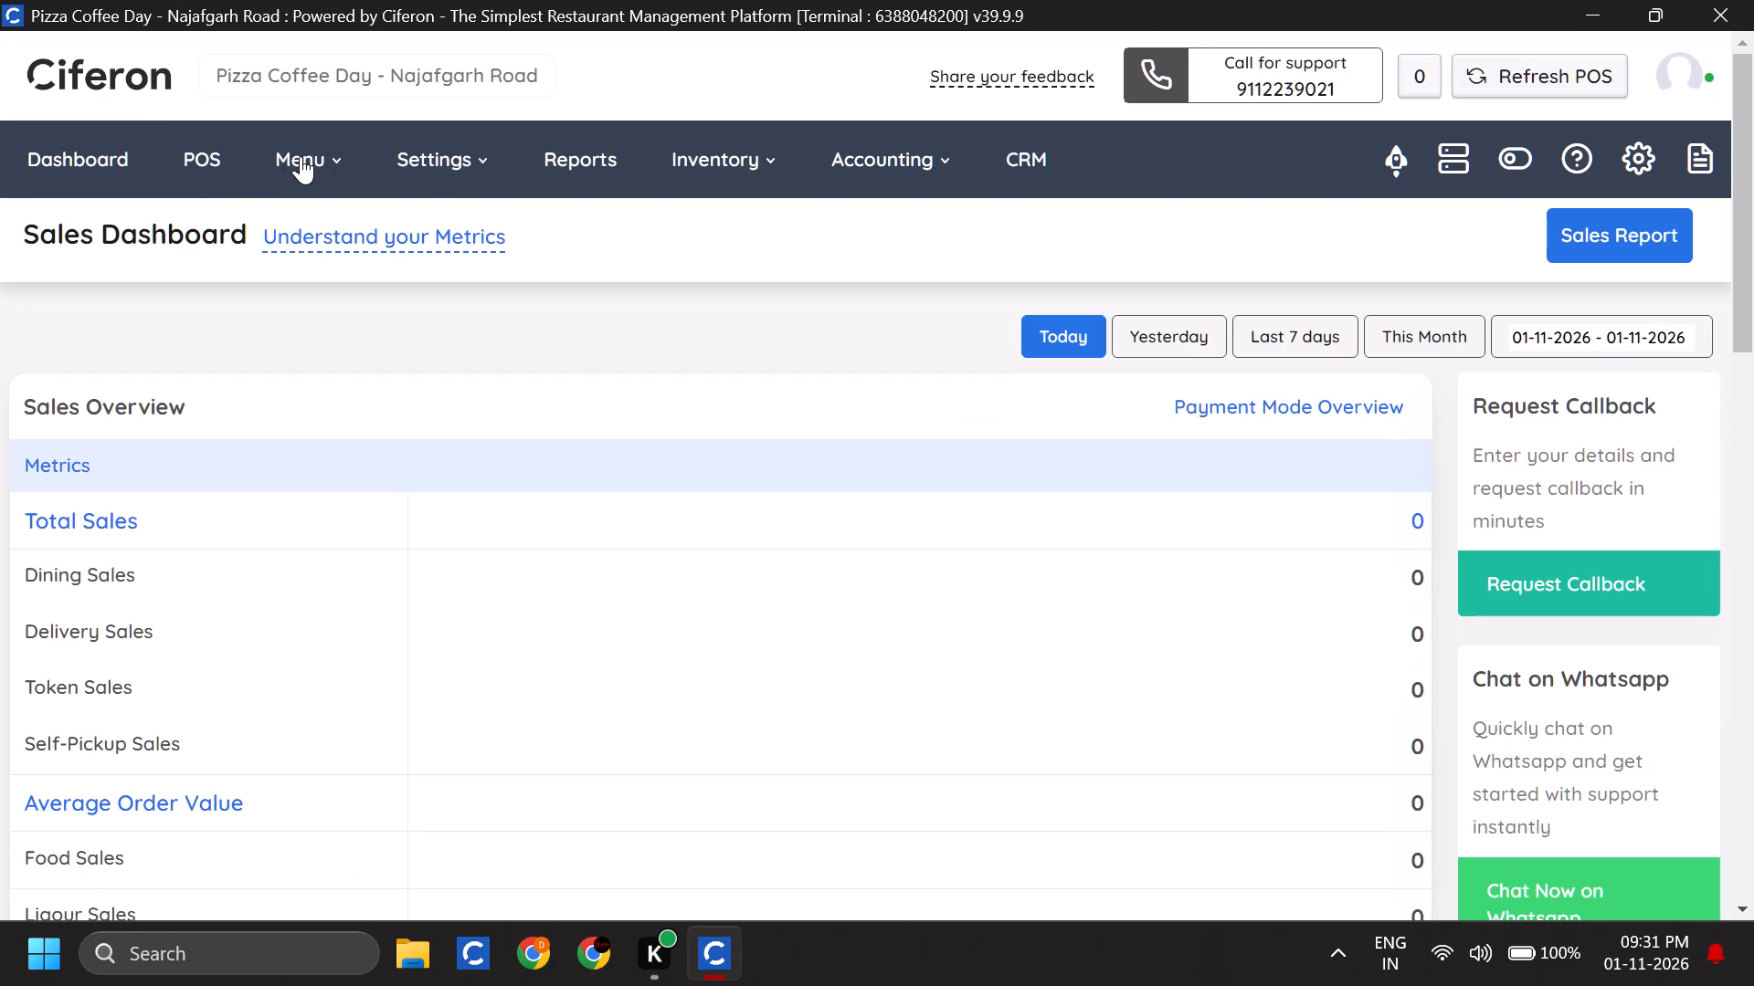
click(301, 156)
click(318, 210)
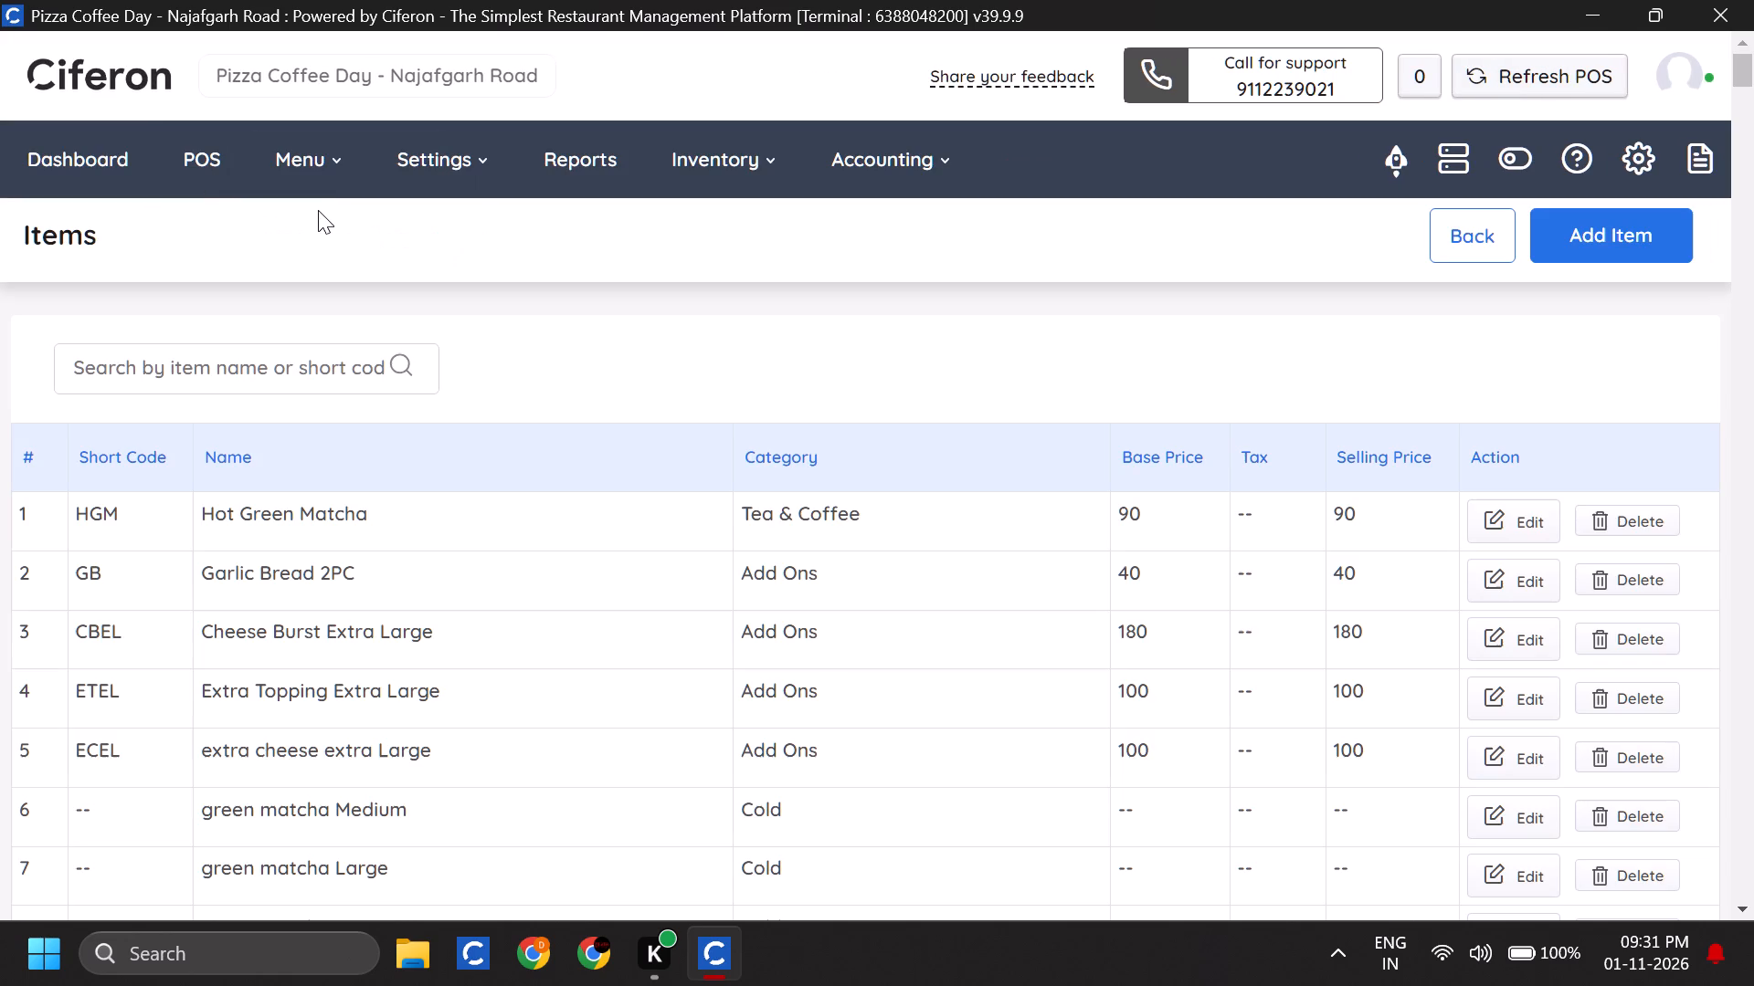
click(318, 165)
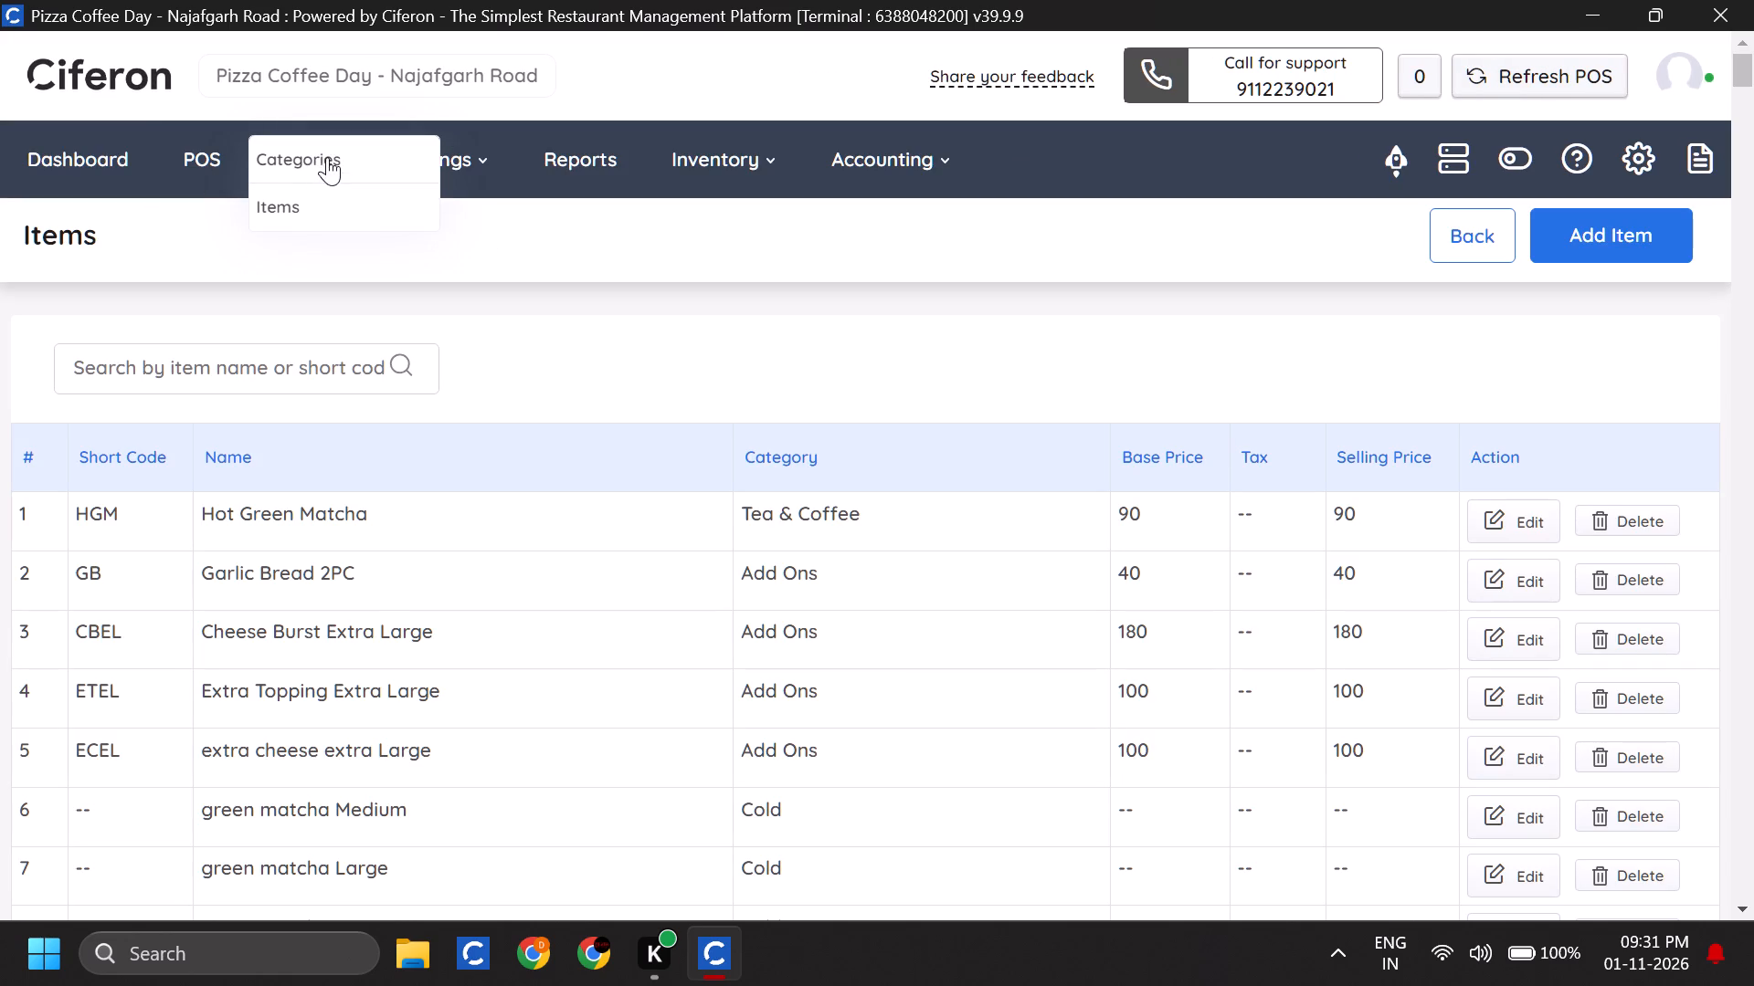
click(327, 157)
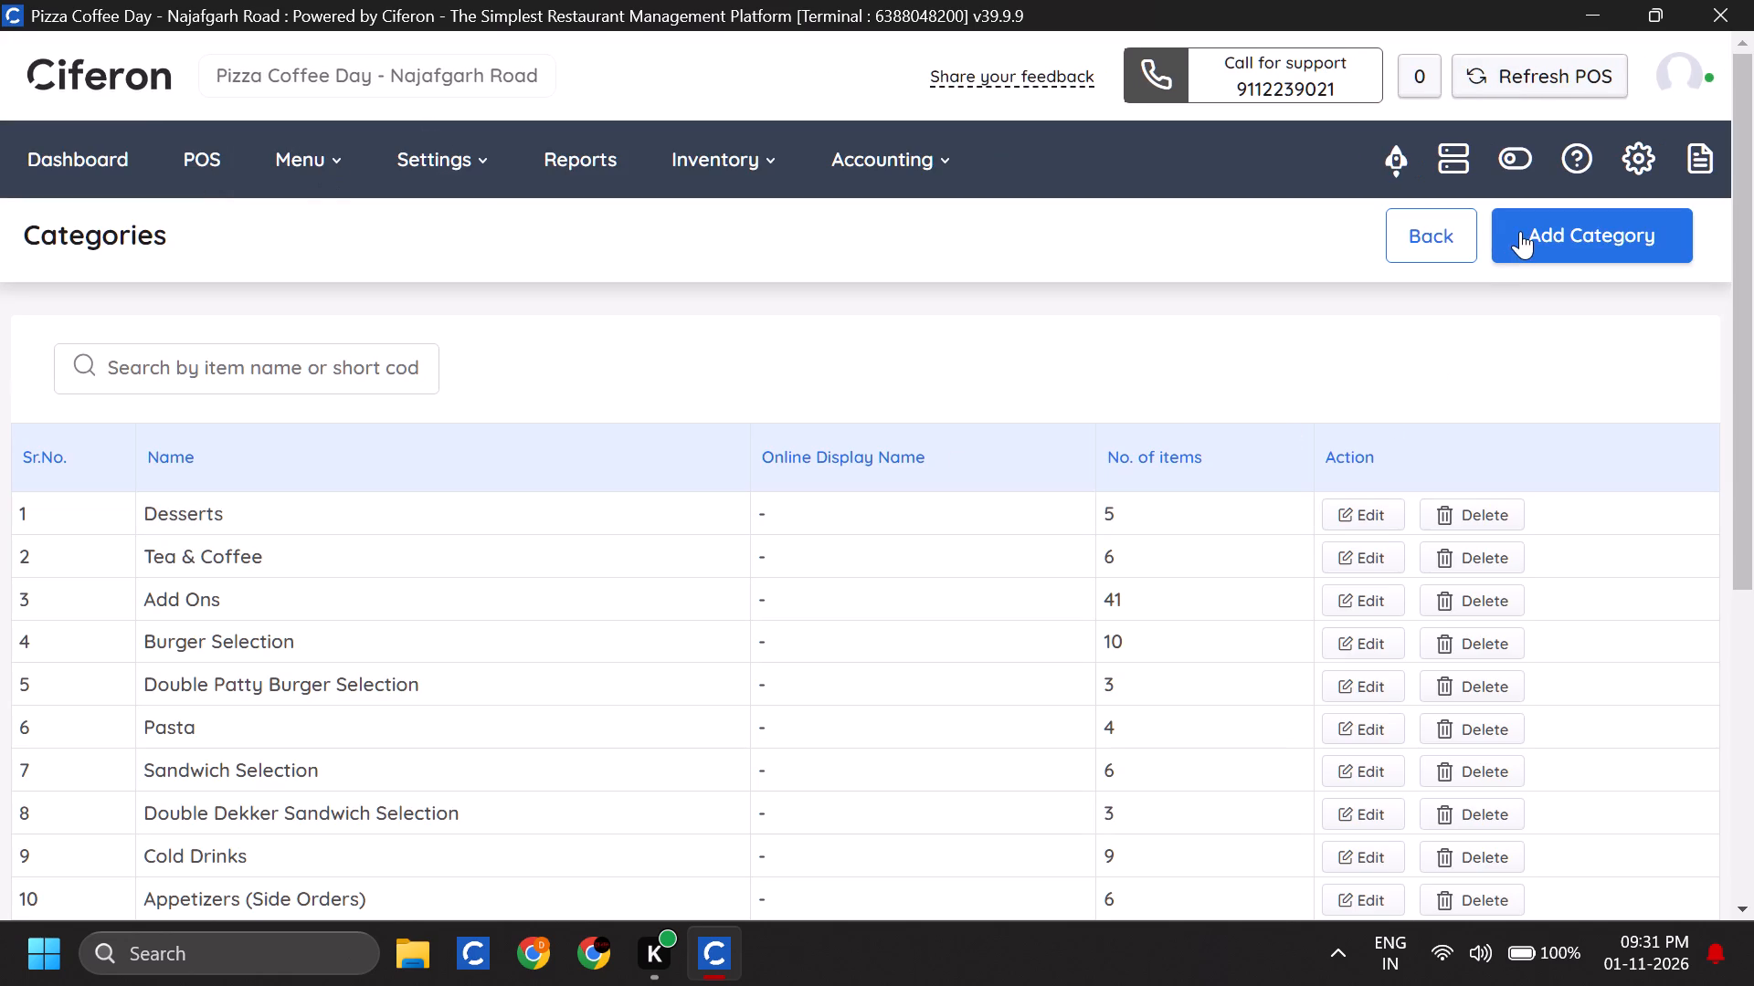
Create and save a new category named "momos" with the online display name "momos".
click(1520, 231)
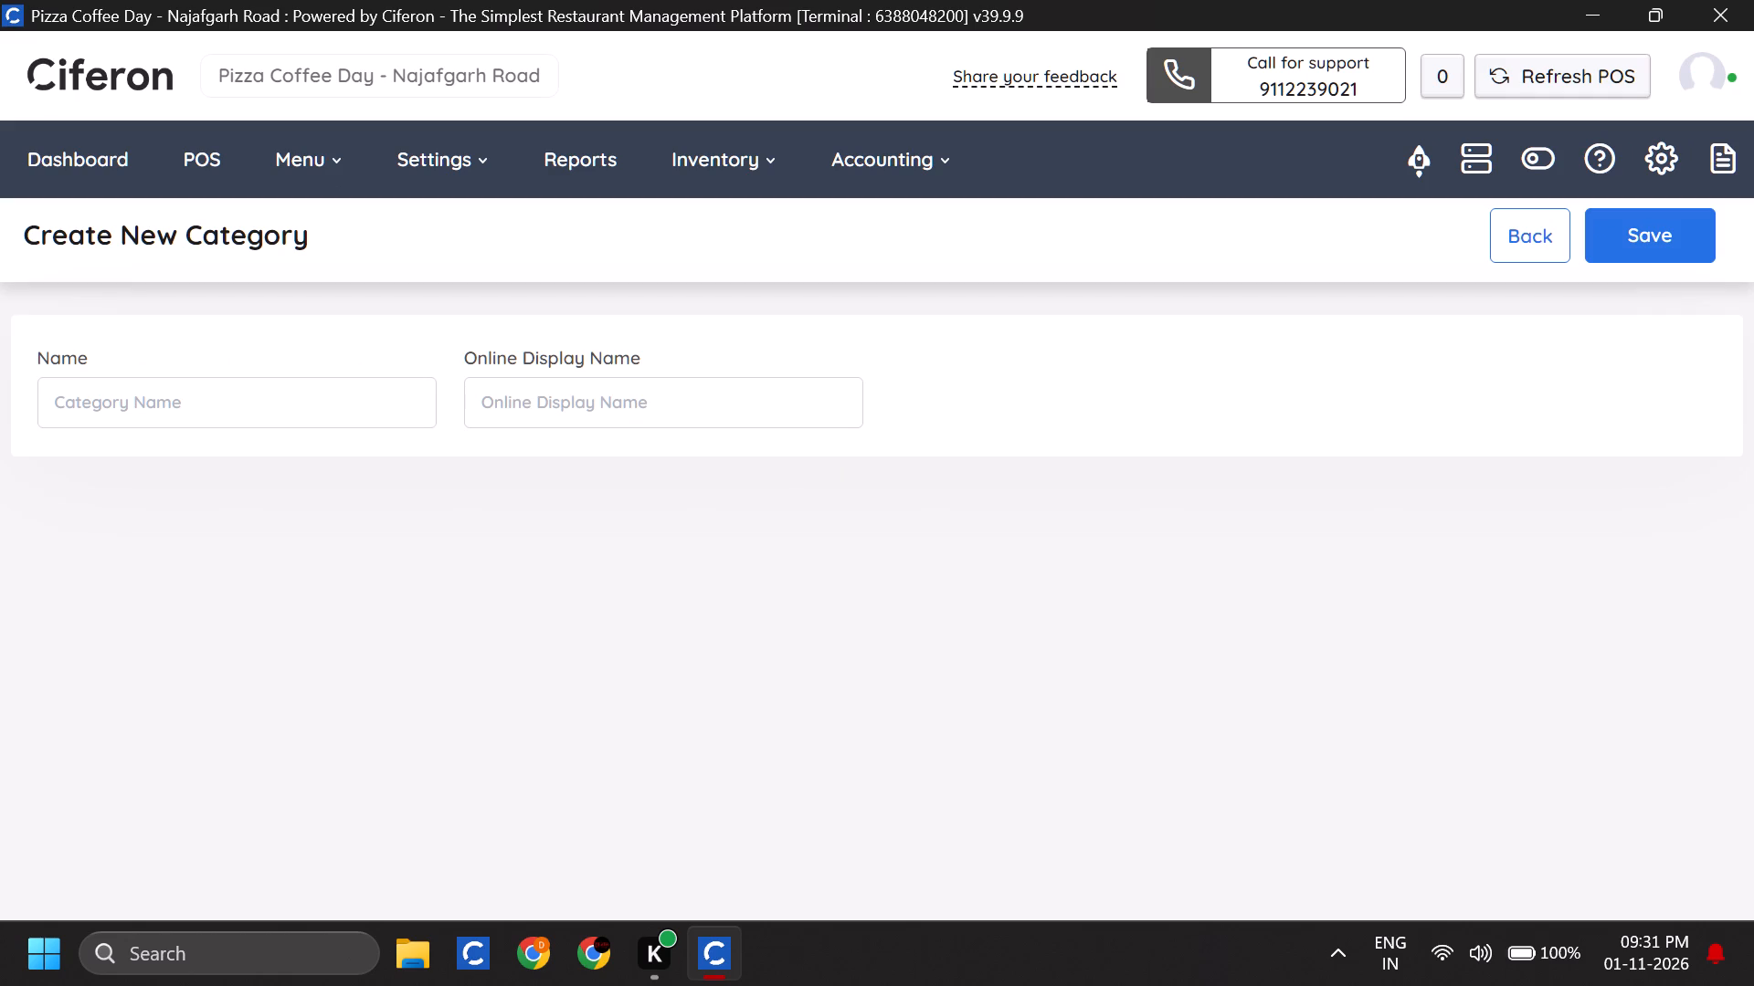
click(356, 406)
text(momos)
click(569, 390)
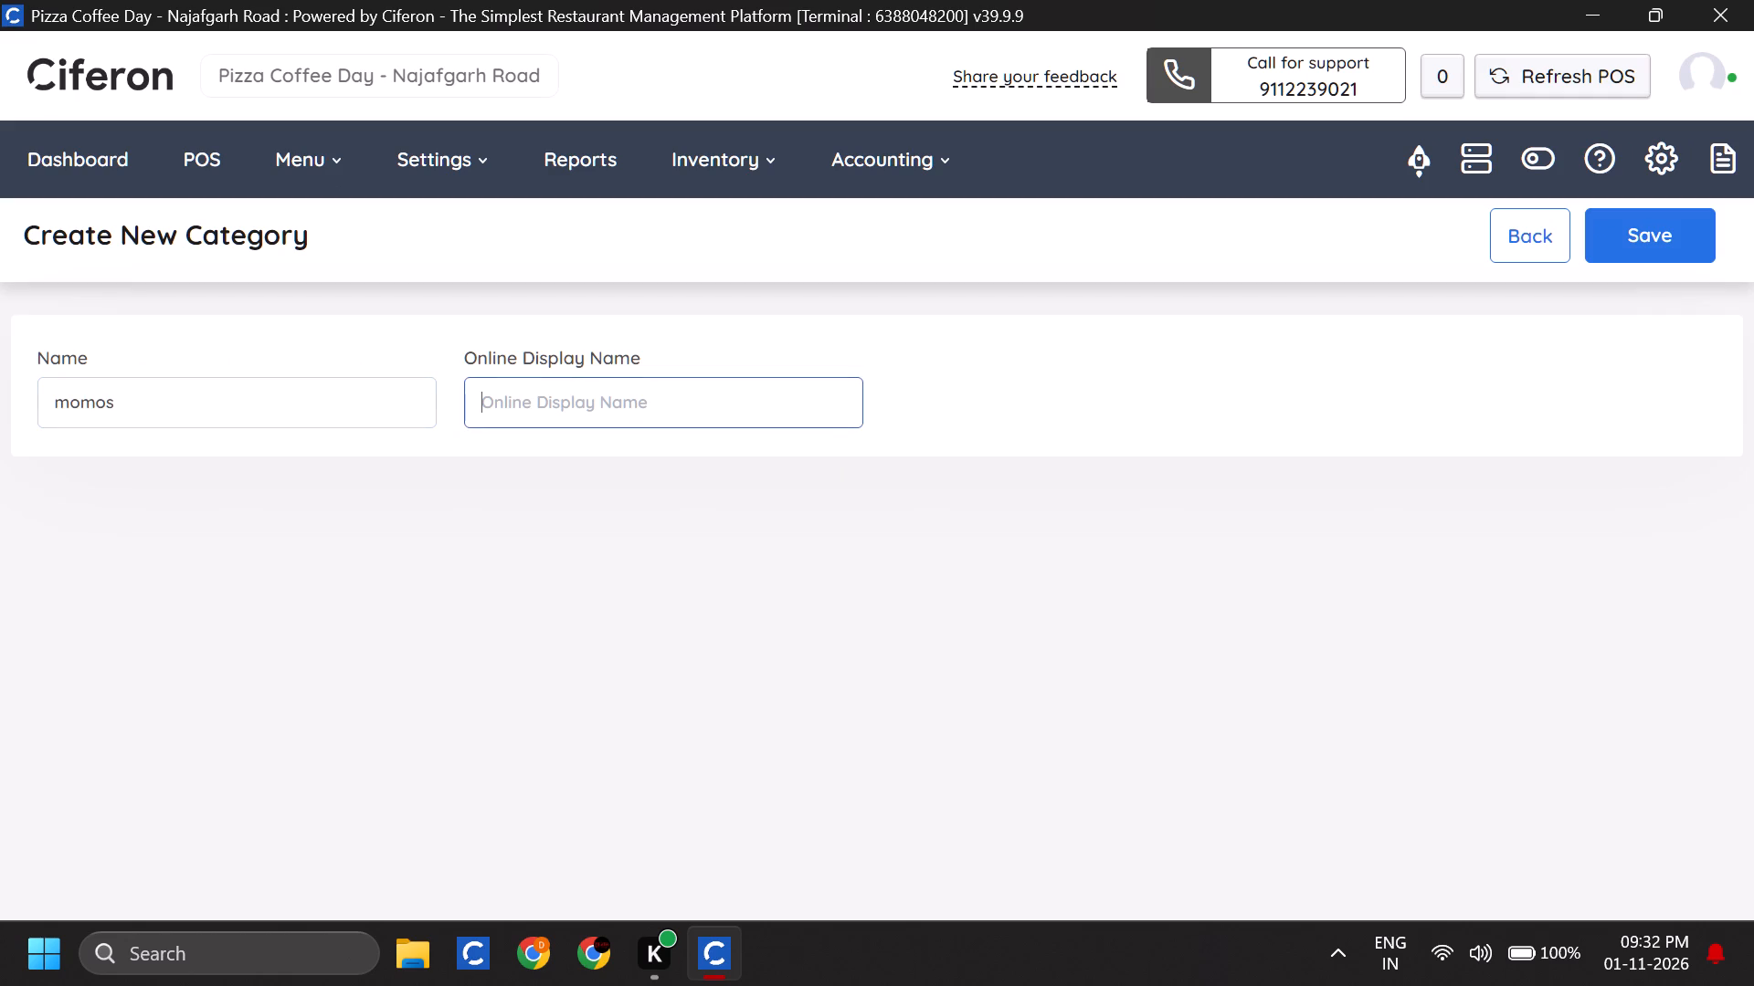
text(mos)
key(bracketright)
key(BackSpace)
key(BackSpace)
text(mos)
key(space)
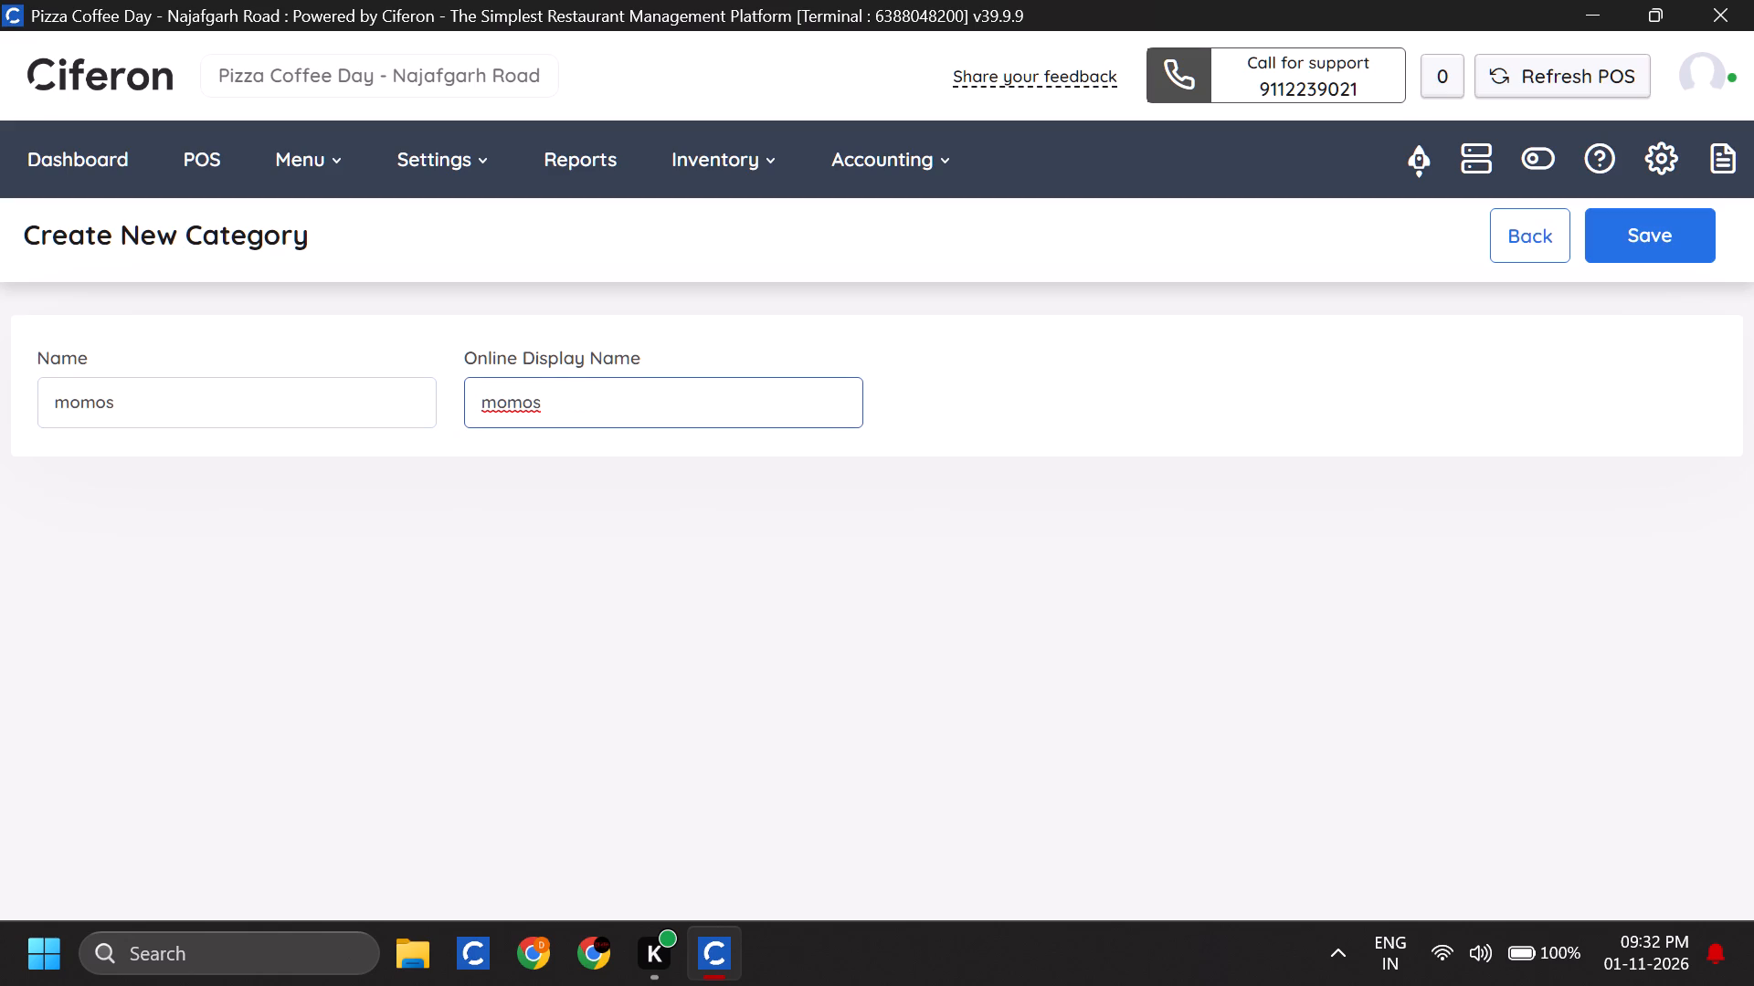
key(Left)
key(Left)
key(Left)
key(Left)
key(Left)
key(Left)
key(Left)
key(Left)
key(Left)
key(Left)
click(1644, 235)
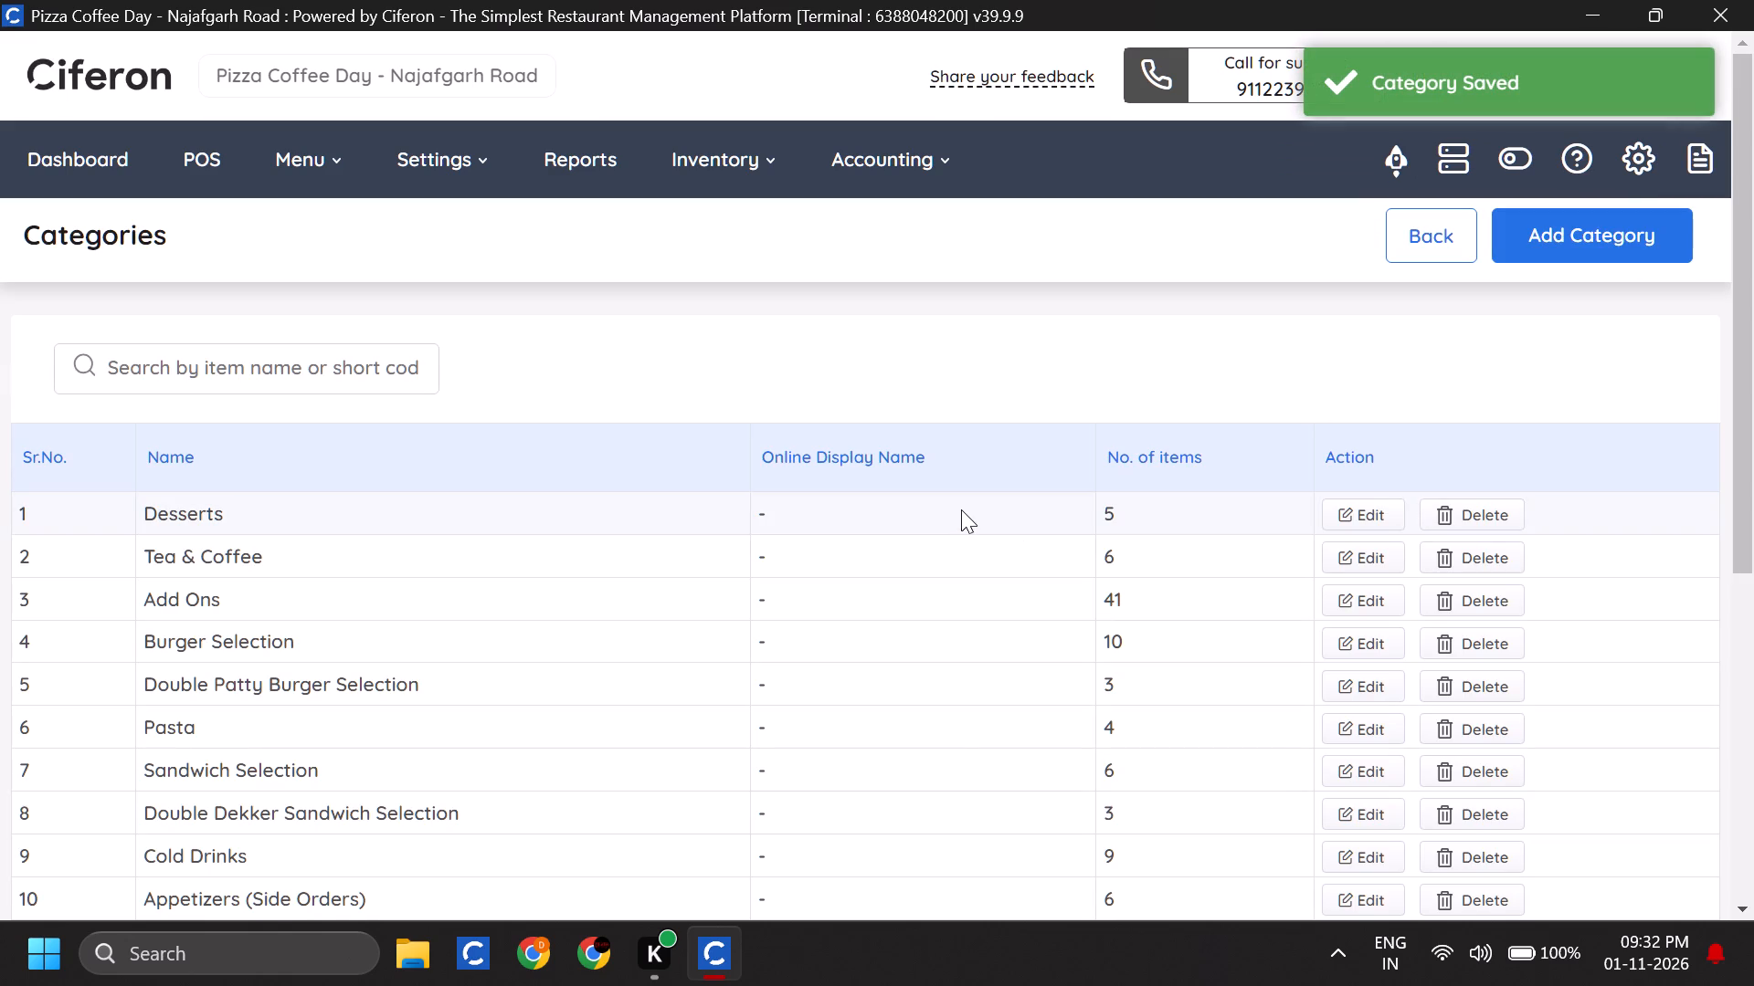
Start a new menu item with item type Sales, order type Food, choice Vegetarian and category momos.
click(199, 151)
click(78, 79)
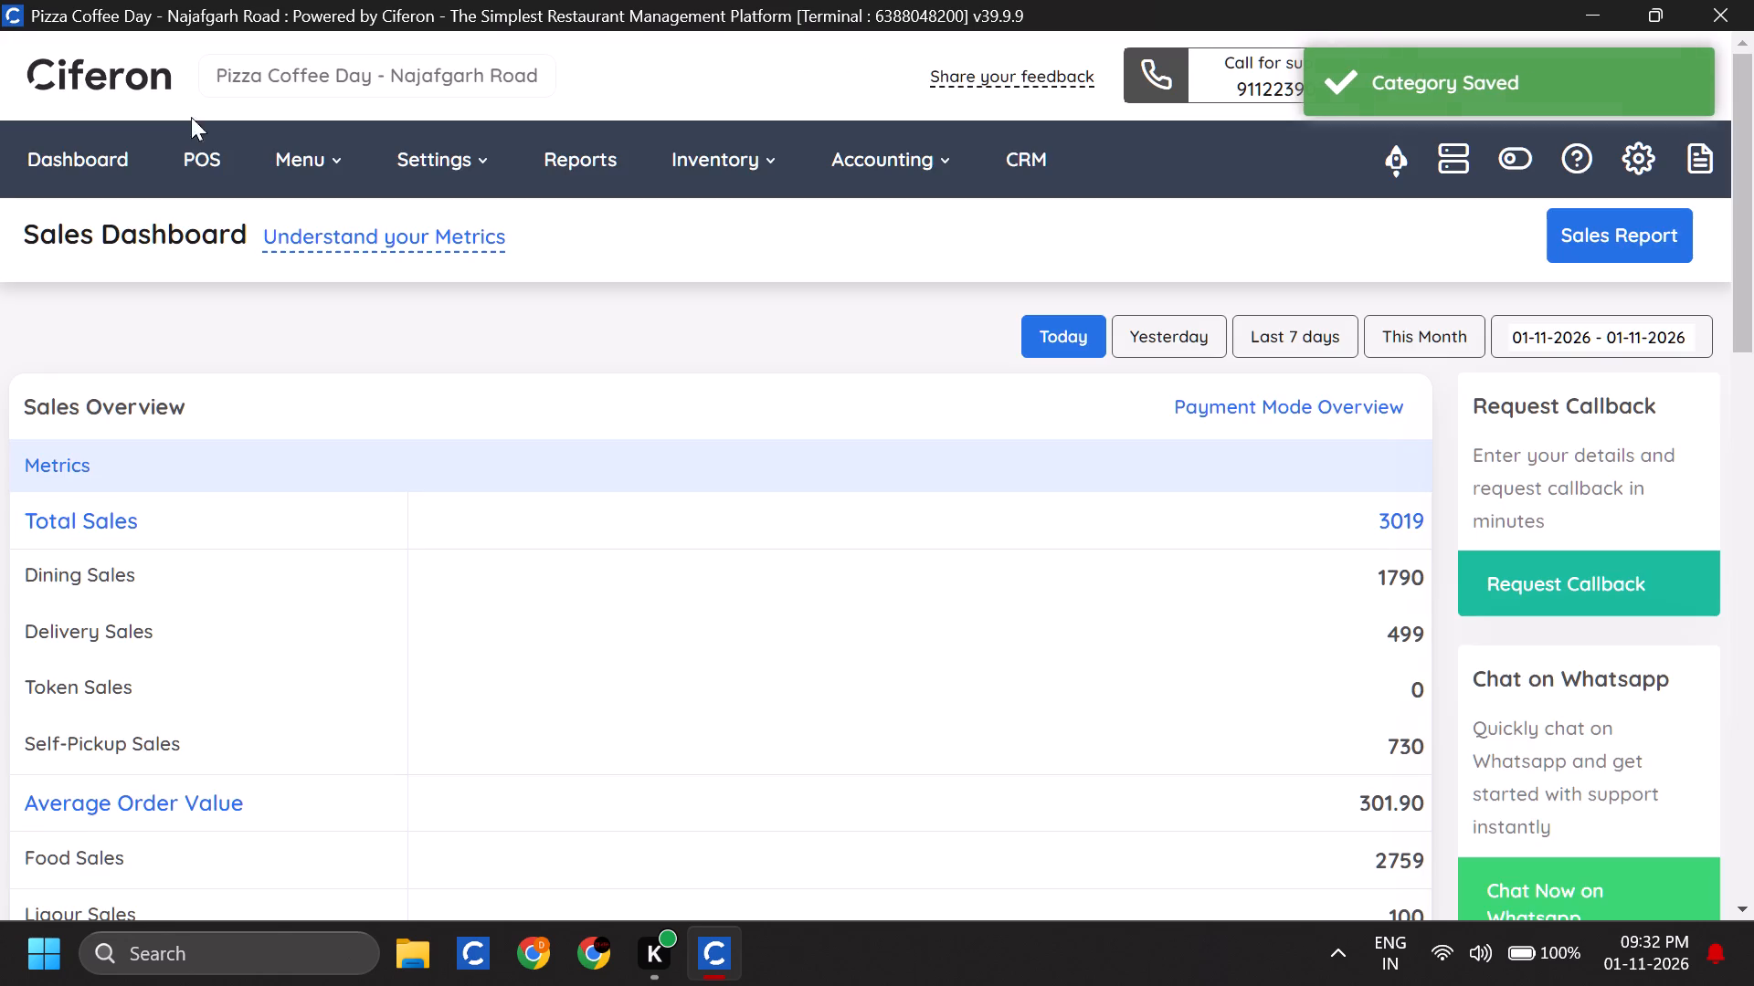
click(270, 152)
click(320, 222)
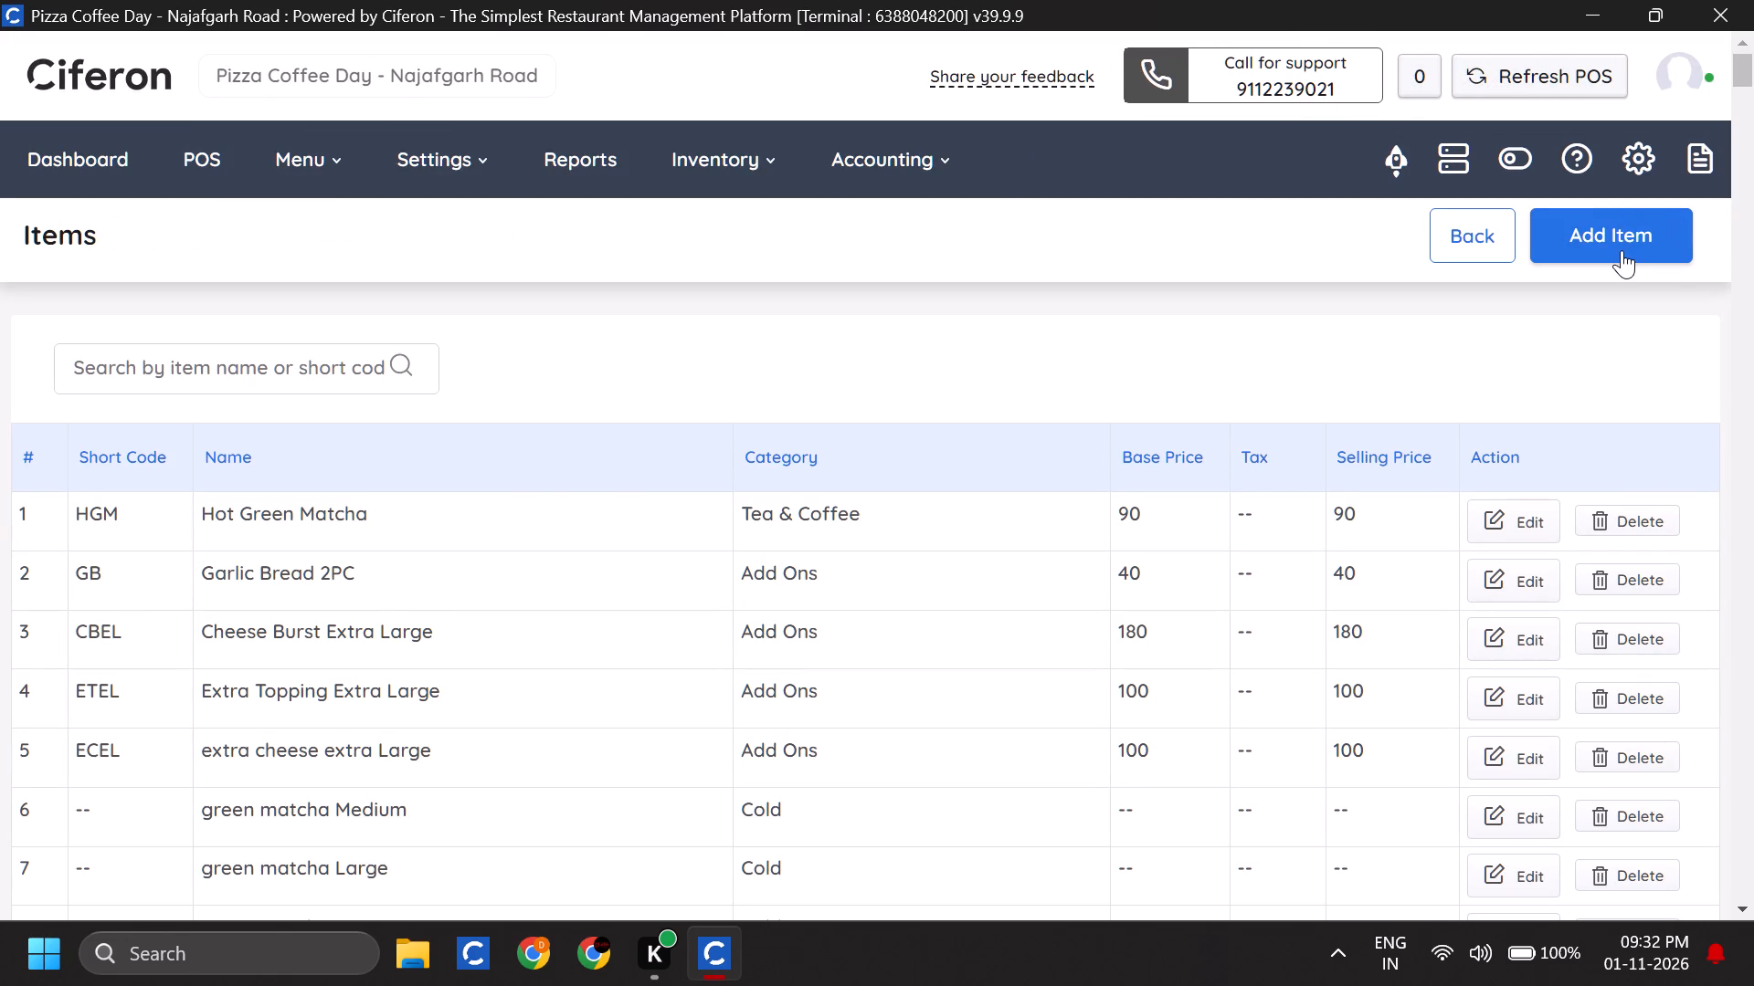
click(1622, 250)
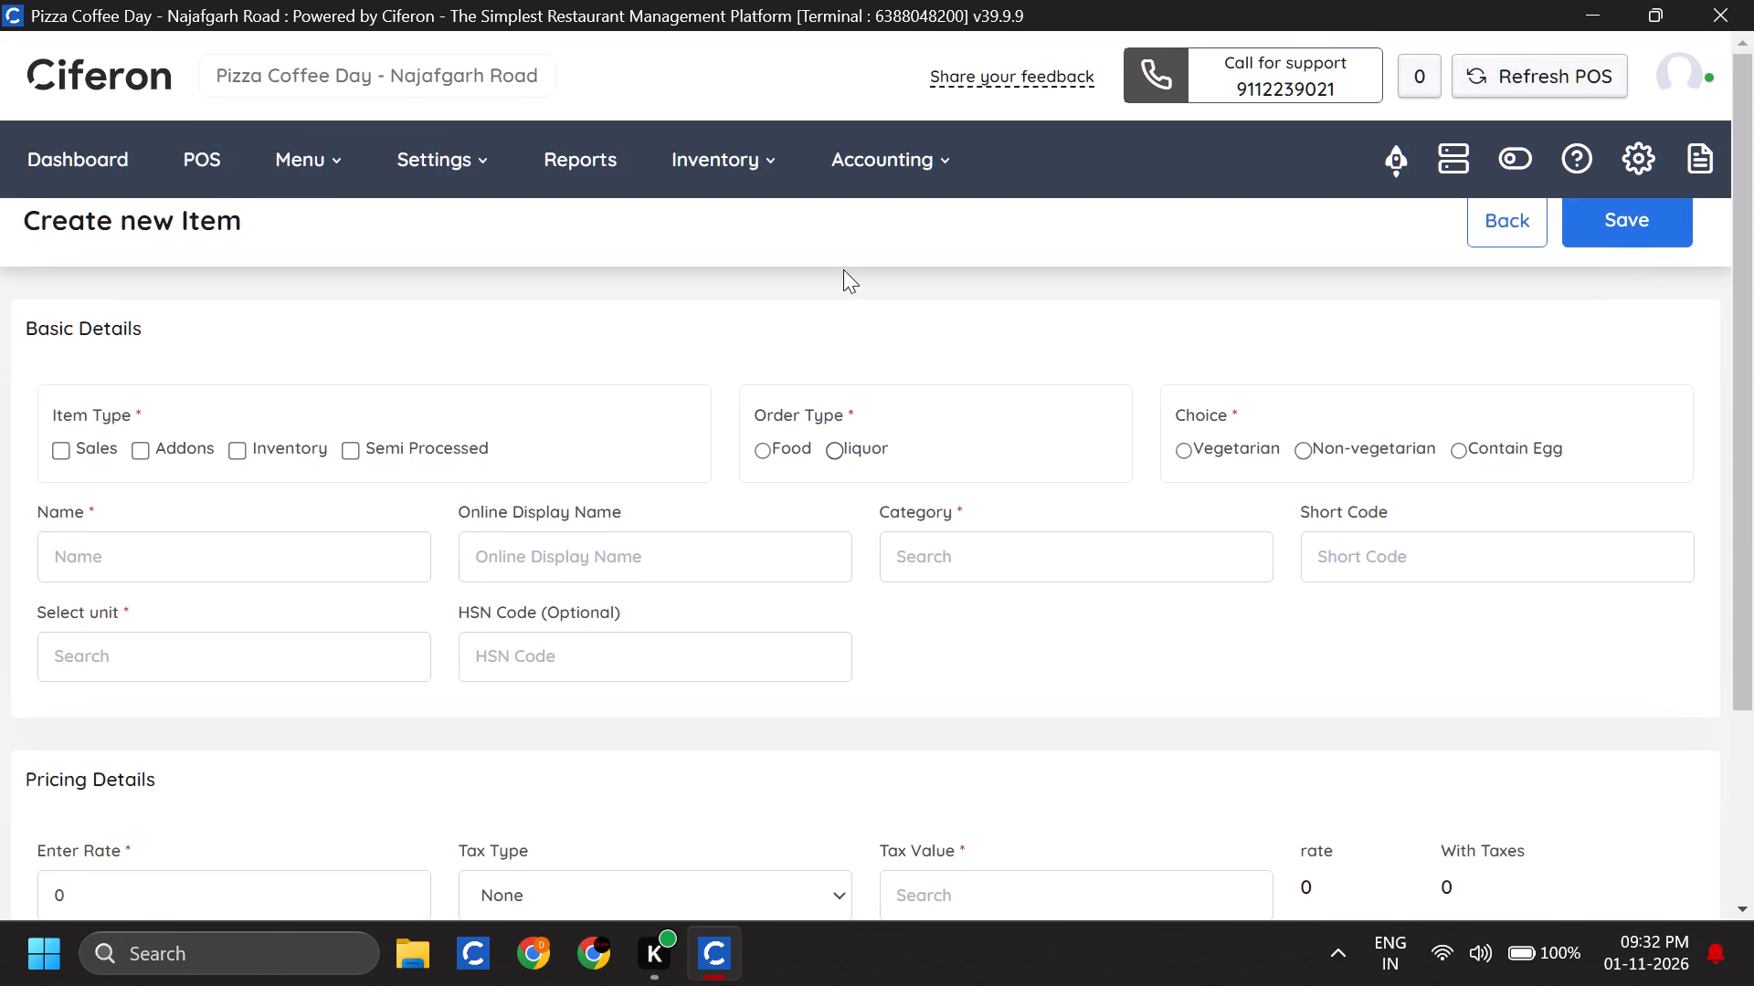
scroll(843, 269, down, 1)
click(776, 391)
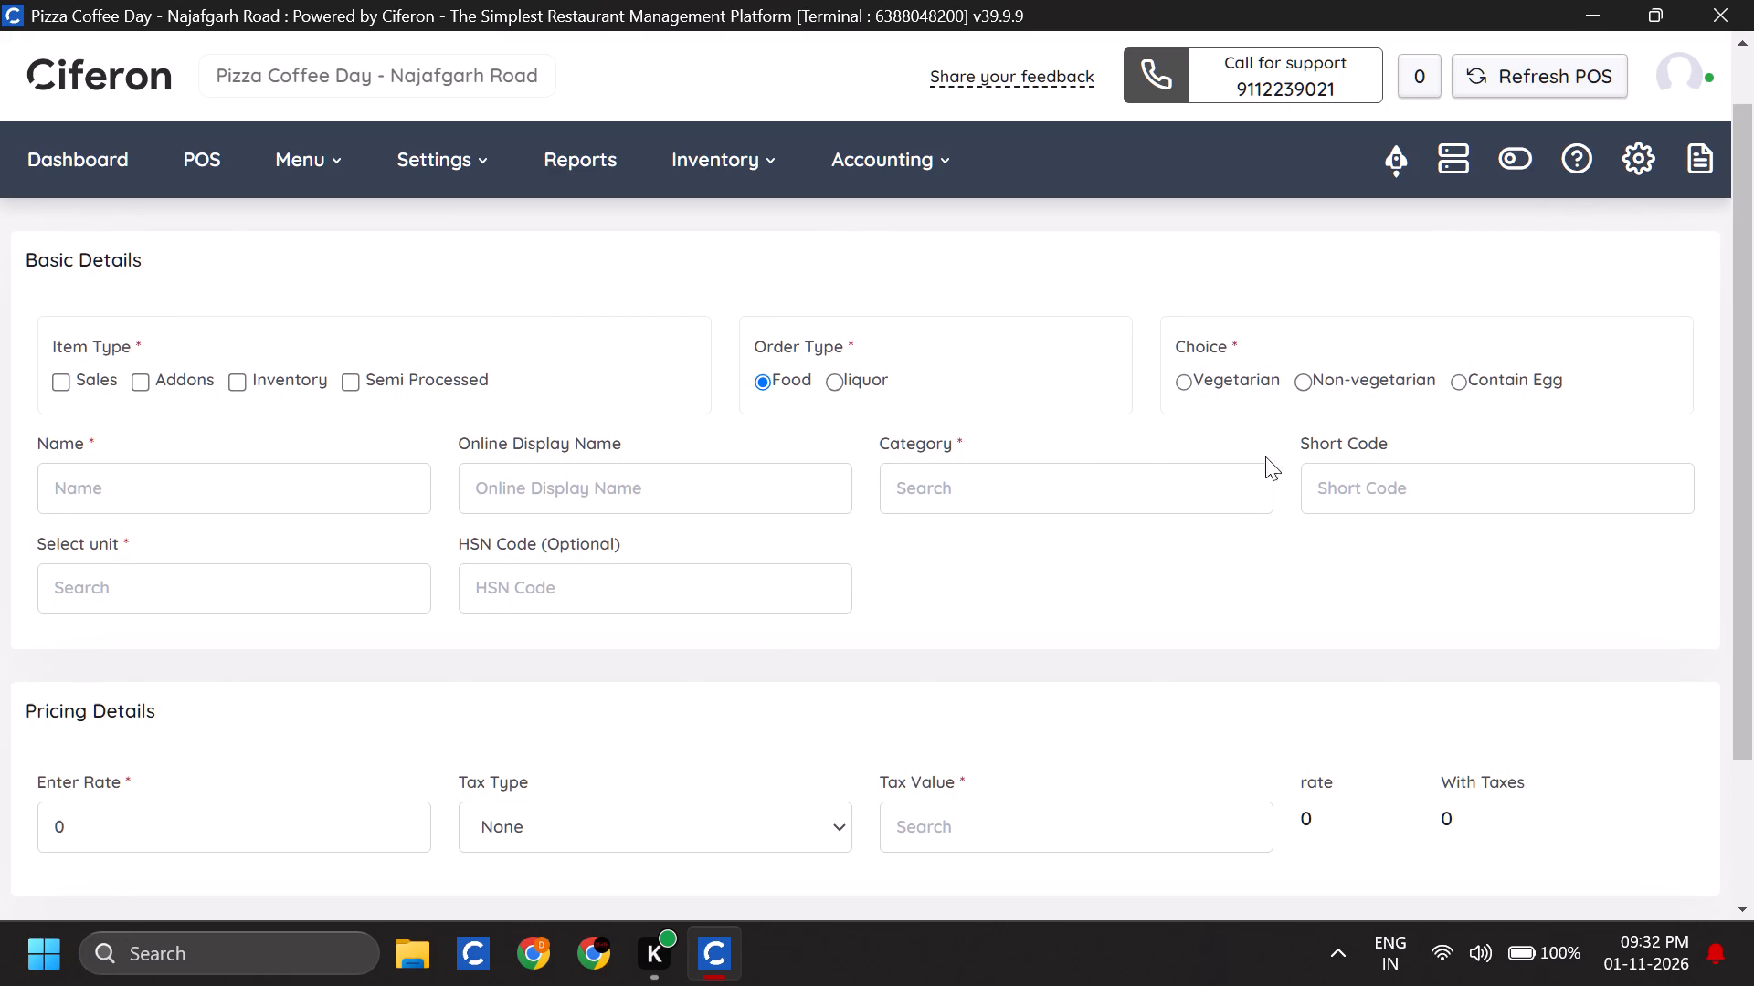
click(1226, 384)
click(1008, 515)
click(1021, 505)
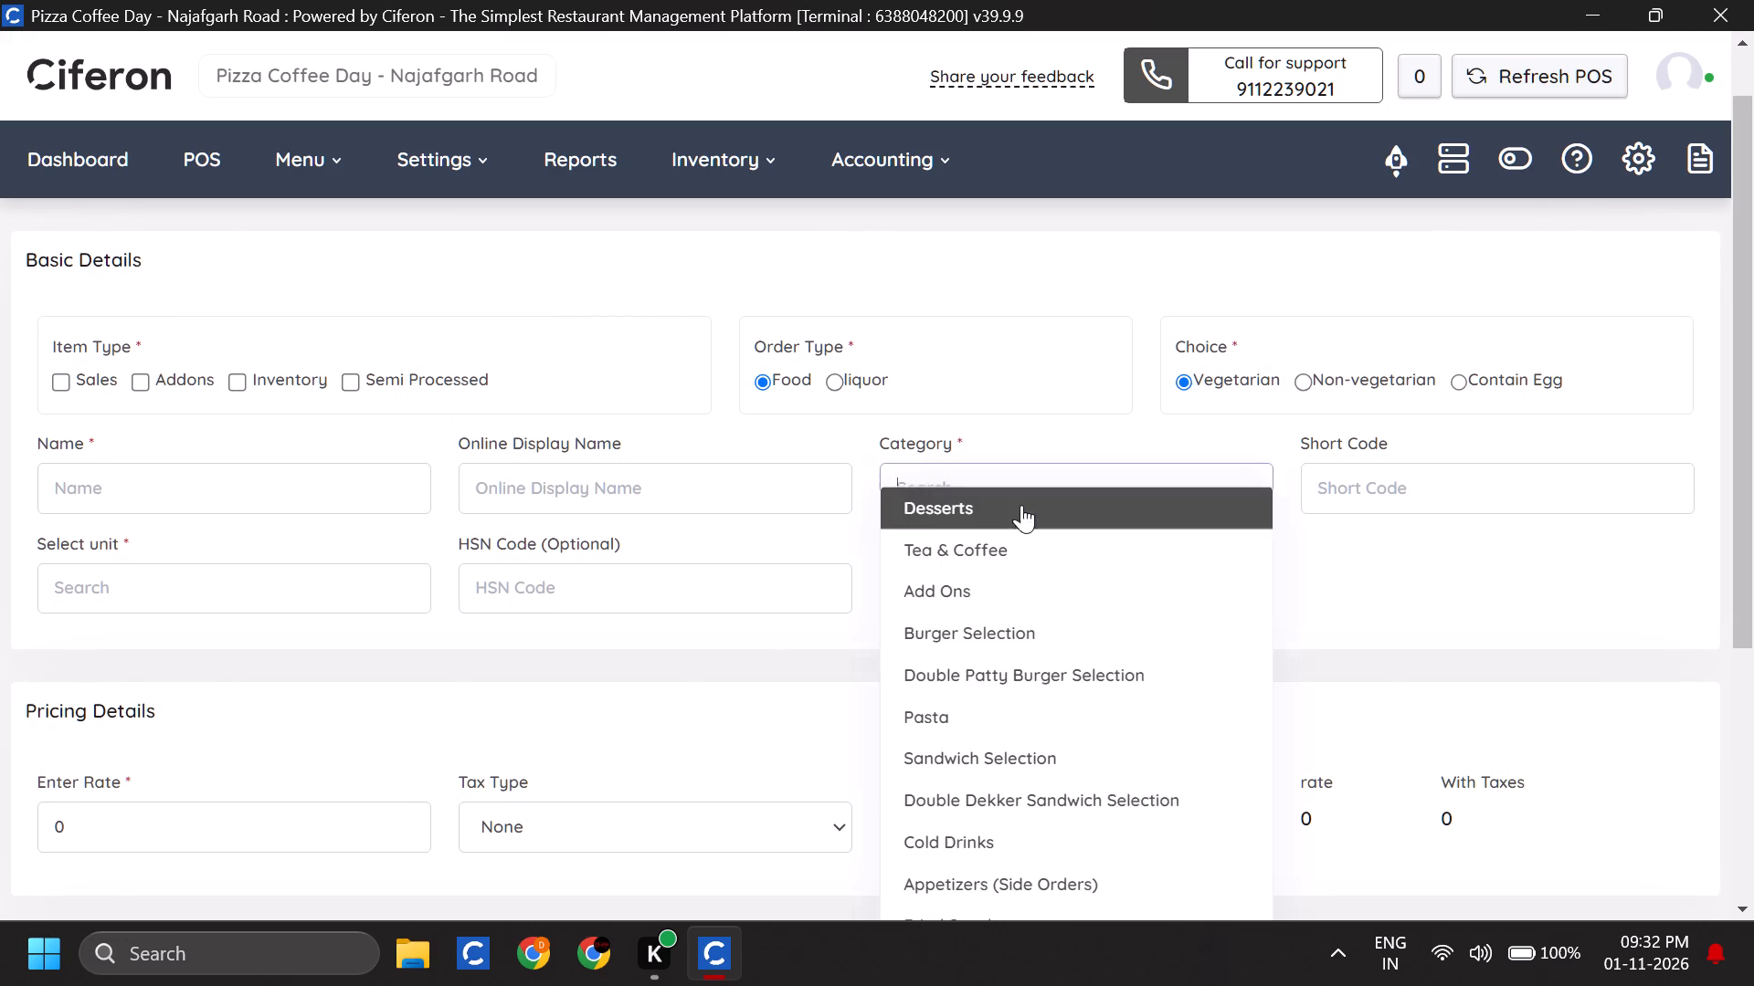
text(mo)
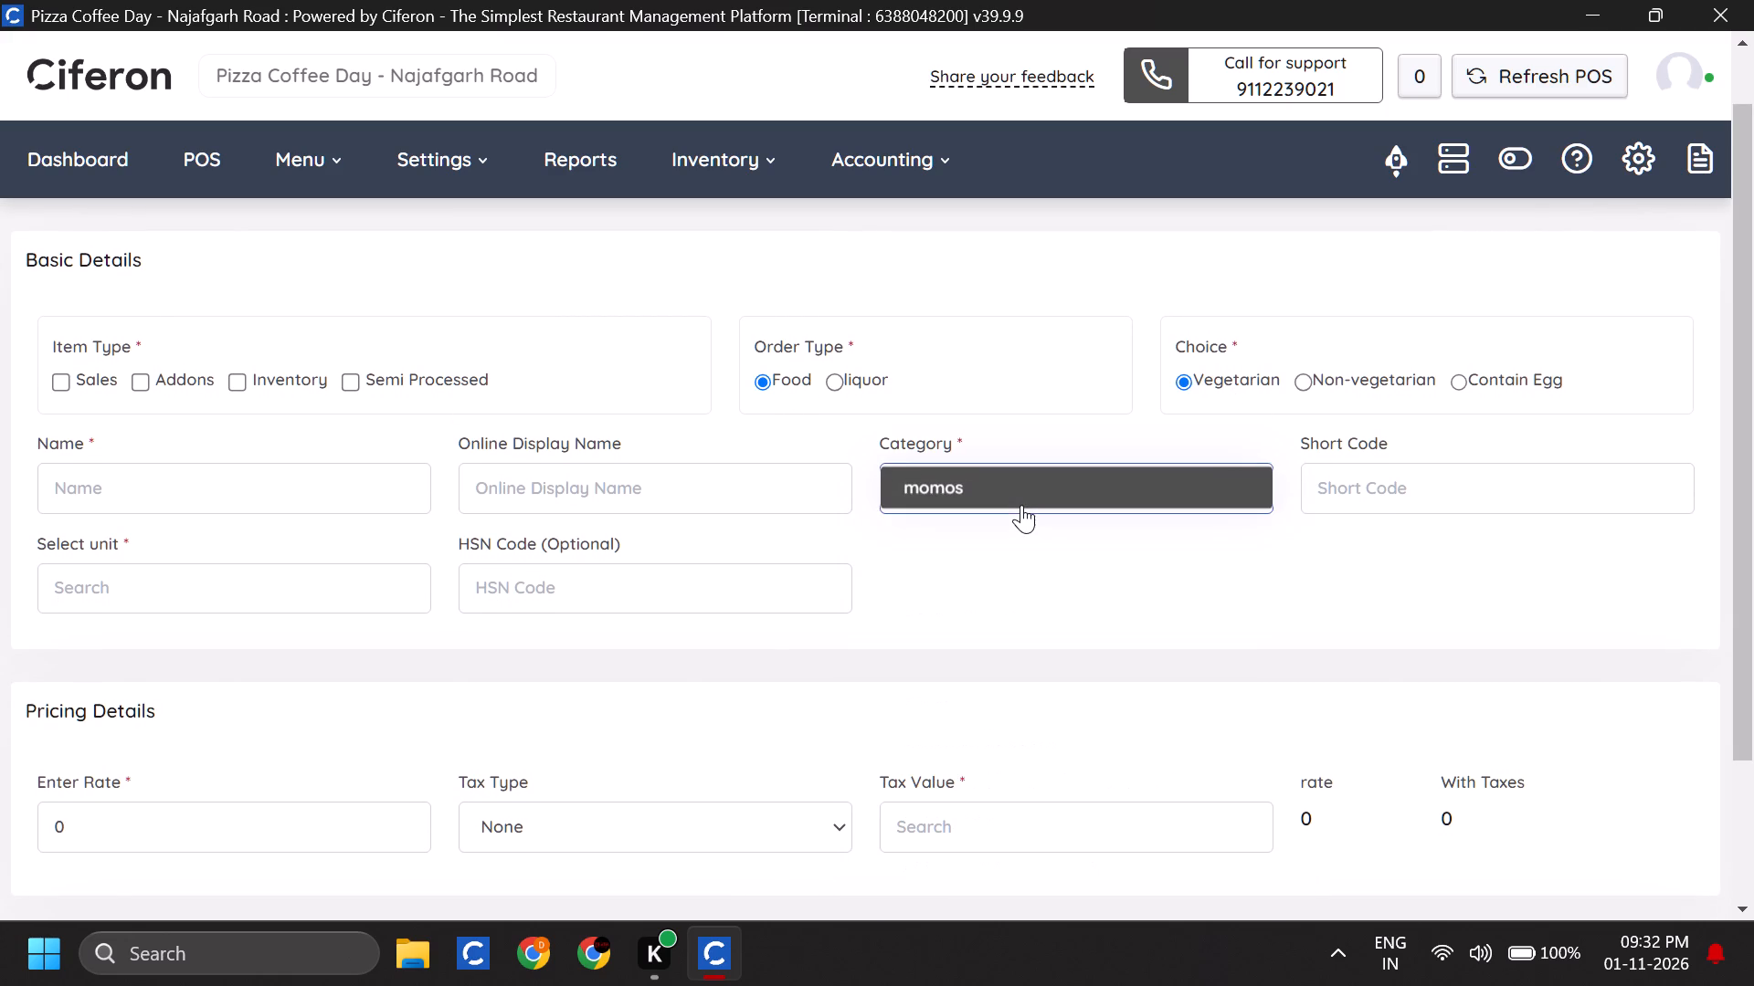
click(1021, 505)
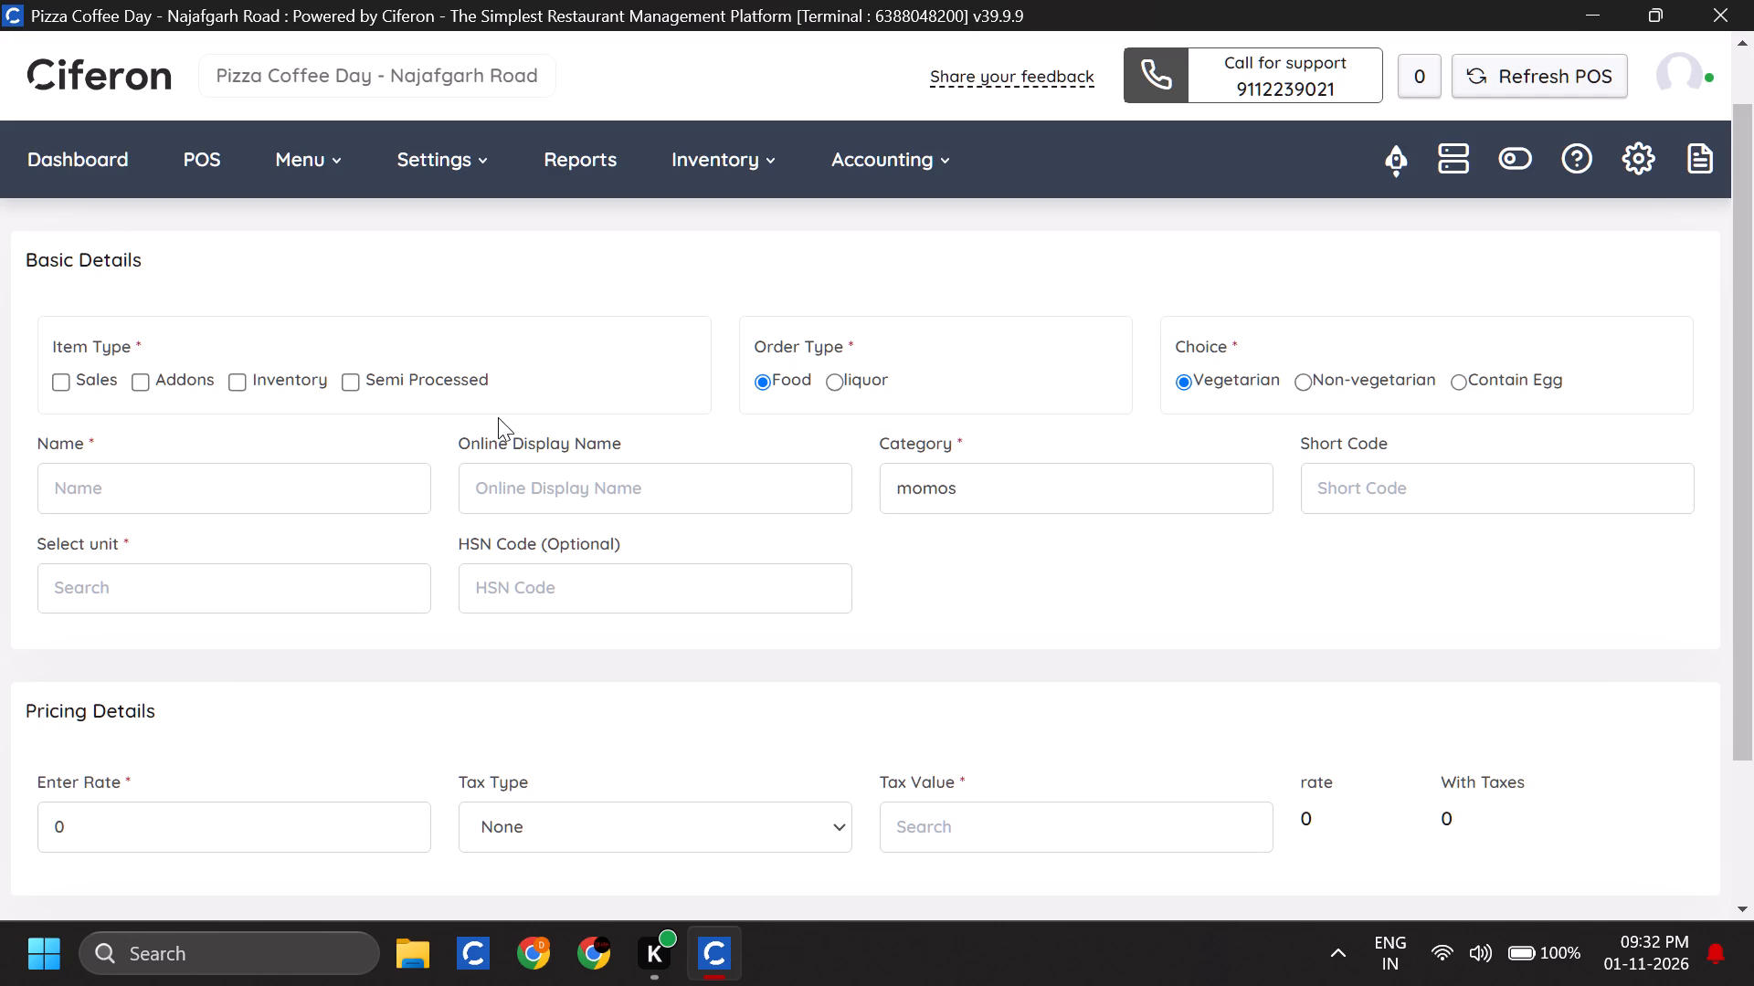
click(80, 378)
Enter "veg steam momos" as the new item's name.
scroll(1340, 702, down, 3)
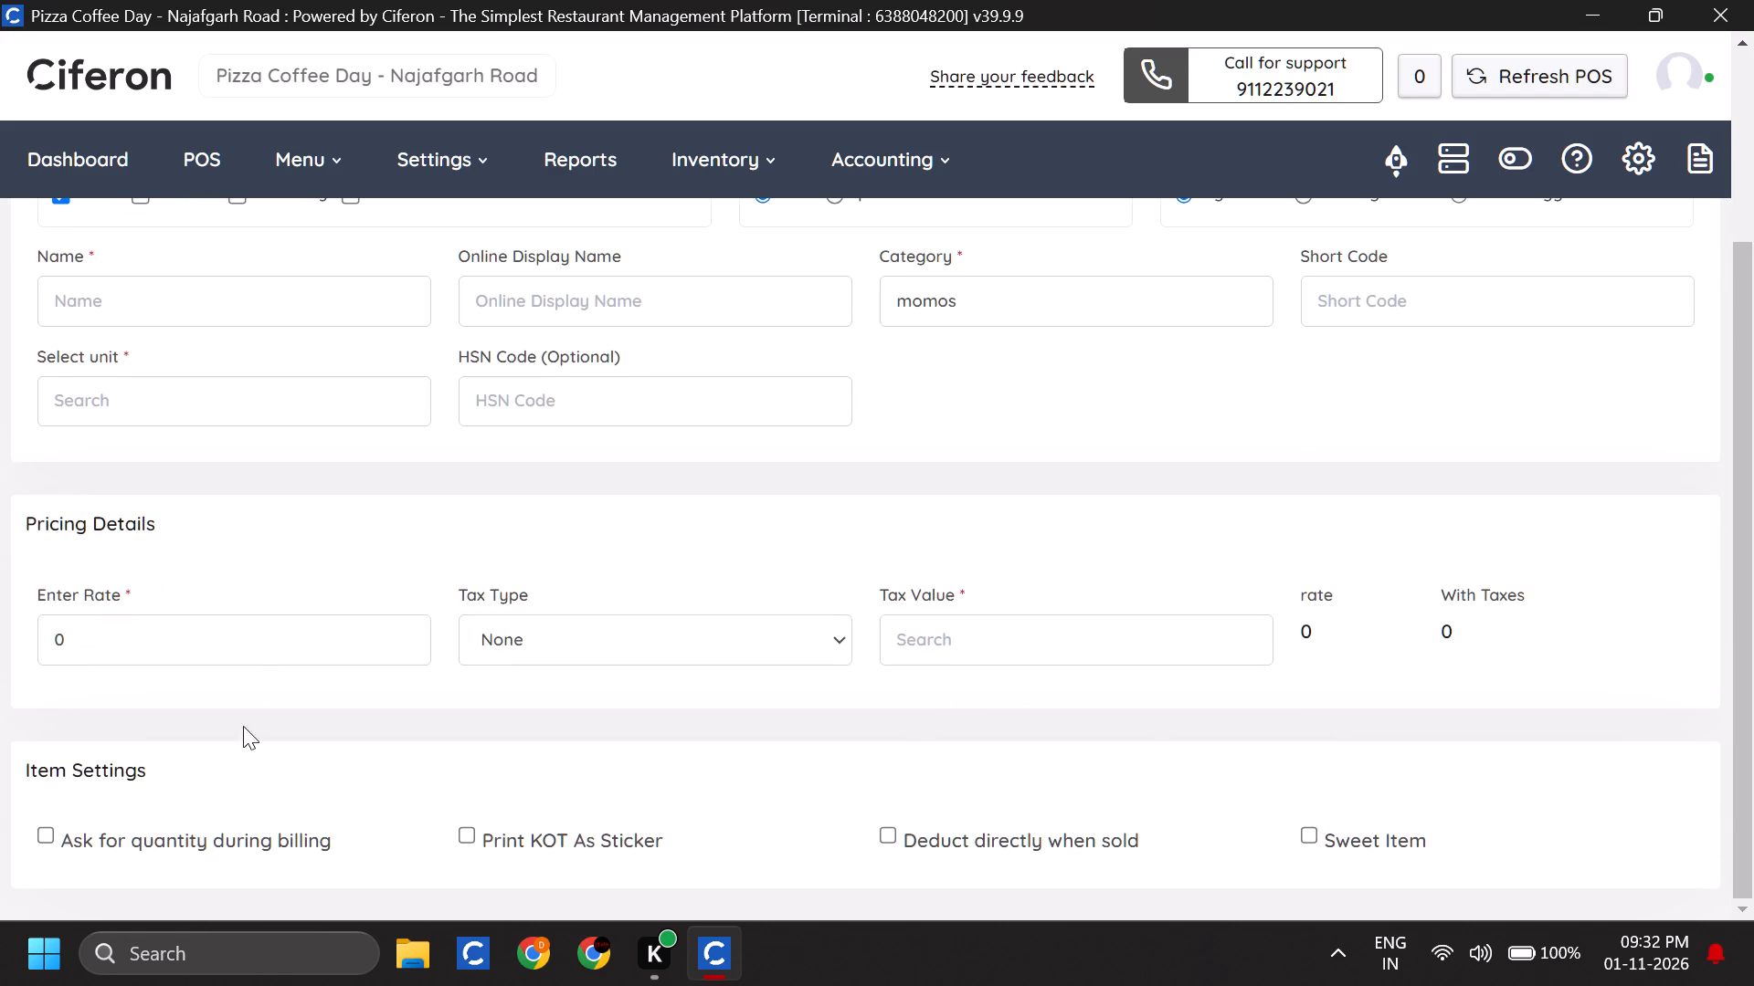
scroll(289, 645, down, 1)
scroll(671, 620, up, 2)
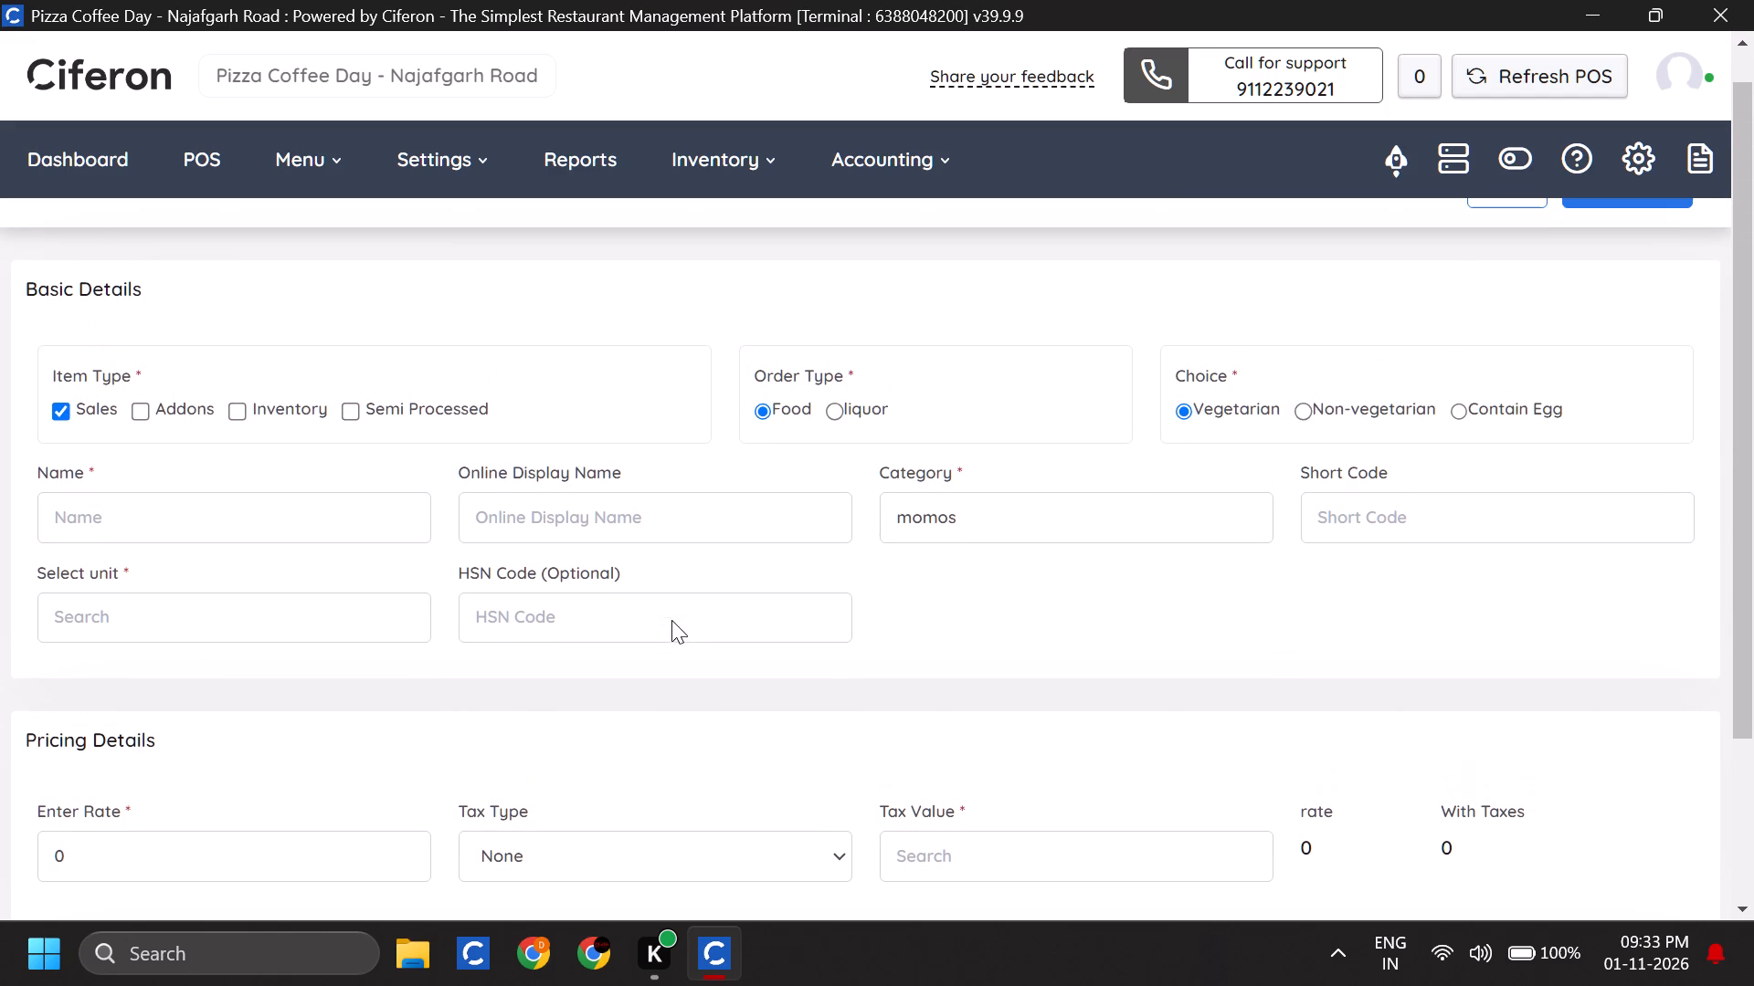
click(400, 514)
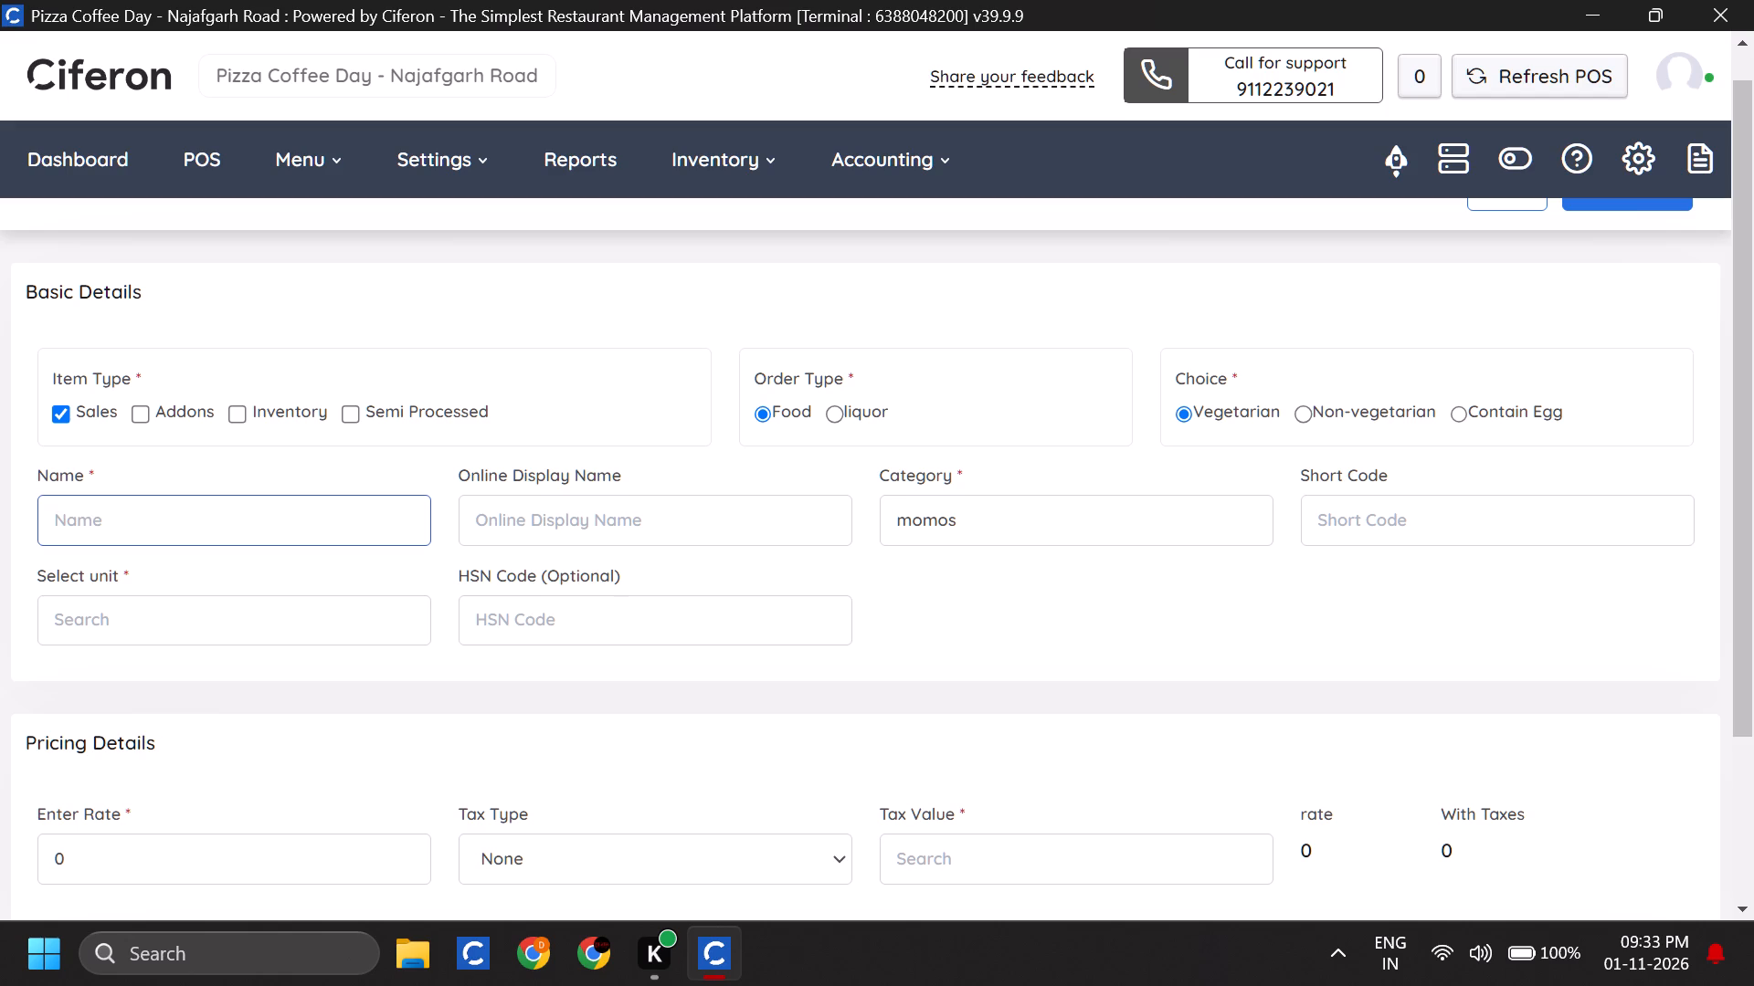
text(veg)
key(space)
text(steam momos)
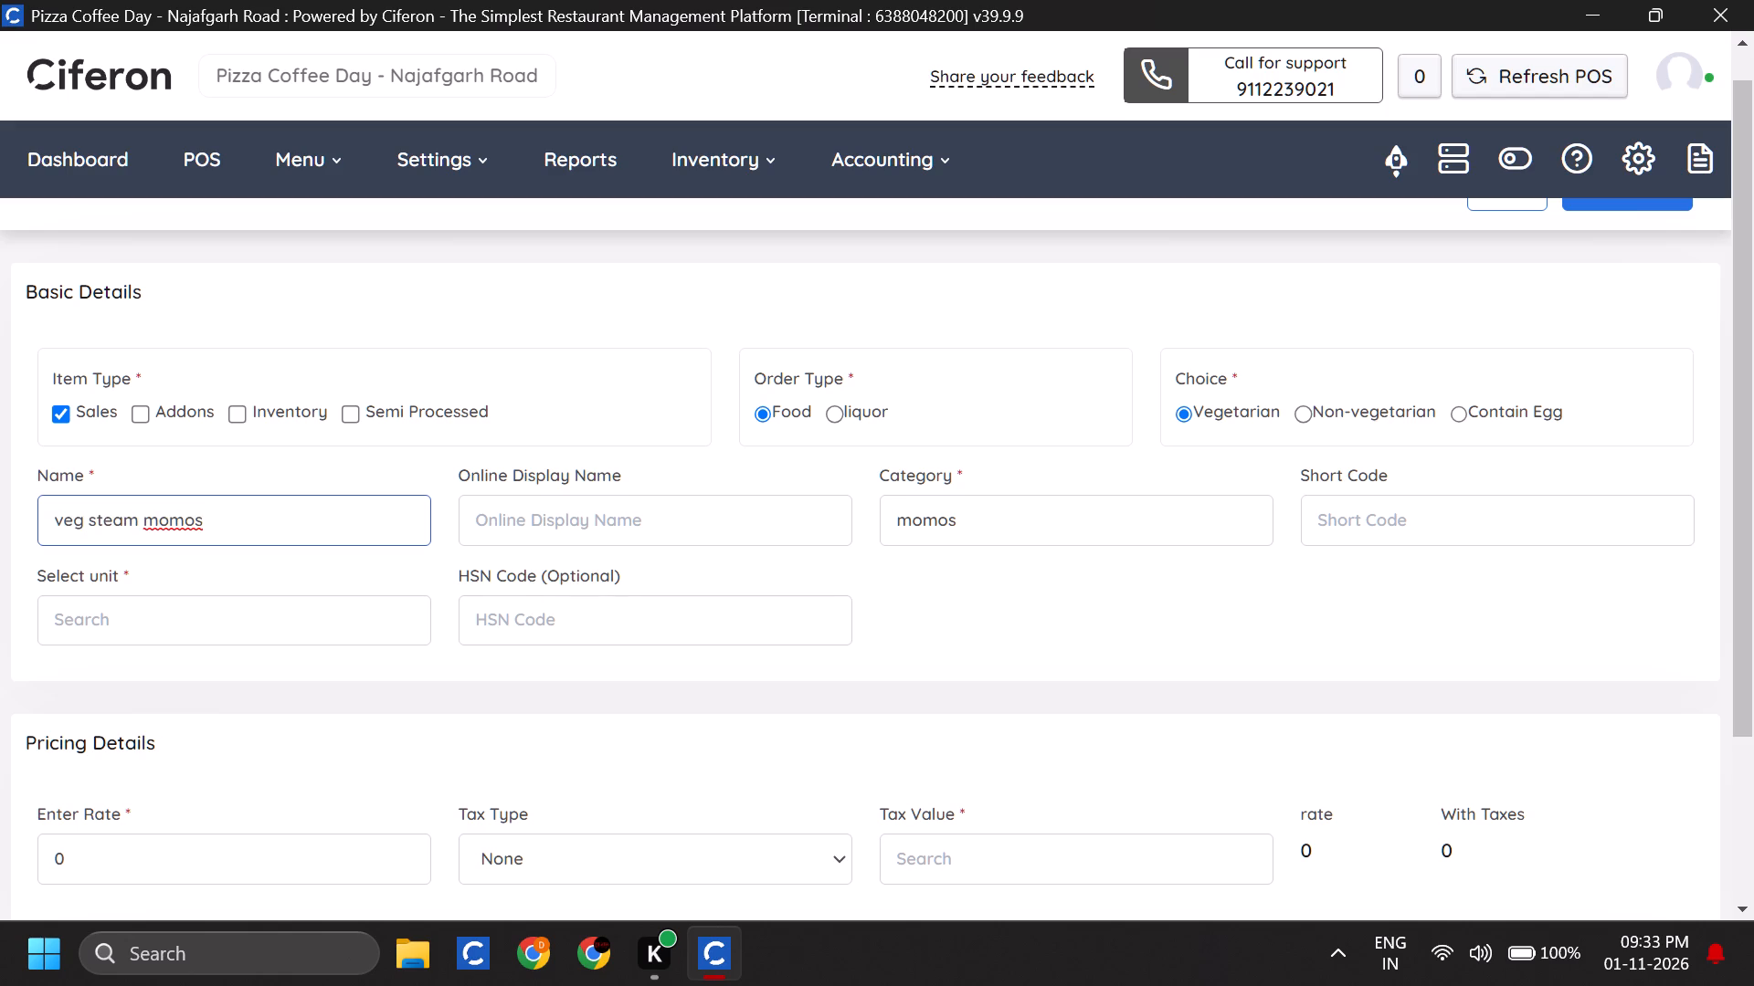
Move the word "steam" to the end of the item name so it reads "veg momos steam".
drag(136, 521, 93, 519)
drag(93, 519, 84, 519)
drag(91, 520, 265, 511)
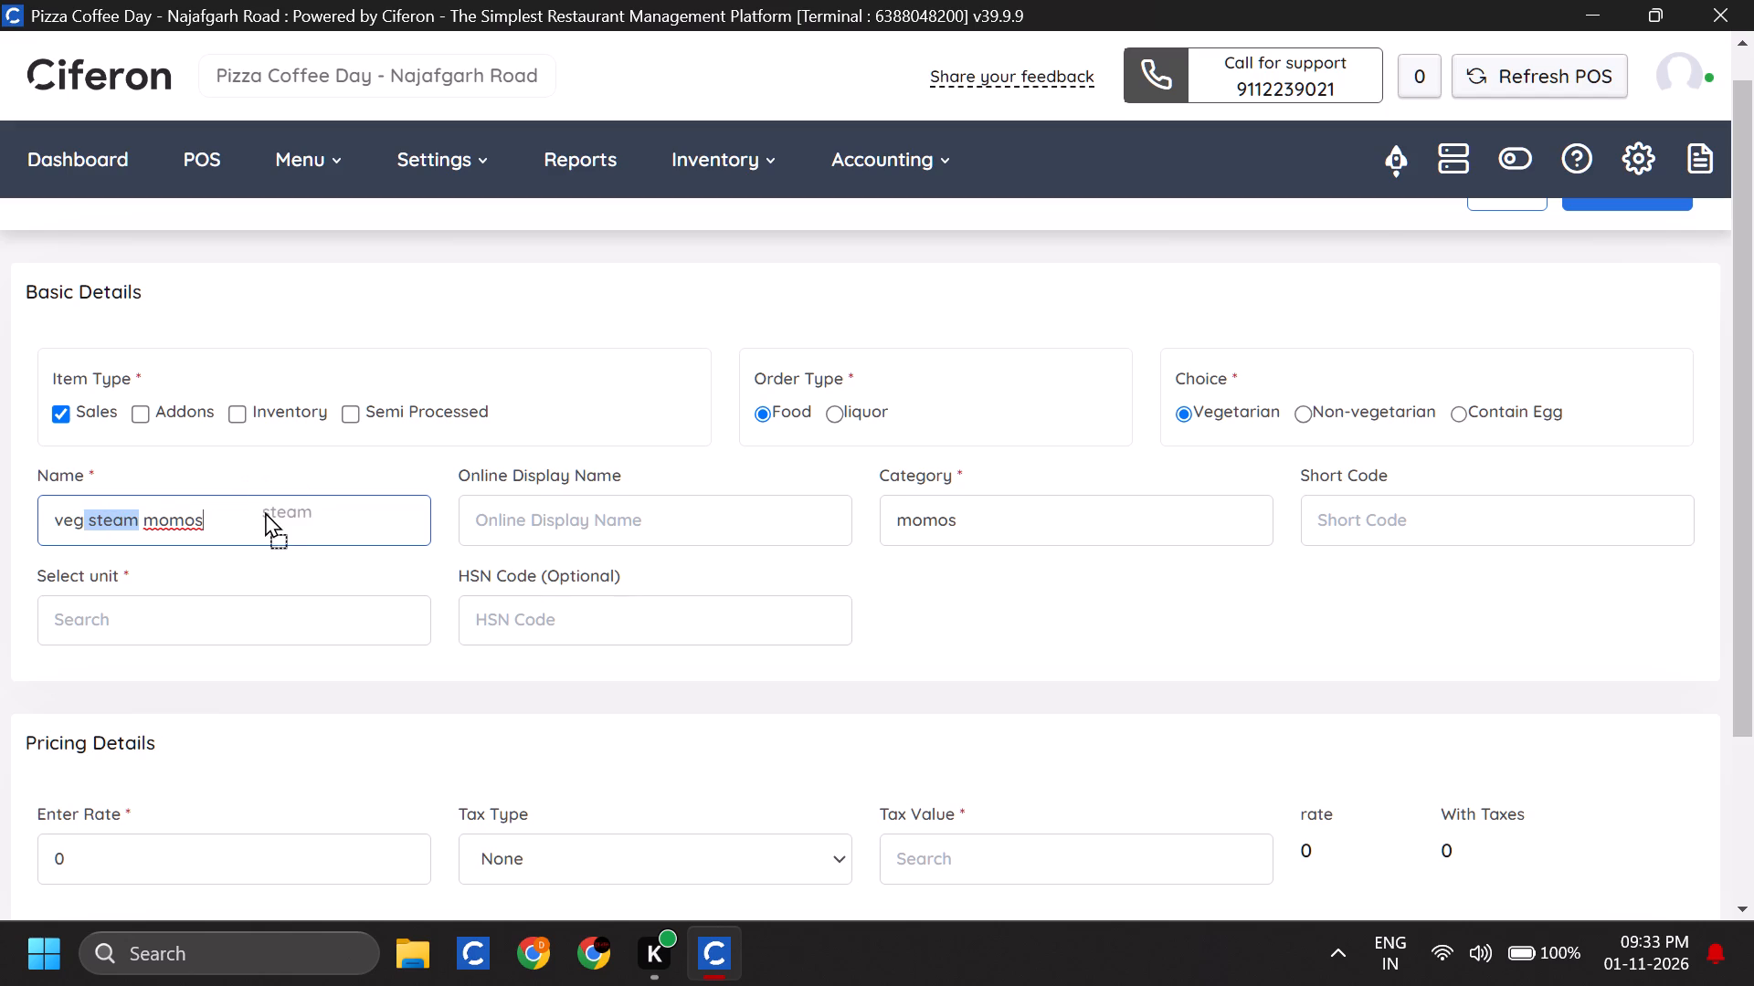
drag(265, 511, 265, 515)
click(265, 515)
click(265, 515)
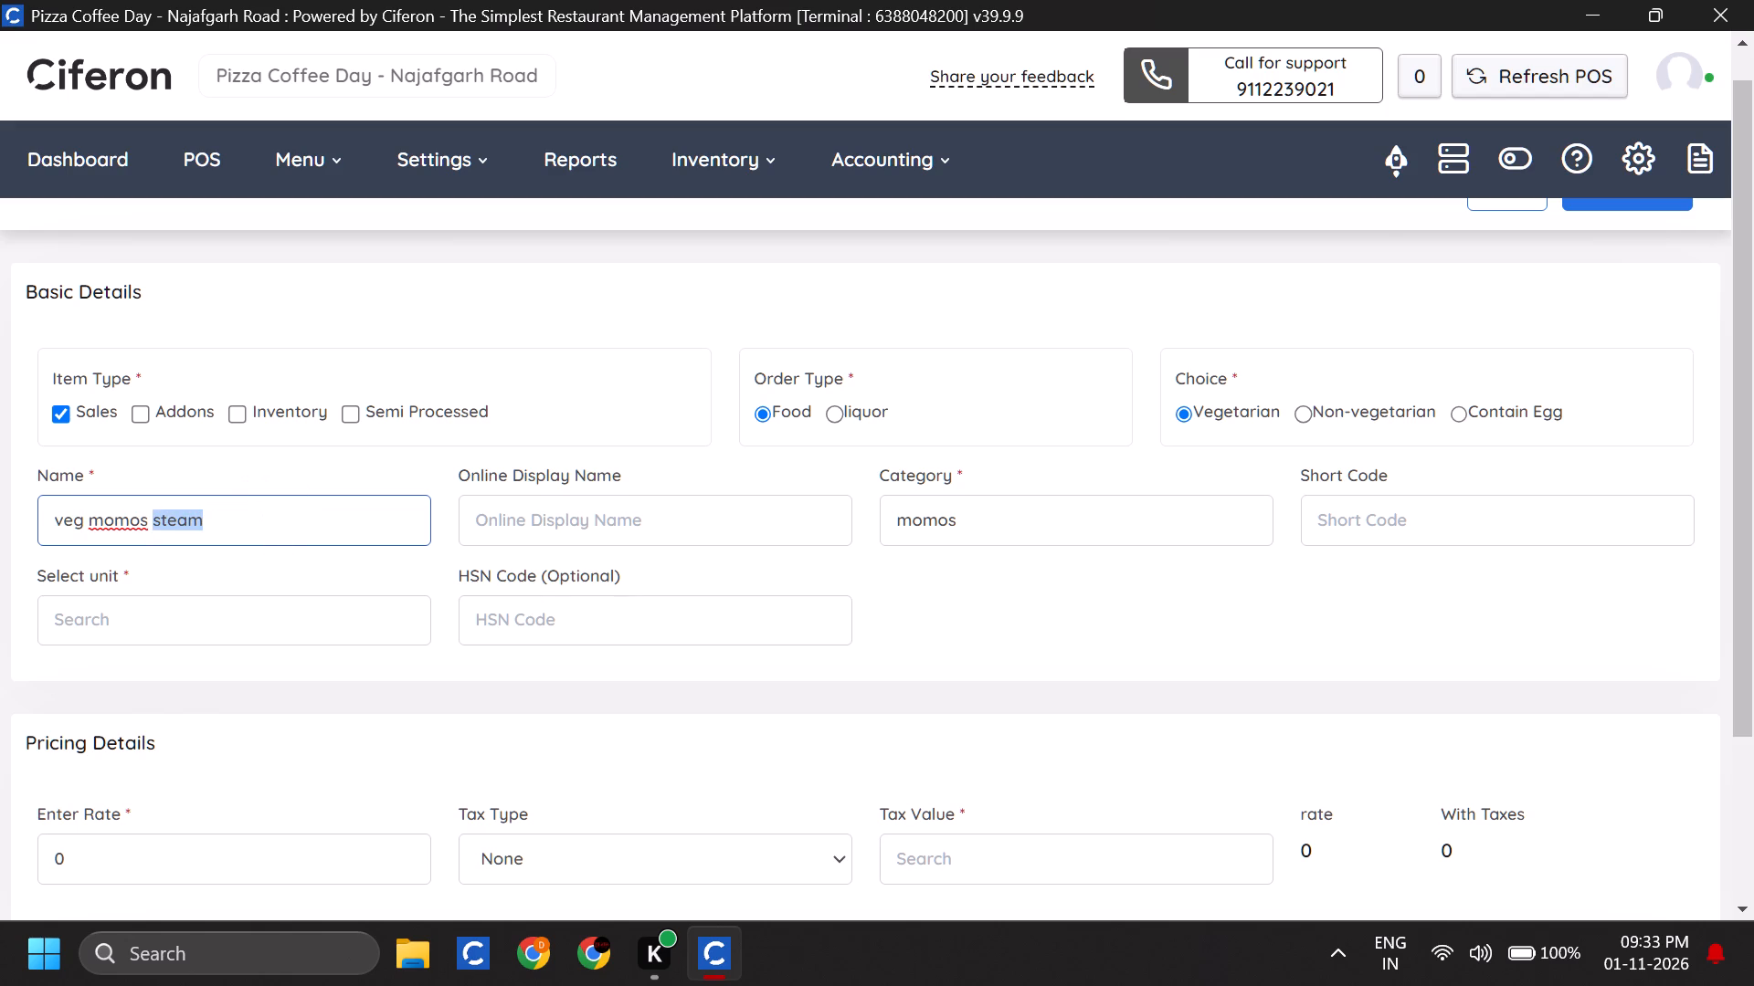
click(265, 515)
click(265, 515)
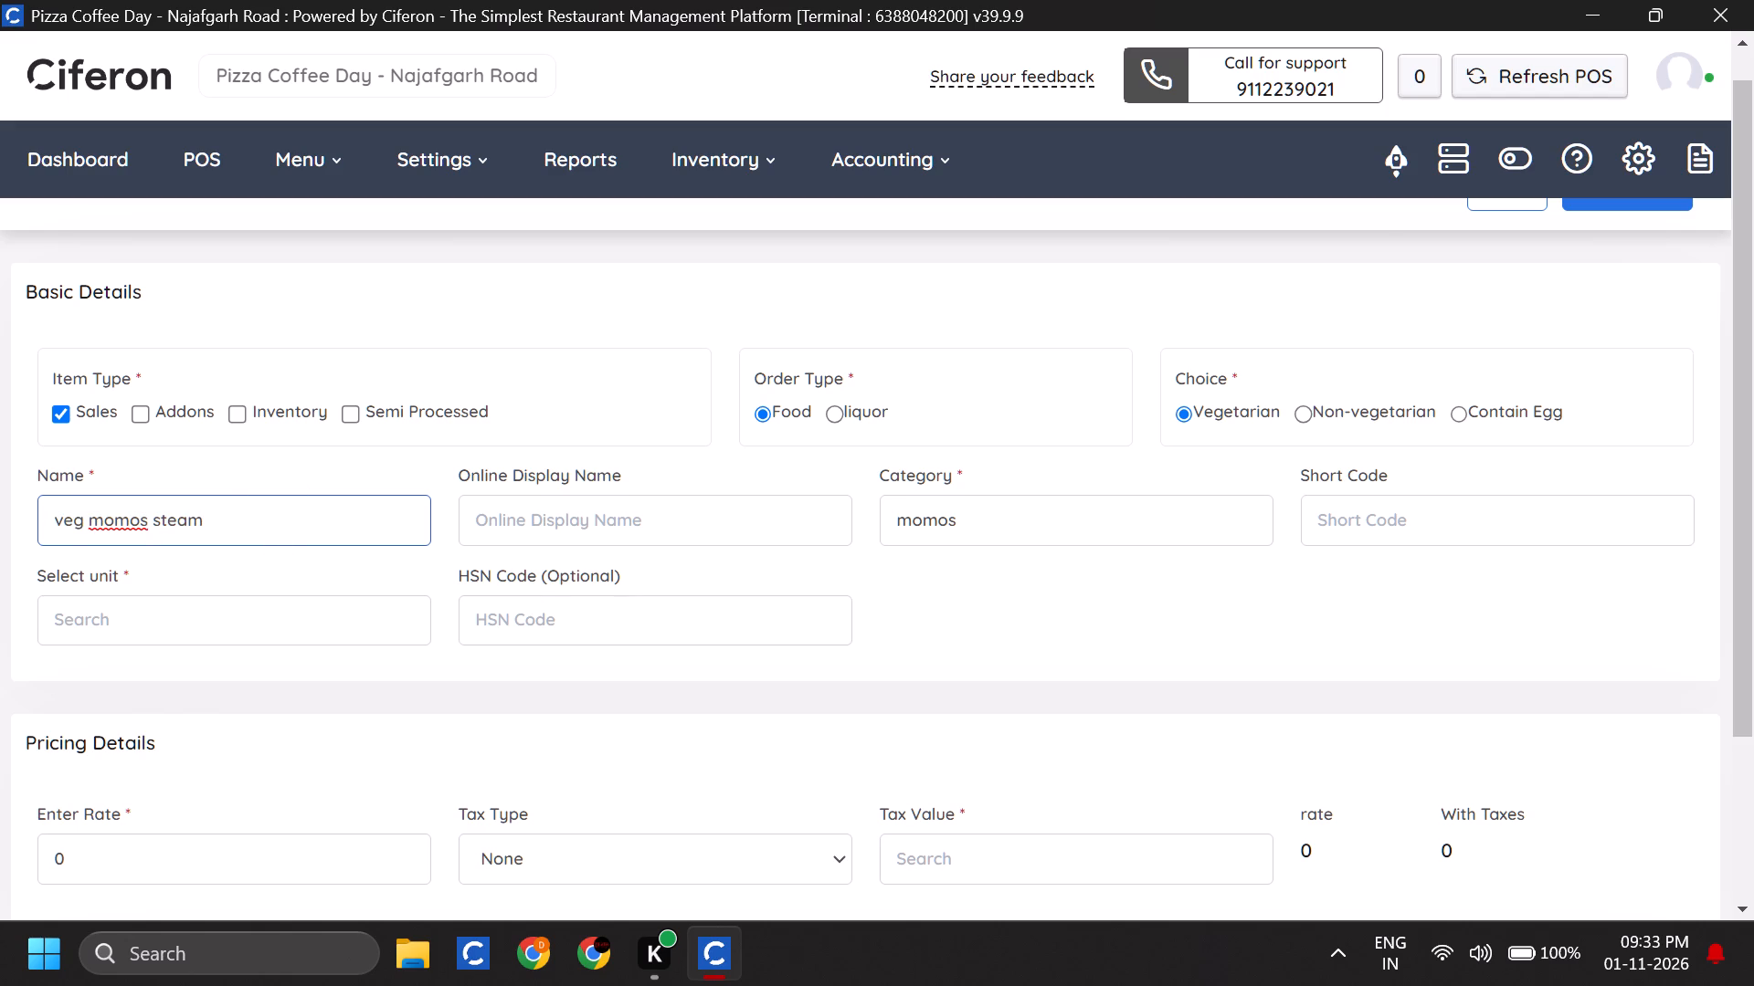
Enter "Veg* STEAM MOMOS" as the new item's online display name.
click(635, 513)
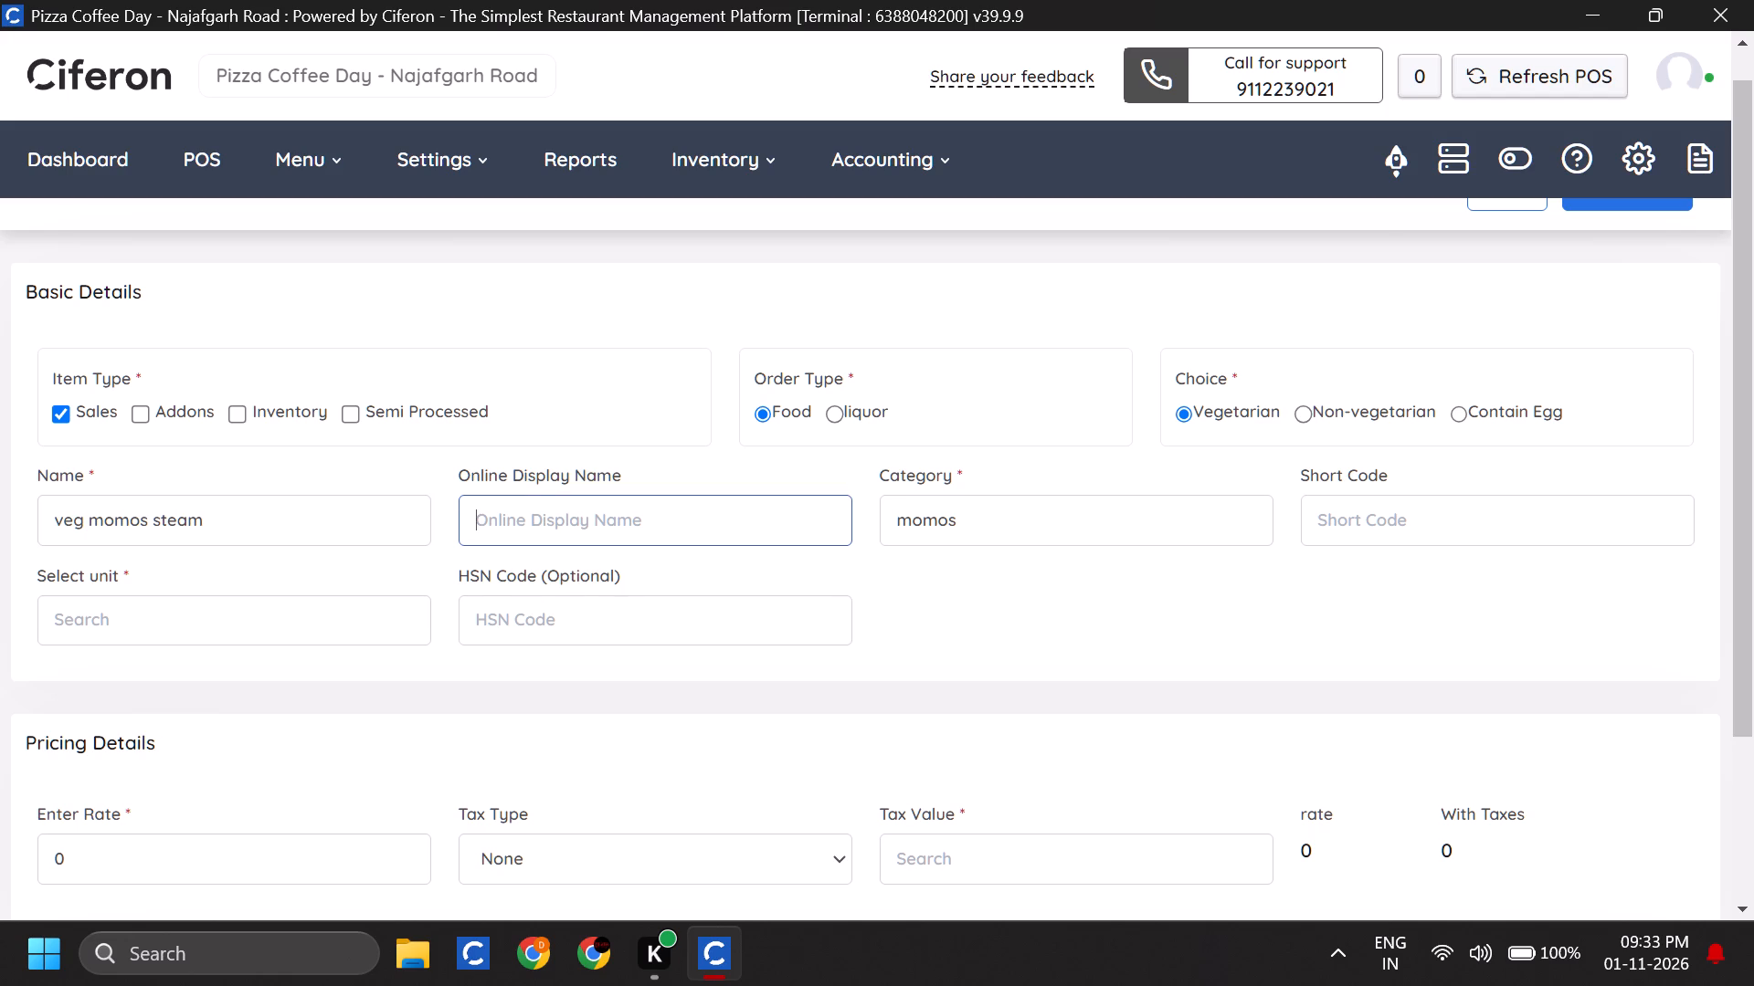
text(Veg)
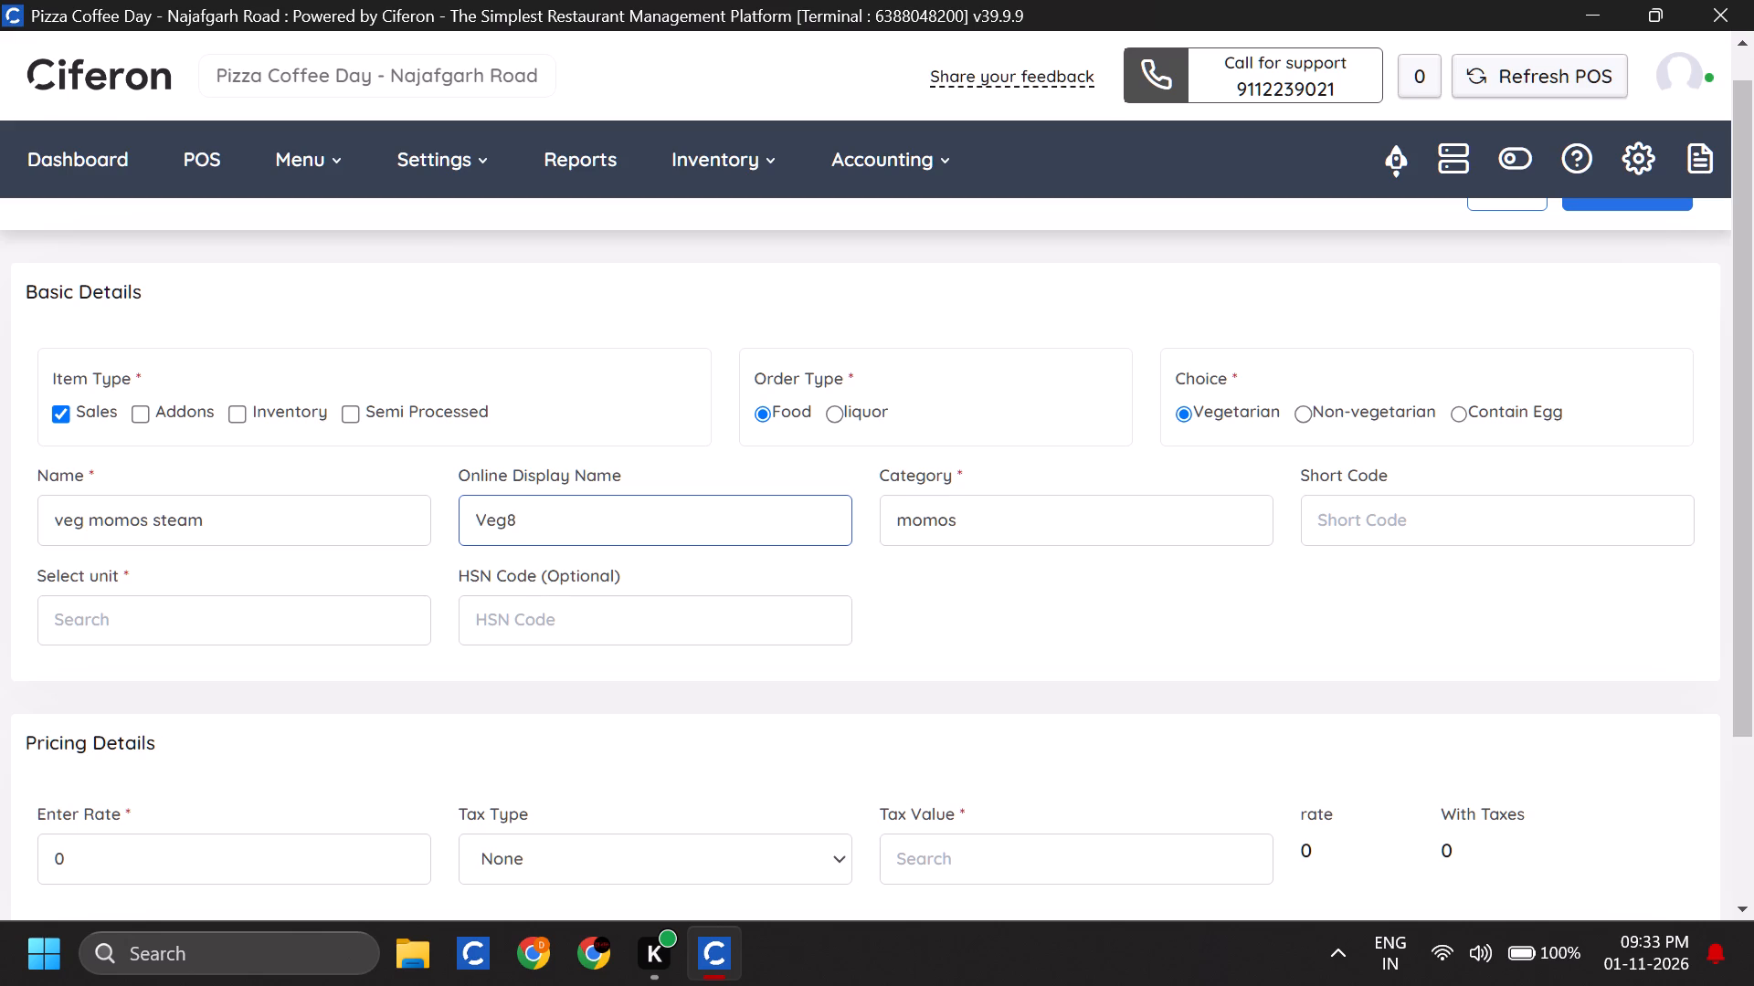
key(BackSpace)
key(shift+asterisk)
key(space)
text(STEAM)
key(space)
text(MOMOS)
click(511, 526)
Give the veg momos steam item the short code VSM and set its unit to piece.
click(1347, 540)
text(VSM)
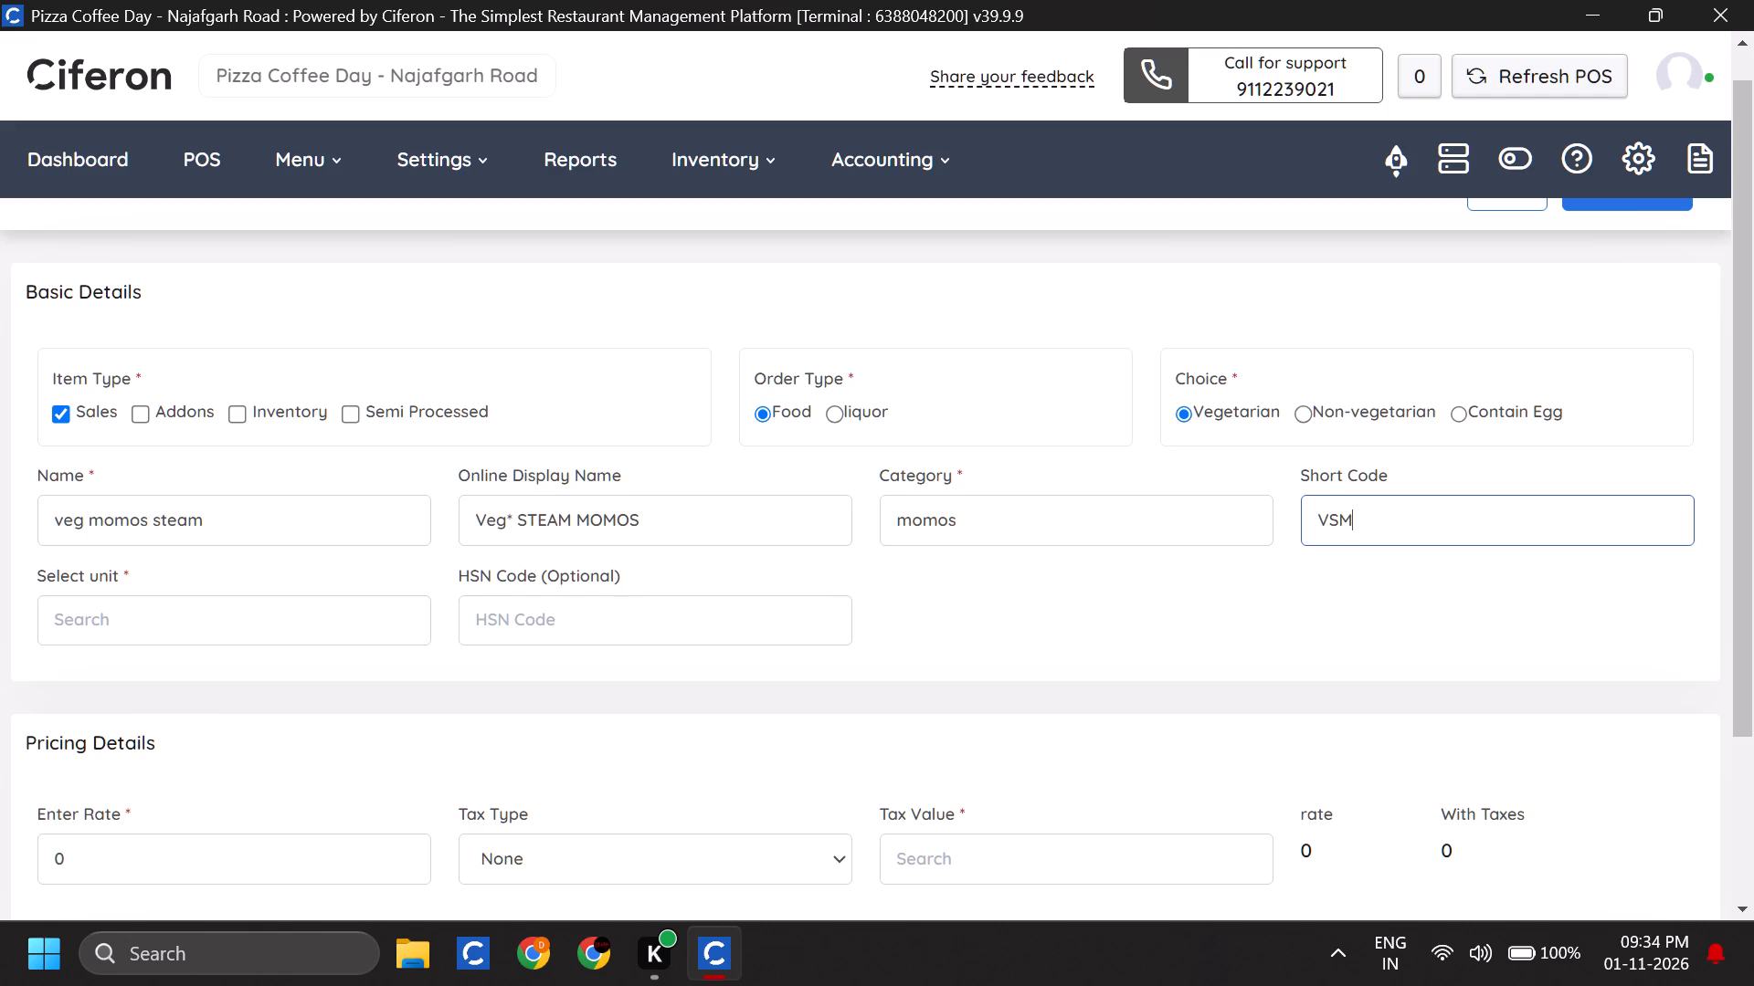
scroll(622, 635, down, 2)
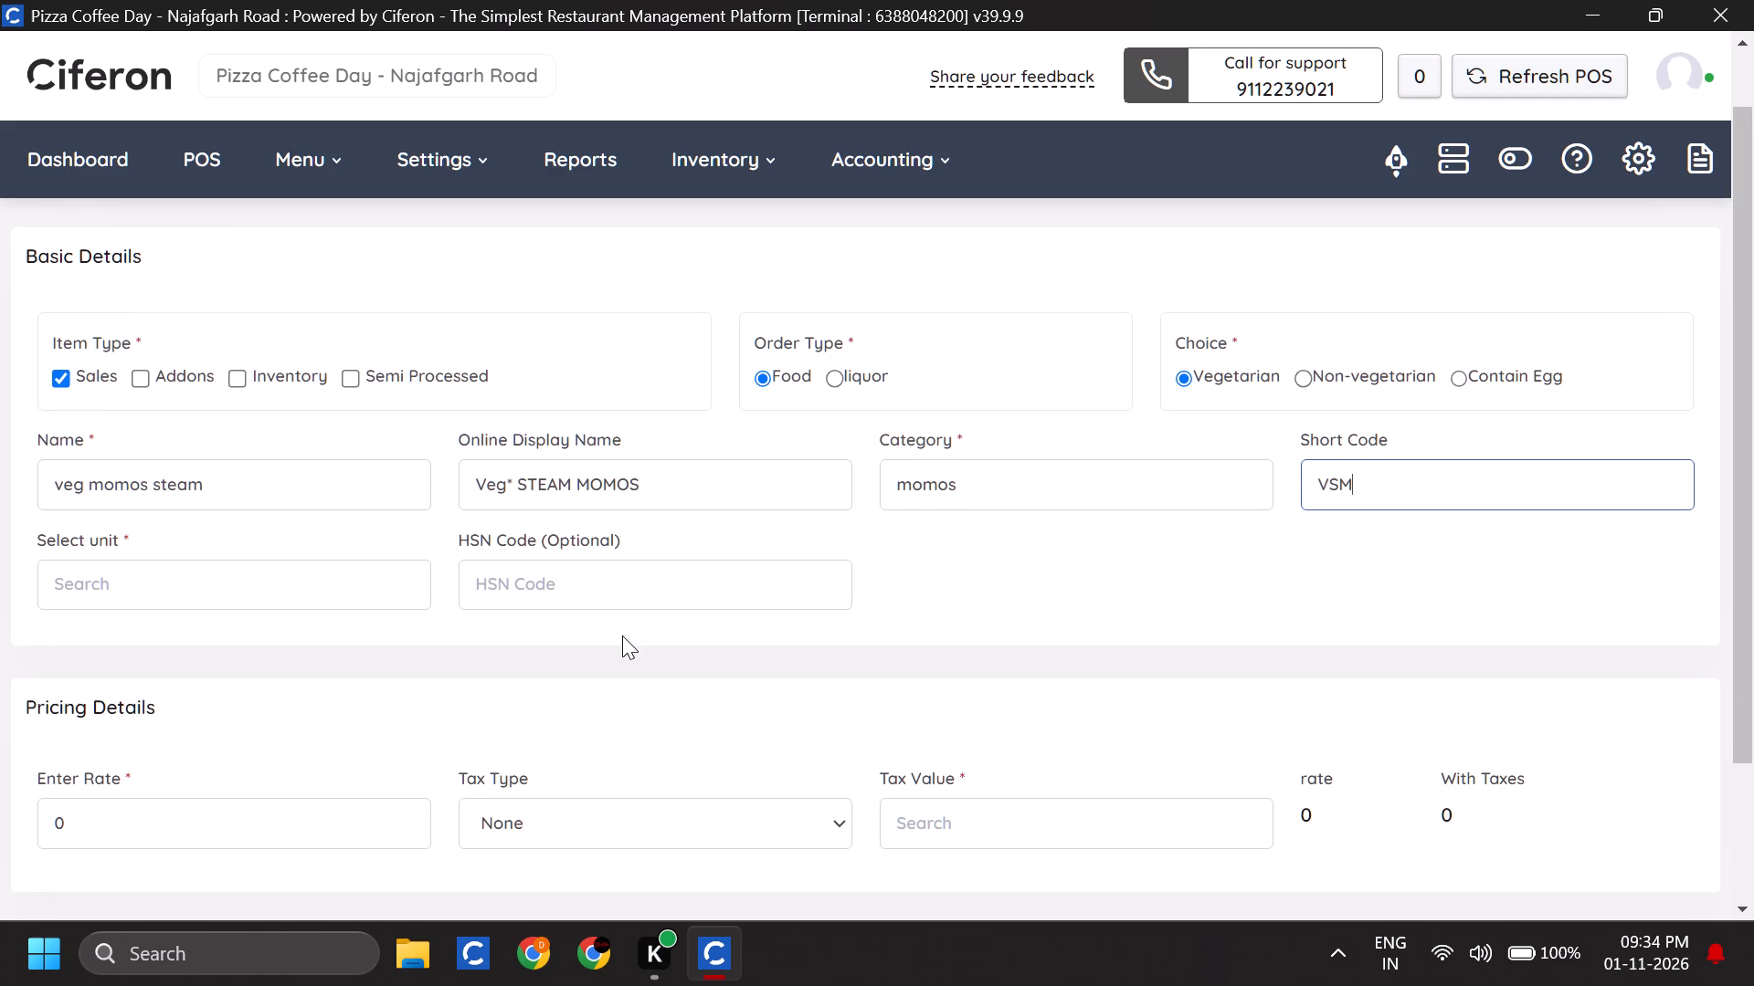
scroll(622, 635, down, 1)
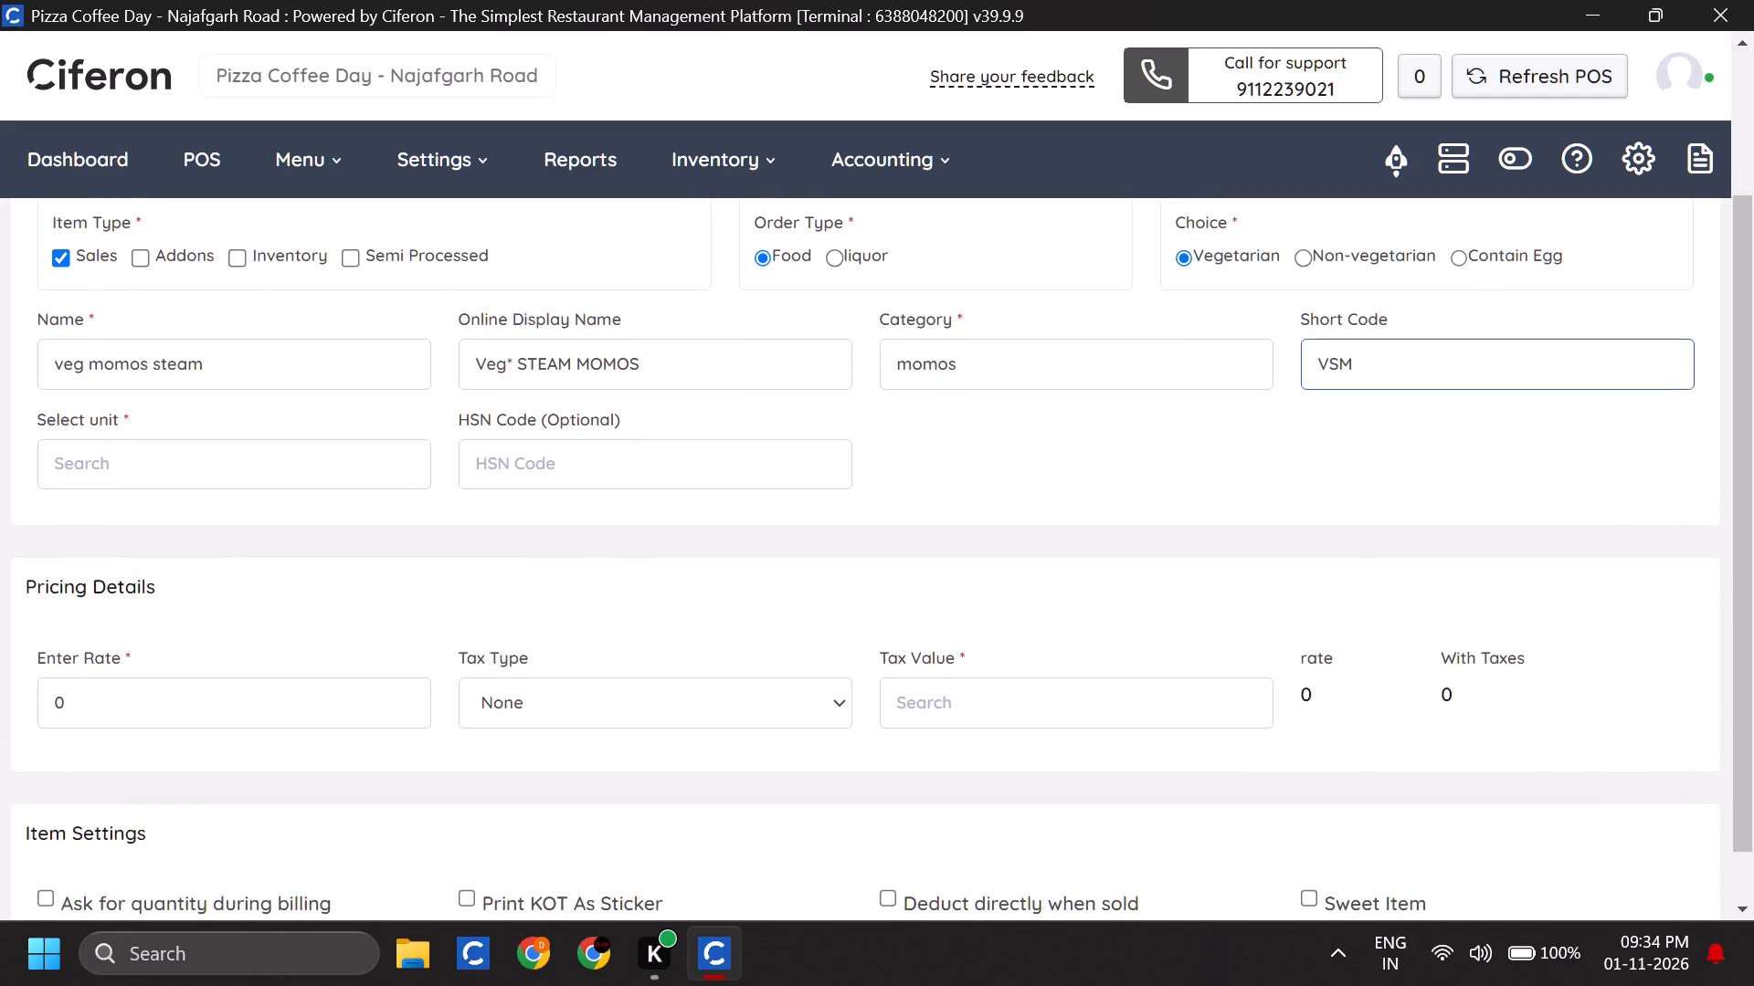
click(360, 469)
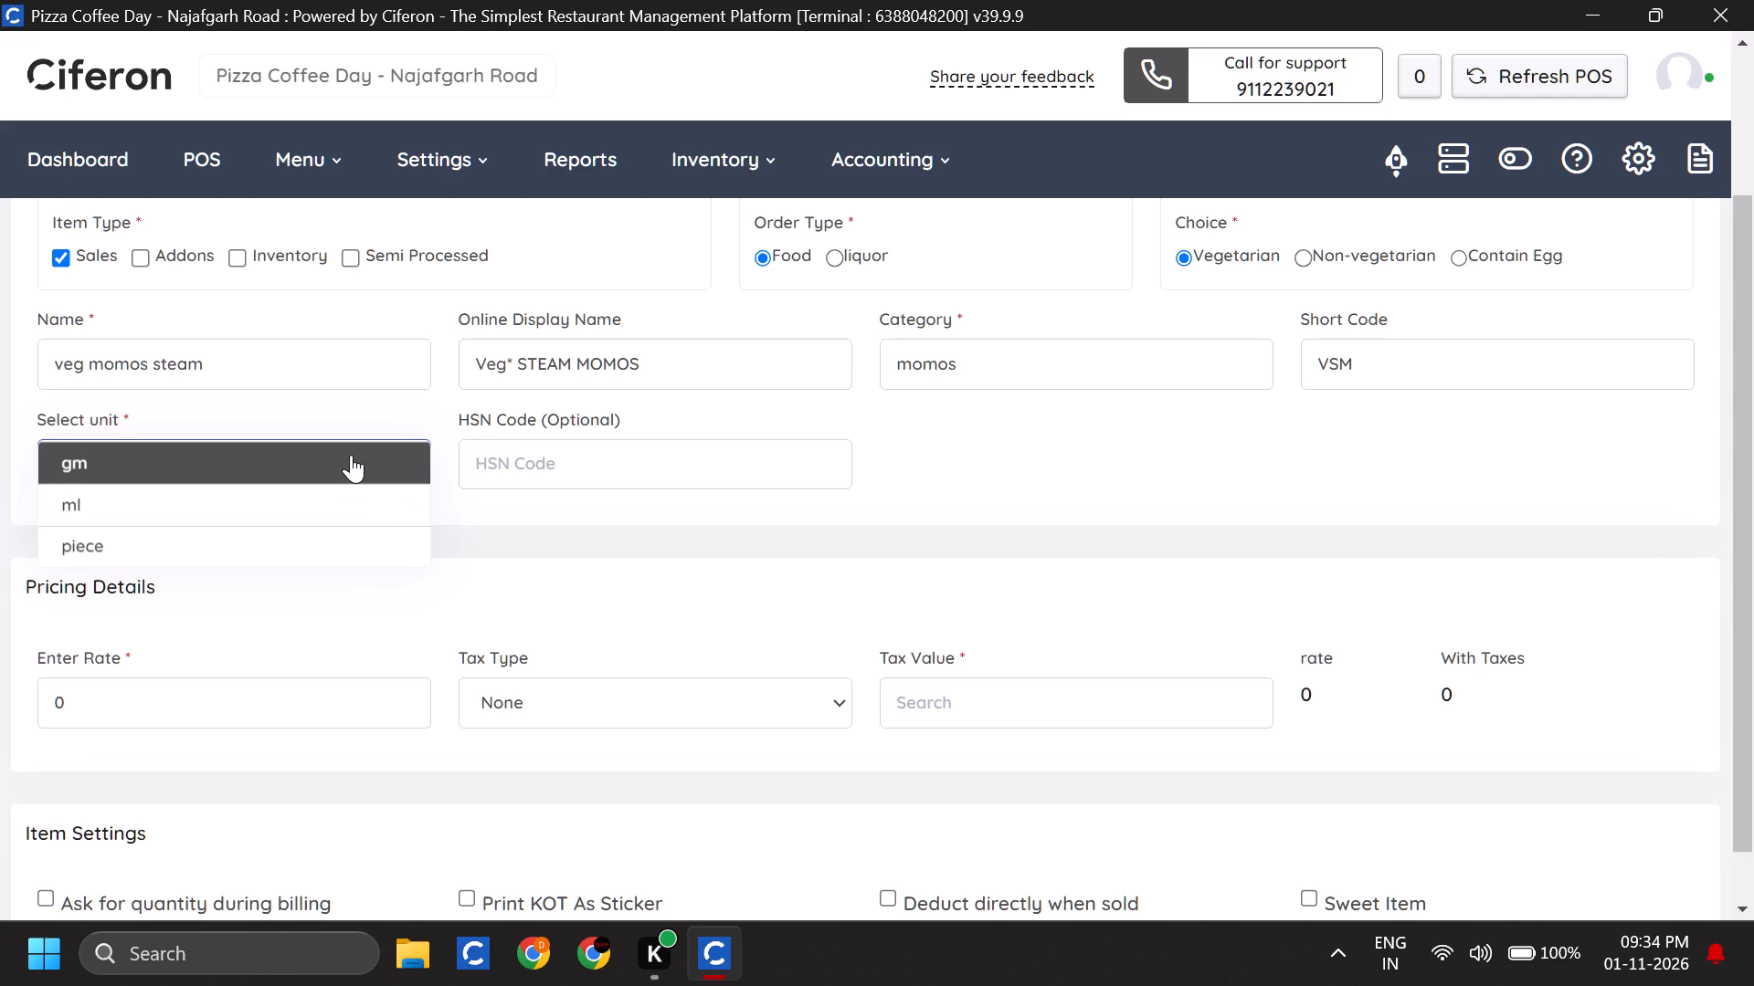
click(516, 539)
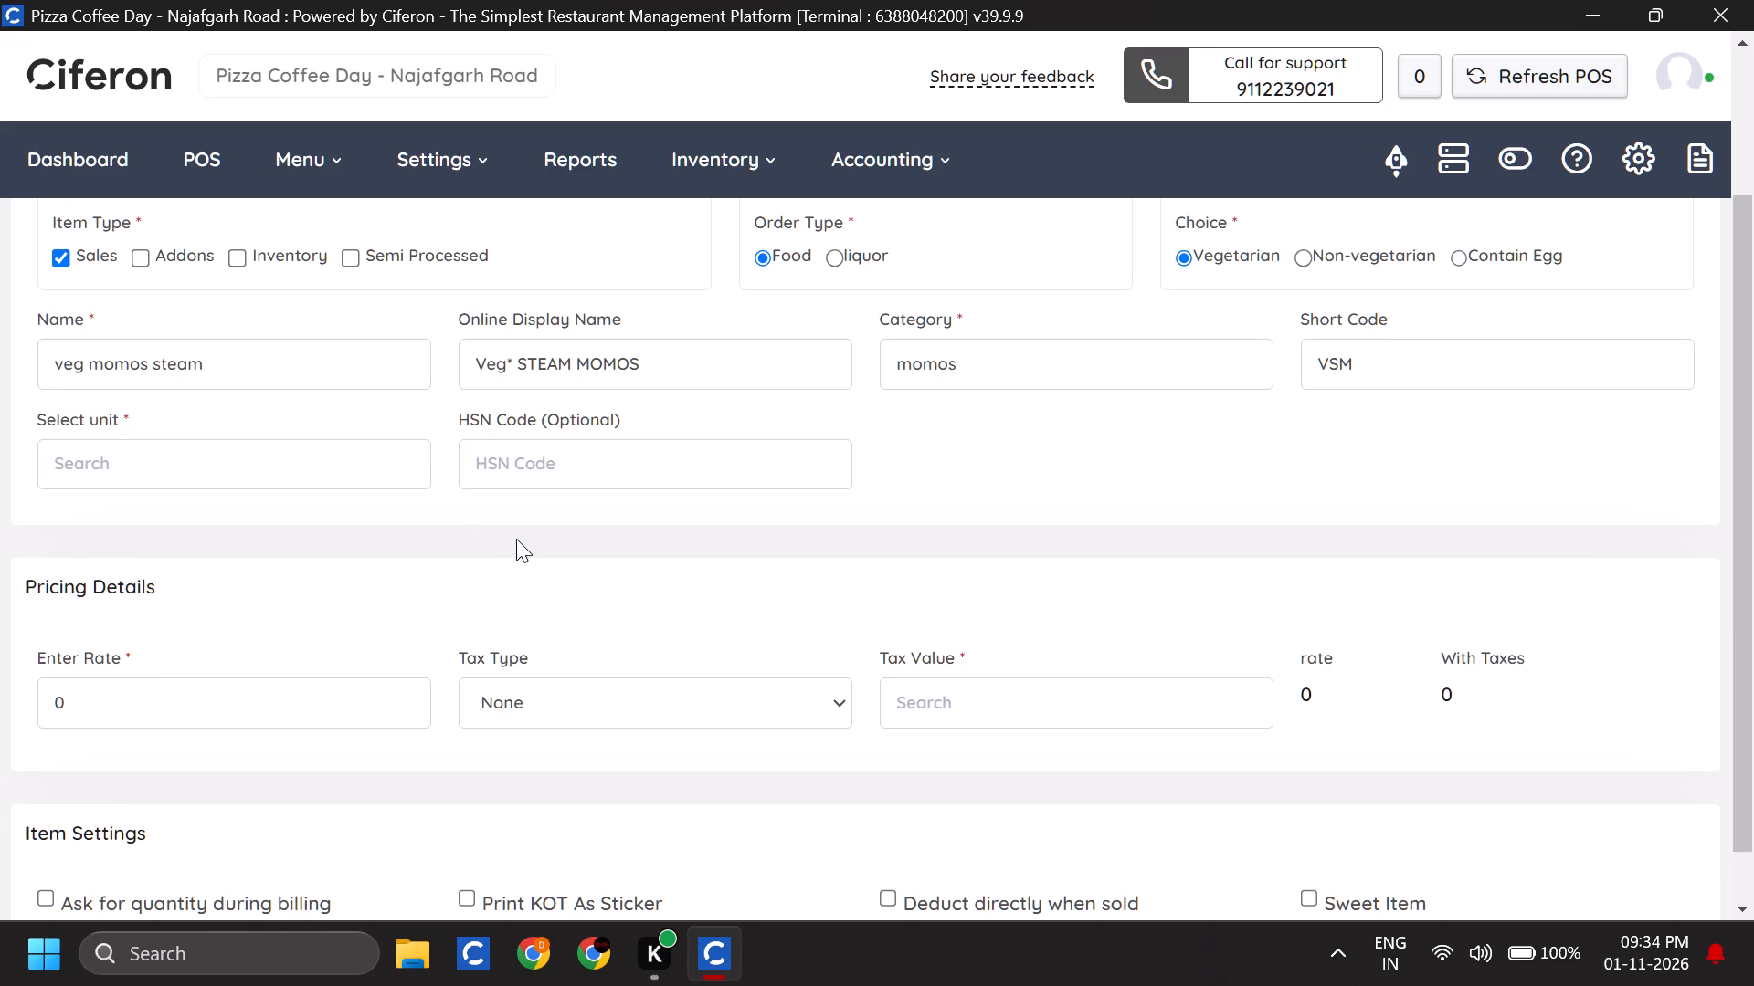
click(288, 450)
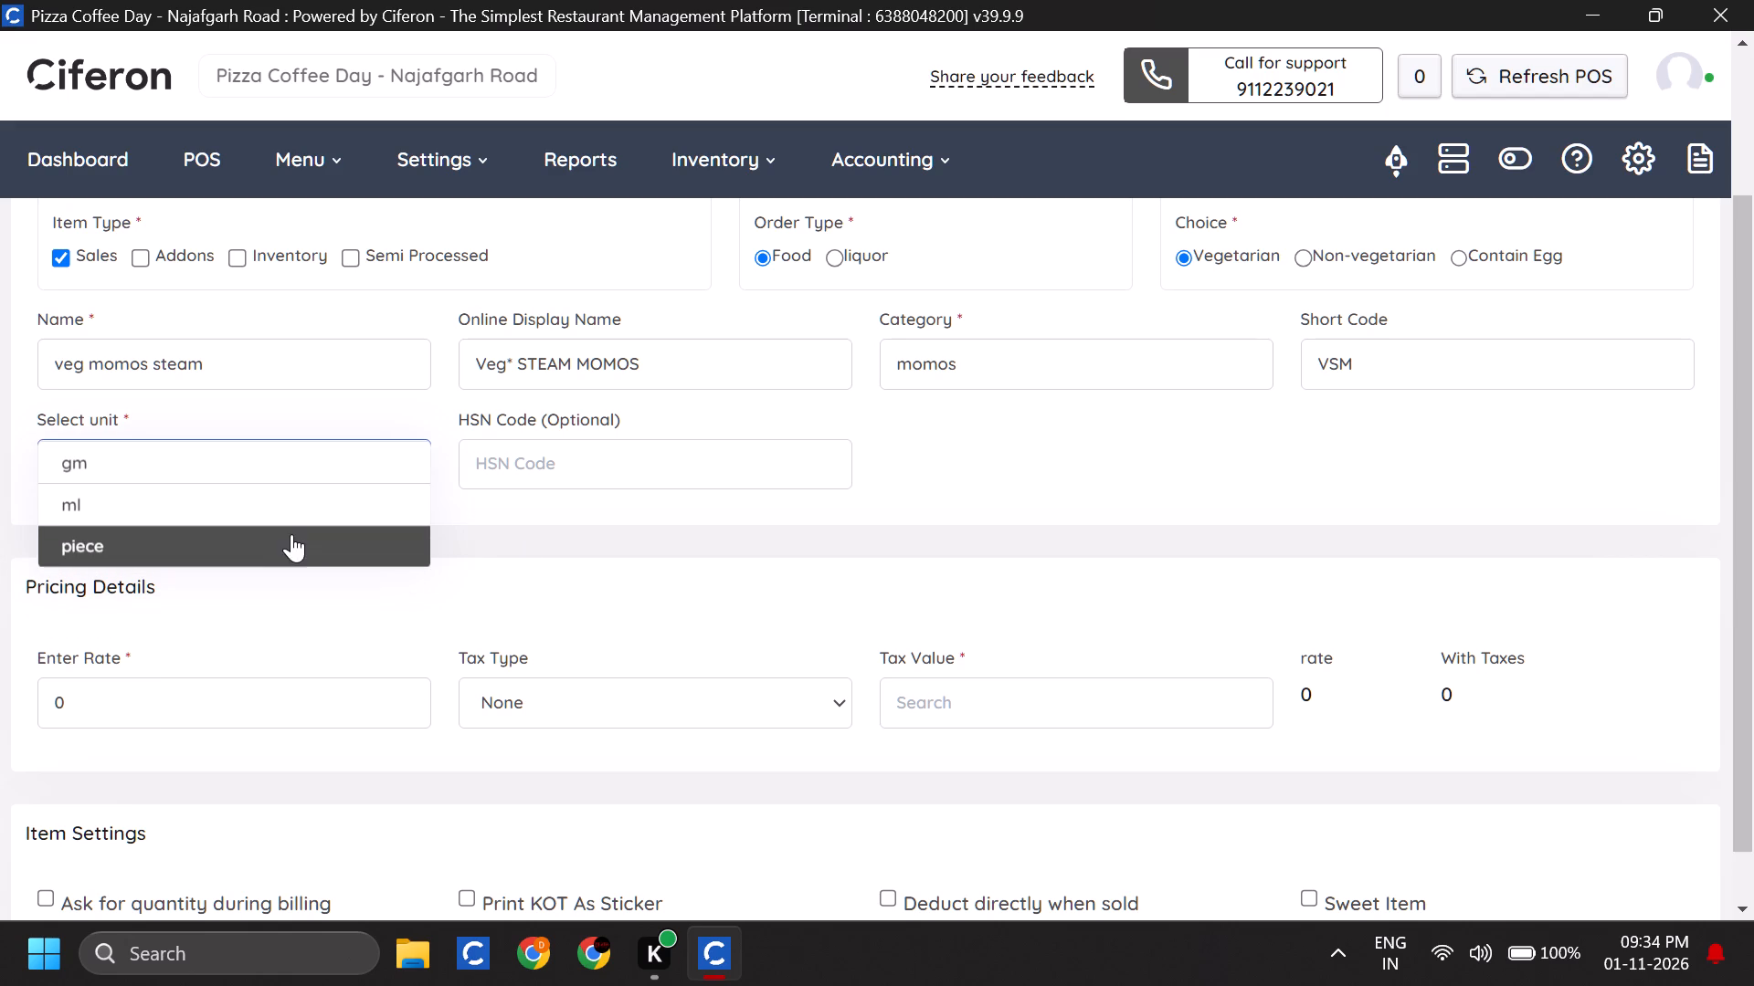
click(293, 543)
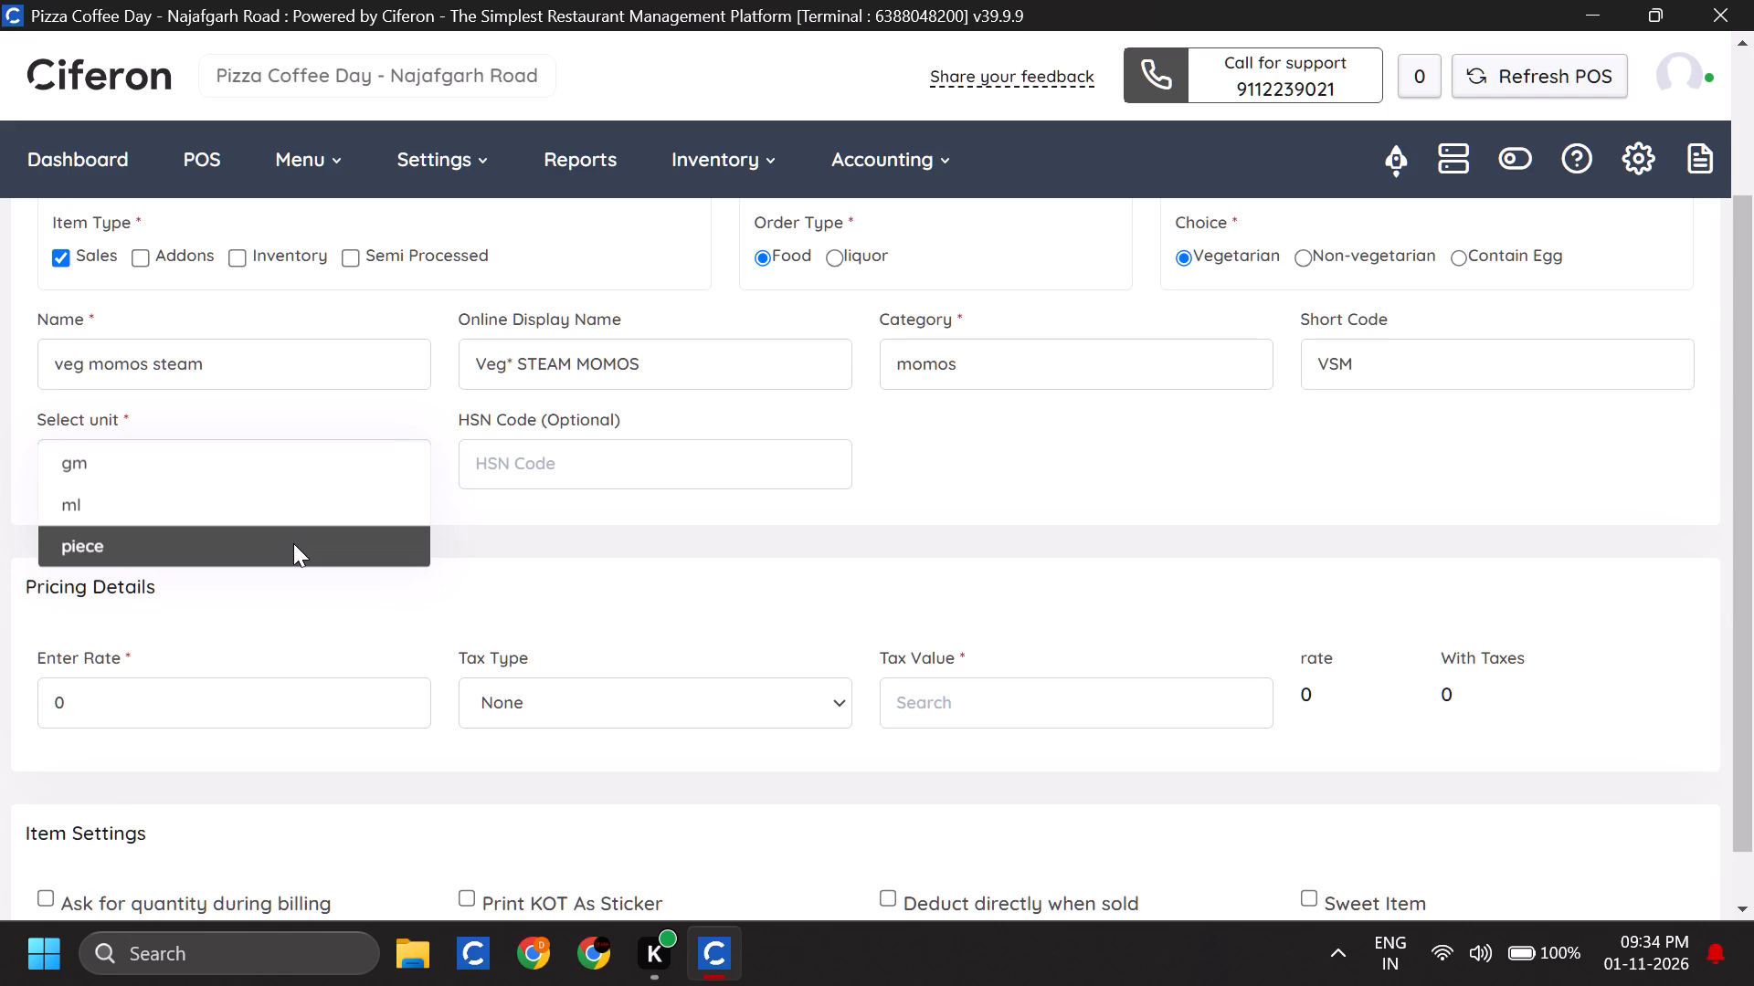
click(523, 466)
click(730, 537)
Set the item's rate to 120 with tax type None and save the item.
scroll(730, 537, down, 1)
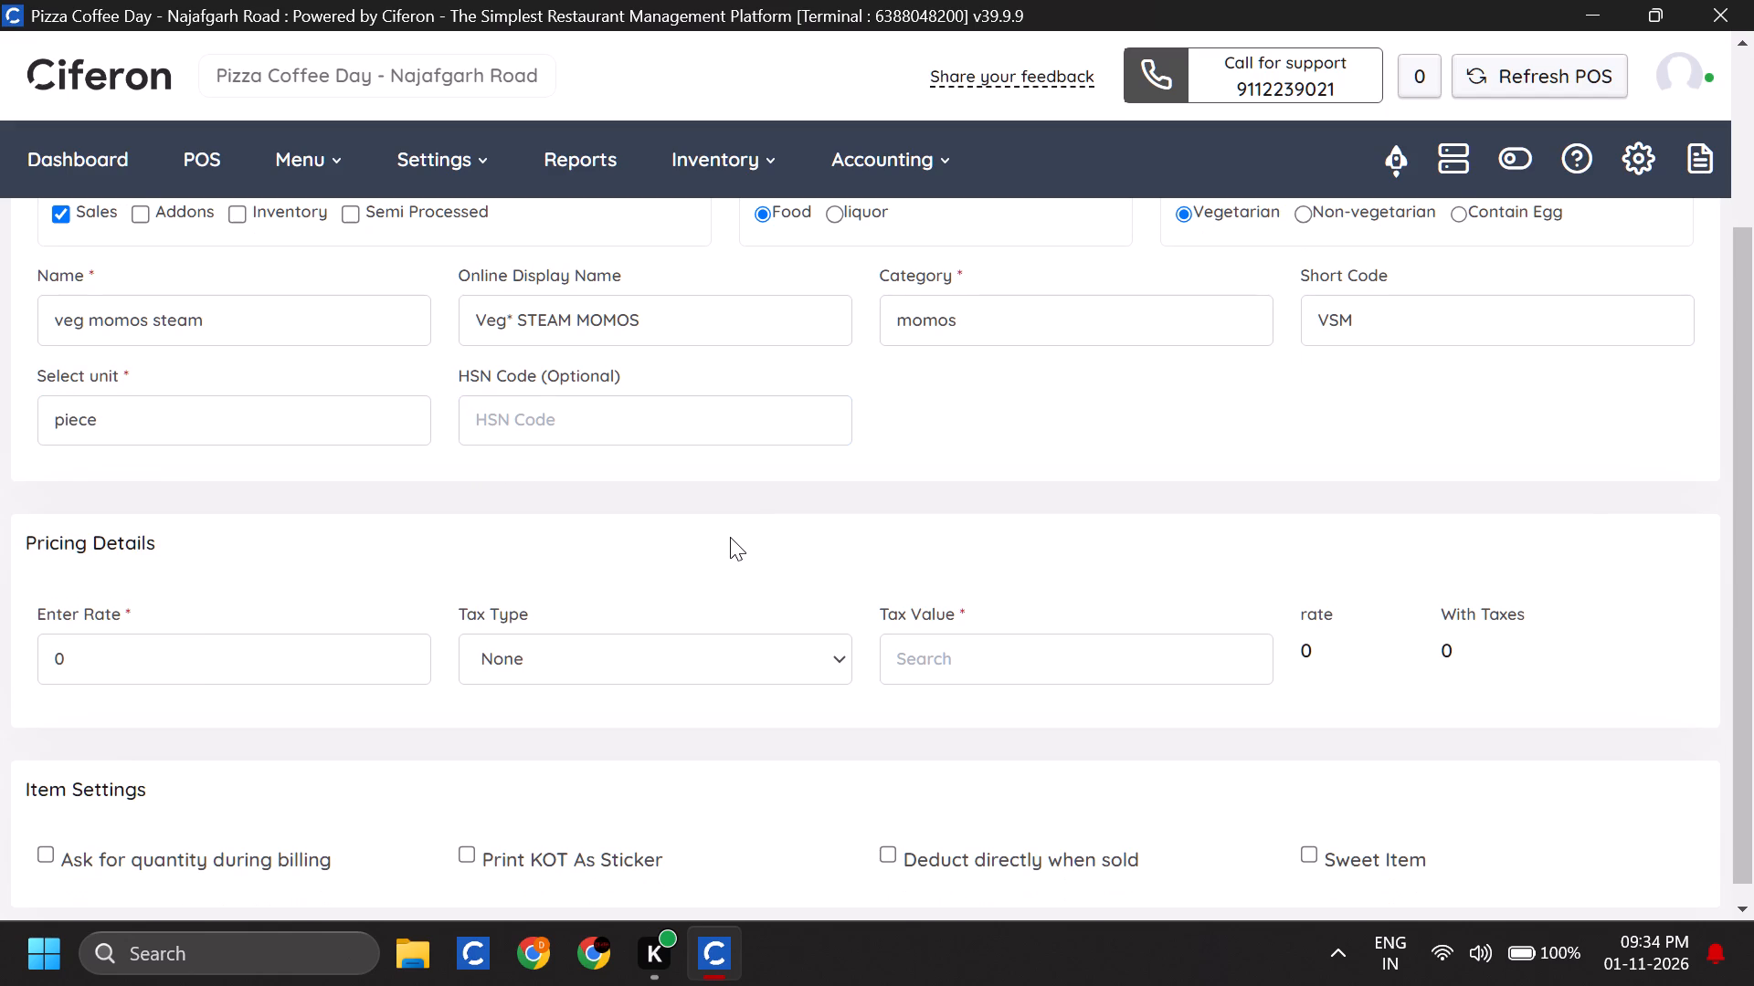
scroll(730, 537, down, 1)
click(301, 642)
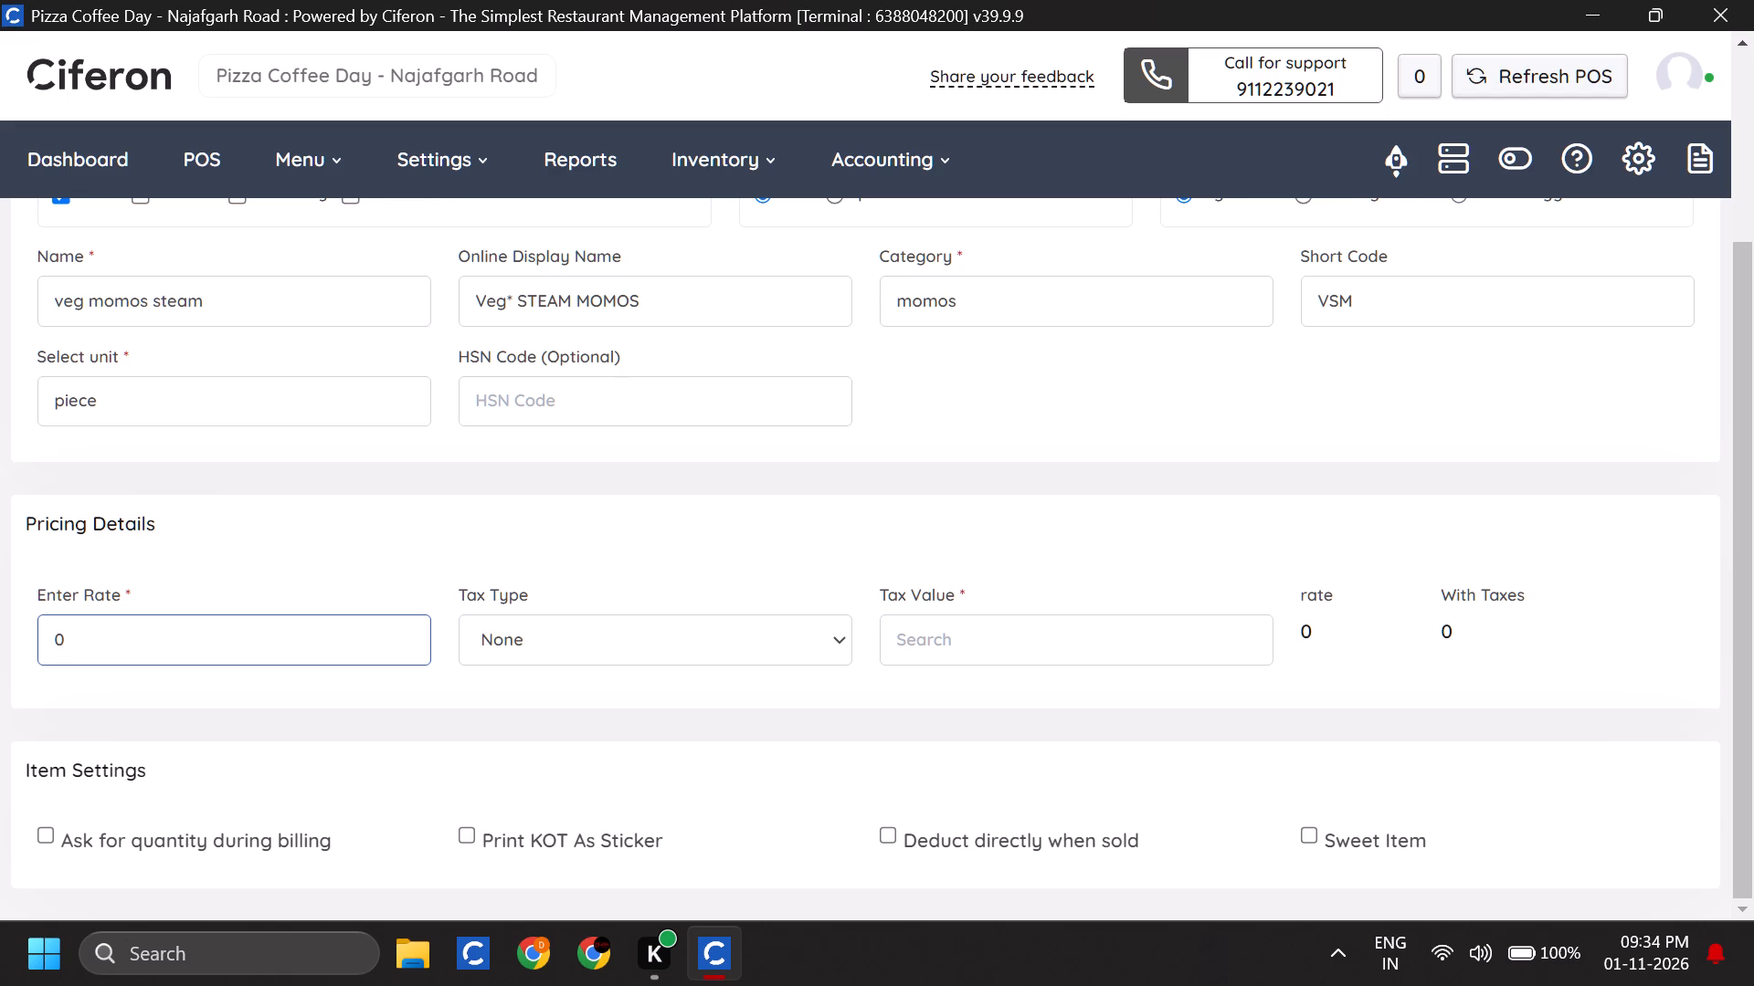
text(120)
click(65, 636)
key(BackSpace)
click(551, 636)
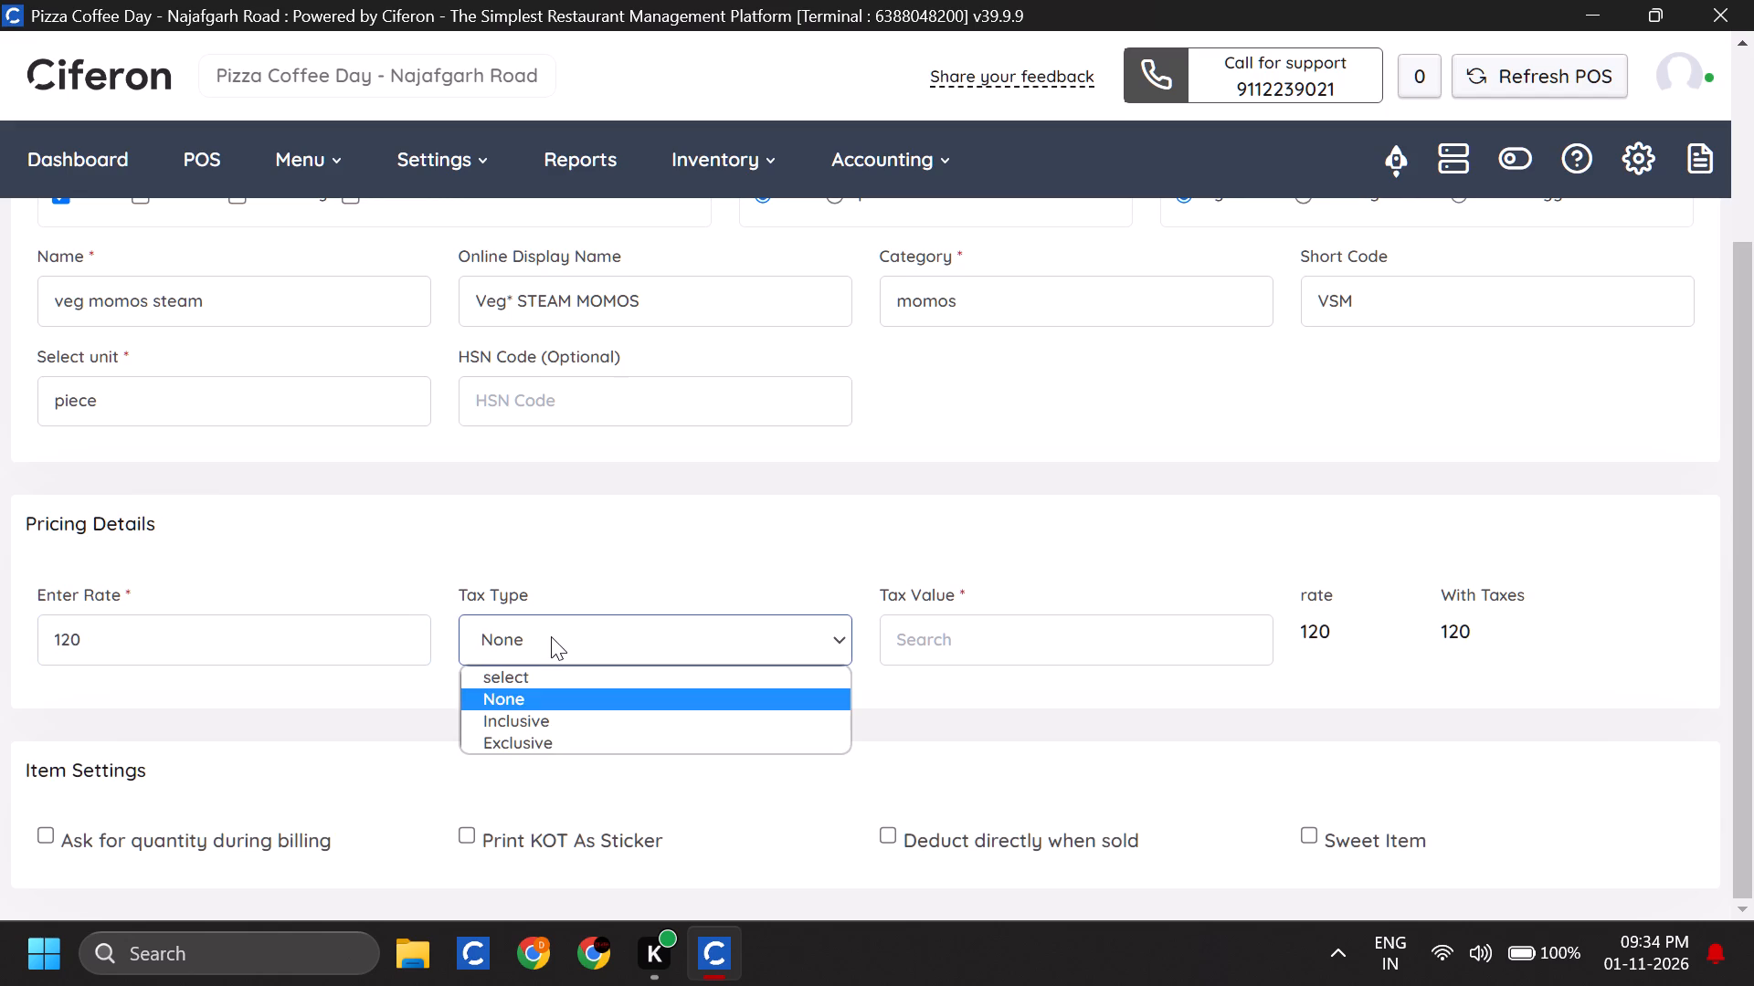
click(557, 695)
scroll(1095, 685, down, 2)
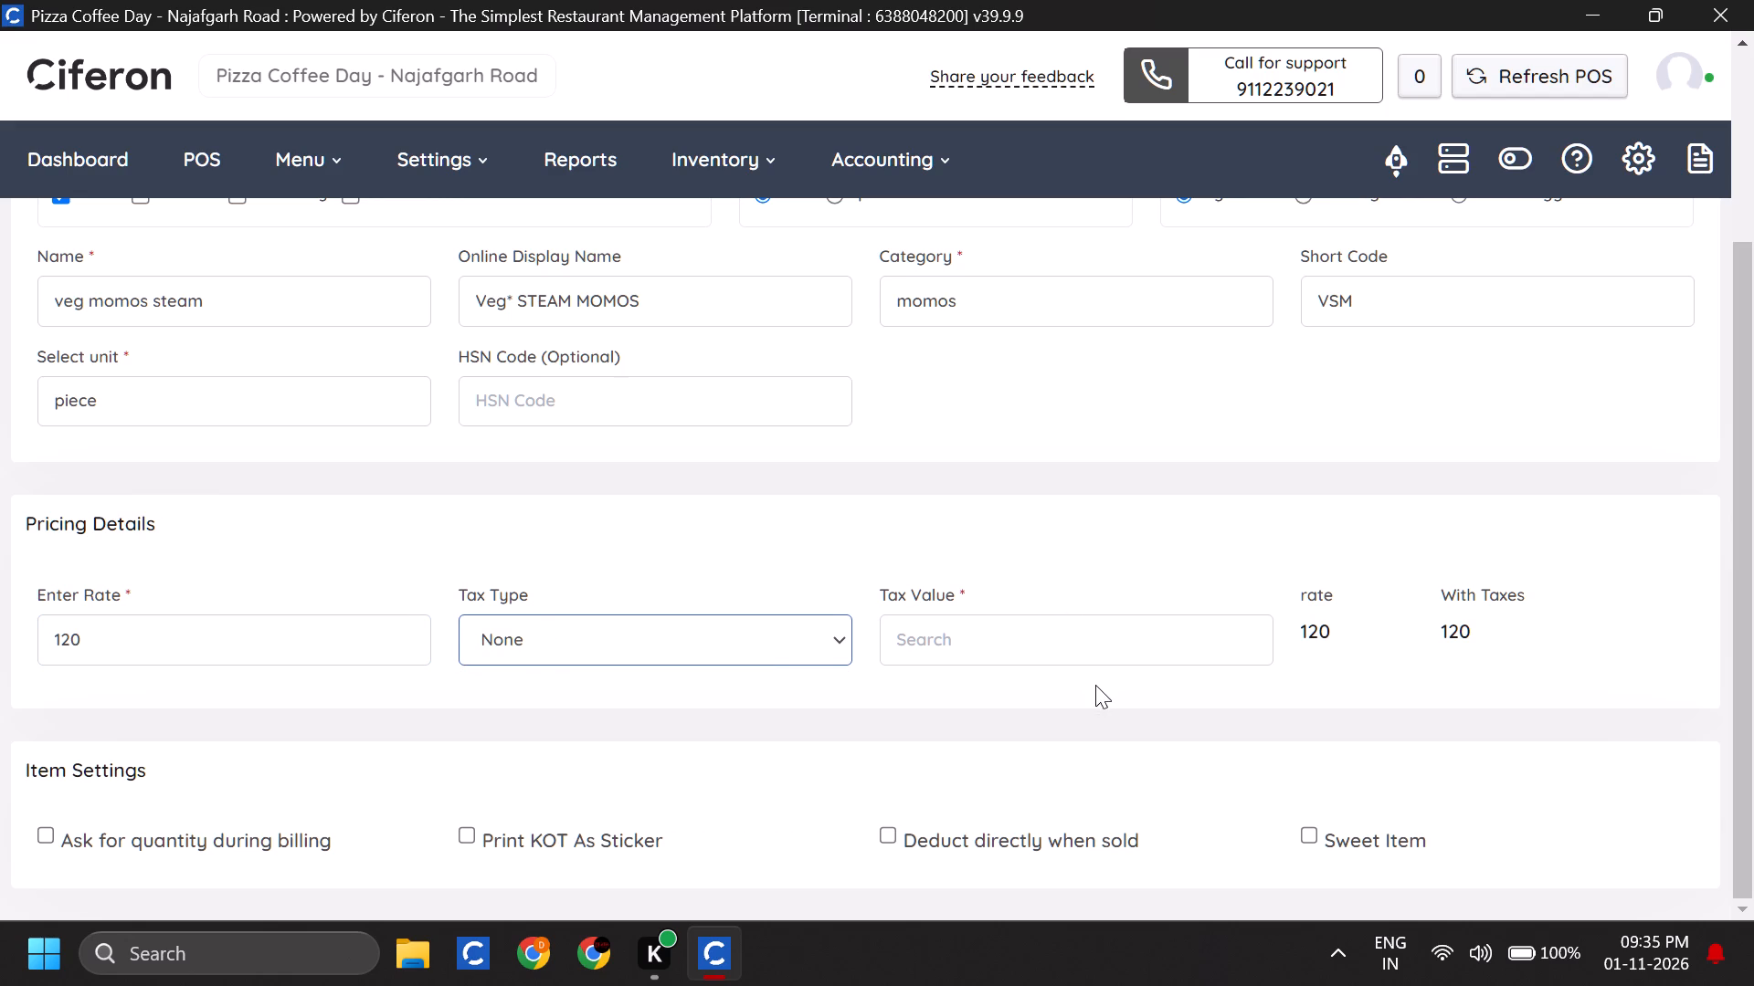
scroll(639, 598, right, 1)
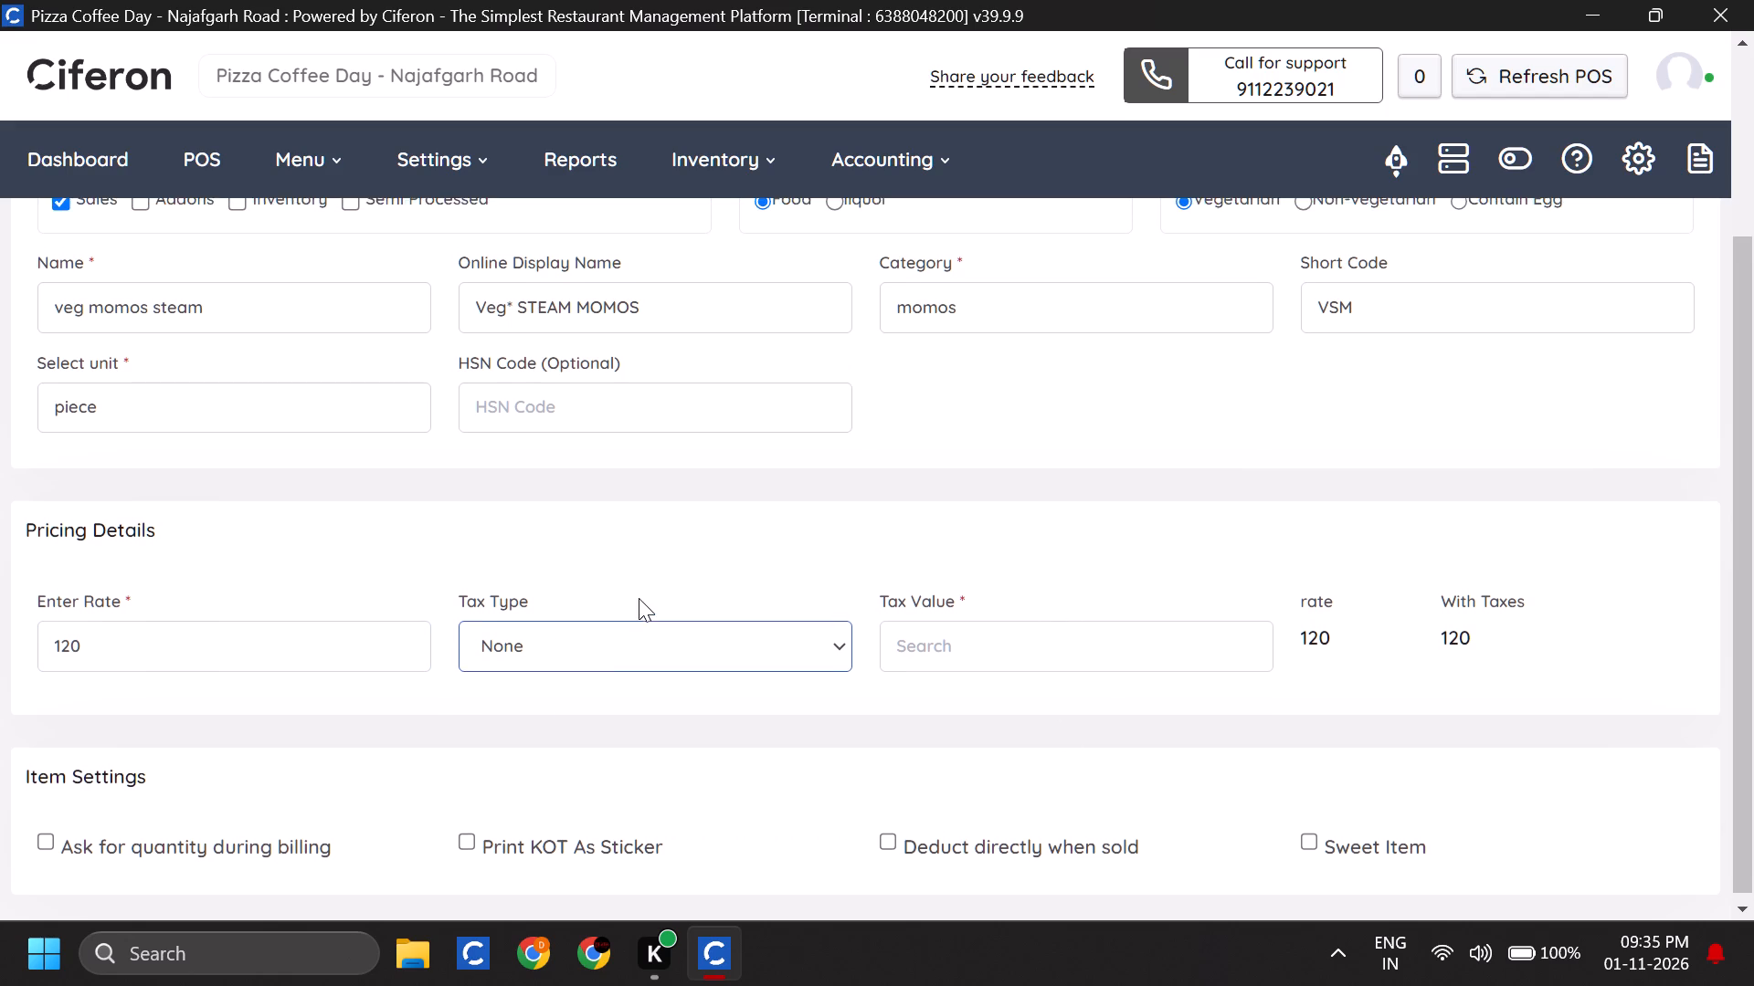
scroll(639, 598, right, 1)
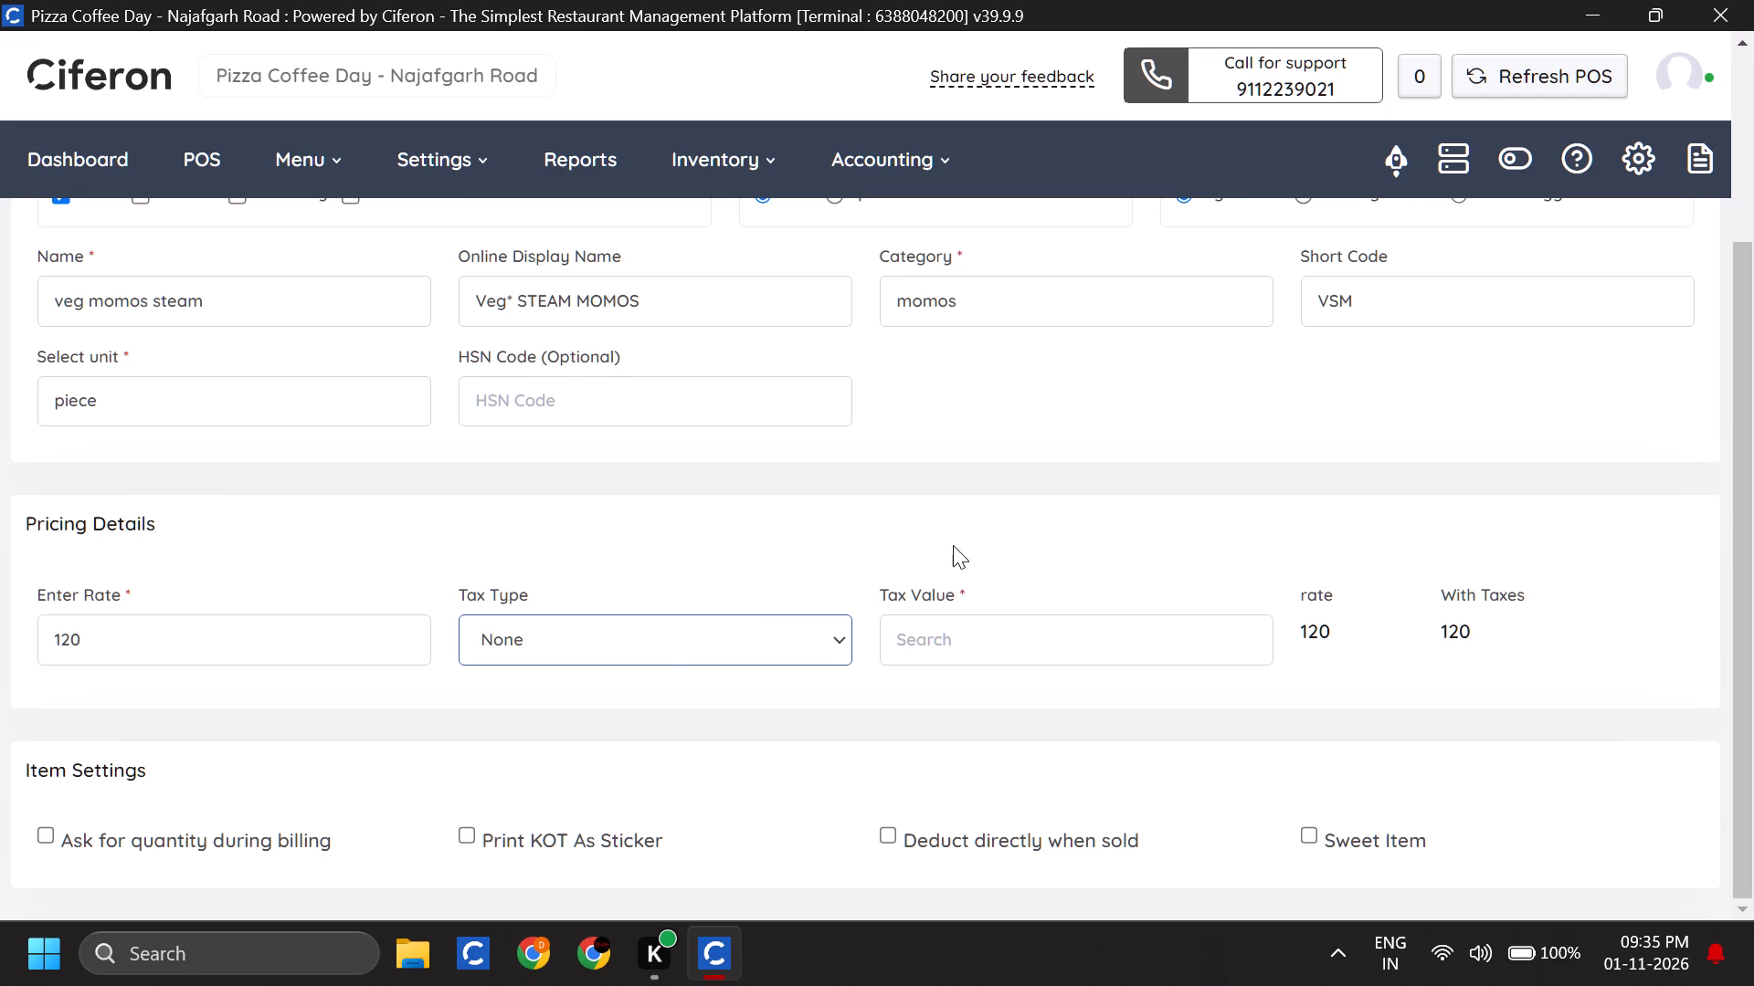
scroll(953, 545, up, 3)
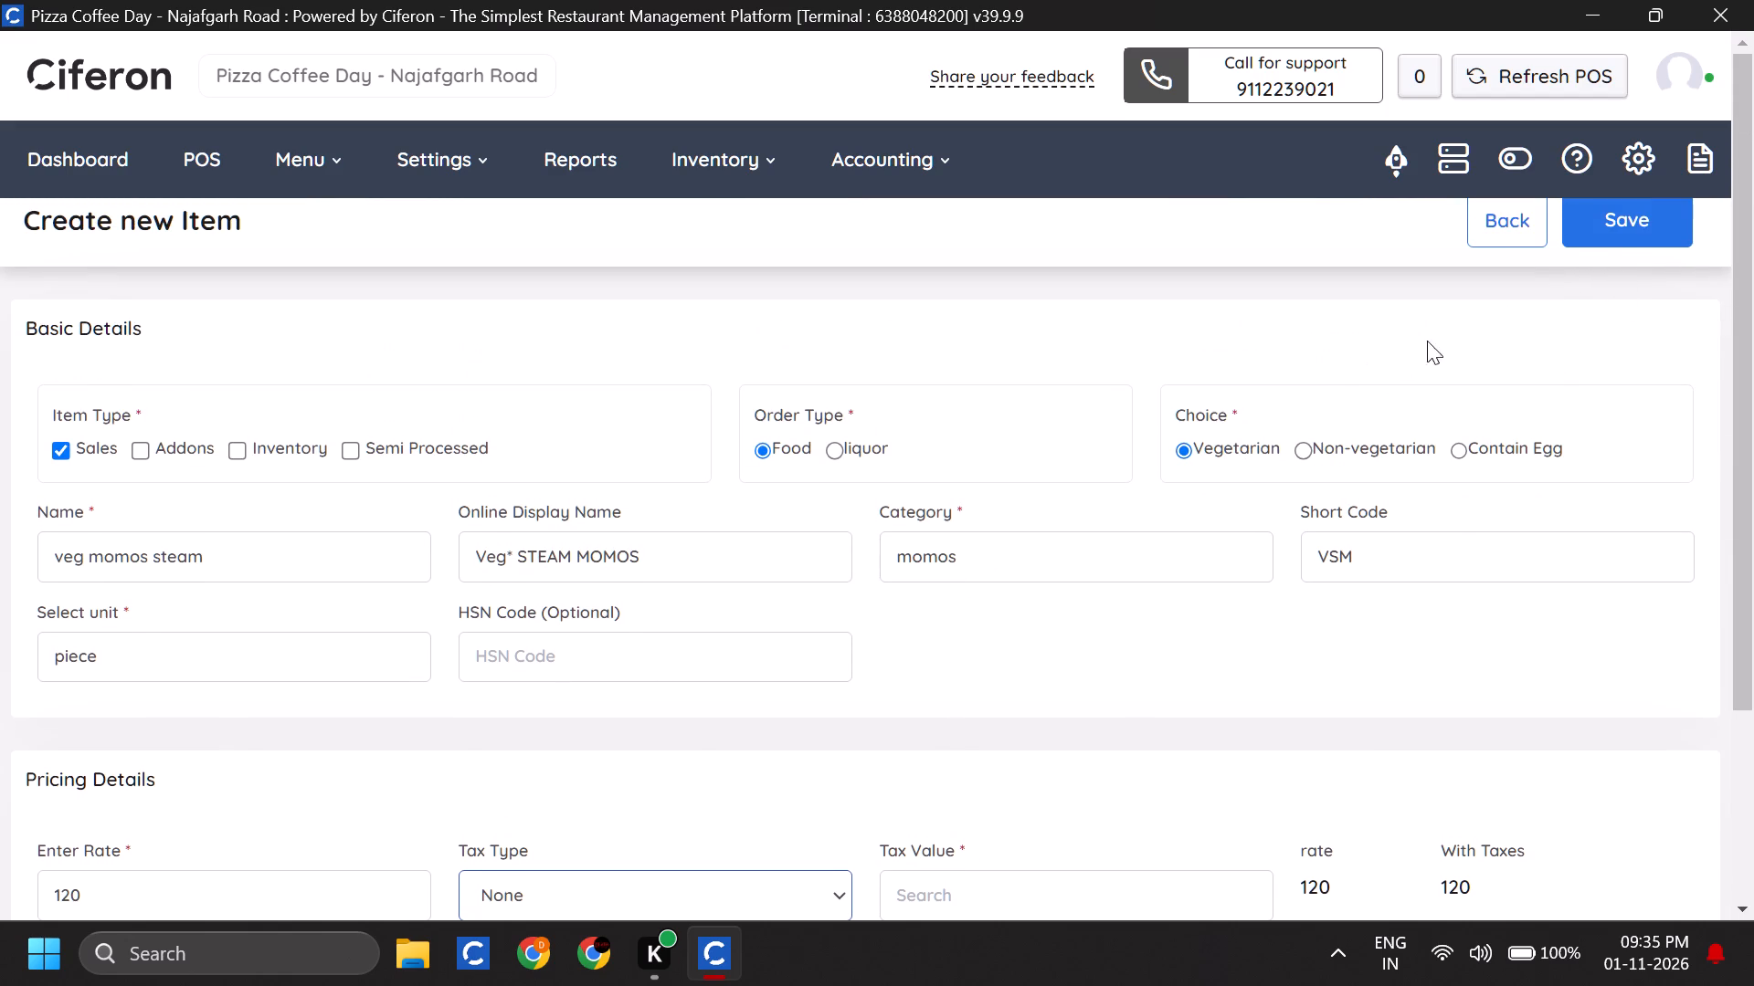
click(1643, 229)
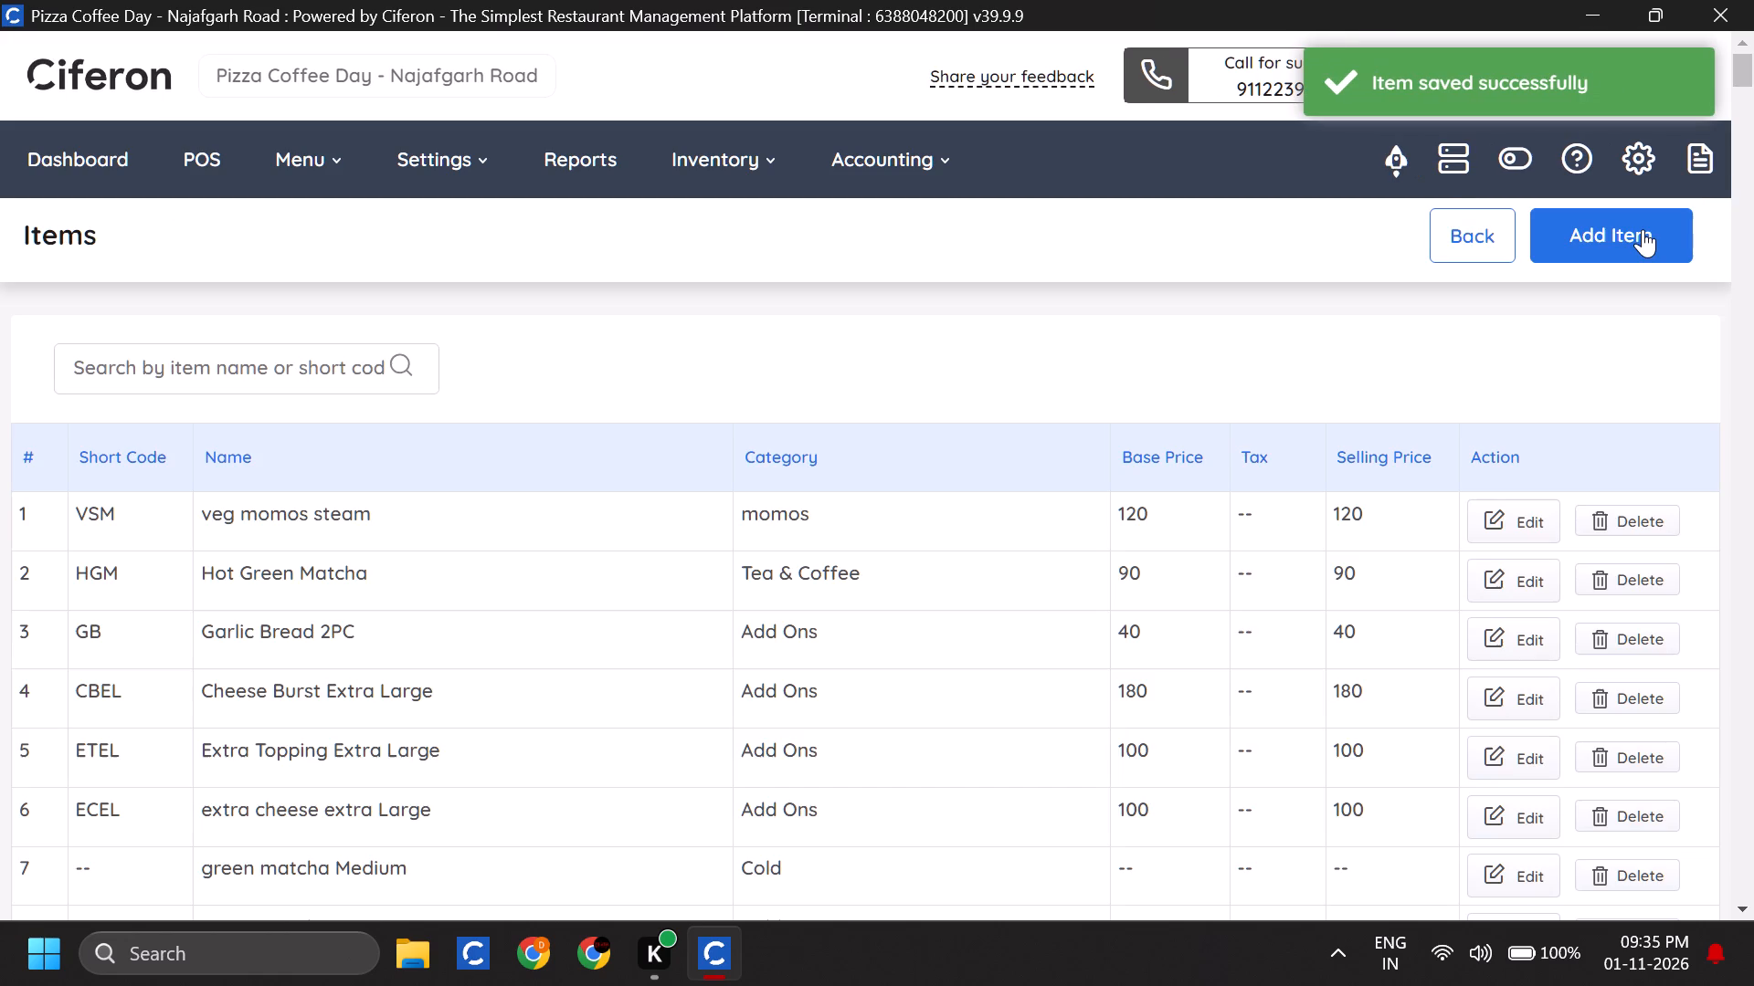
Open dine-in table D2 in the POS and look through the menu category list for the momos category.
click(206, 165)
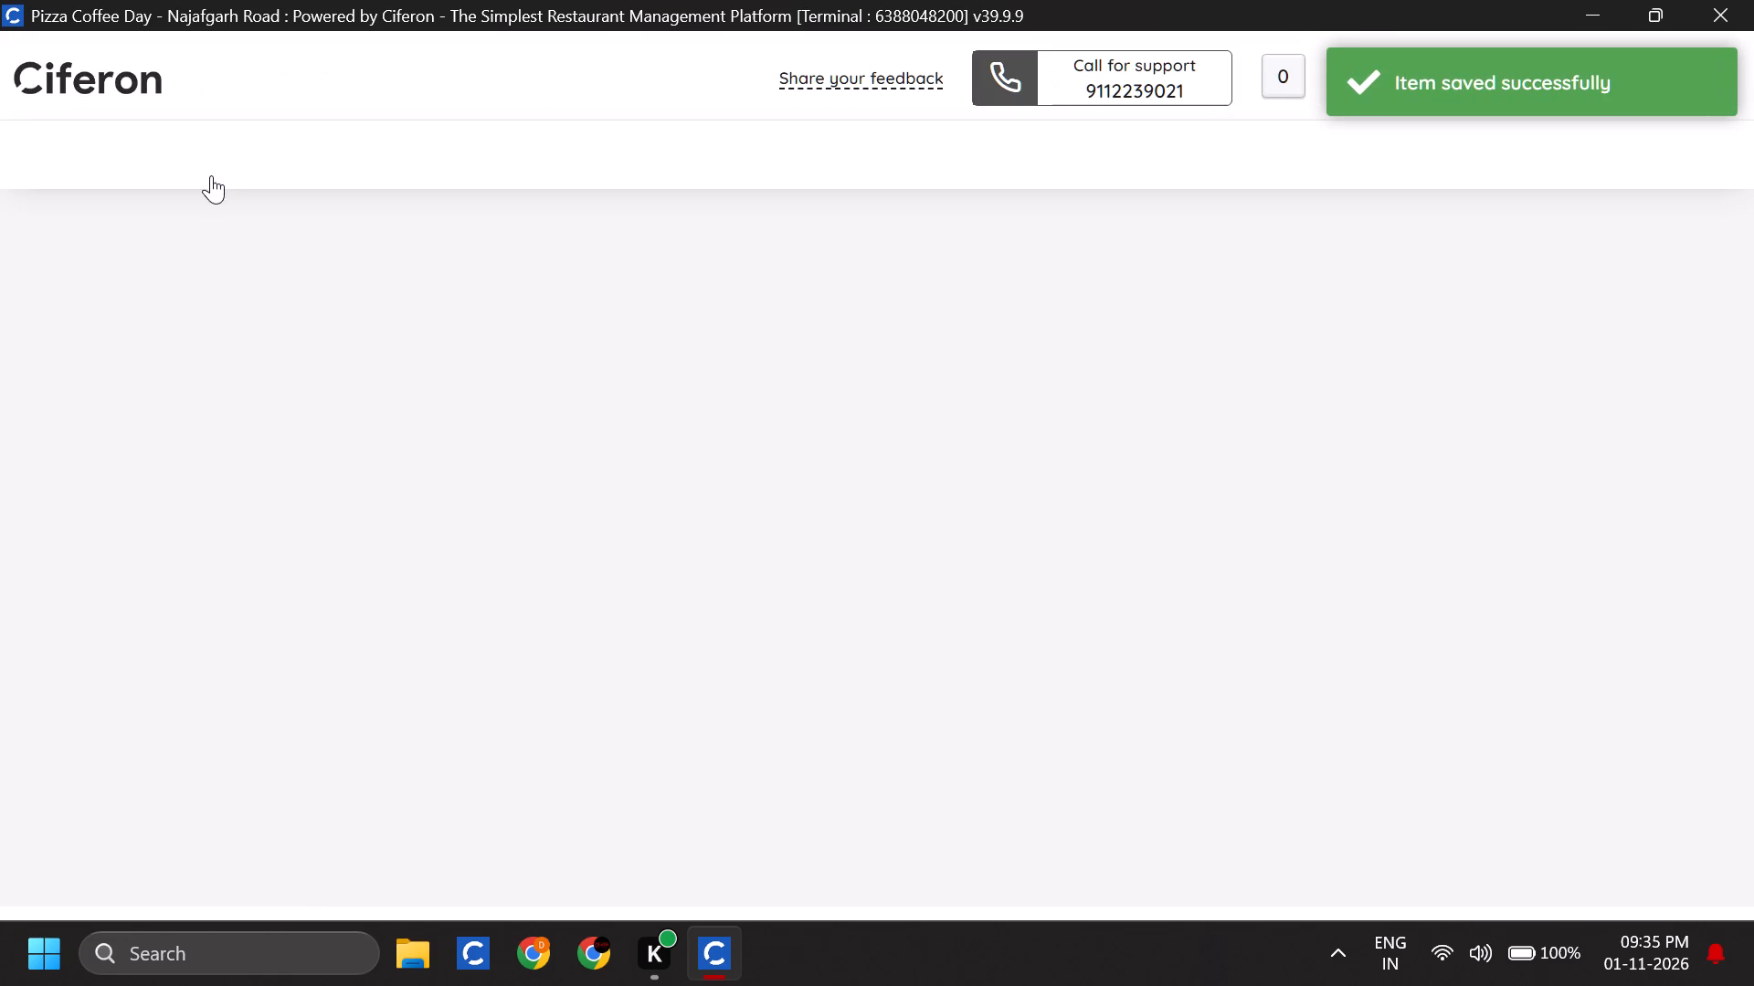
click(276, 378)
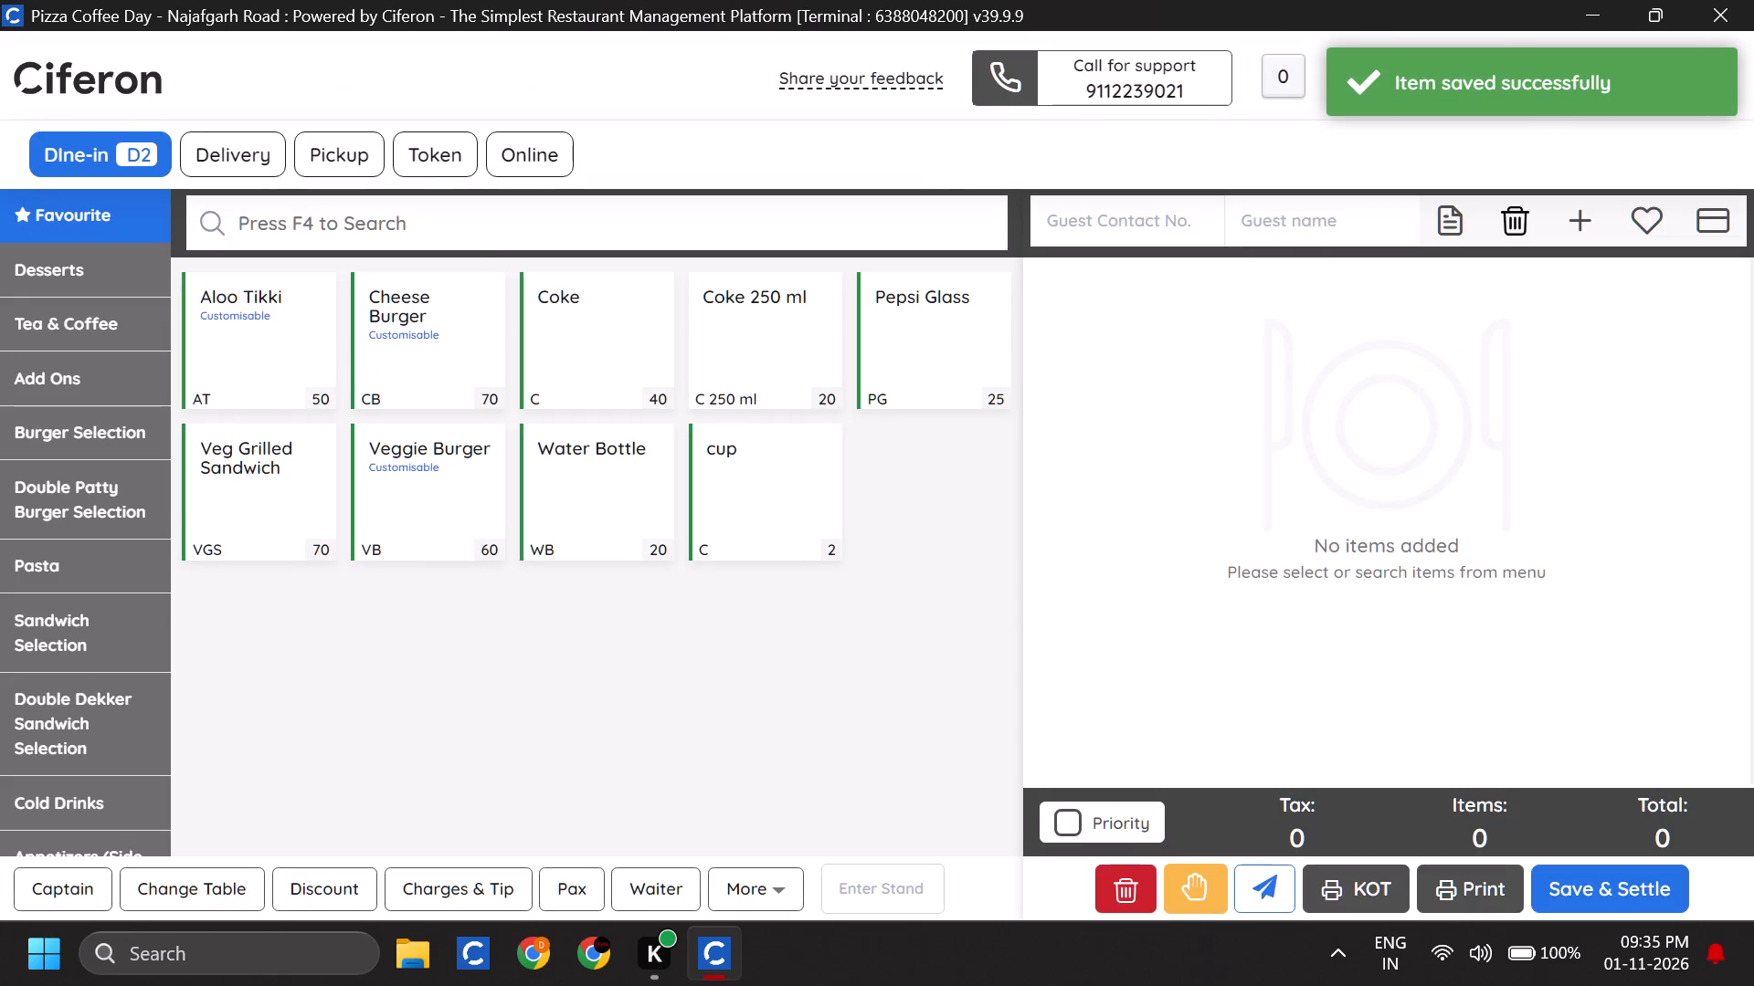
scroll(131, 528, down, 2)
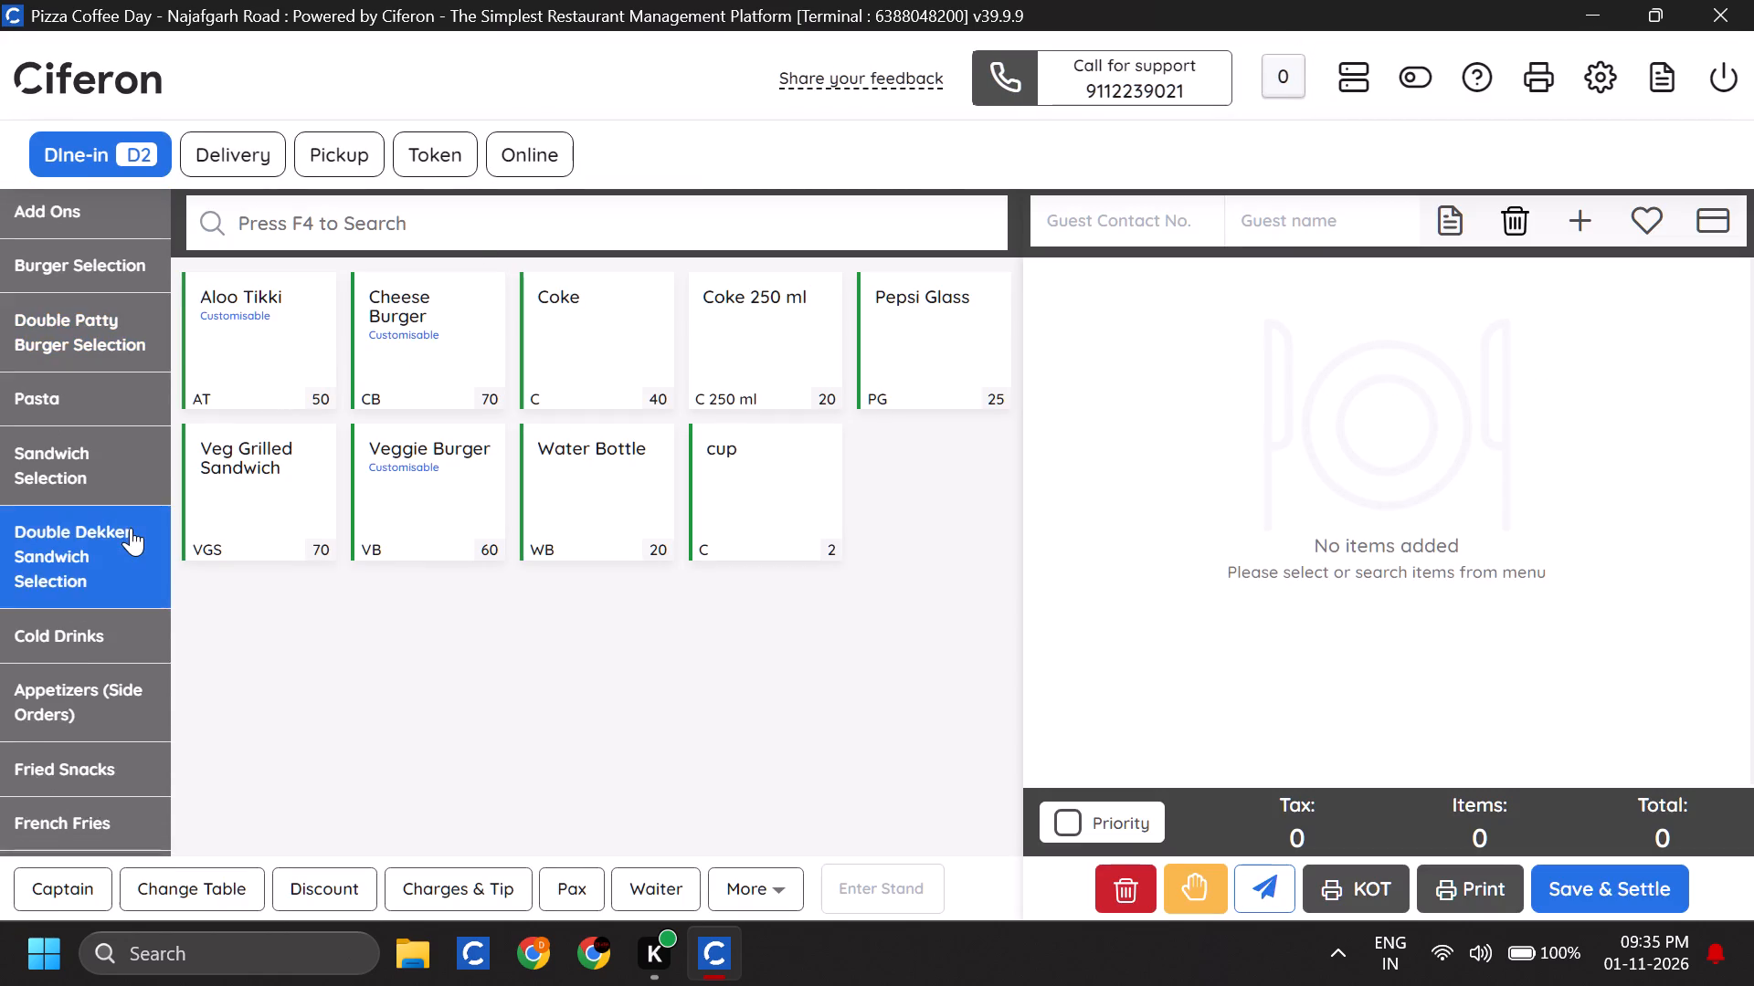
scroll(131, 528, down, 3)
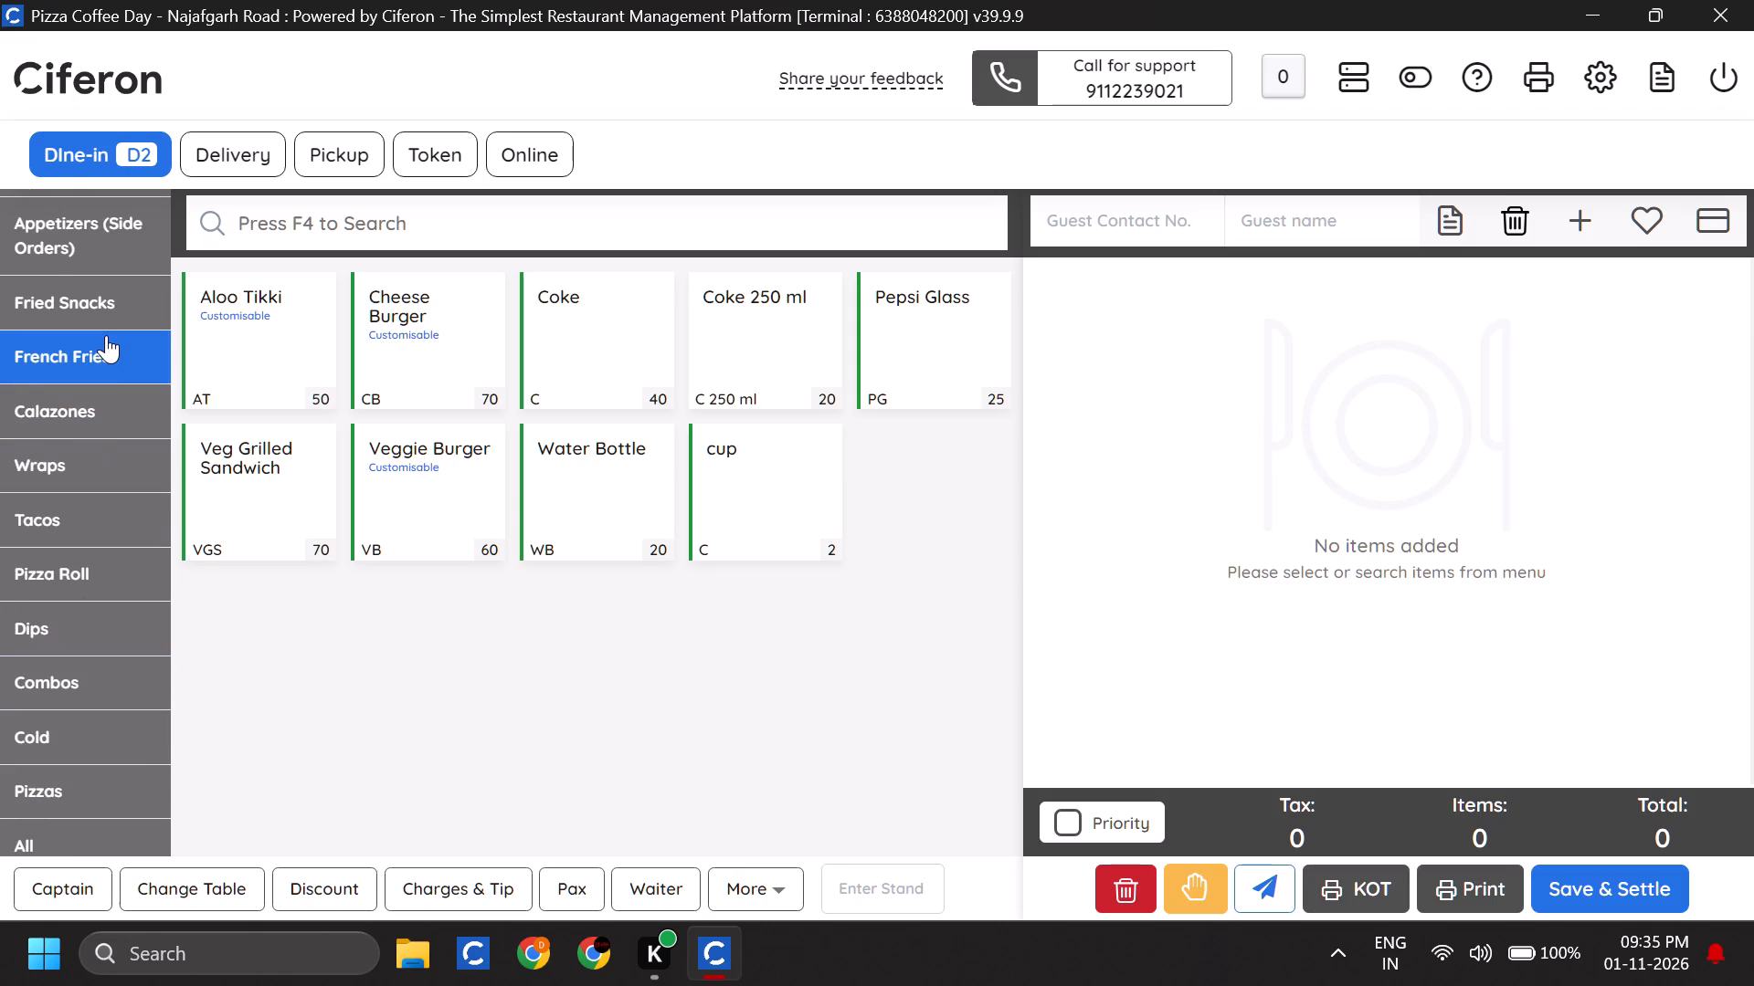
scroll(106, 335, up, 1)
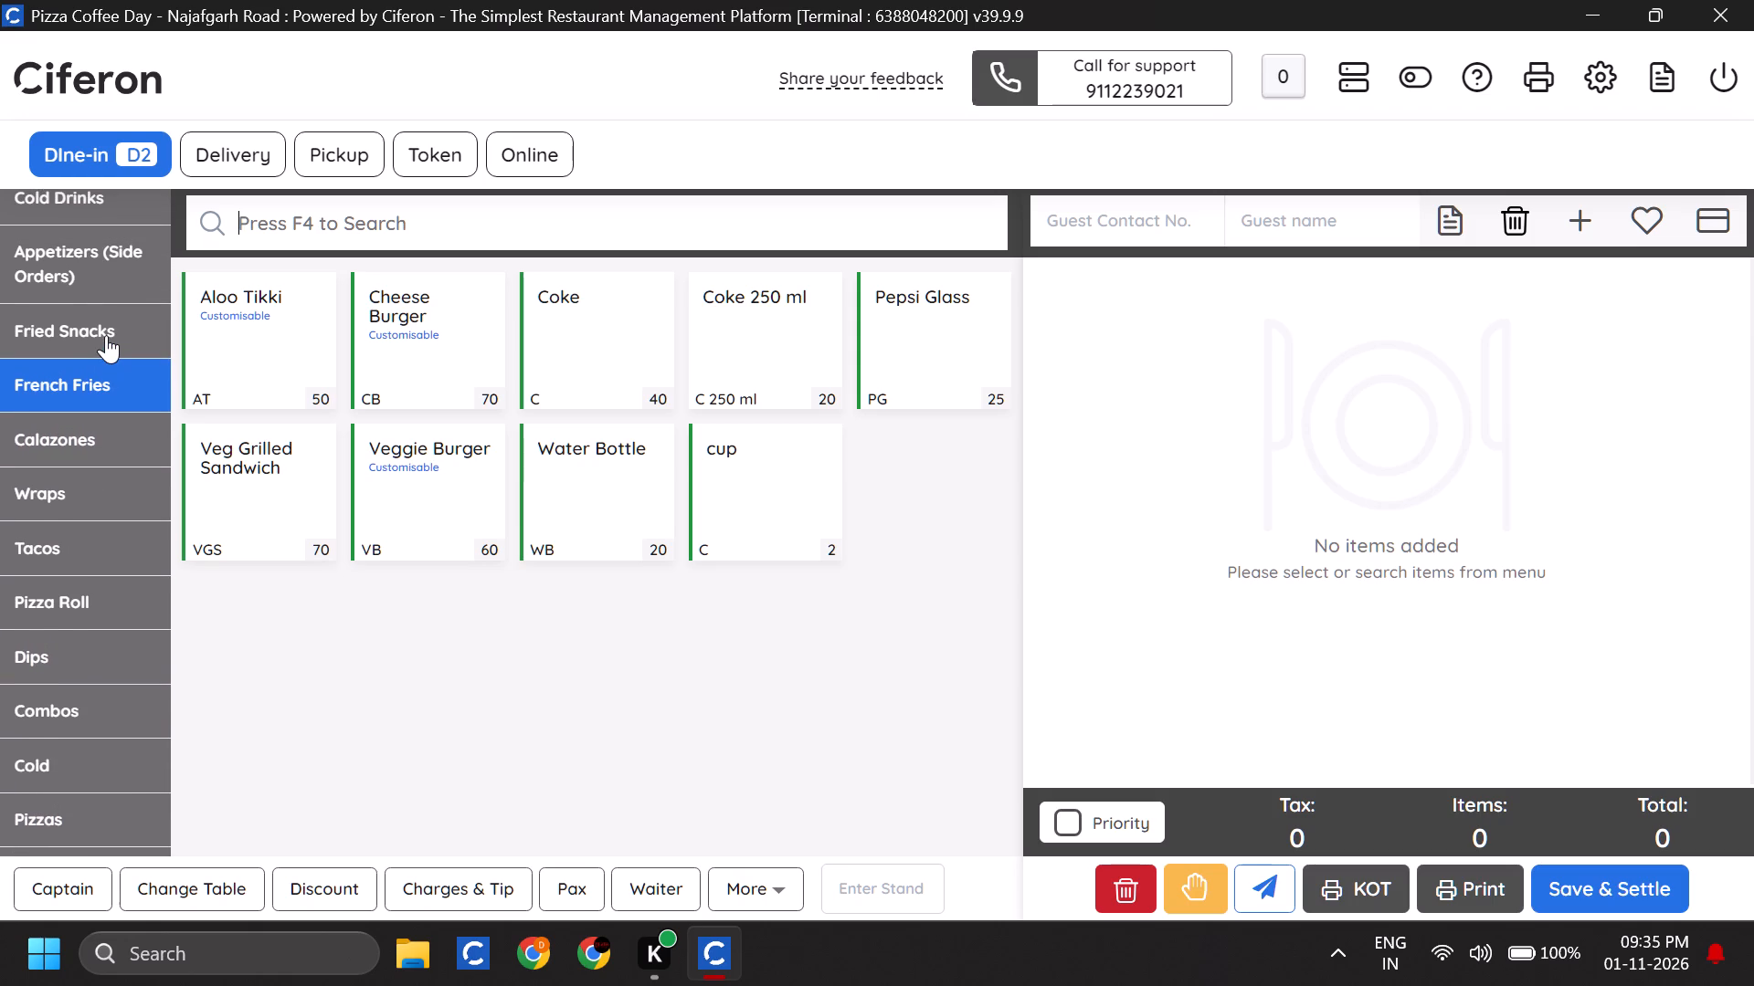
scroll(106, 335, up, 2)
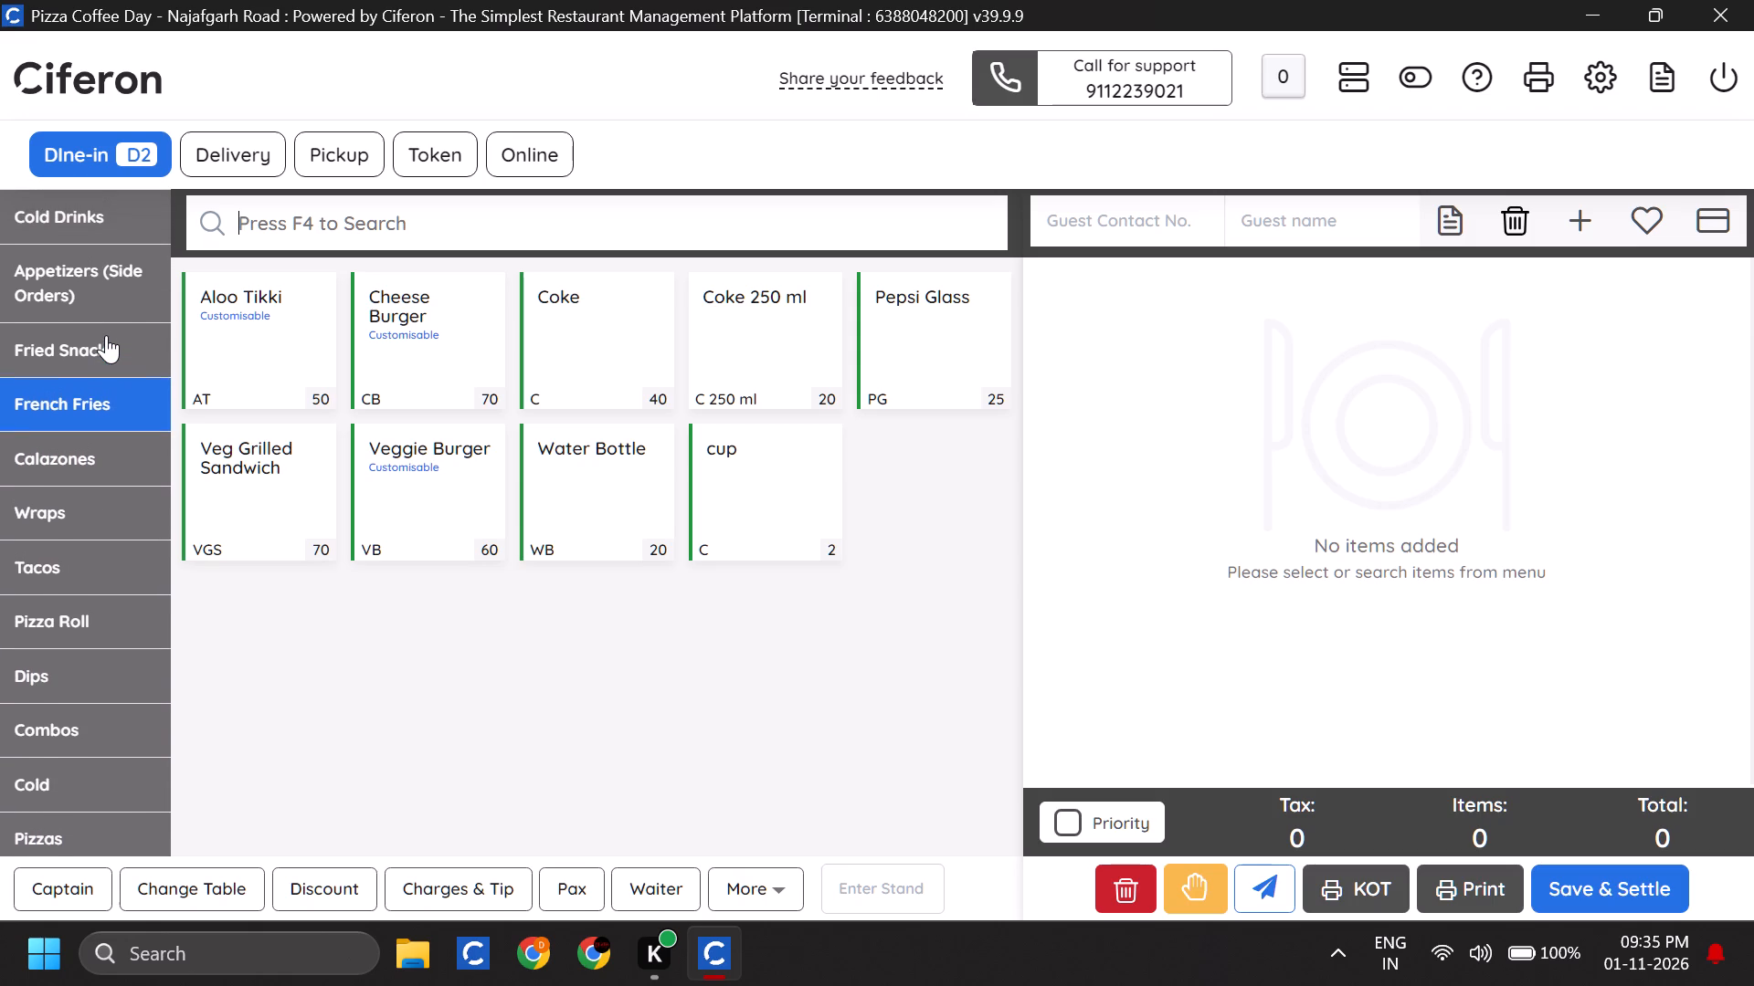
scroll(106, 335, up, 2)
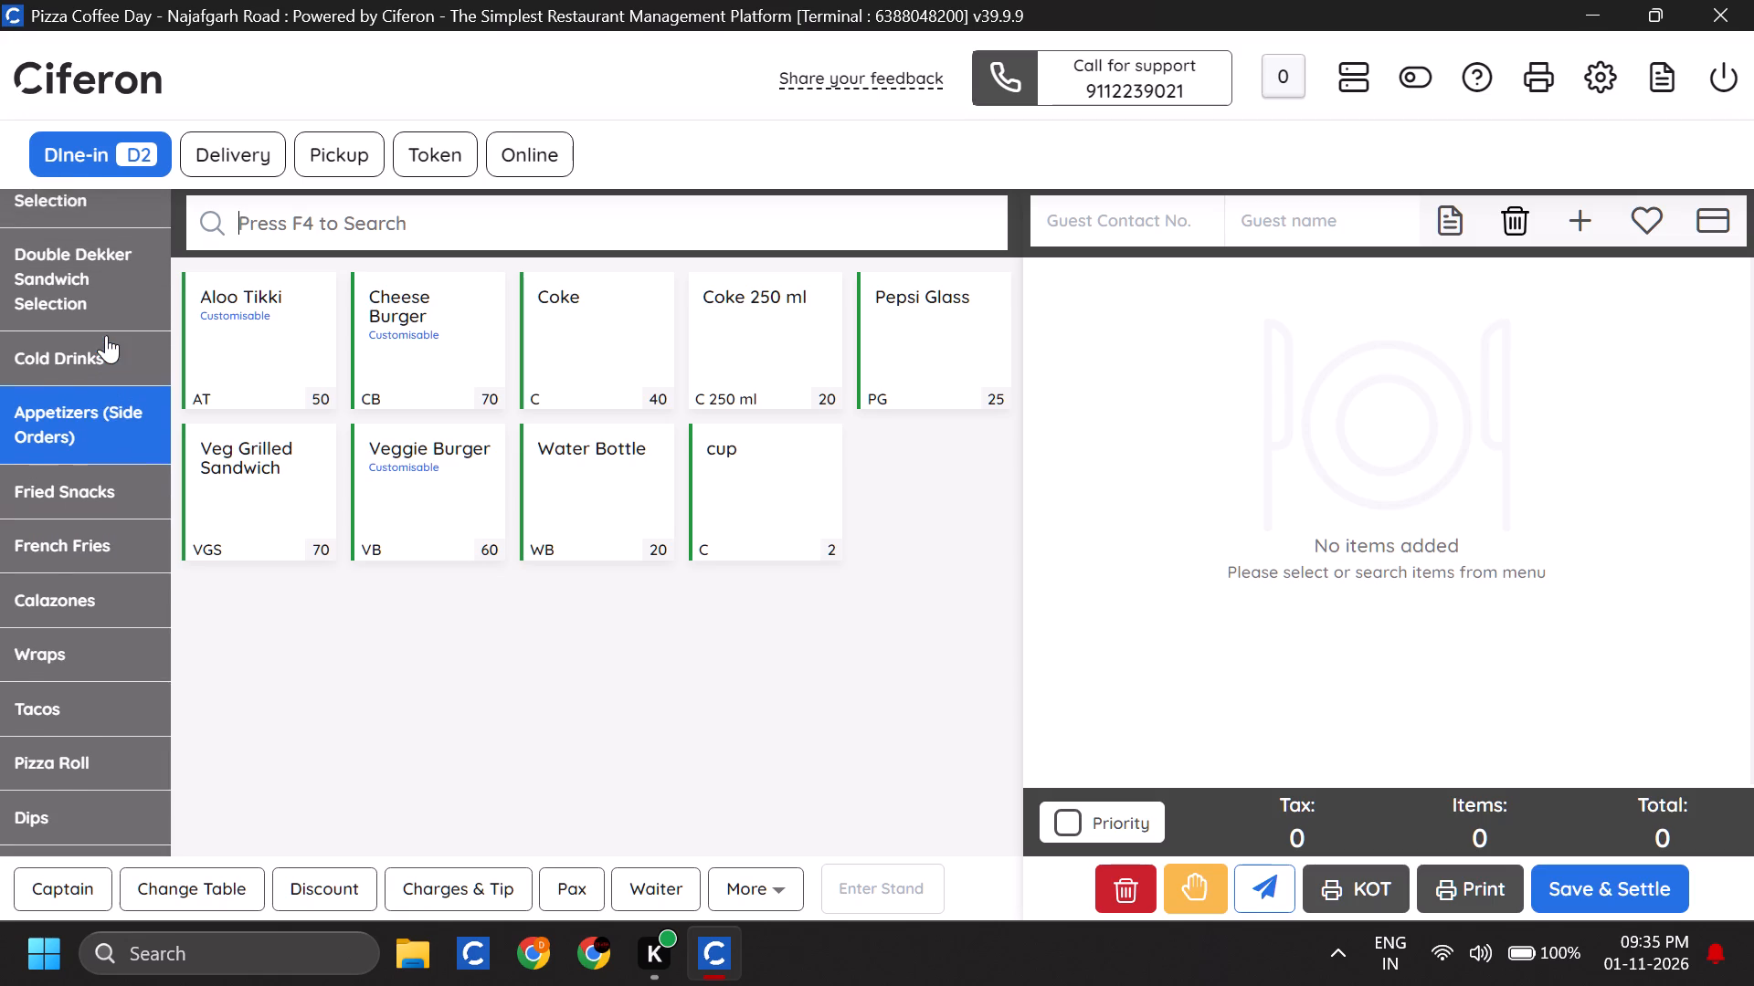
scroll(106, 335, up, 2)
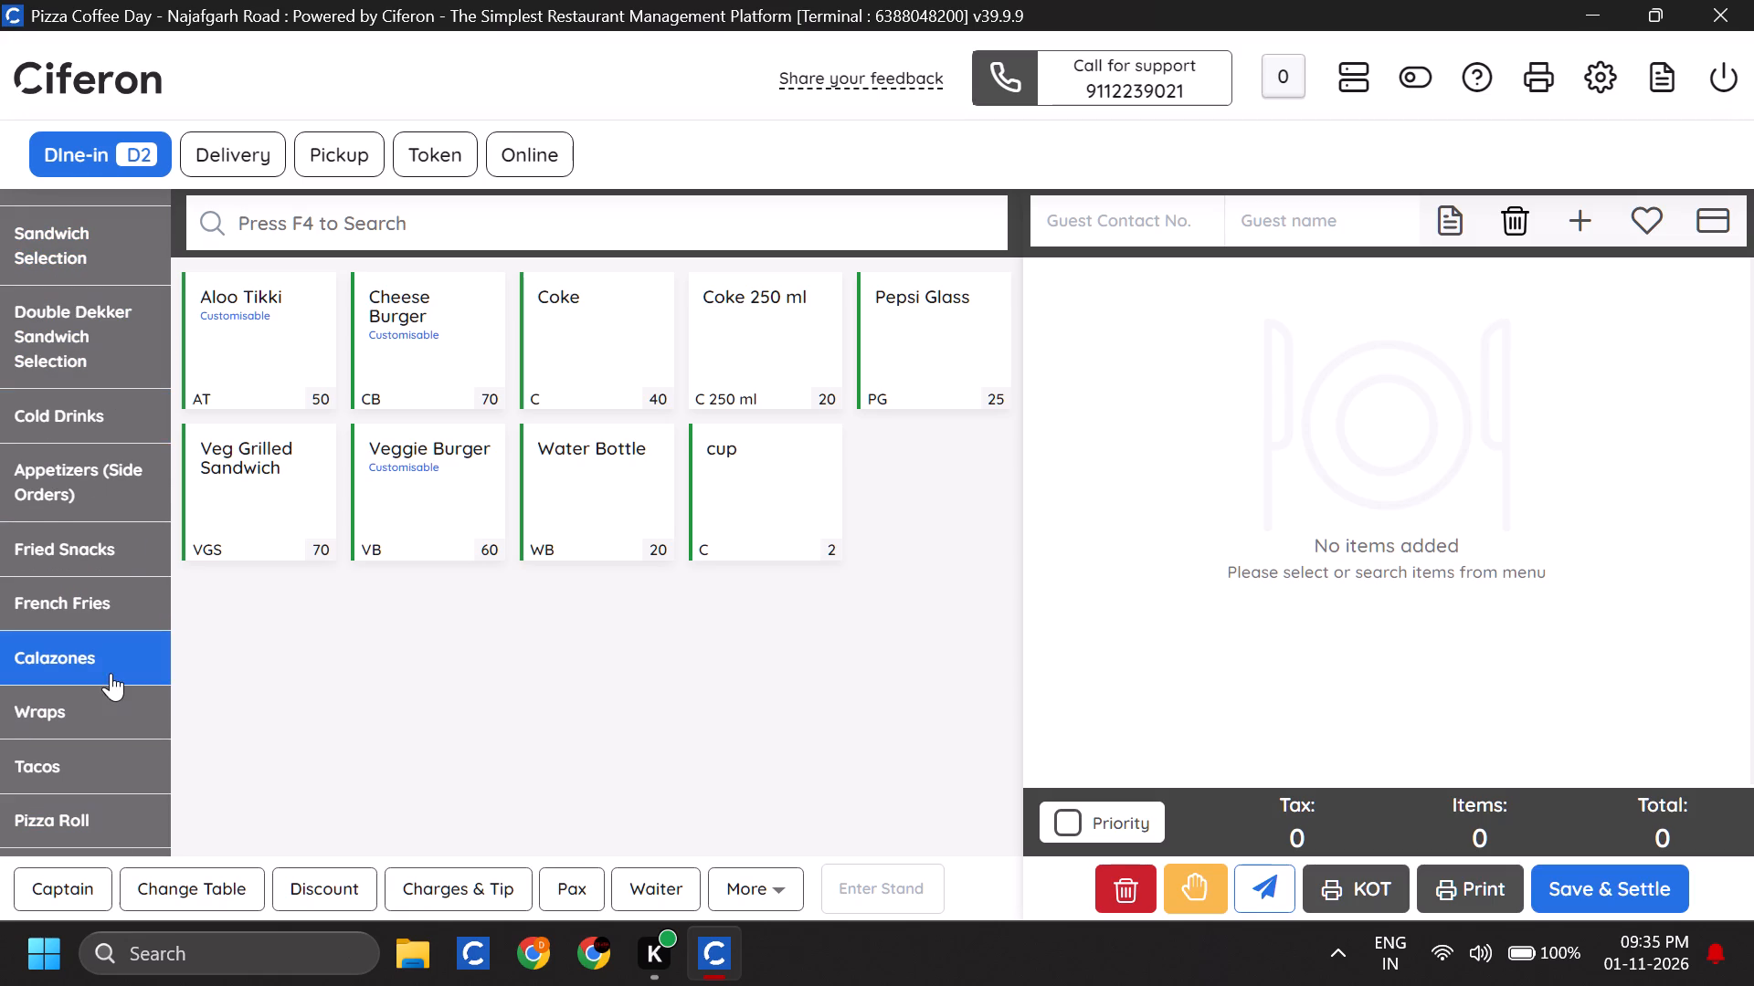
Leave table D2's order for the sales dashboard and reopen the POS dine-in tables overview.
click(120, 89)
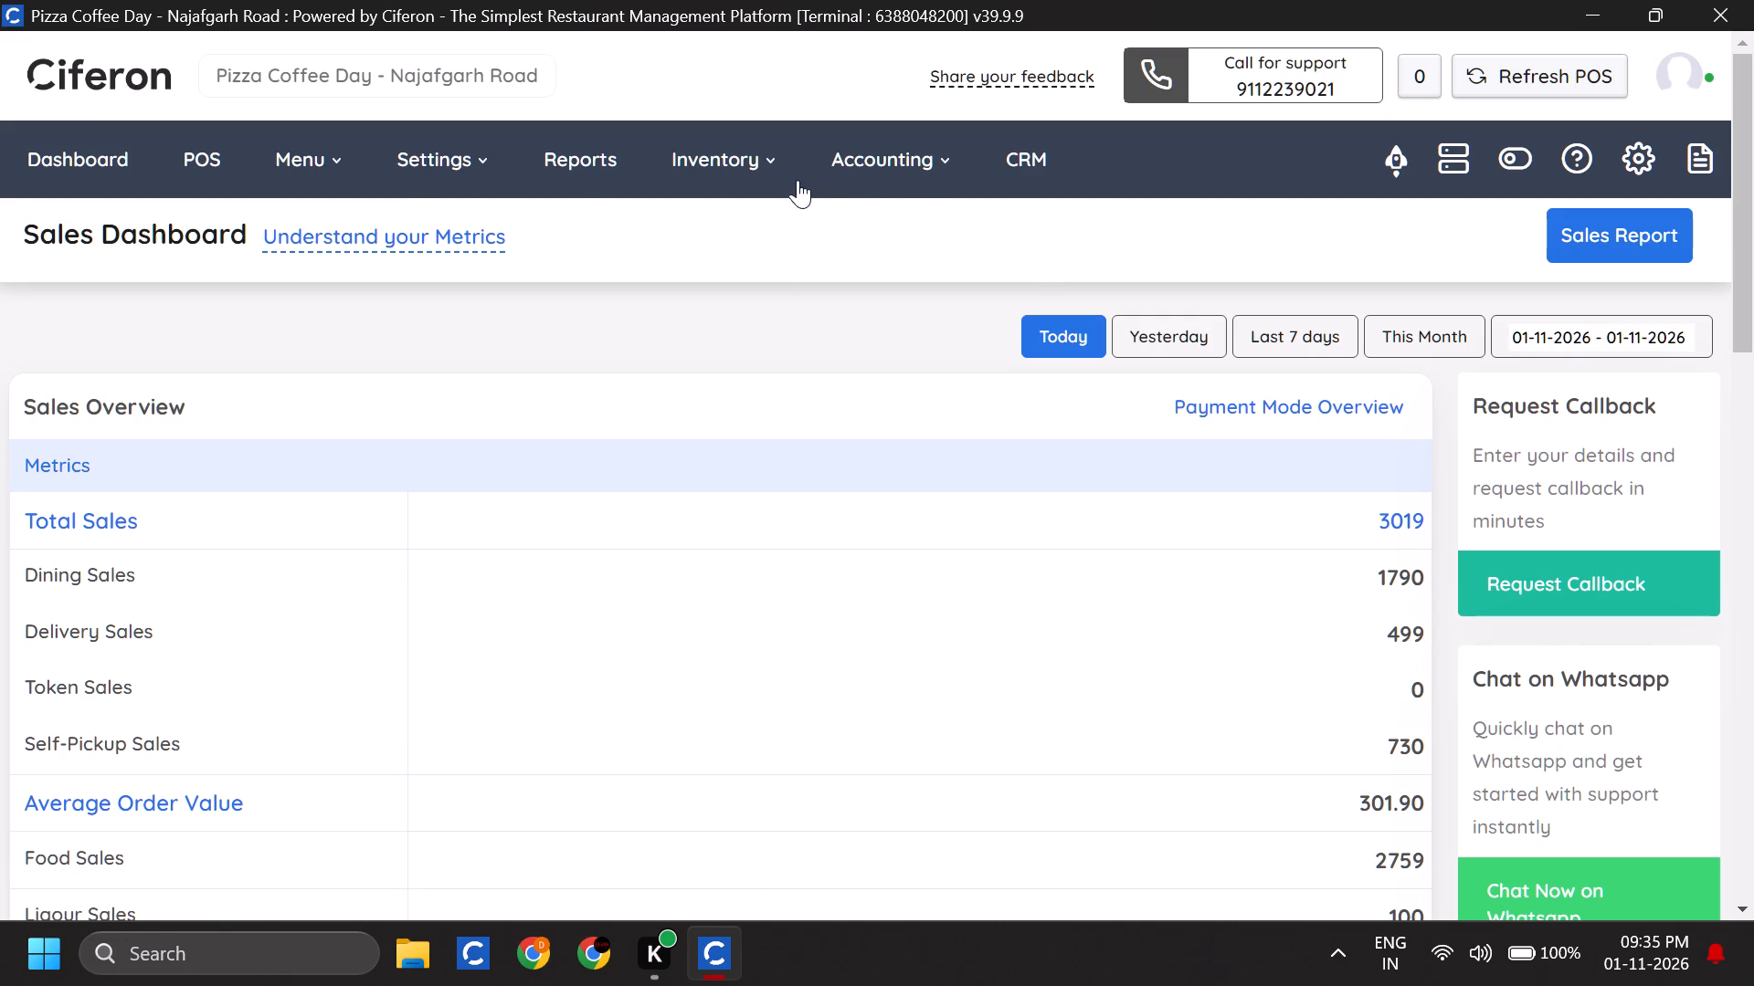
click(320, 141)
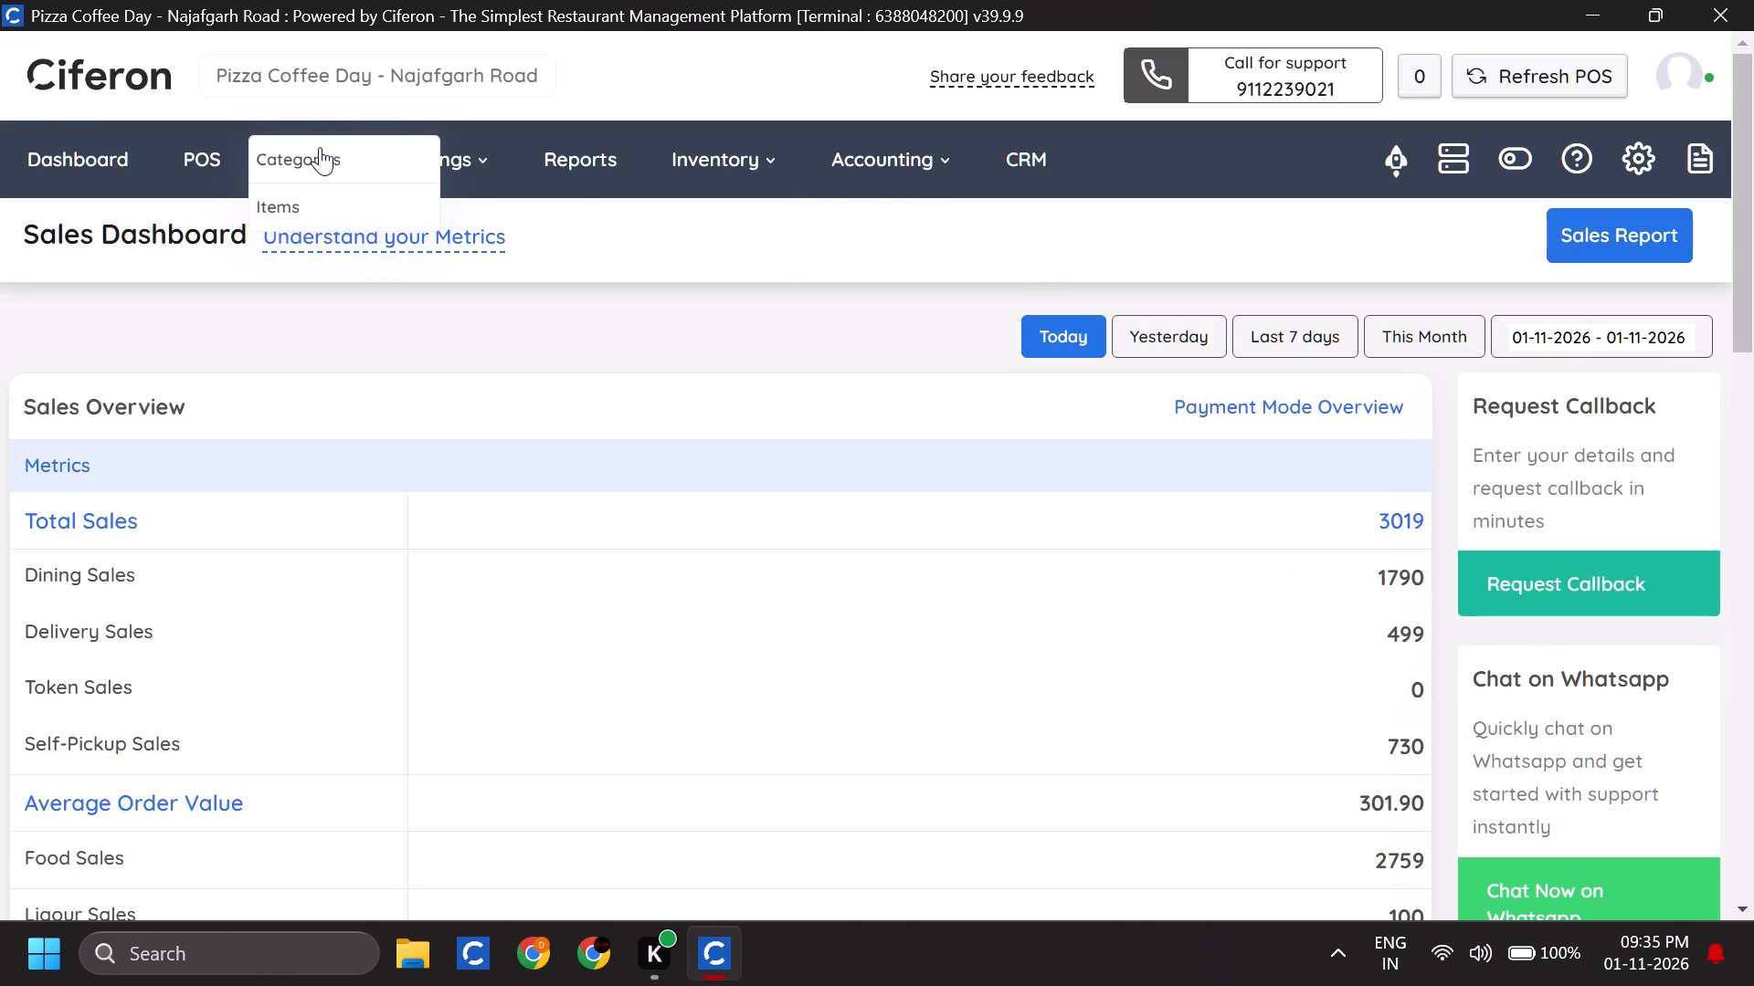
click(193, 163)
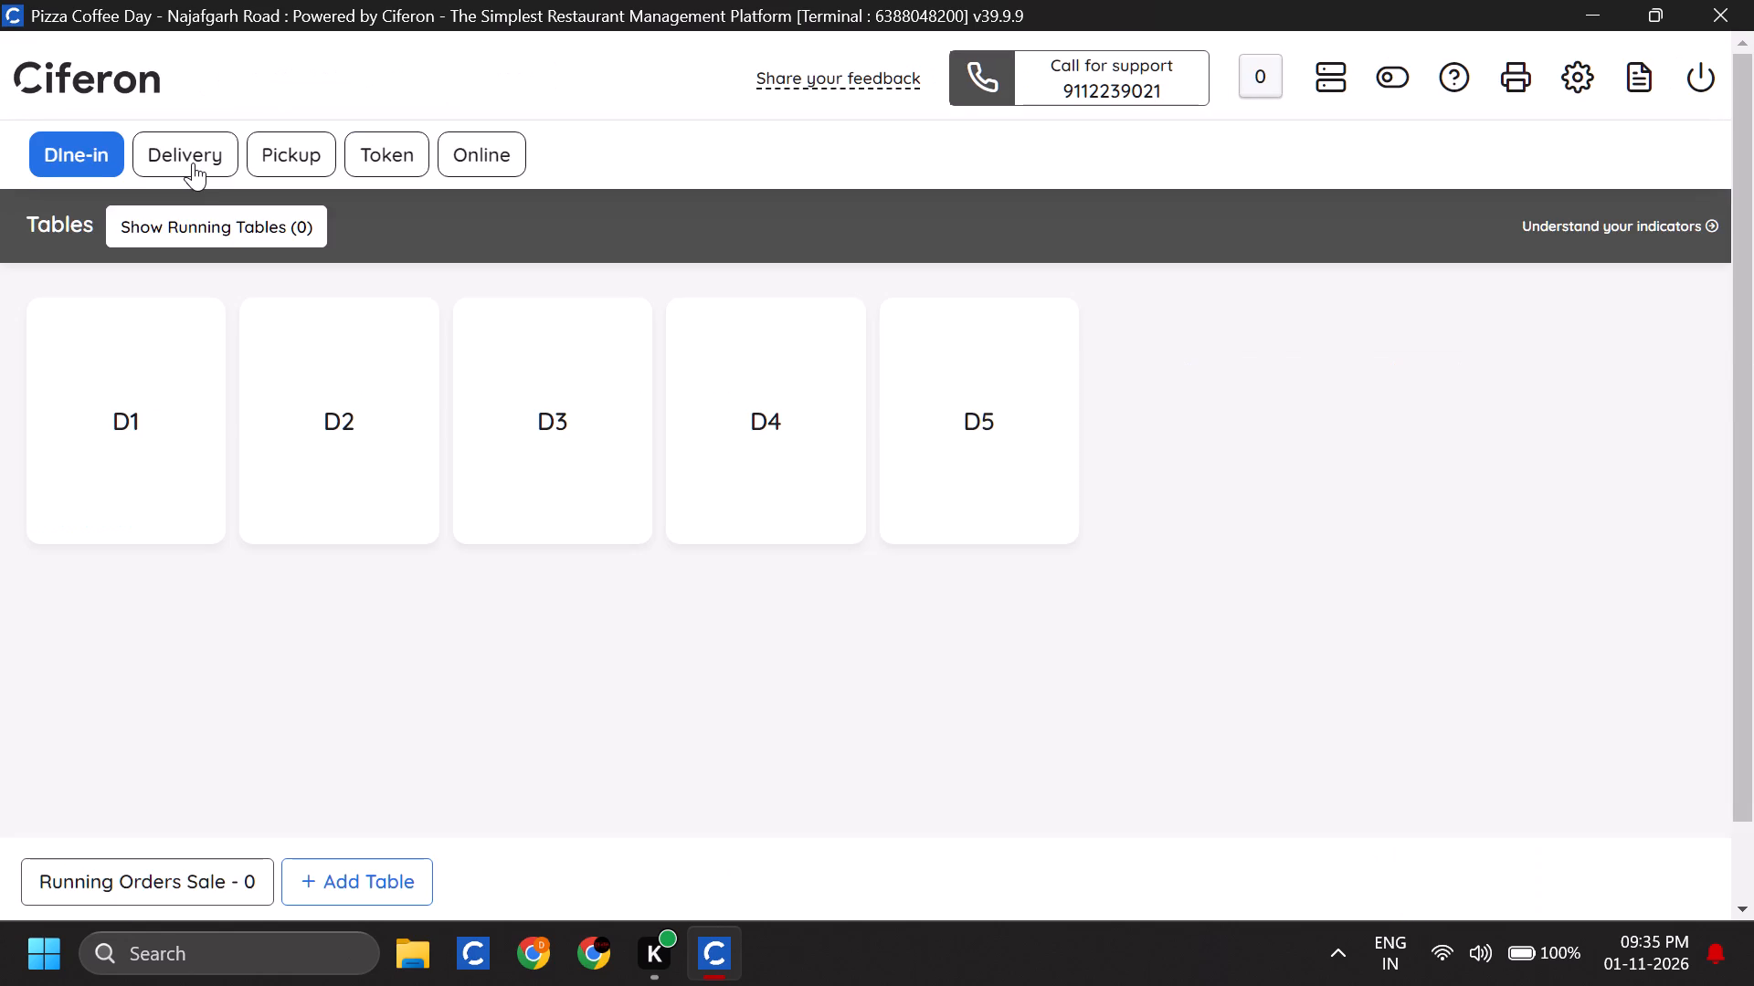
Leave the POS tables overview, open the menu's categories list and look for the momos category.
click(156, 92)
click(301, 165)
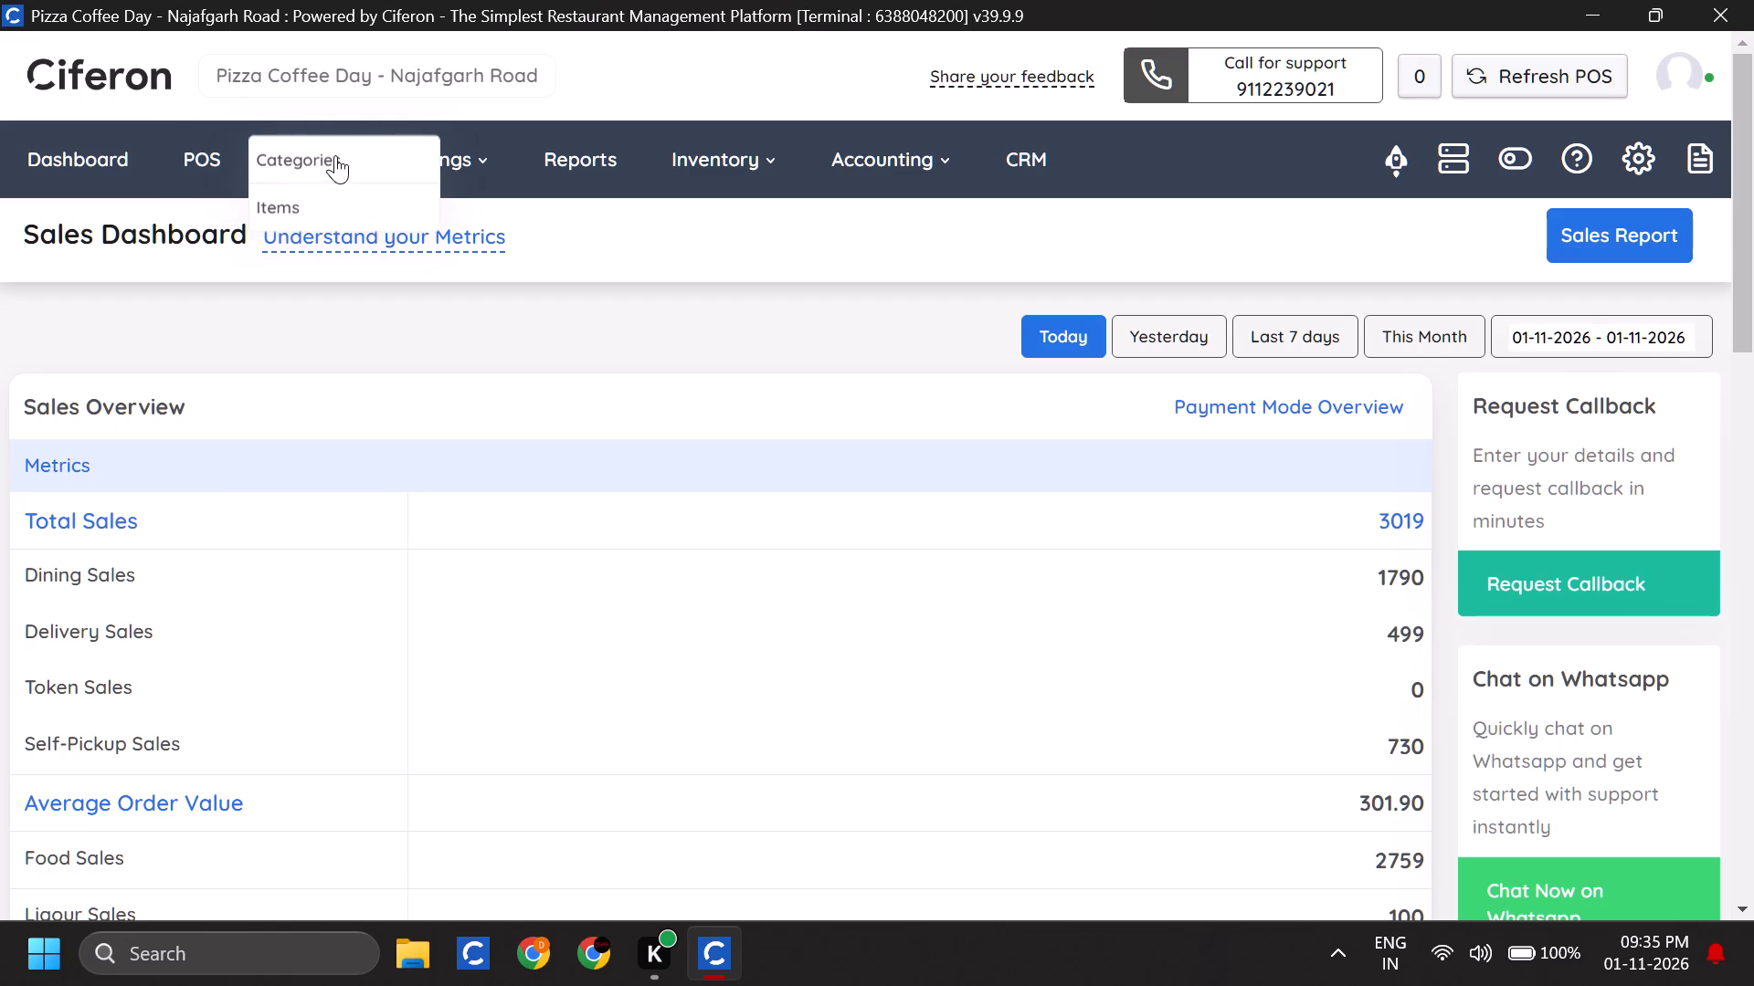
click(335, 155)
scroll(326, 645, down, 1)
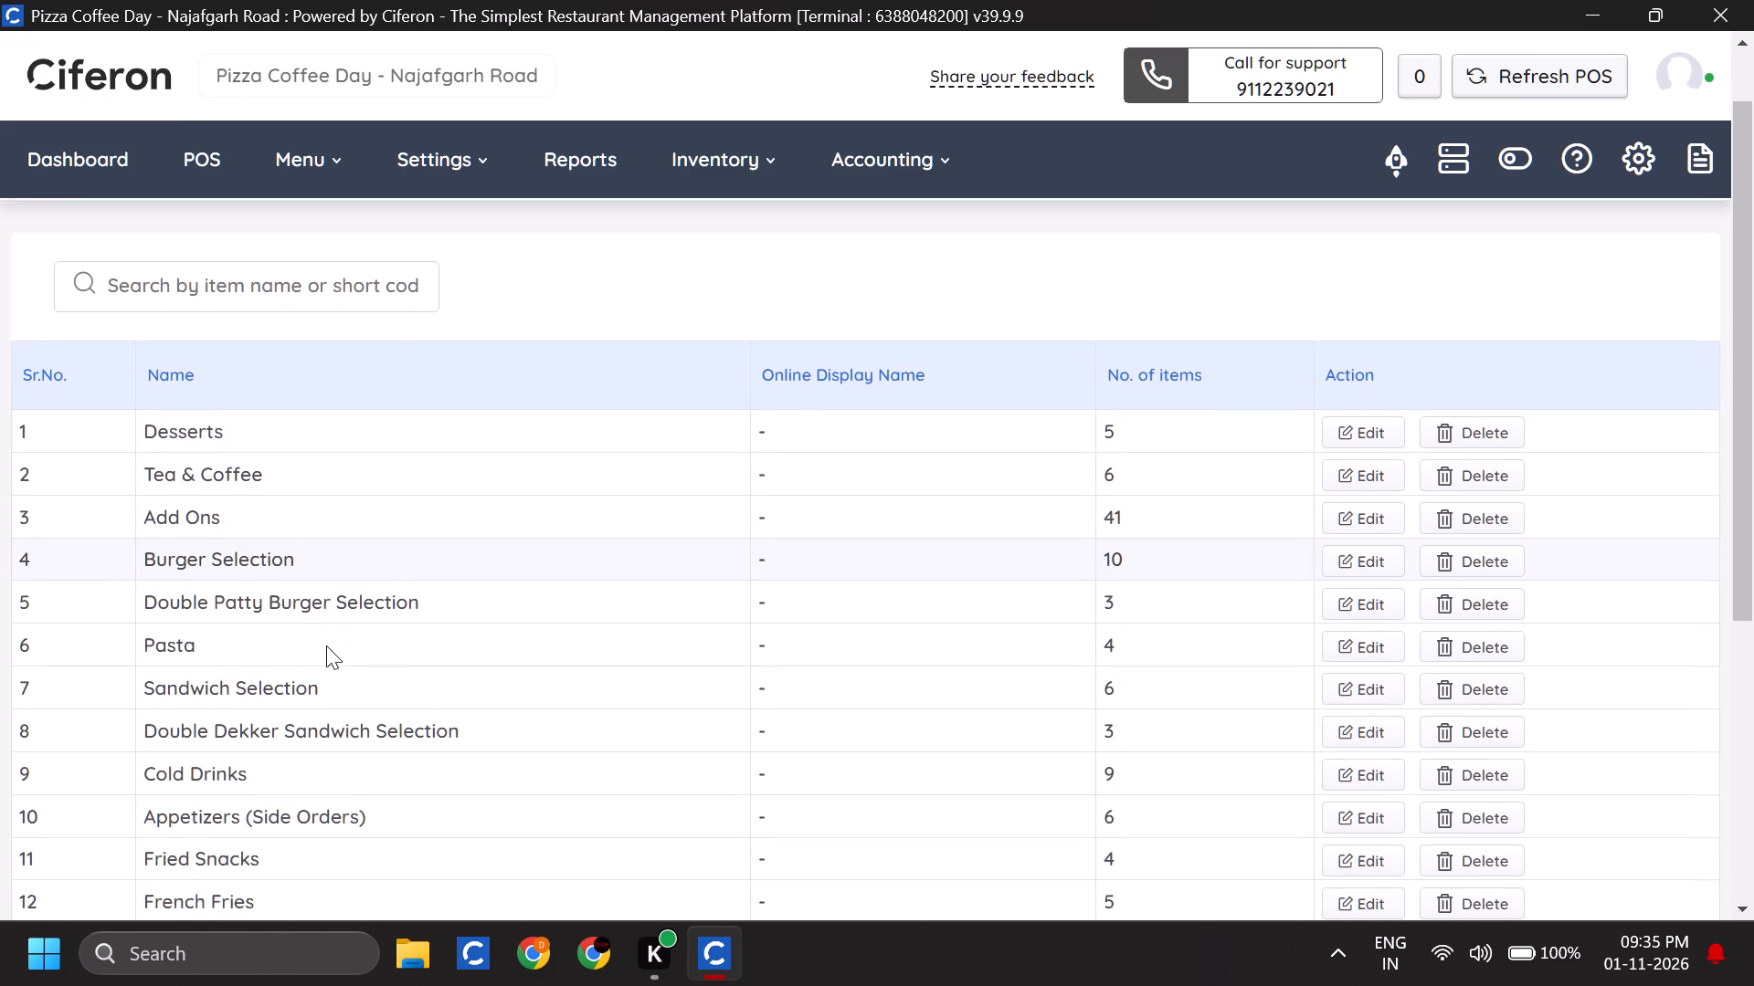
scroll(326, 645, down, 4)
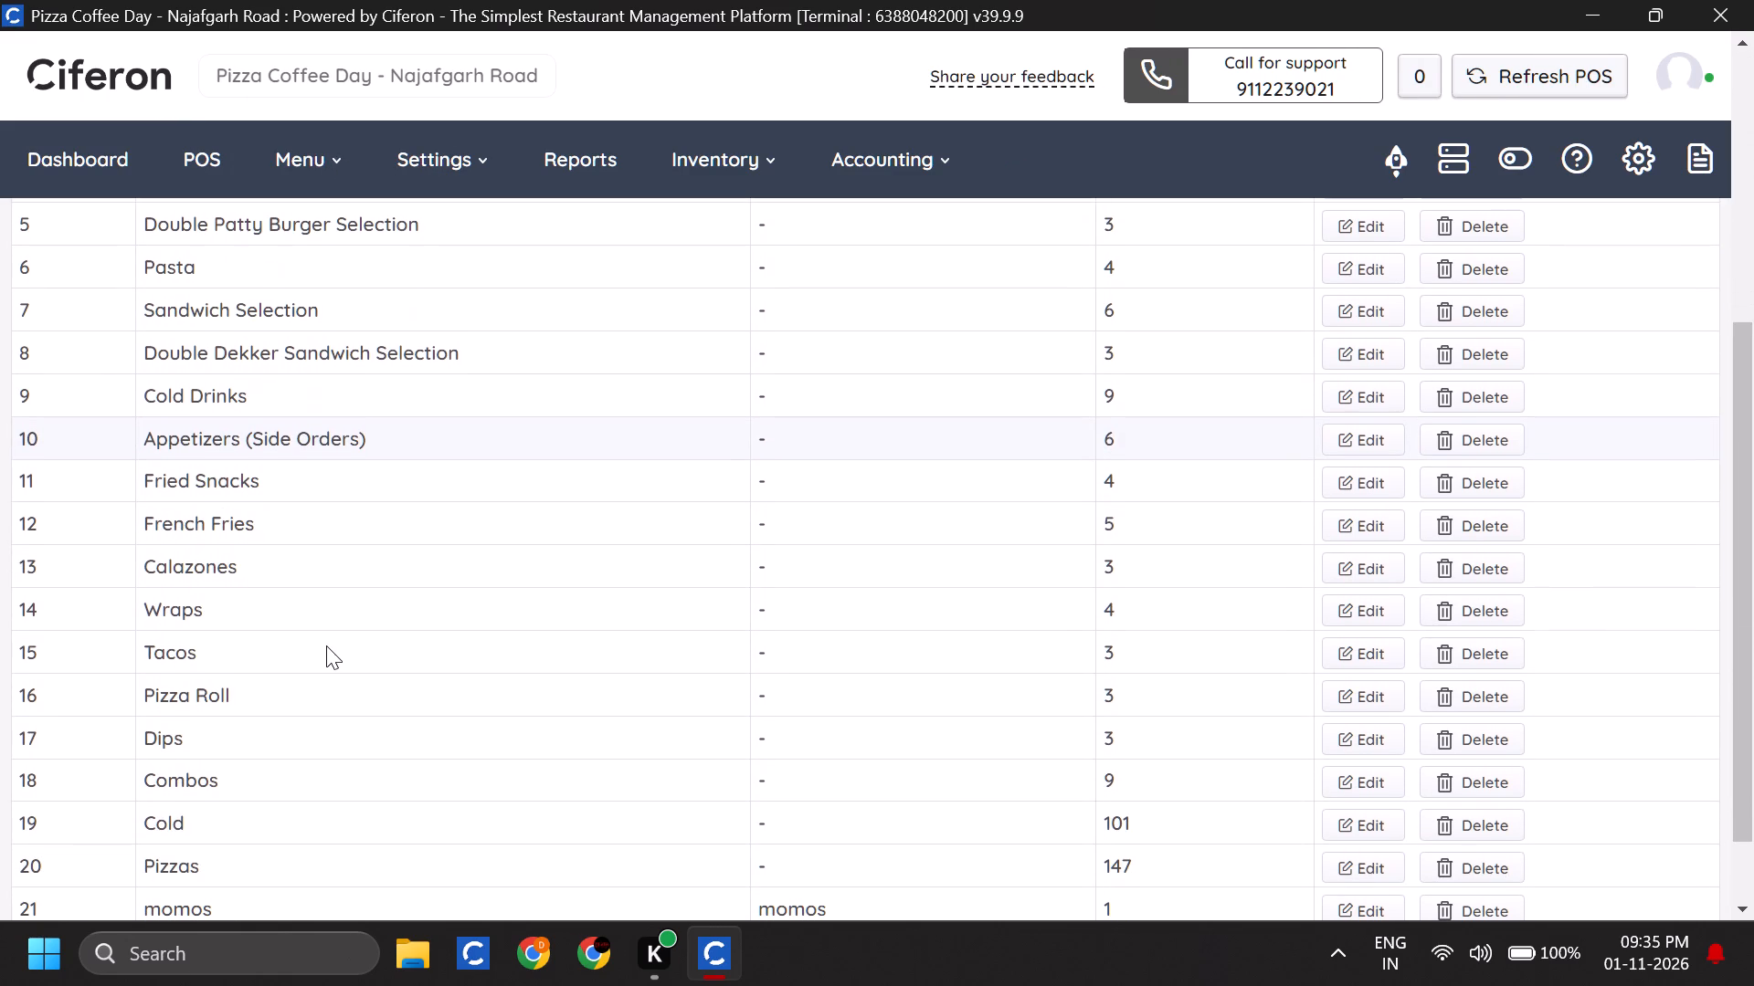
scroll(326, 645, down, 2)
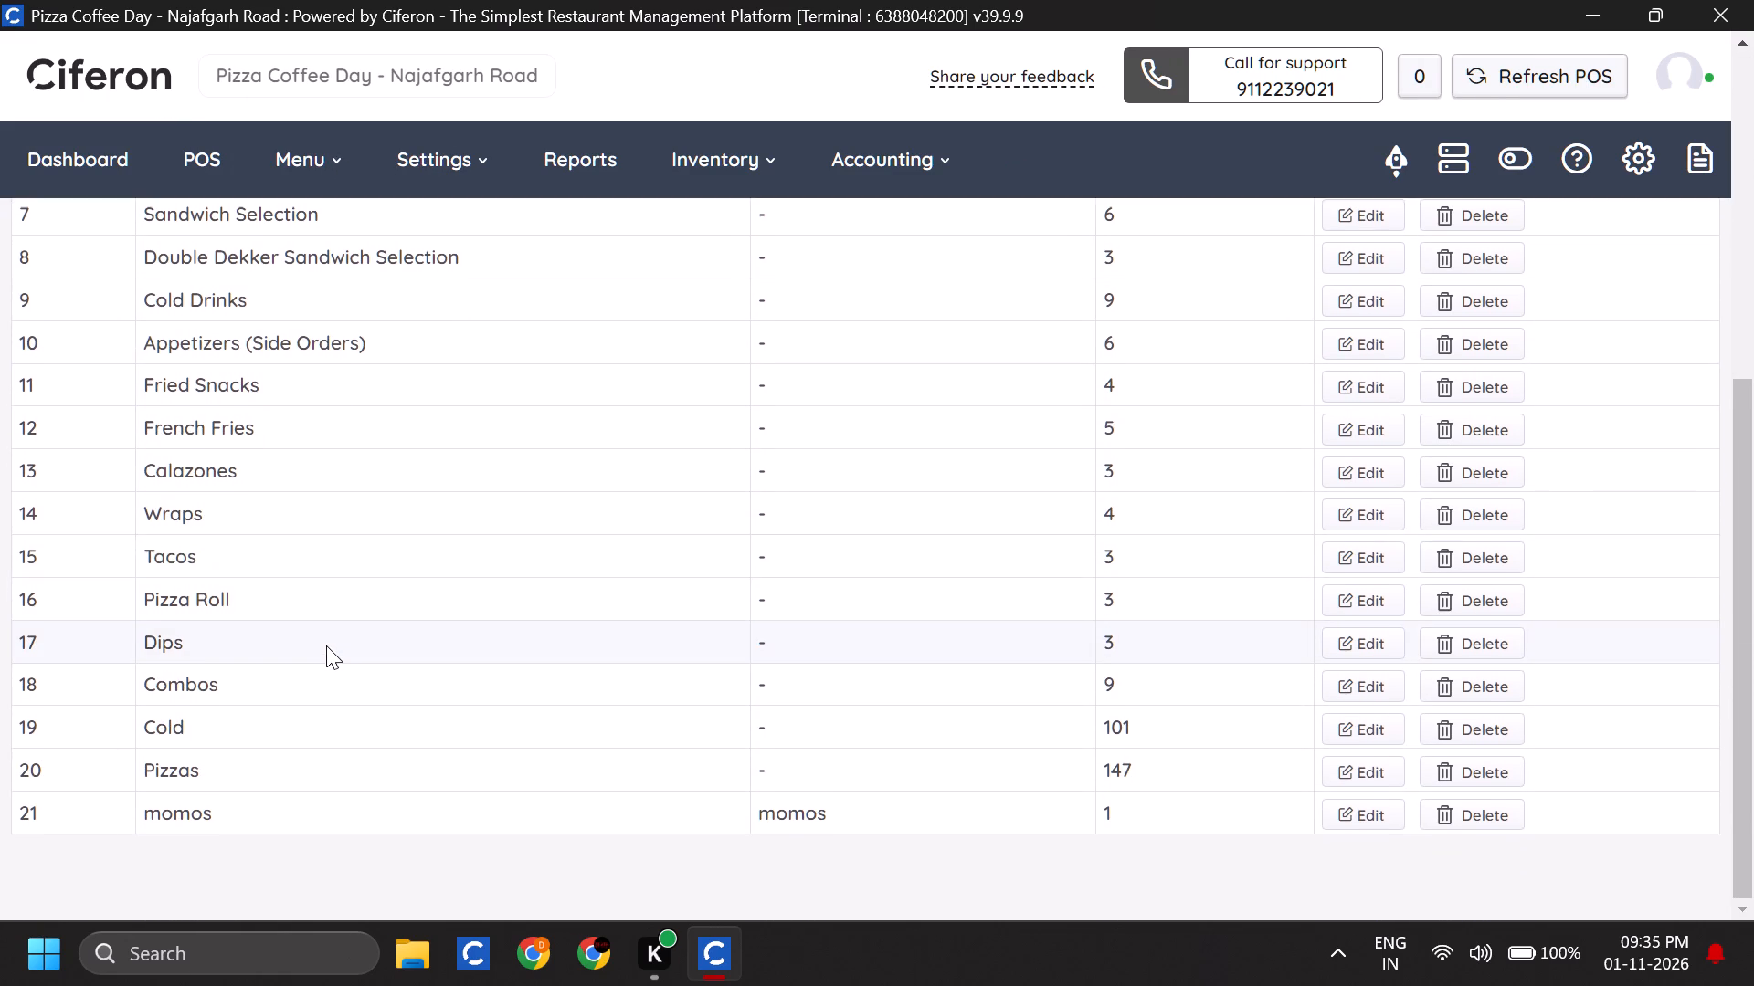
click(230, 857)
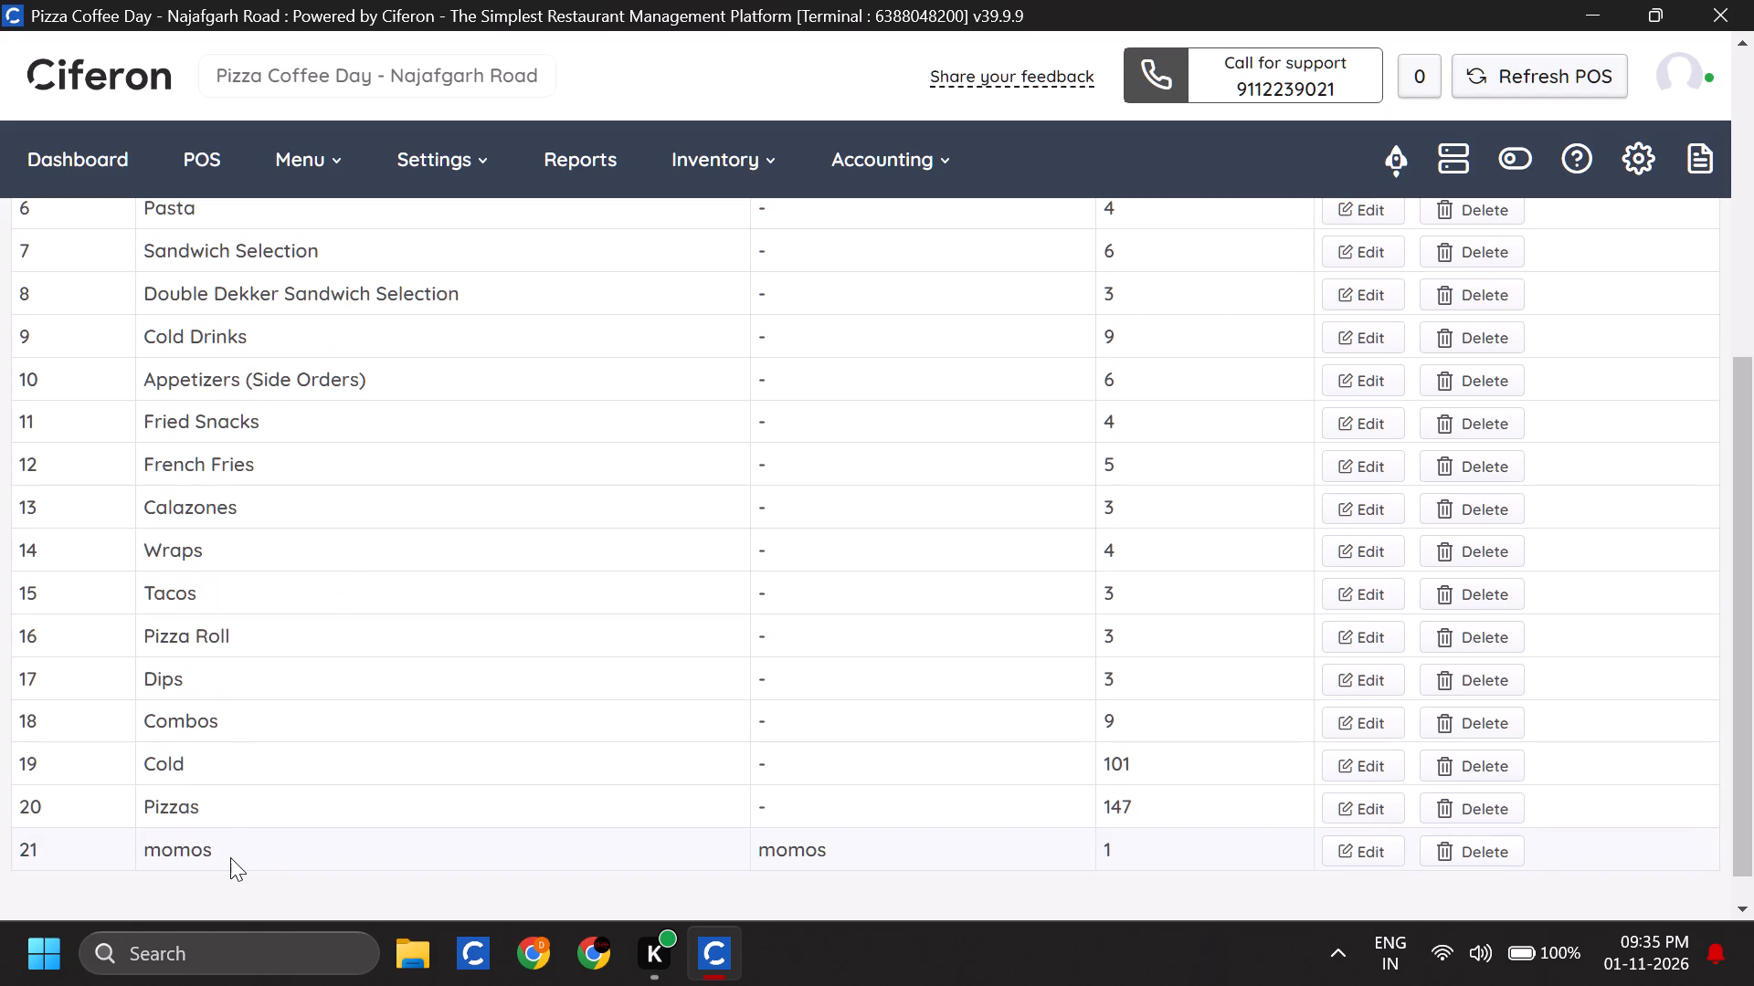
Open the momos category for editing, save it again with the same names, and recheck its entry in the categories list.
click(1358, 839)
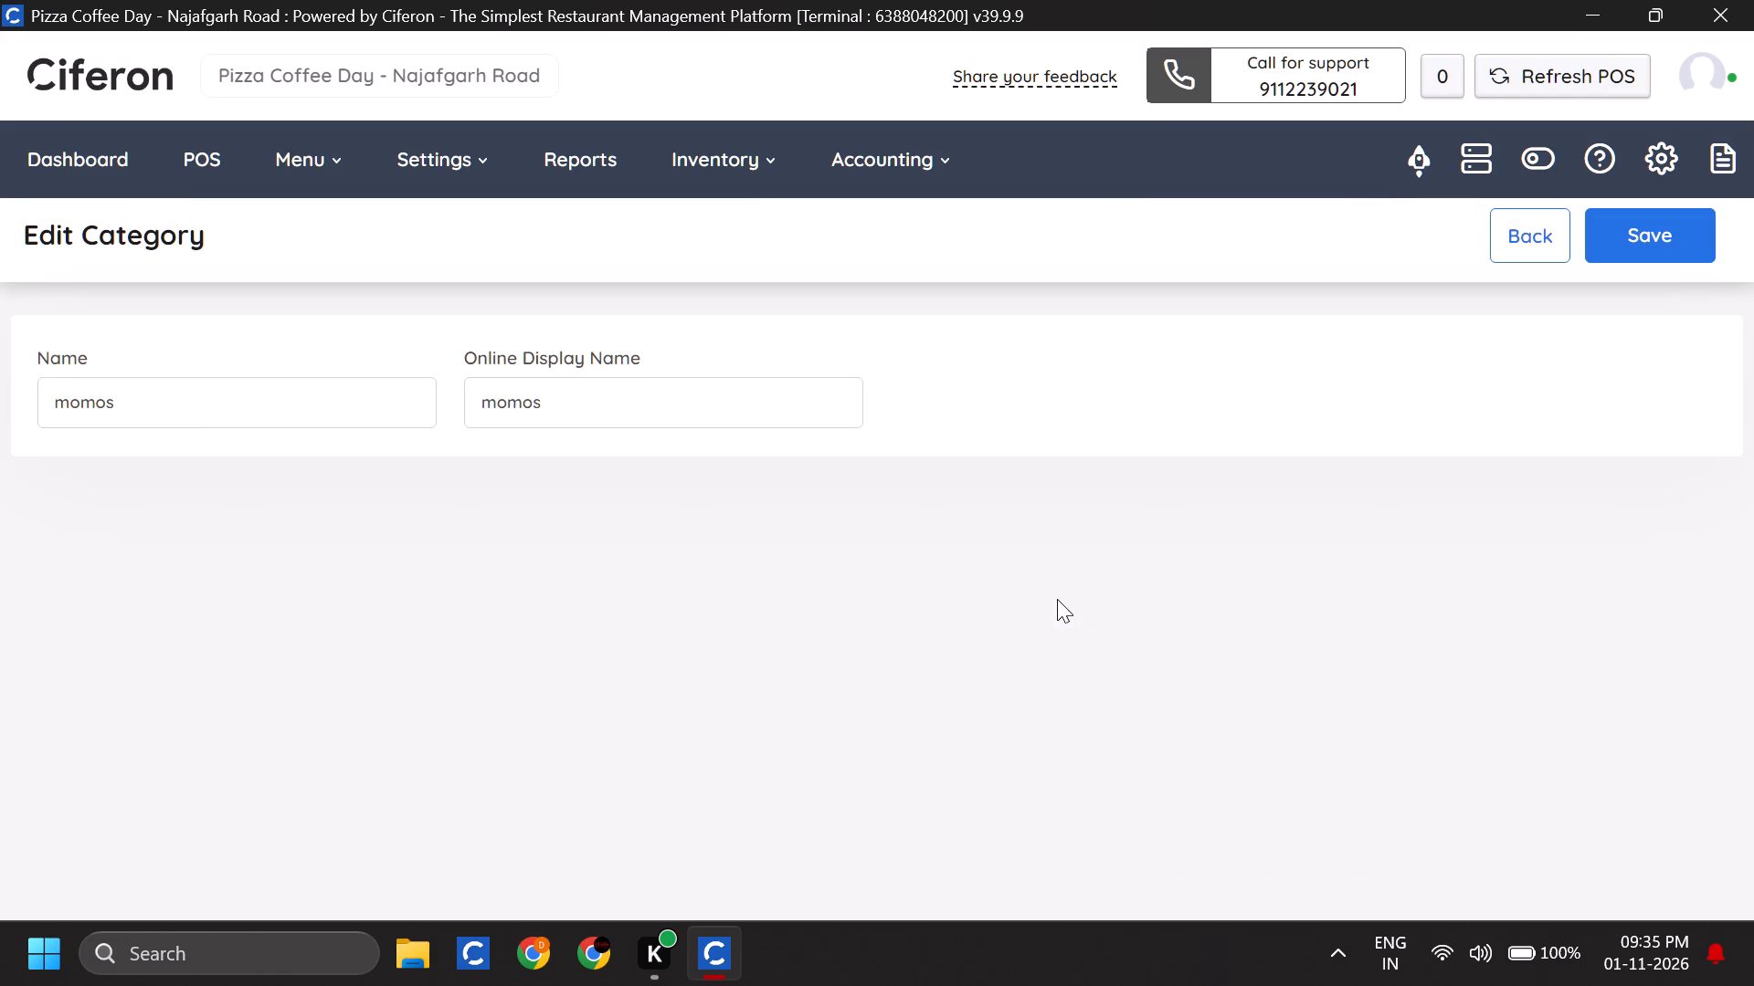
click(1057, 599)
click(1057, 599)
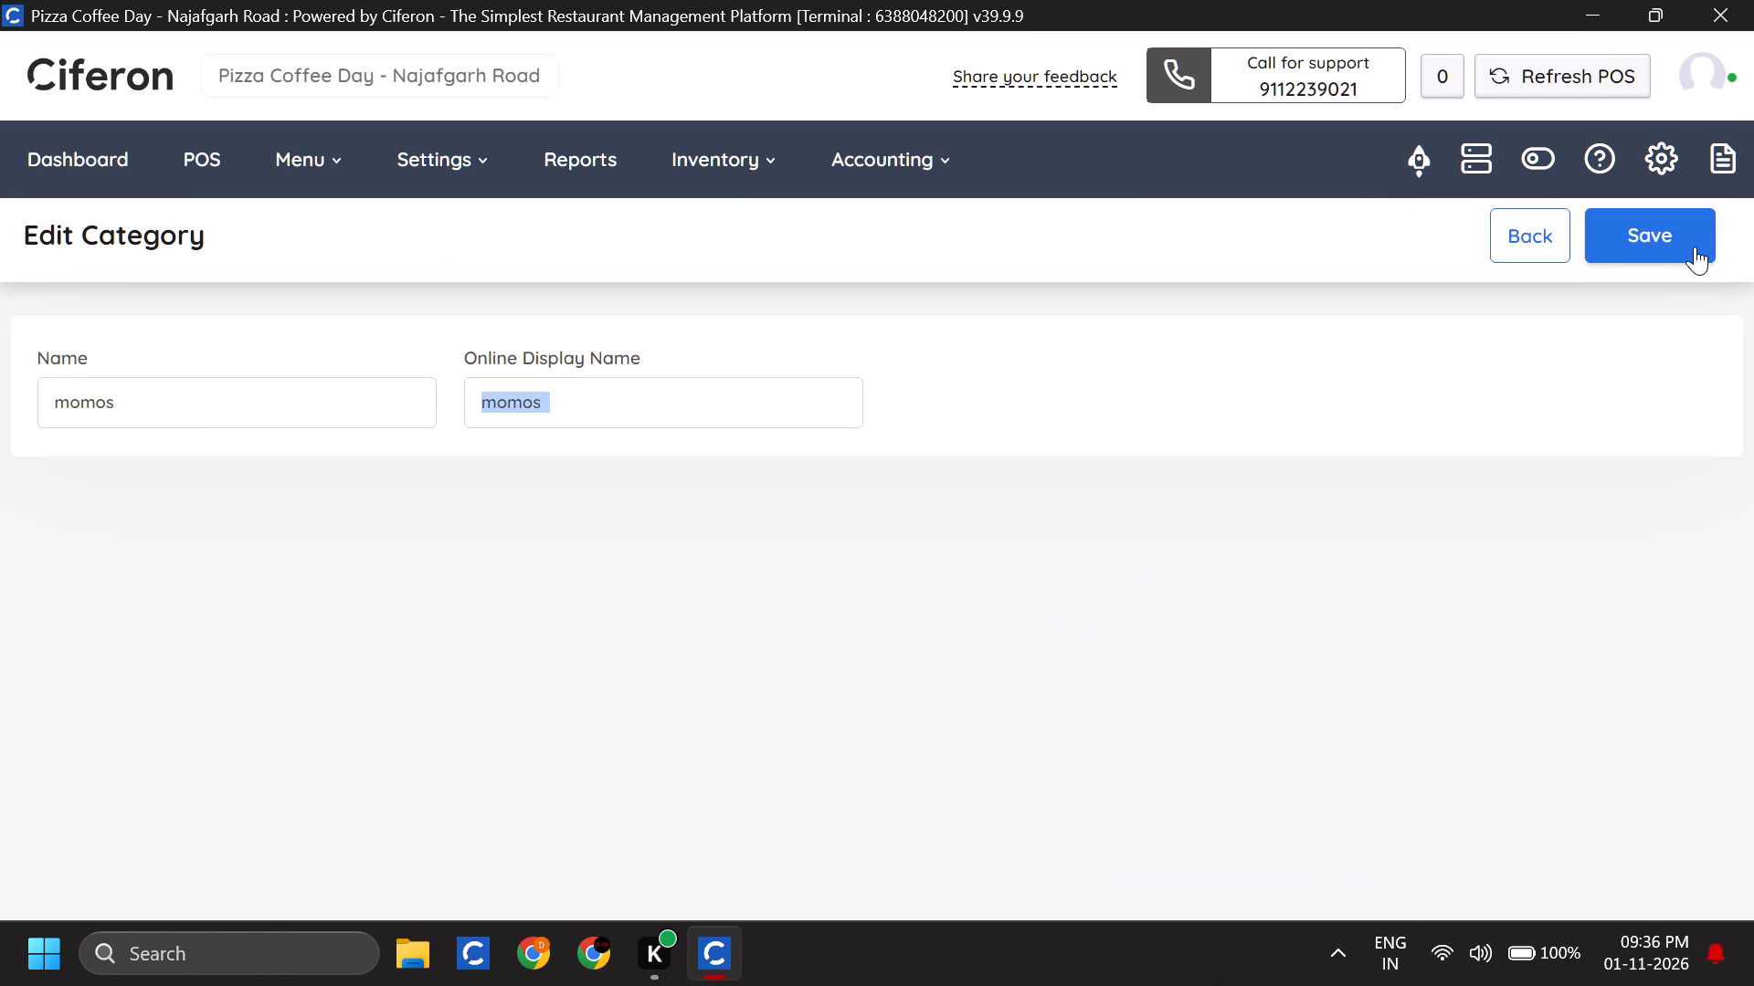
click(1694, 246)
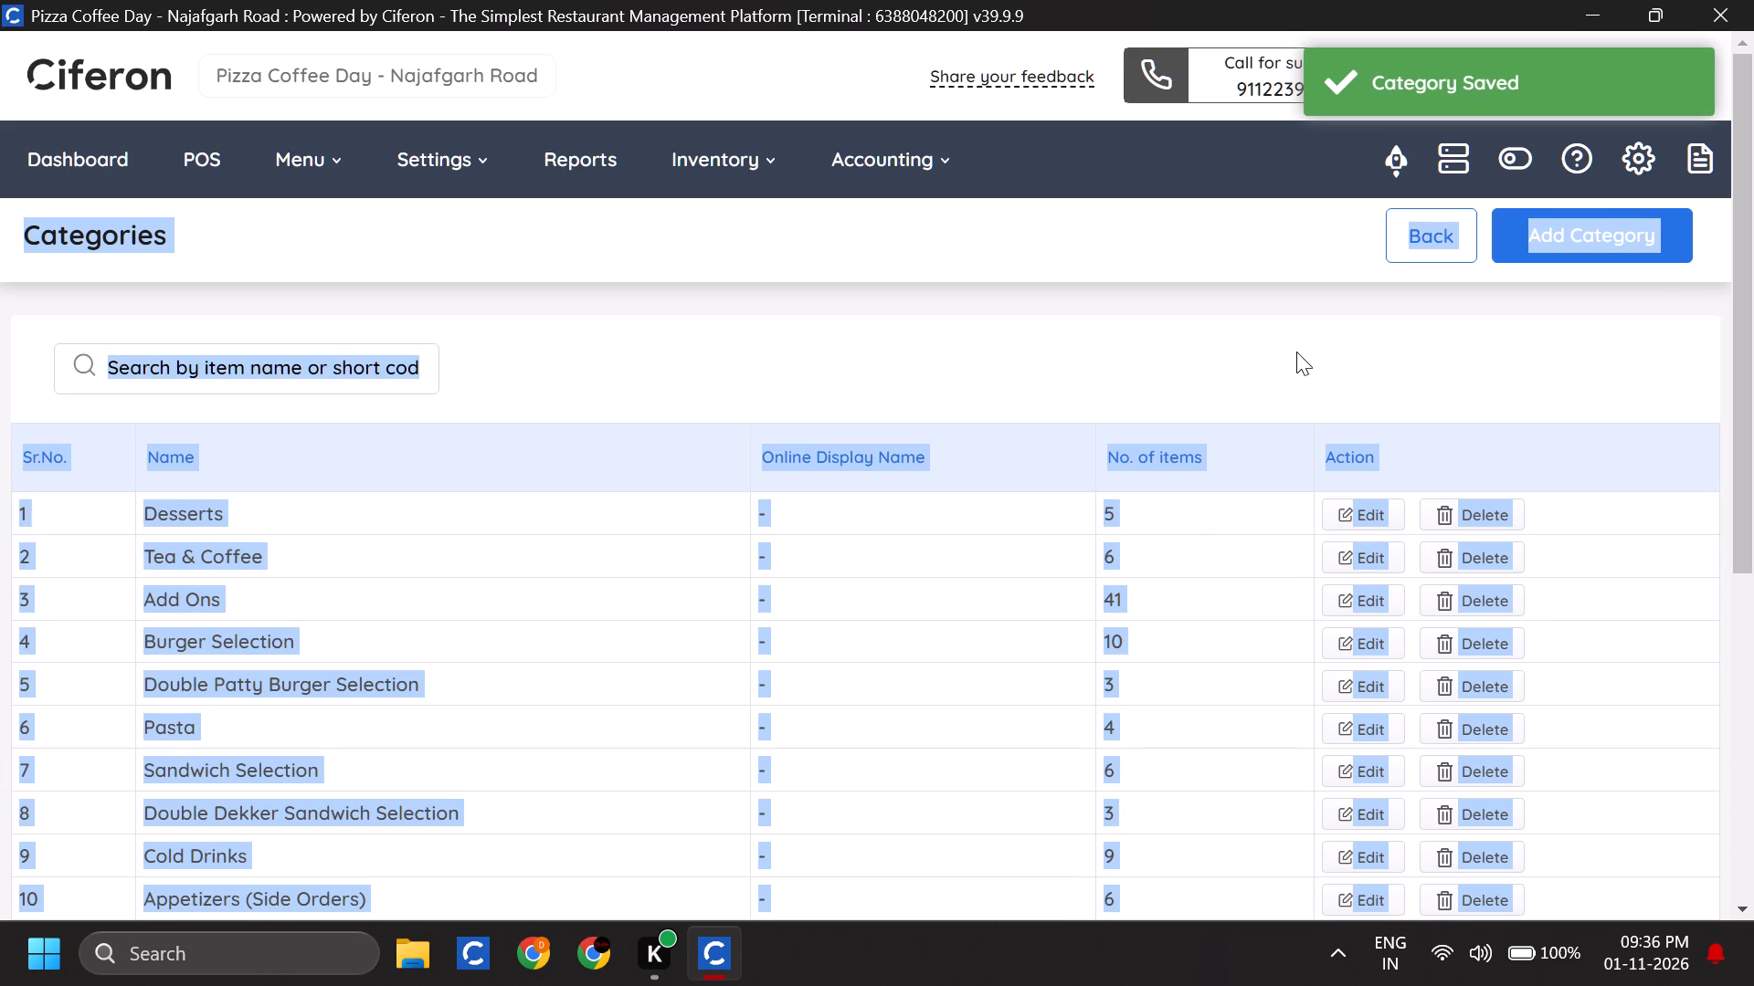
click(1296, 351)
scroll(1236, 507, down, 4)
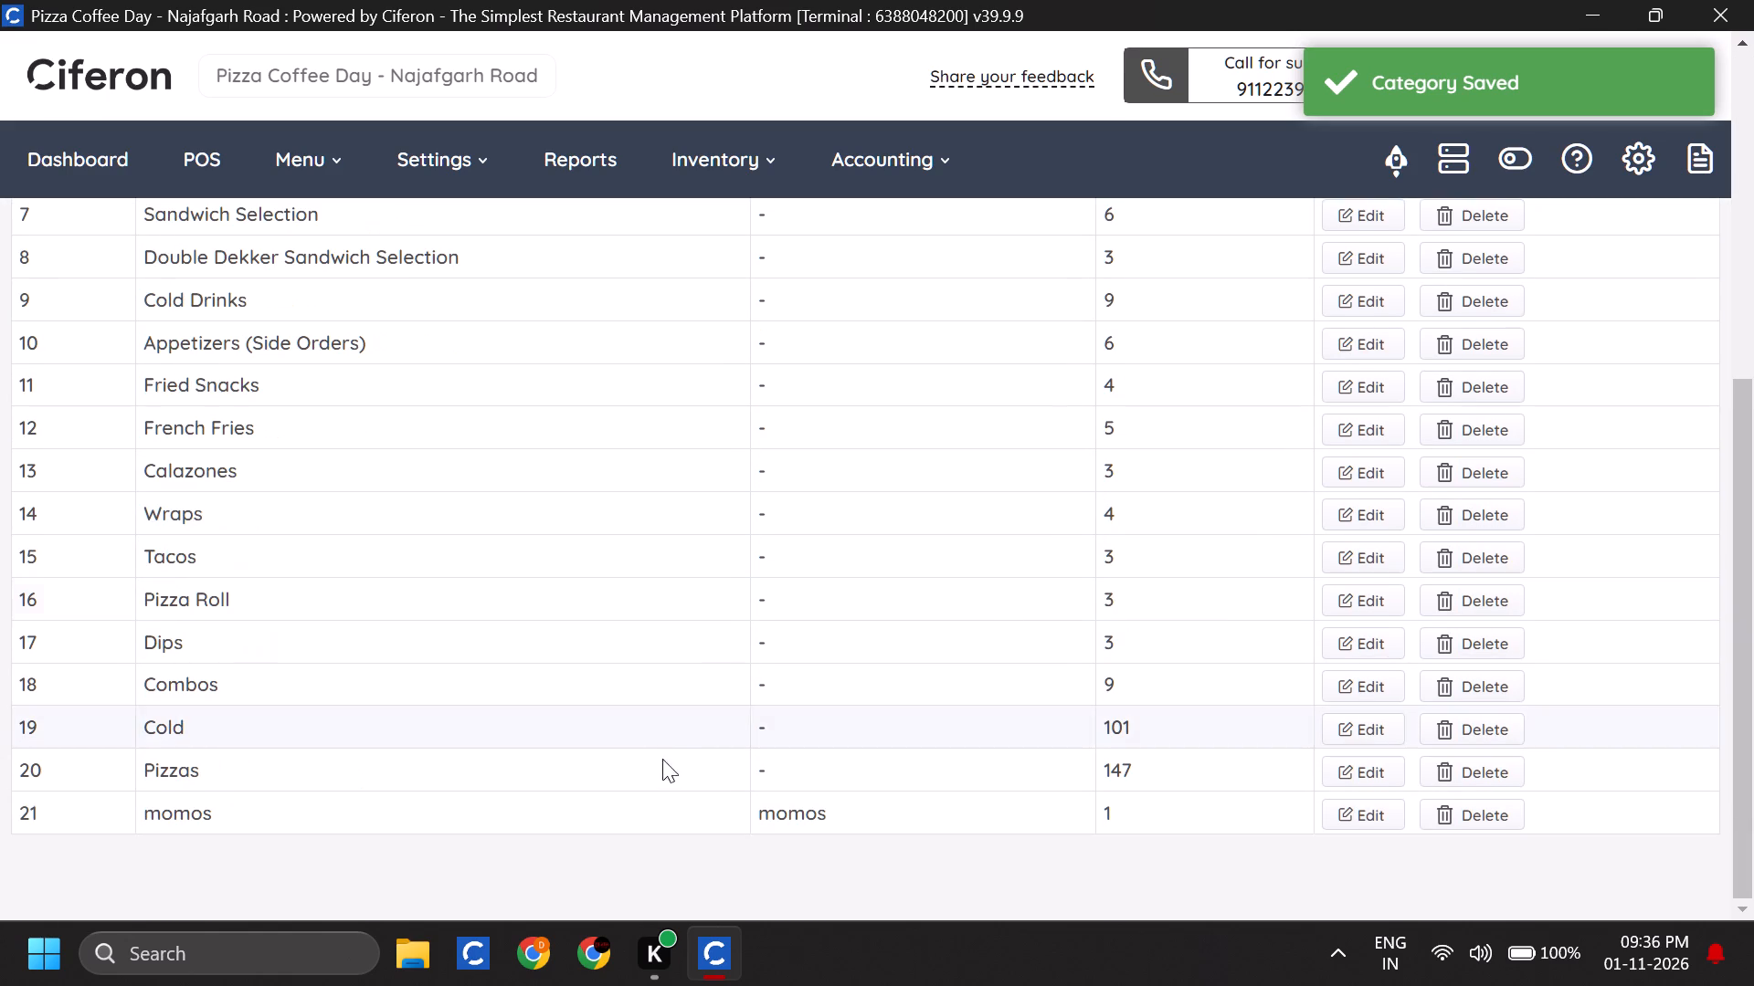
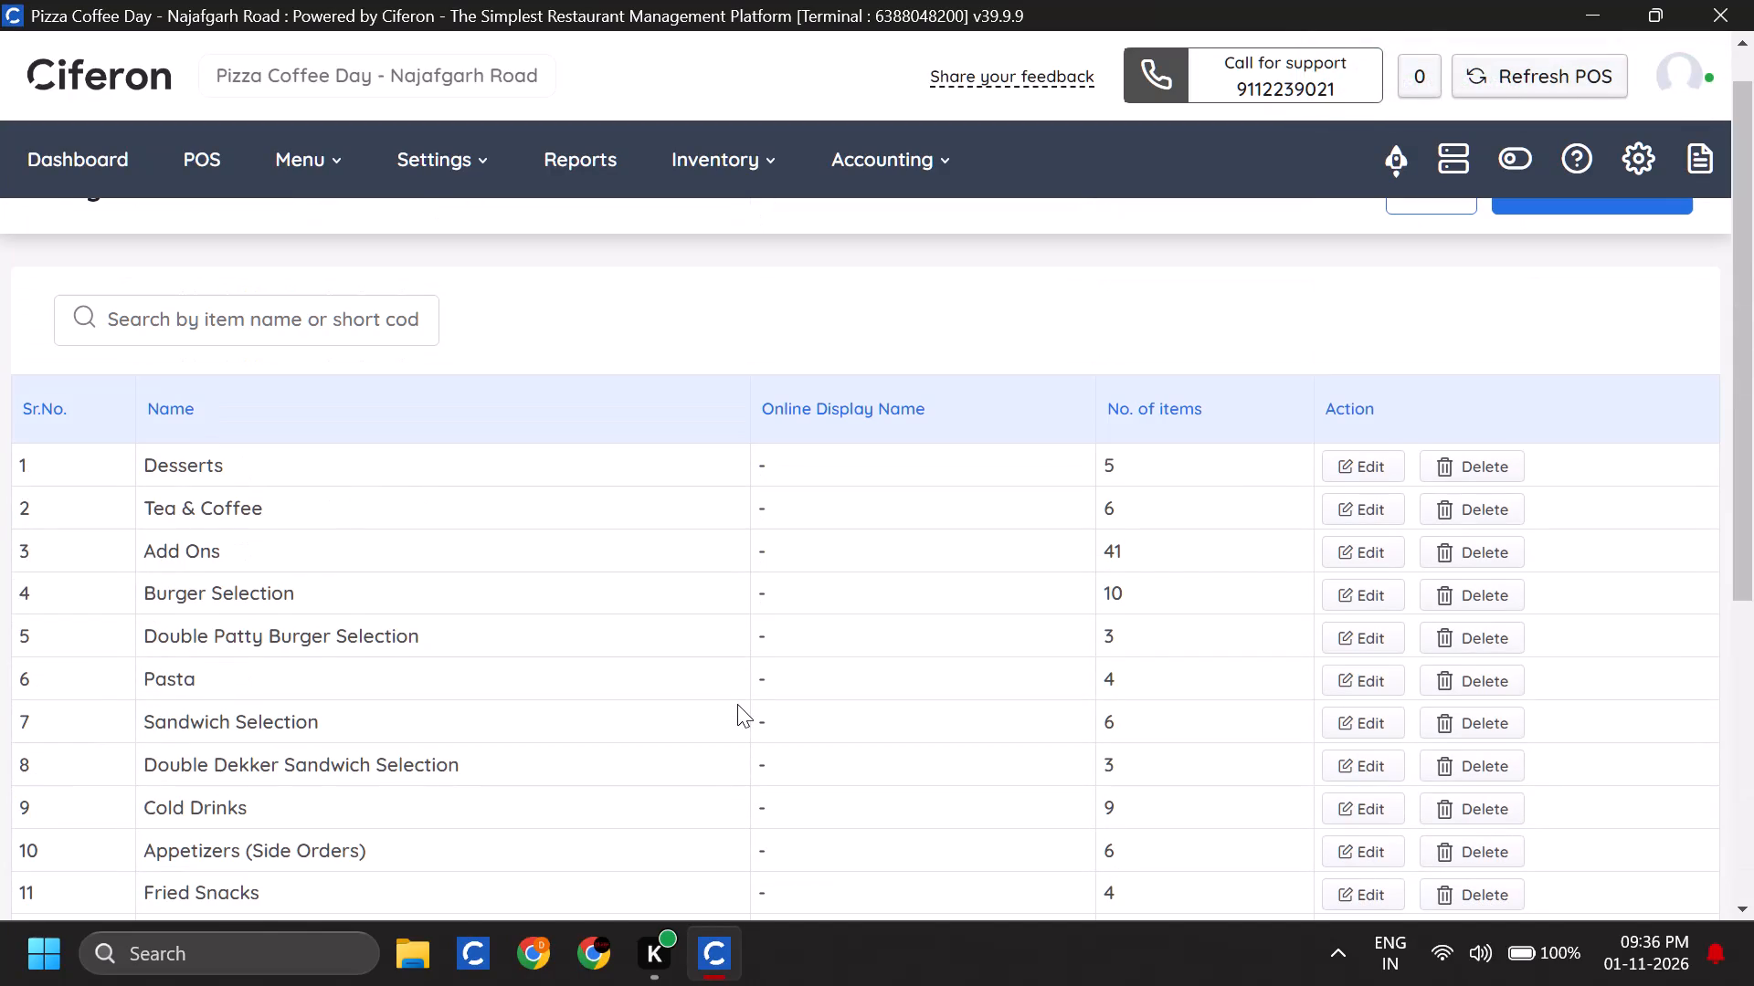
Look over the categories list again, down to the momos entry.
scroll(737, 704, down, 6)
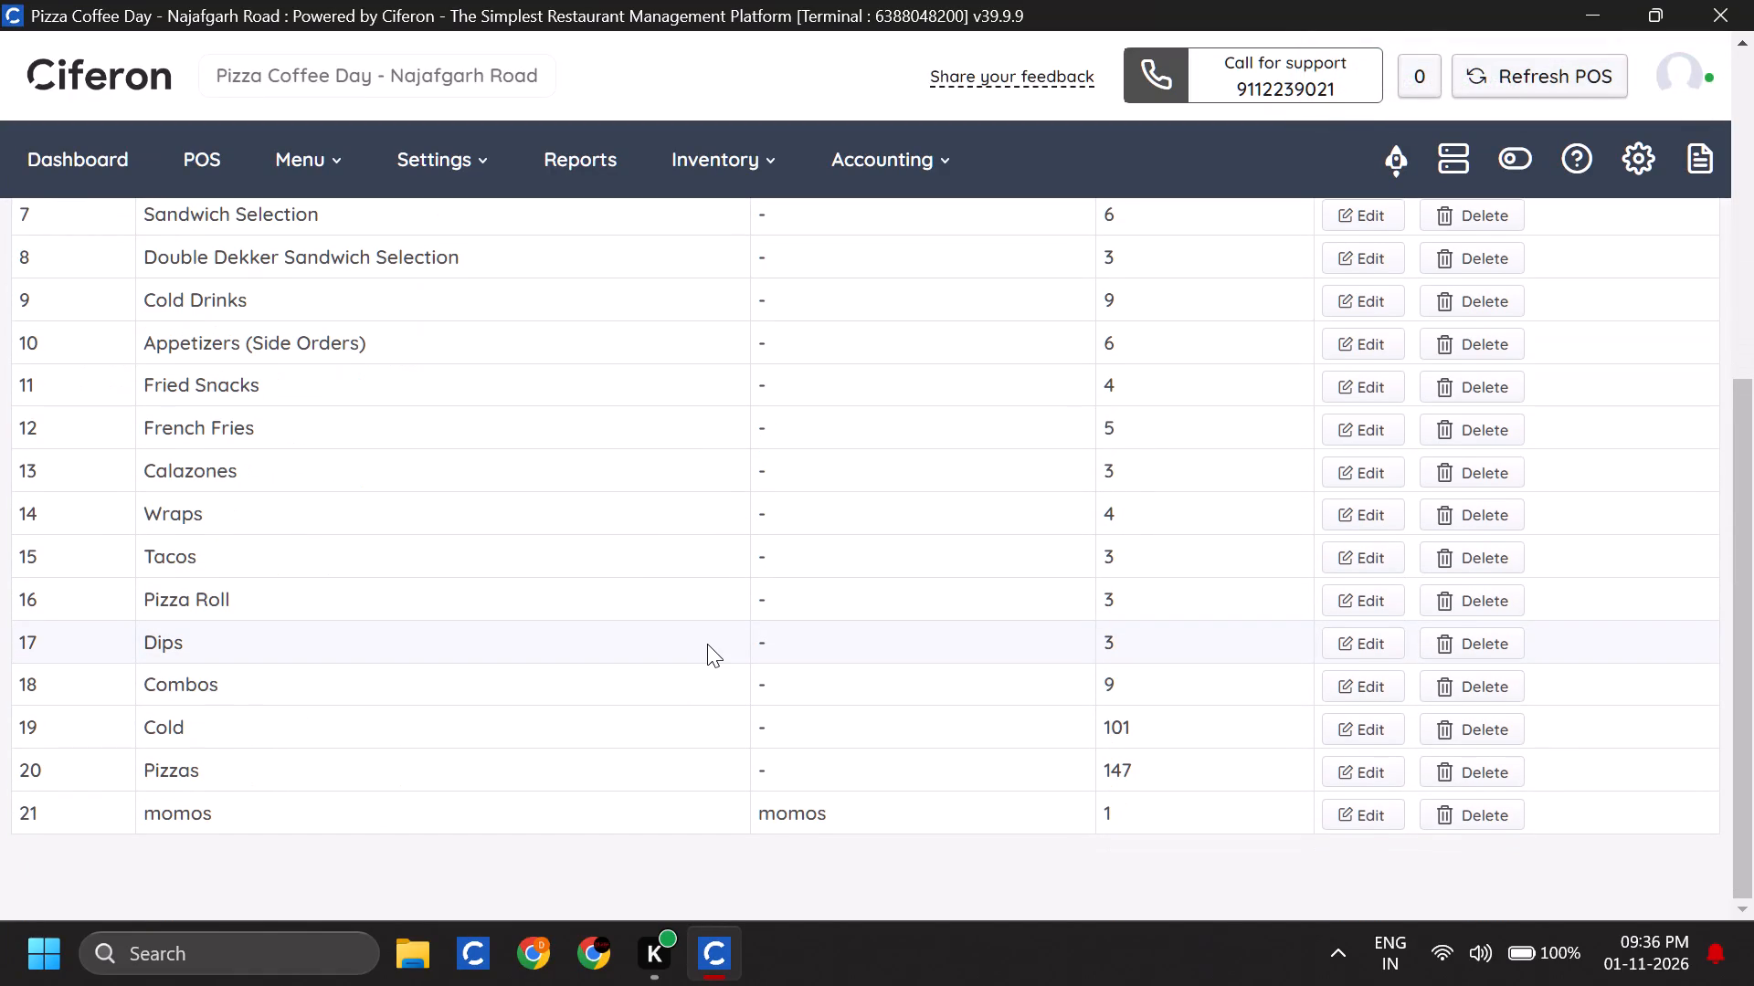
scroll(707, 644, up, 2)
scroll(707, 644, down, 3)
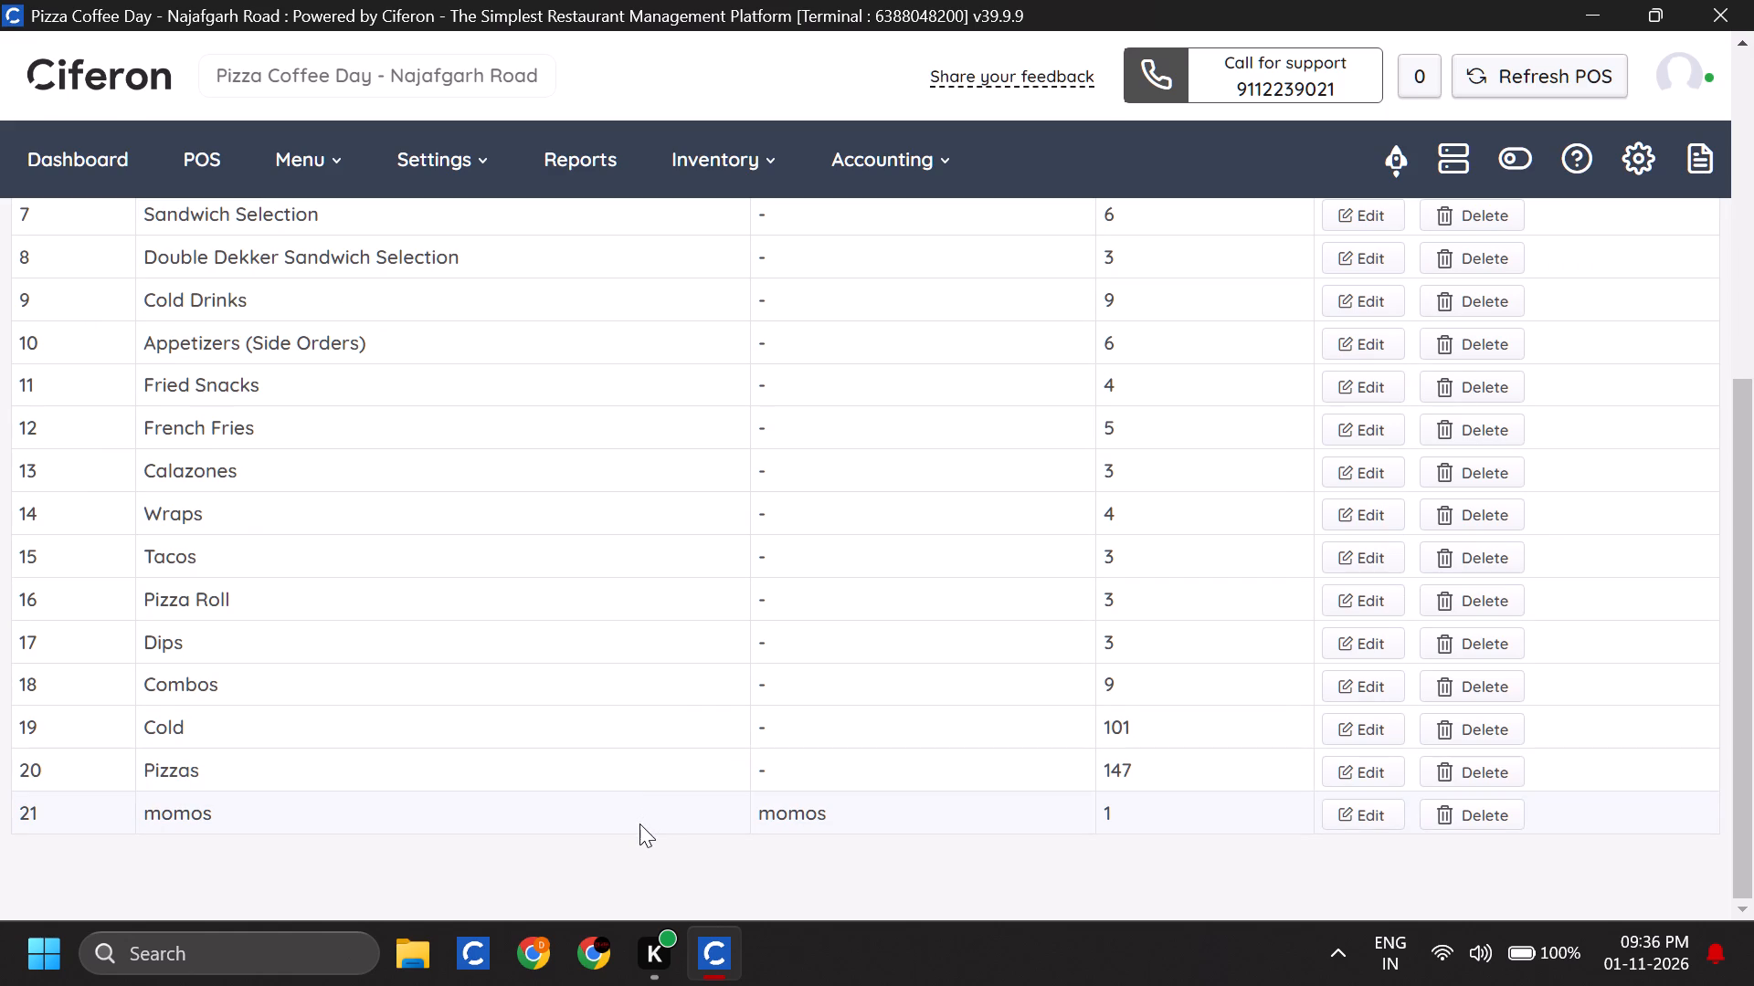
scroll(544, 654, up, 5)
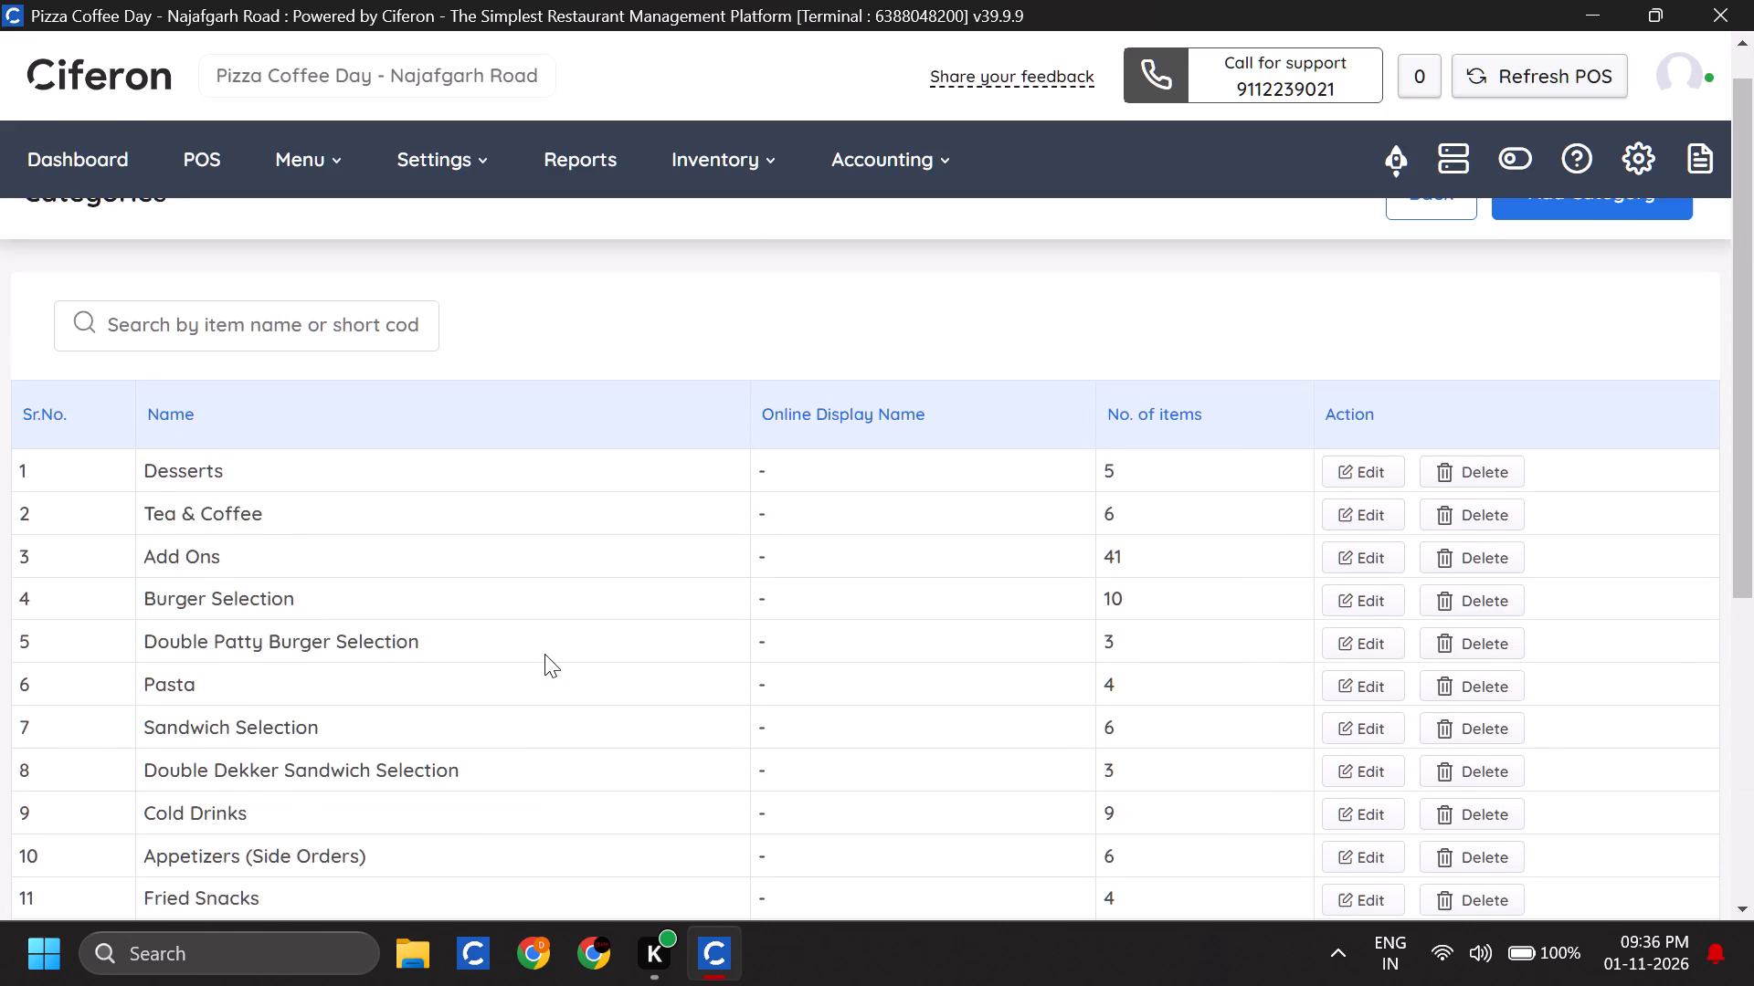
Open dine-in table D1 in the POS and look through its menu categories for momos.
click(197, 150)
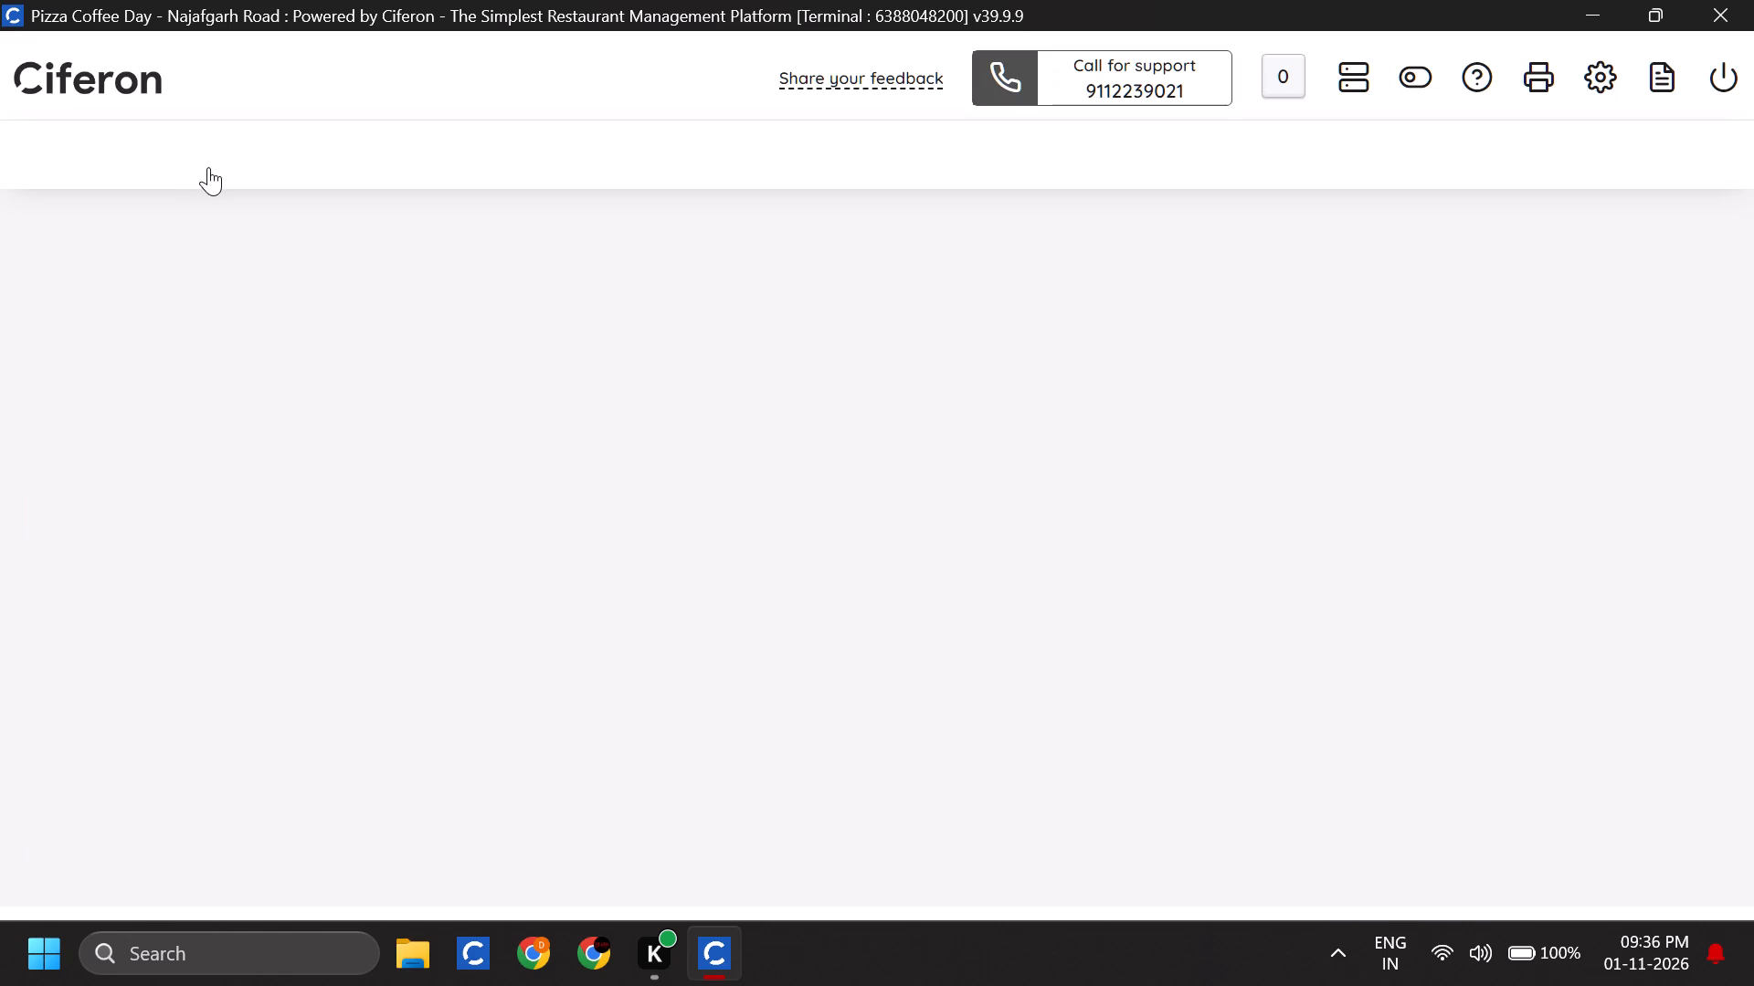
click(176, 326)
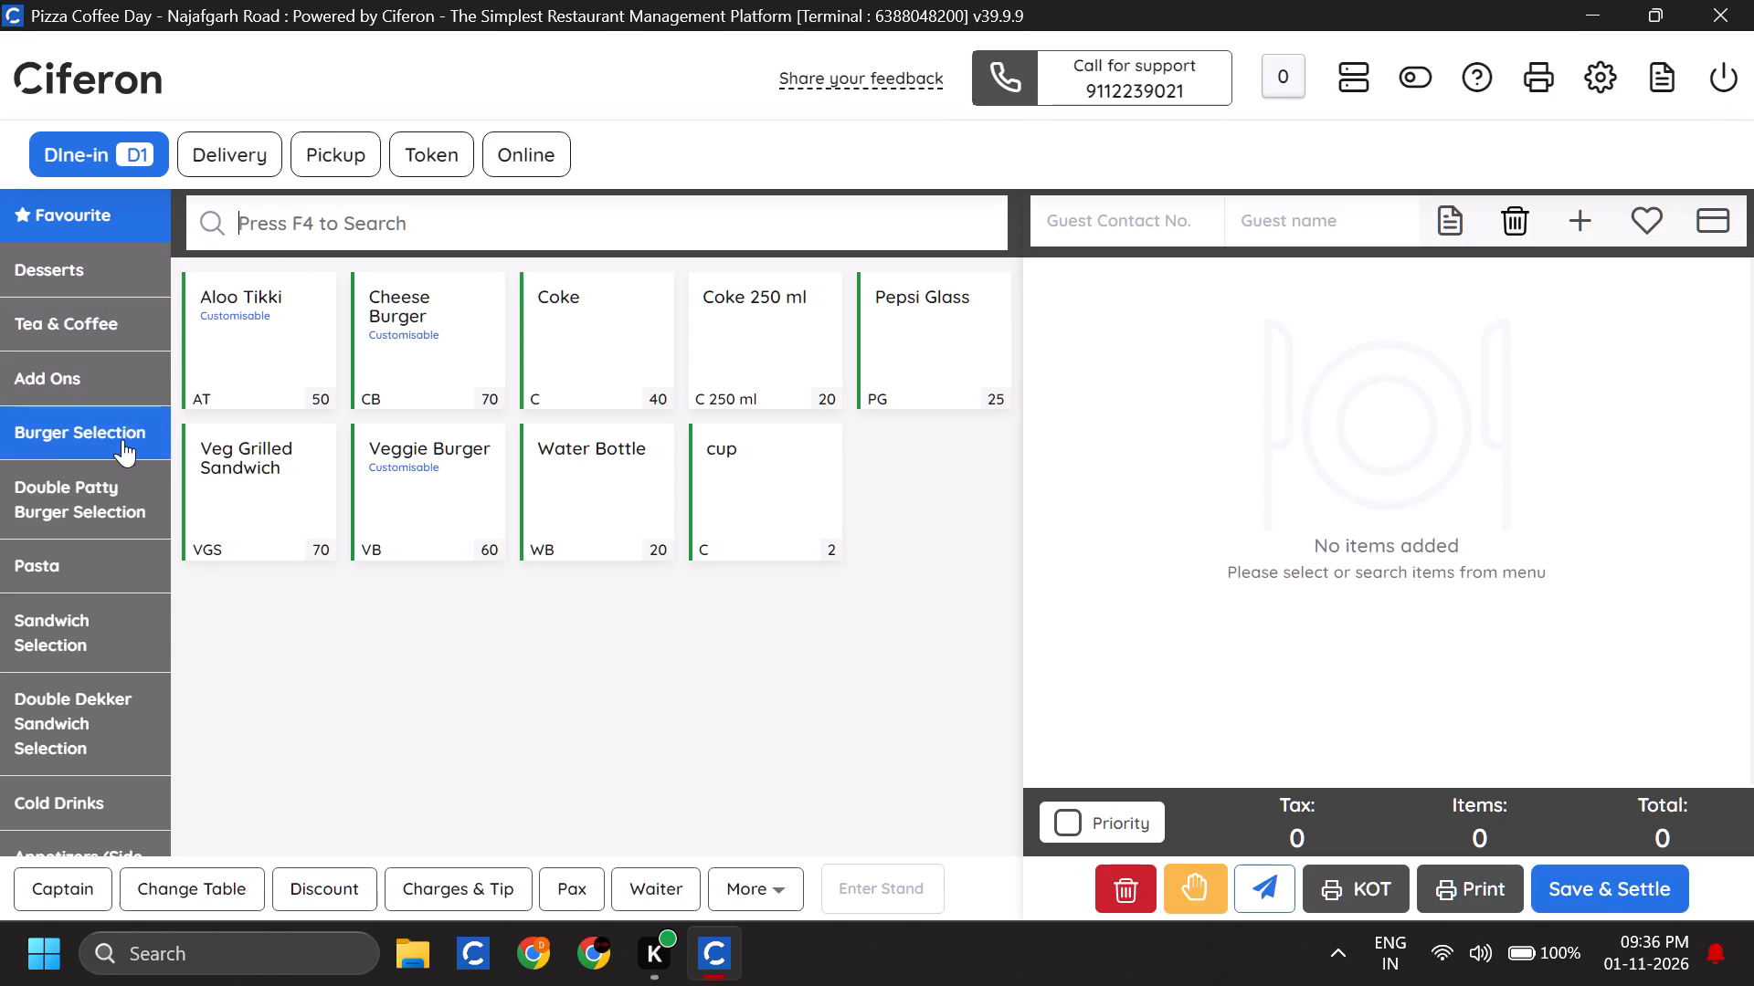
scroll(111, 652, down, 4)
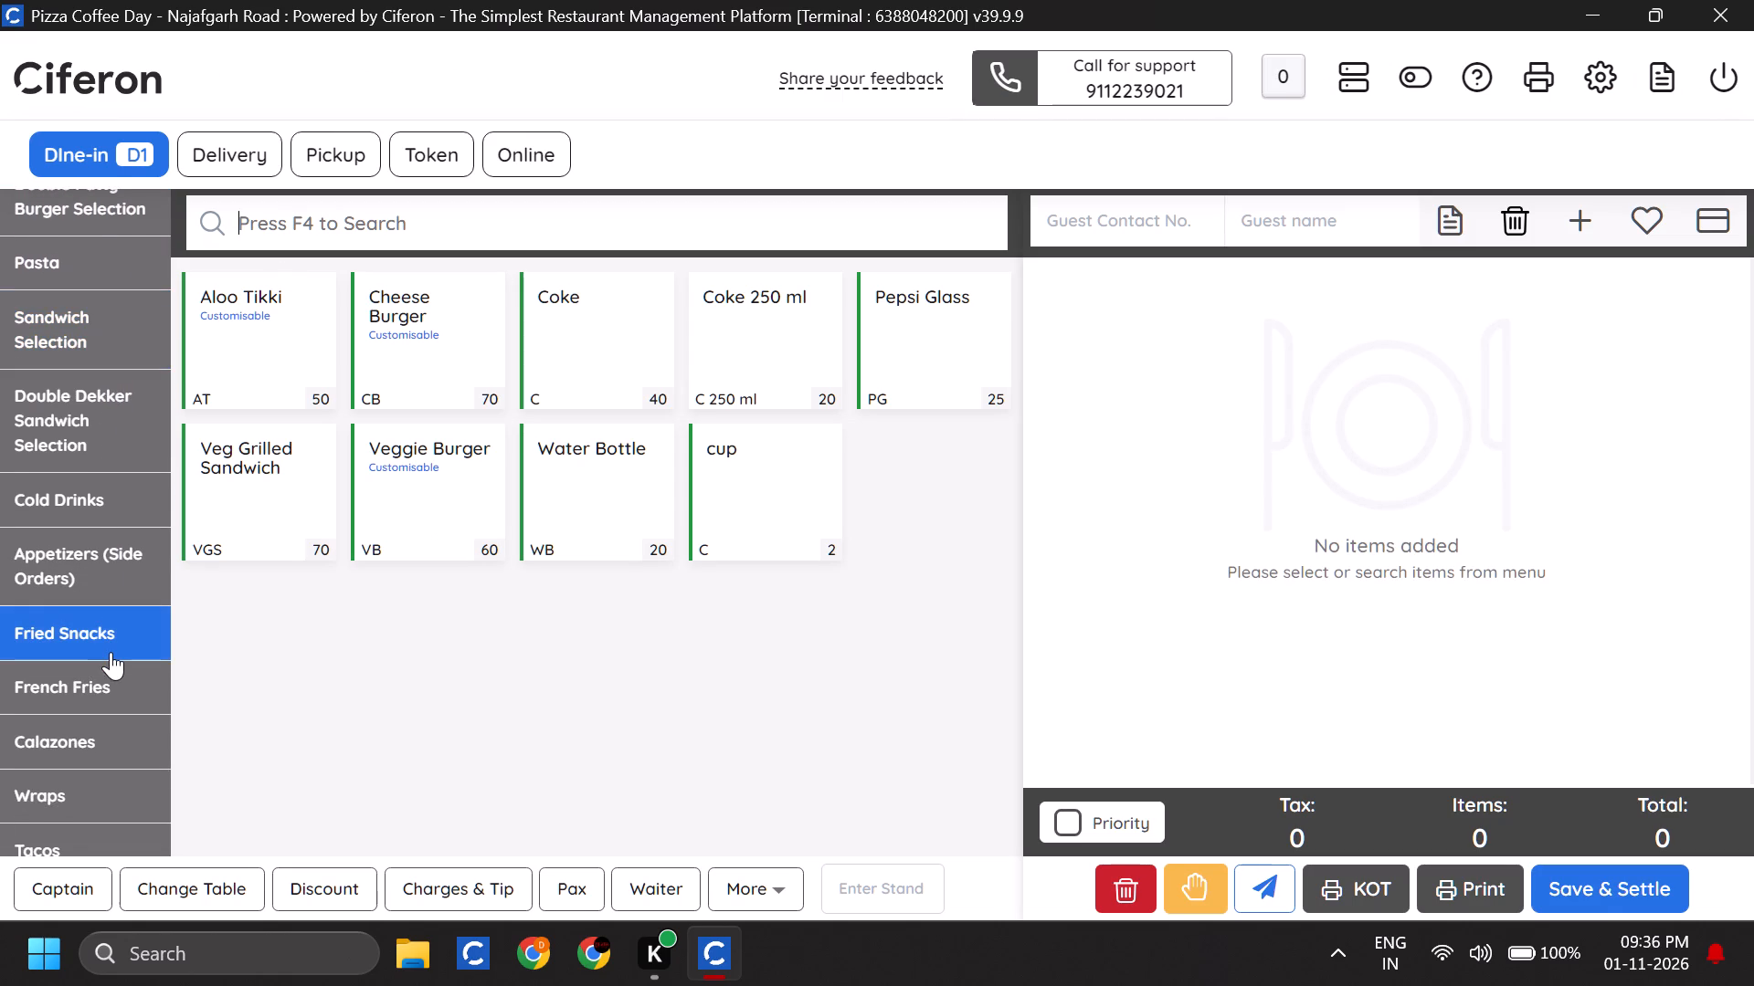
scroll(111, 652, down, 2)
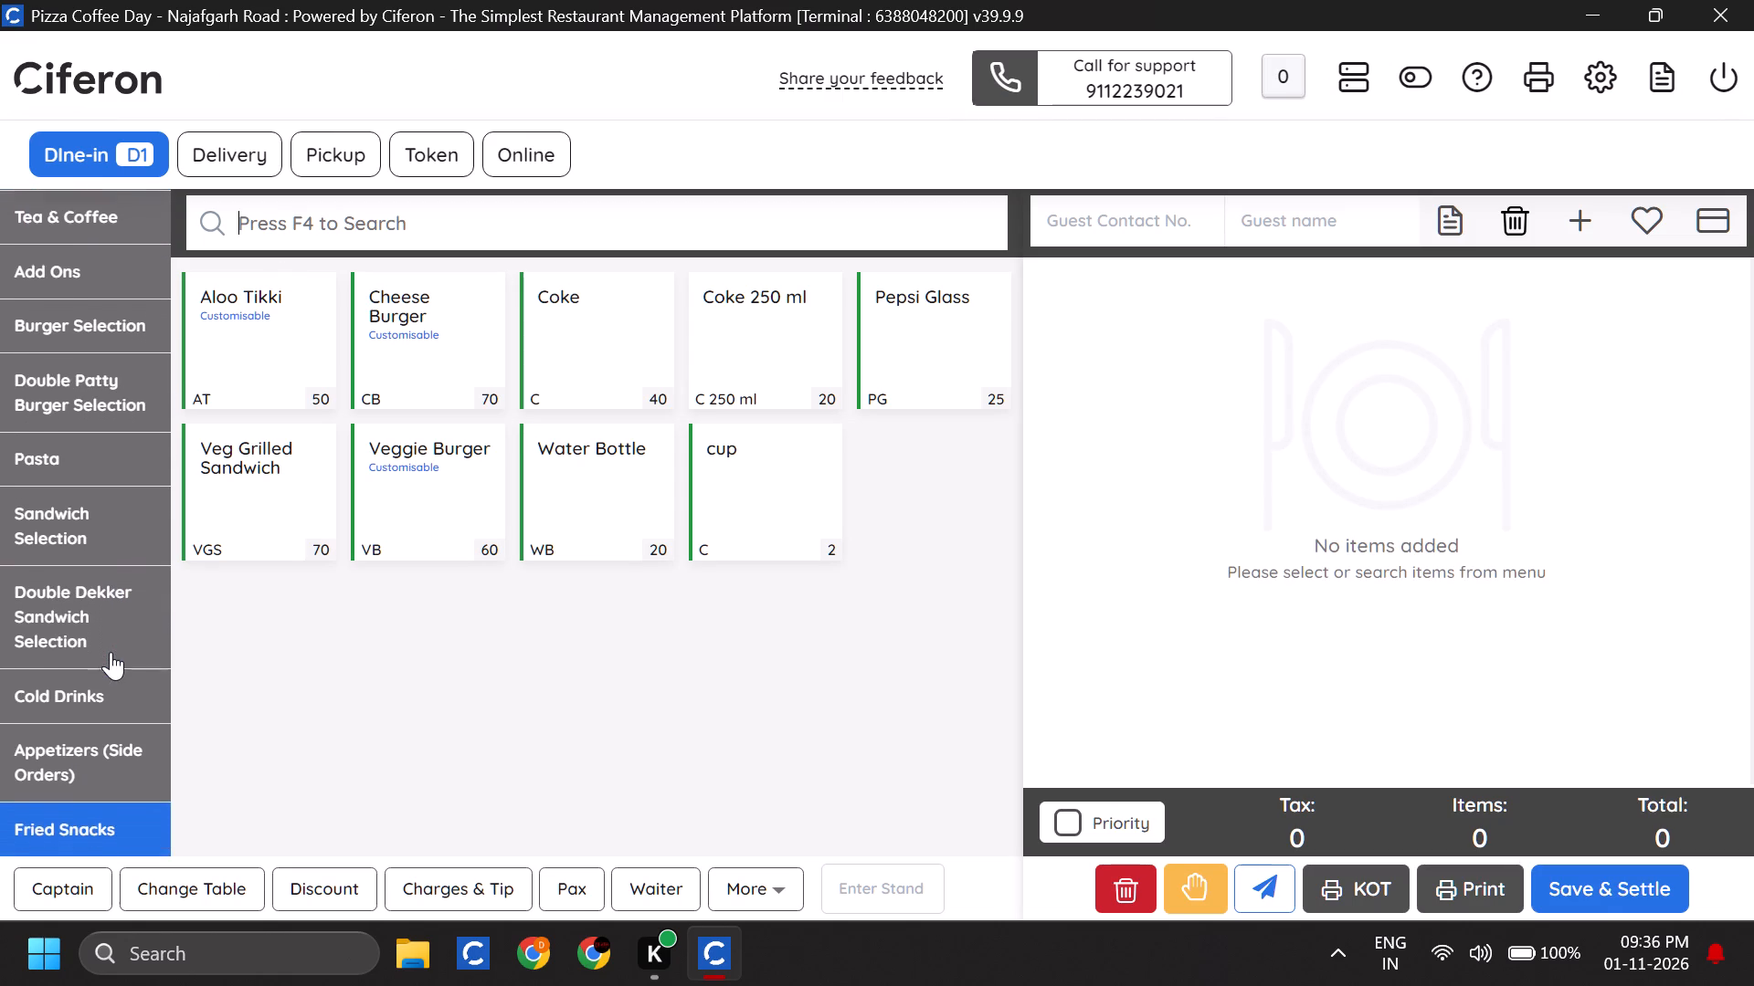
scroll(111, 652, down, 3)
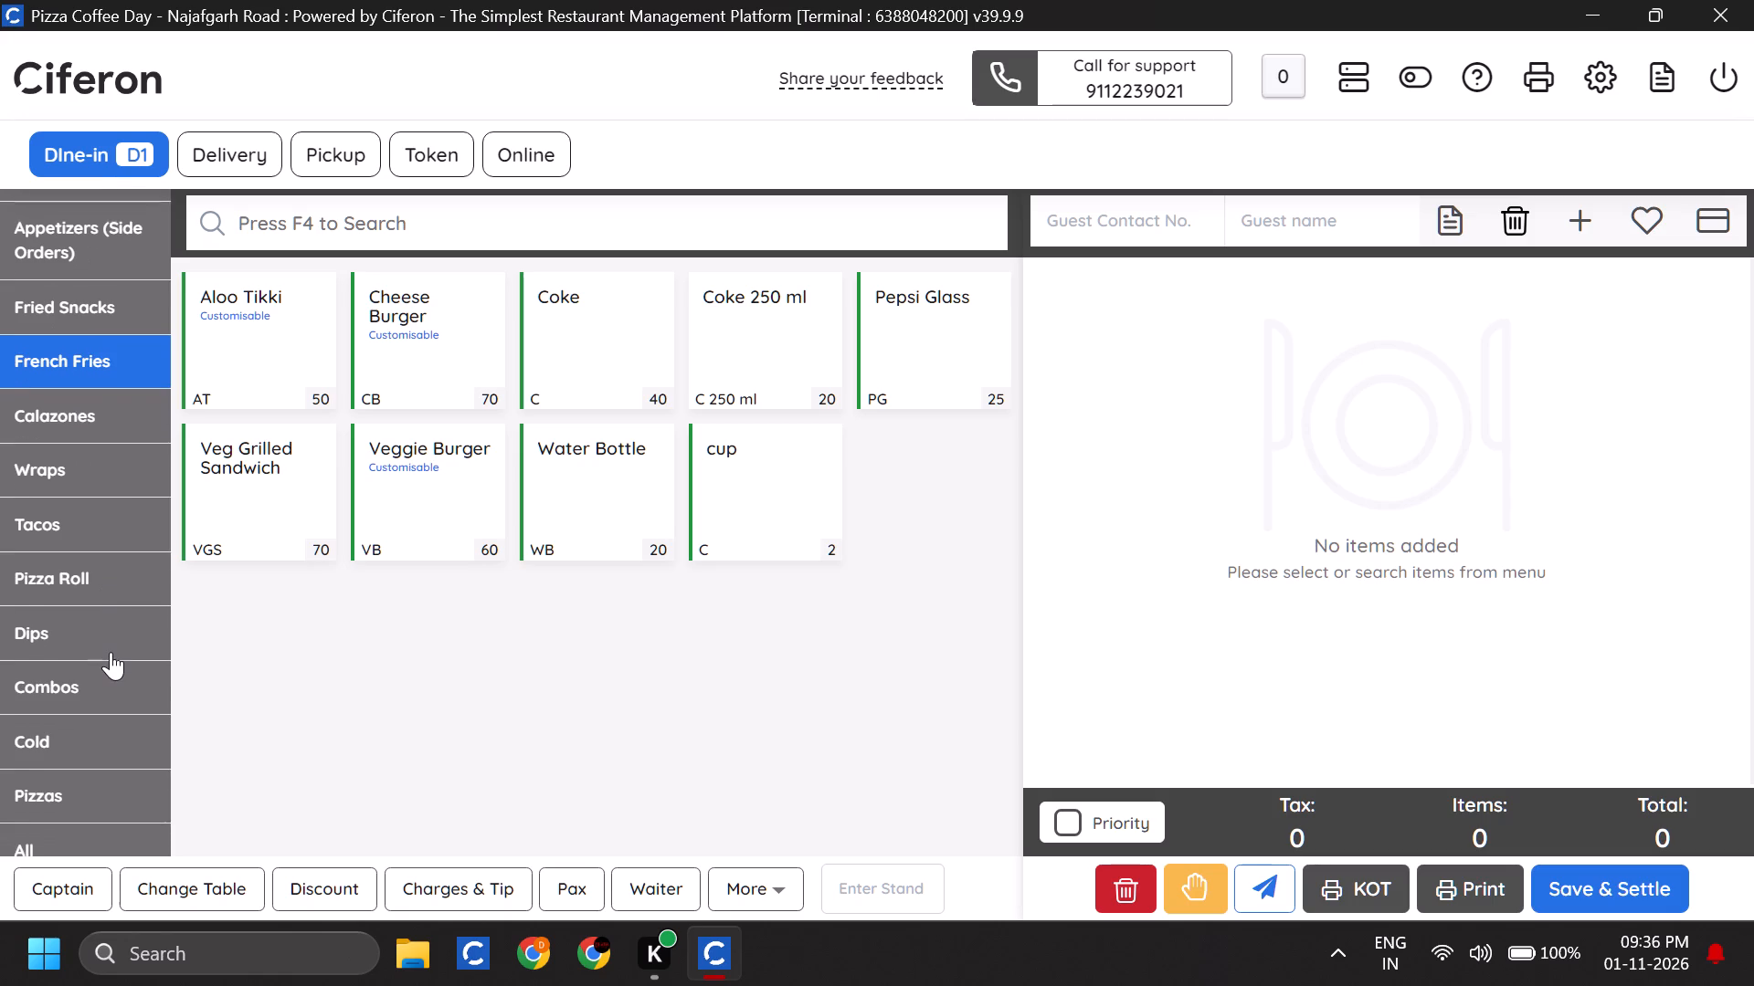
scroll(111, 652, down, 2)
click(67, 834)
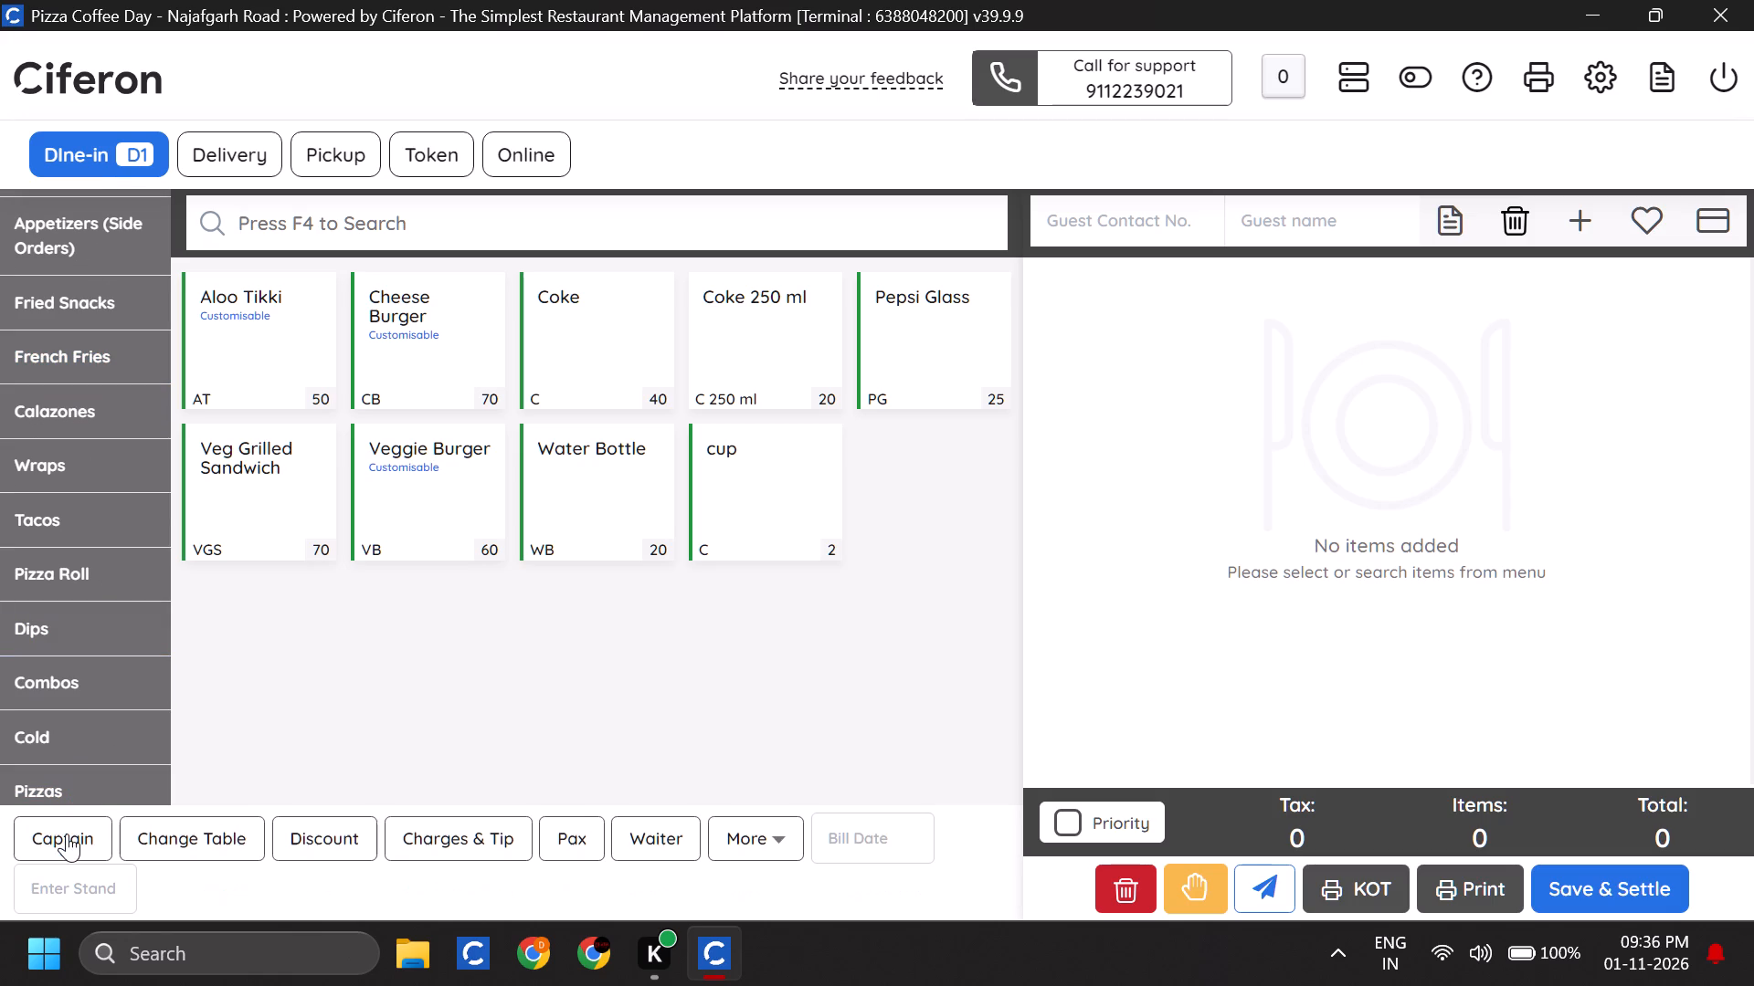
scroll(86, 775, down, 2)
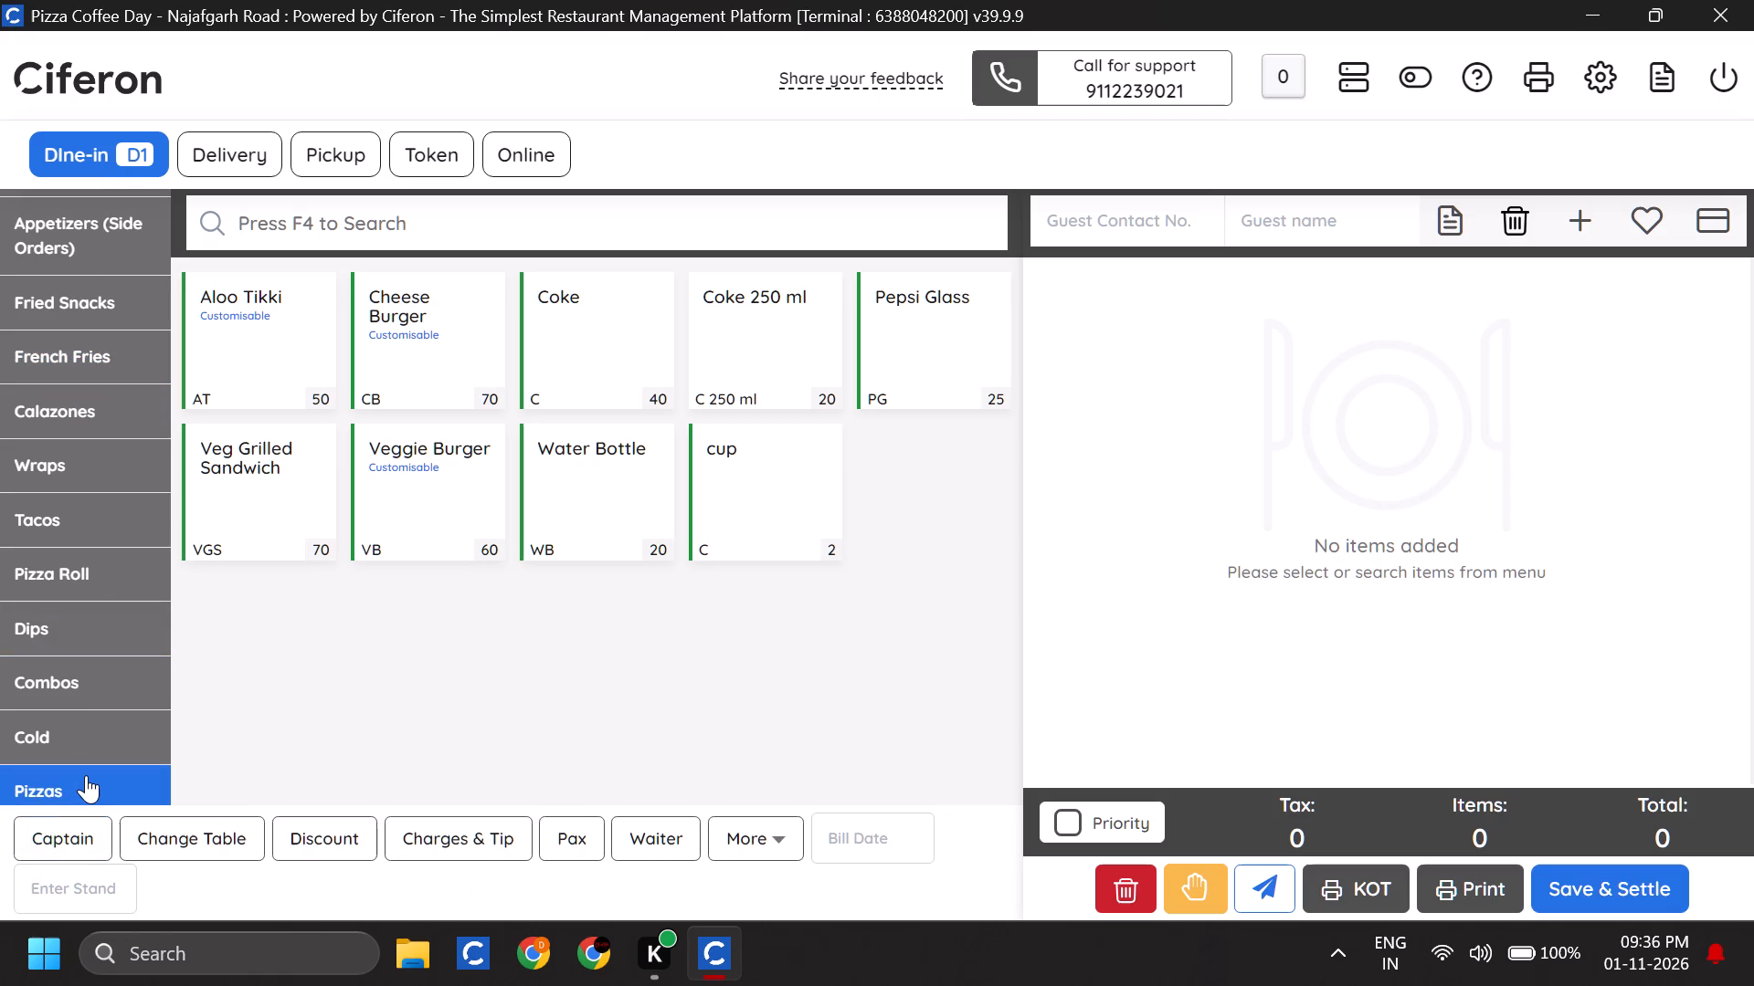
Search table D1's item menu for the short code VSM and clear the search.
click(421, 203)
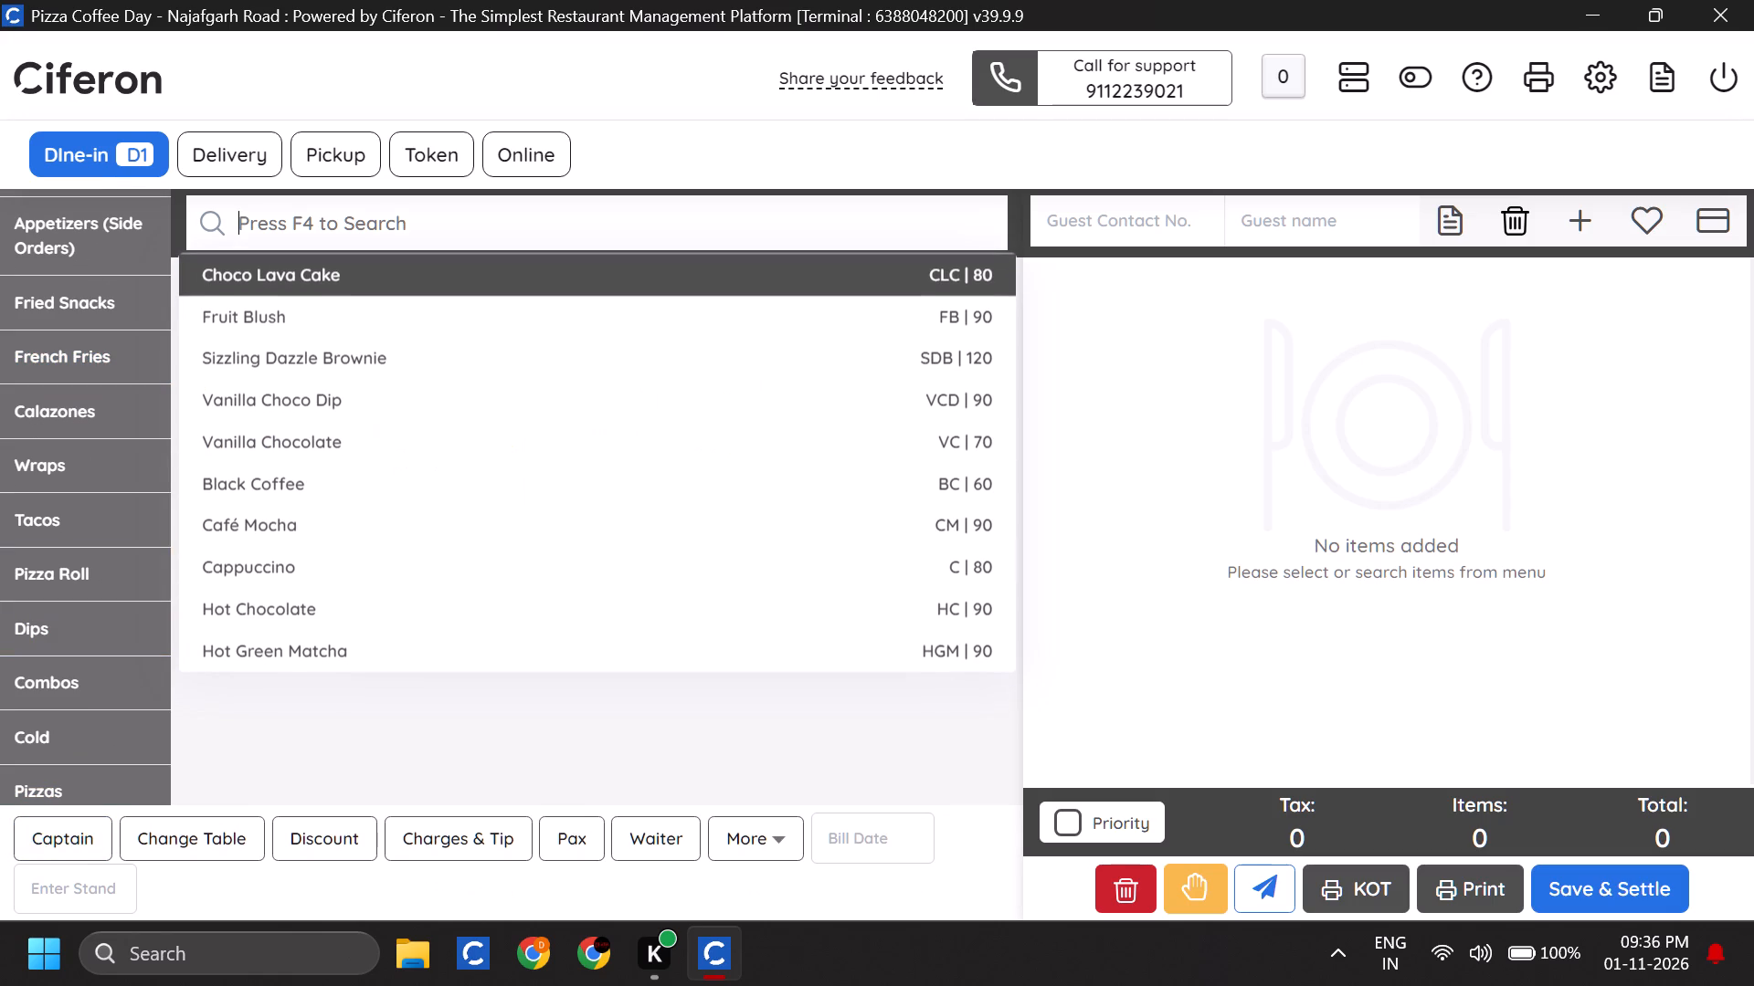
text(VS)
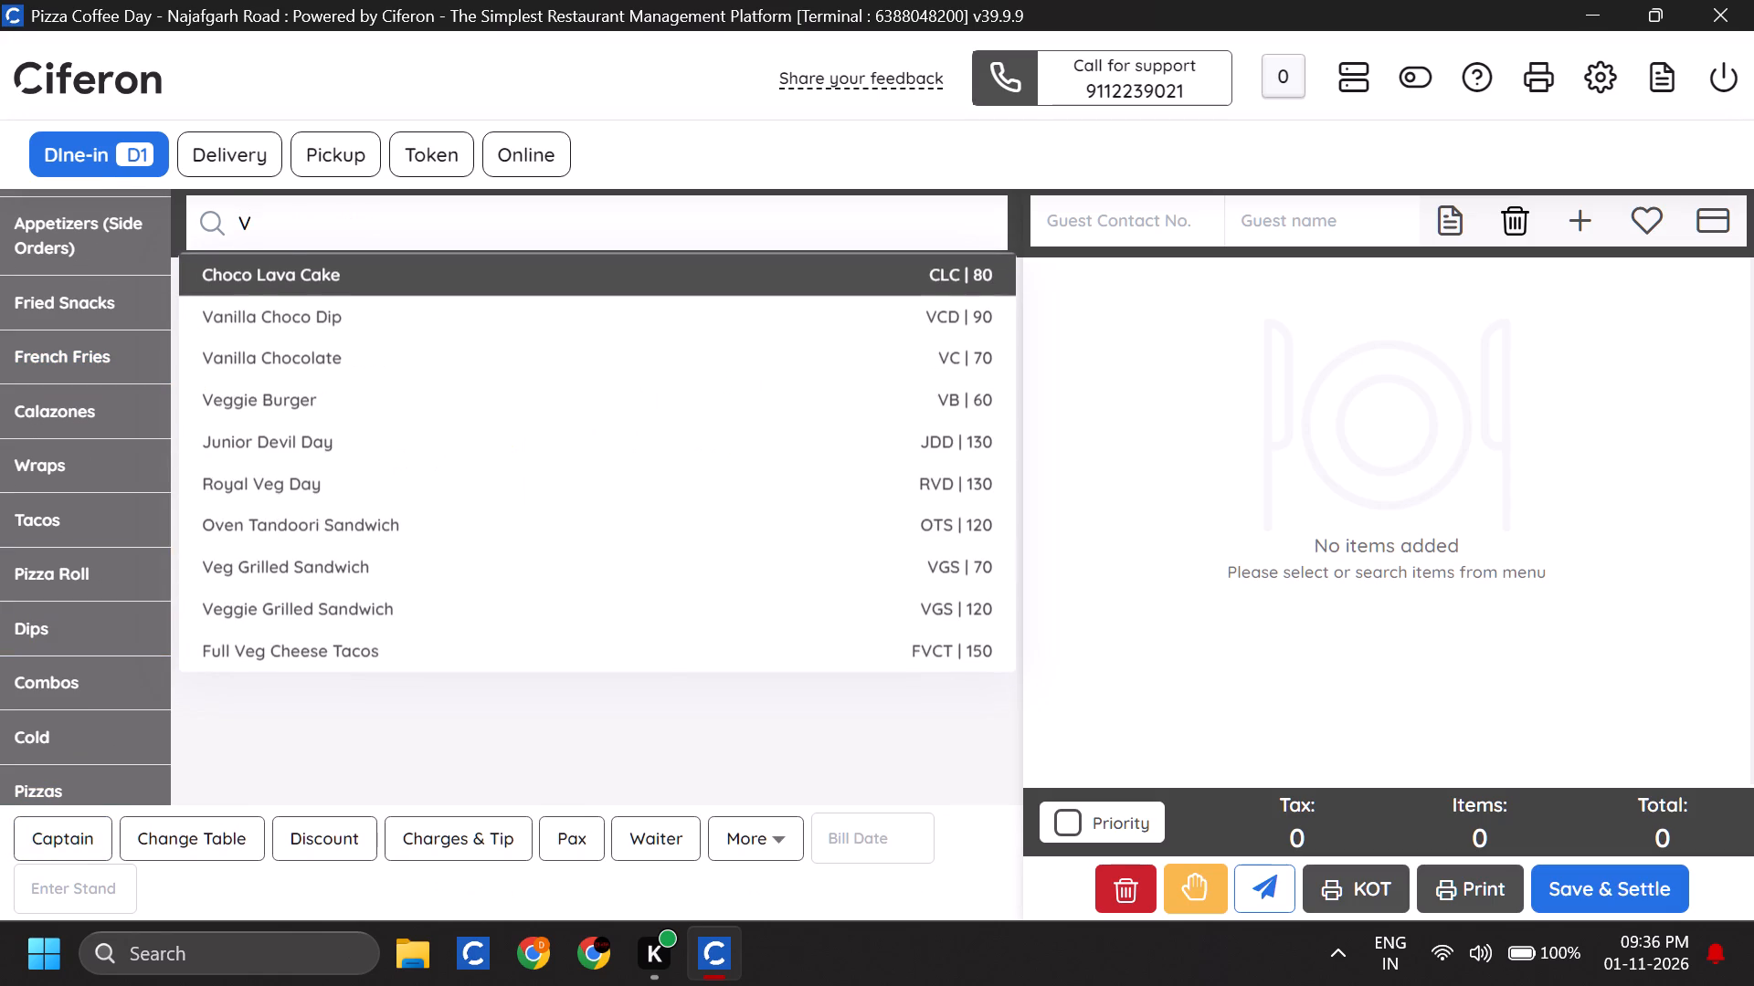
key(m)
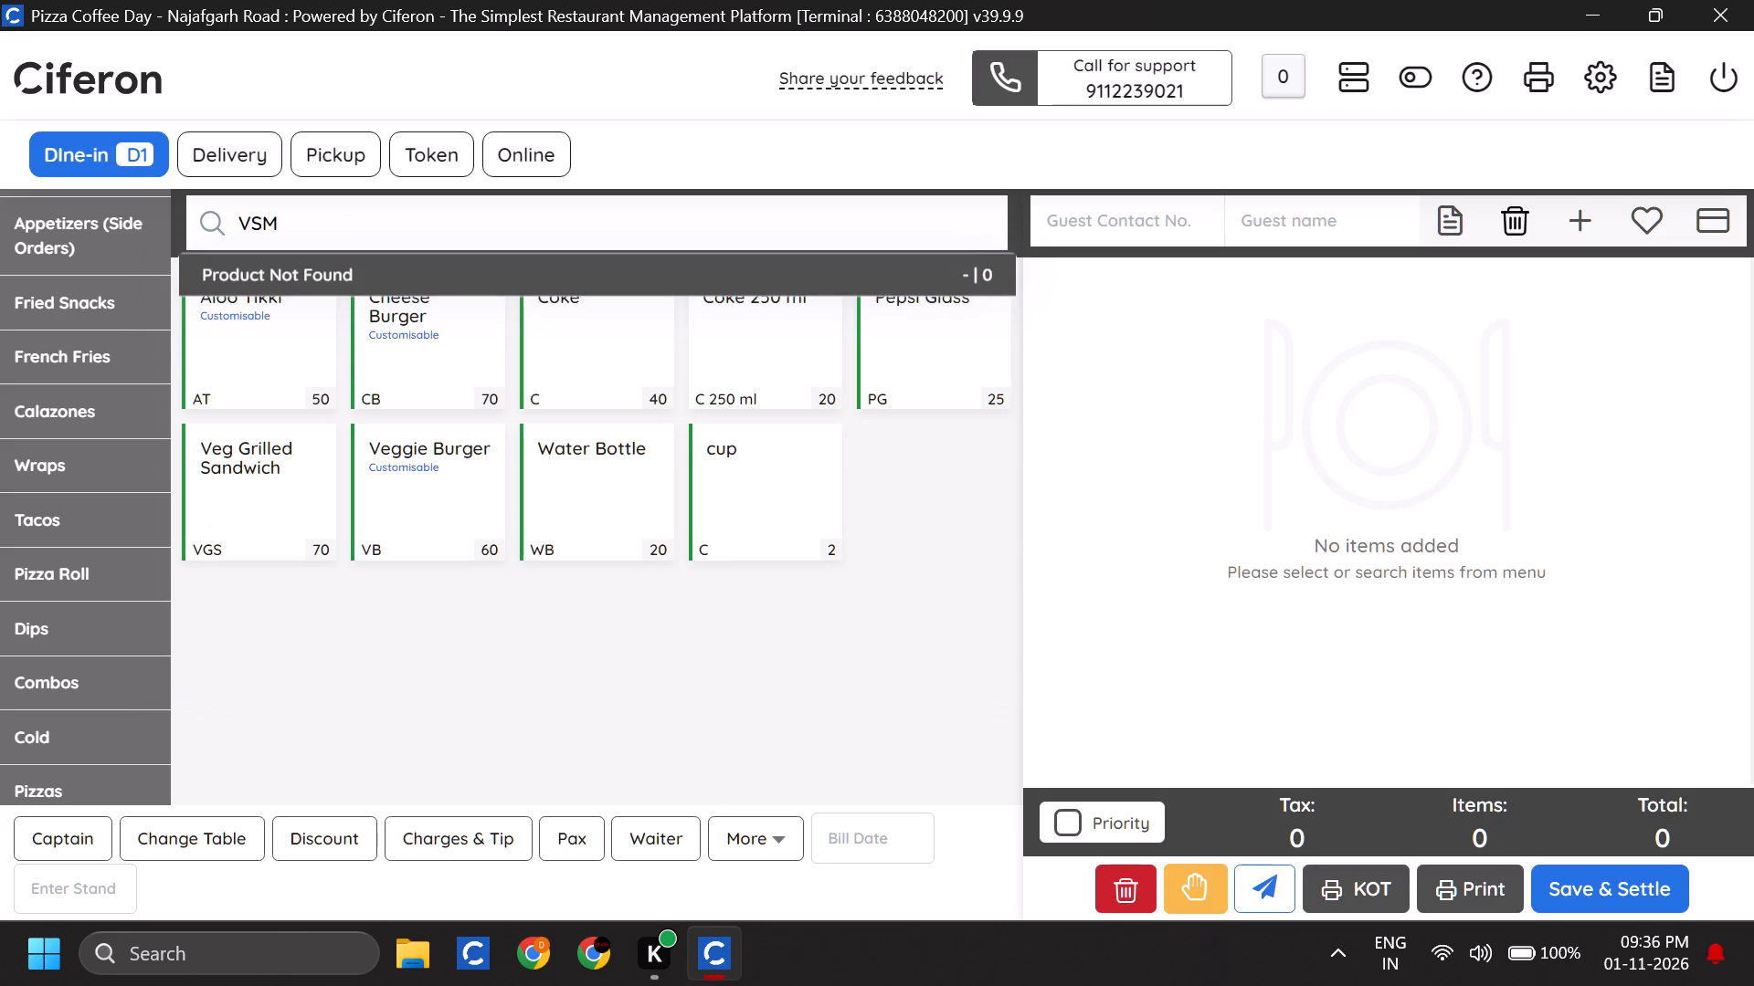
key(BackSpace)
key(BackSpace)
key(BackSpace)
key(BackSpace)
key(BackSpace)
key(BackSpace)
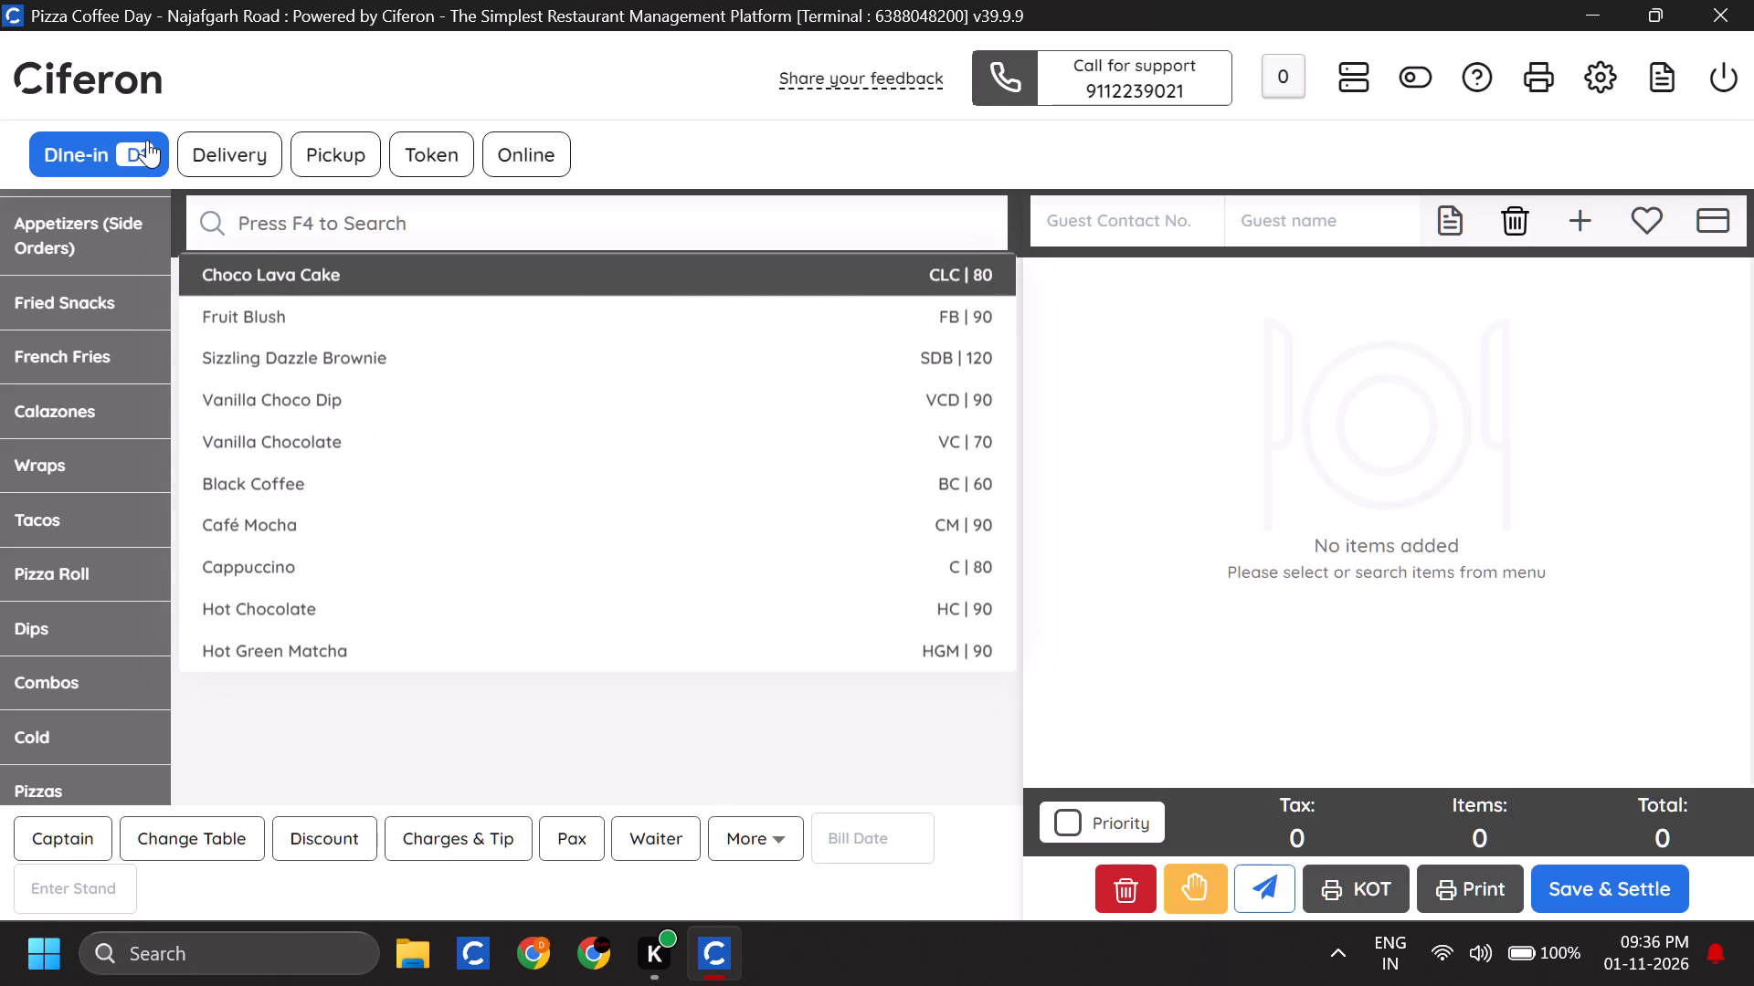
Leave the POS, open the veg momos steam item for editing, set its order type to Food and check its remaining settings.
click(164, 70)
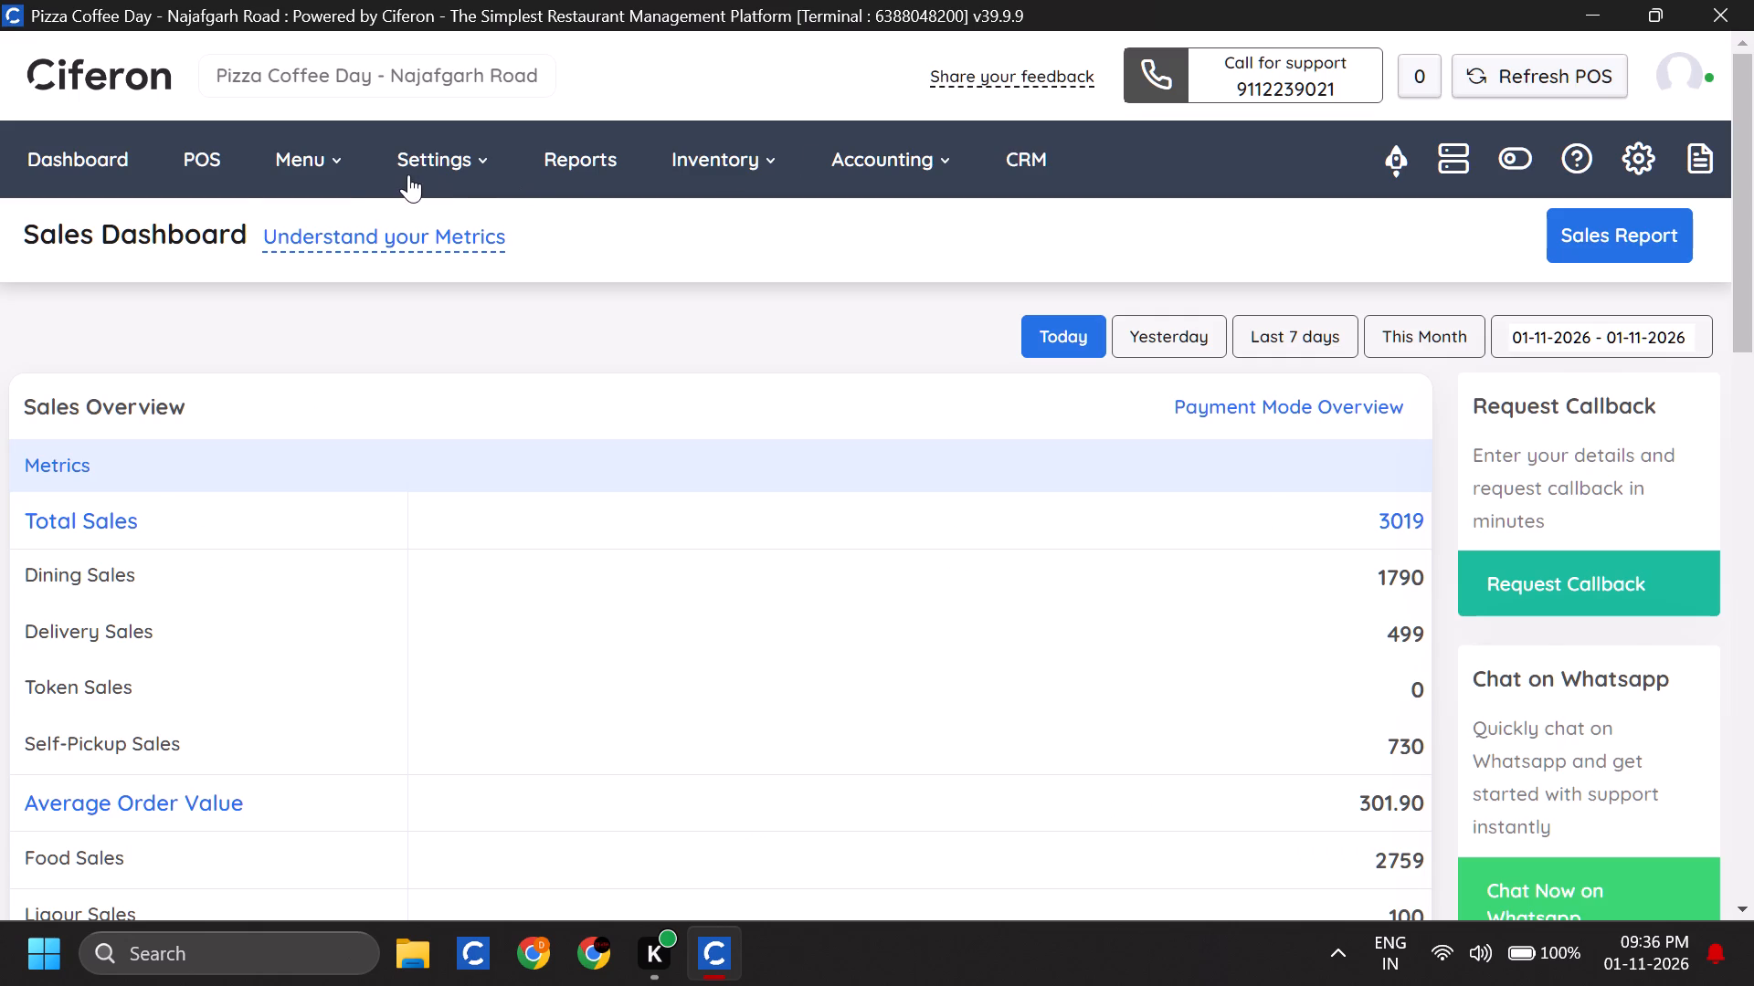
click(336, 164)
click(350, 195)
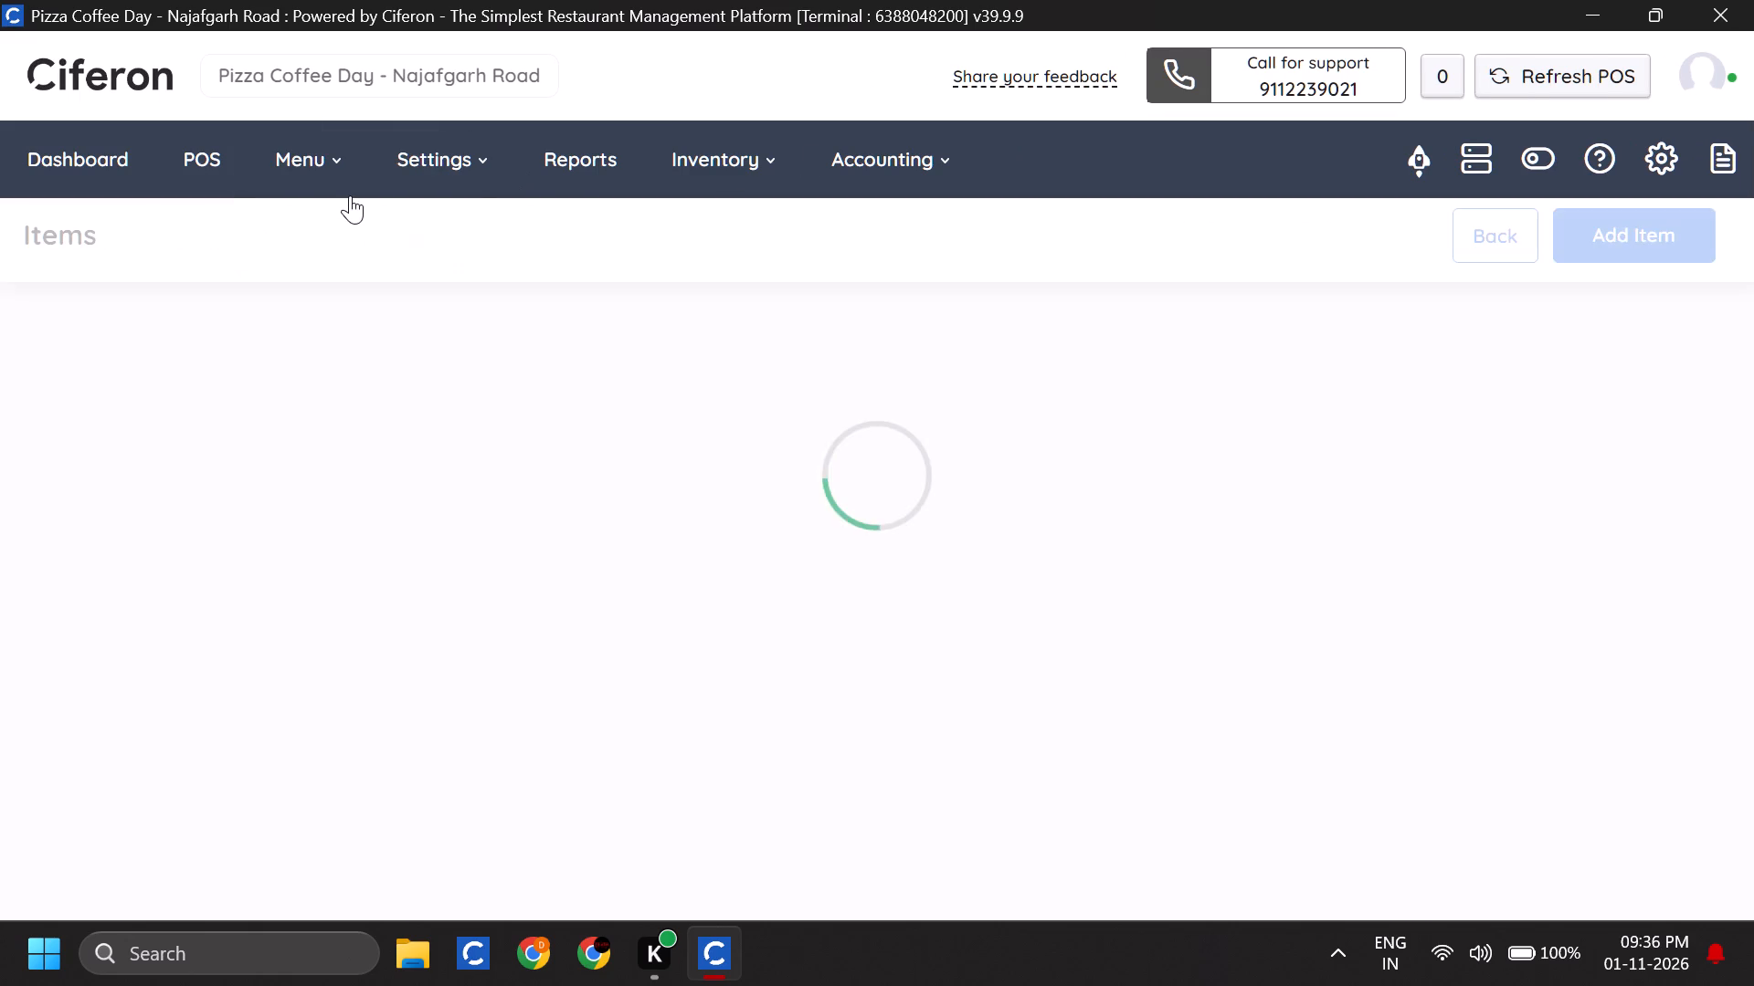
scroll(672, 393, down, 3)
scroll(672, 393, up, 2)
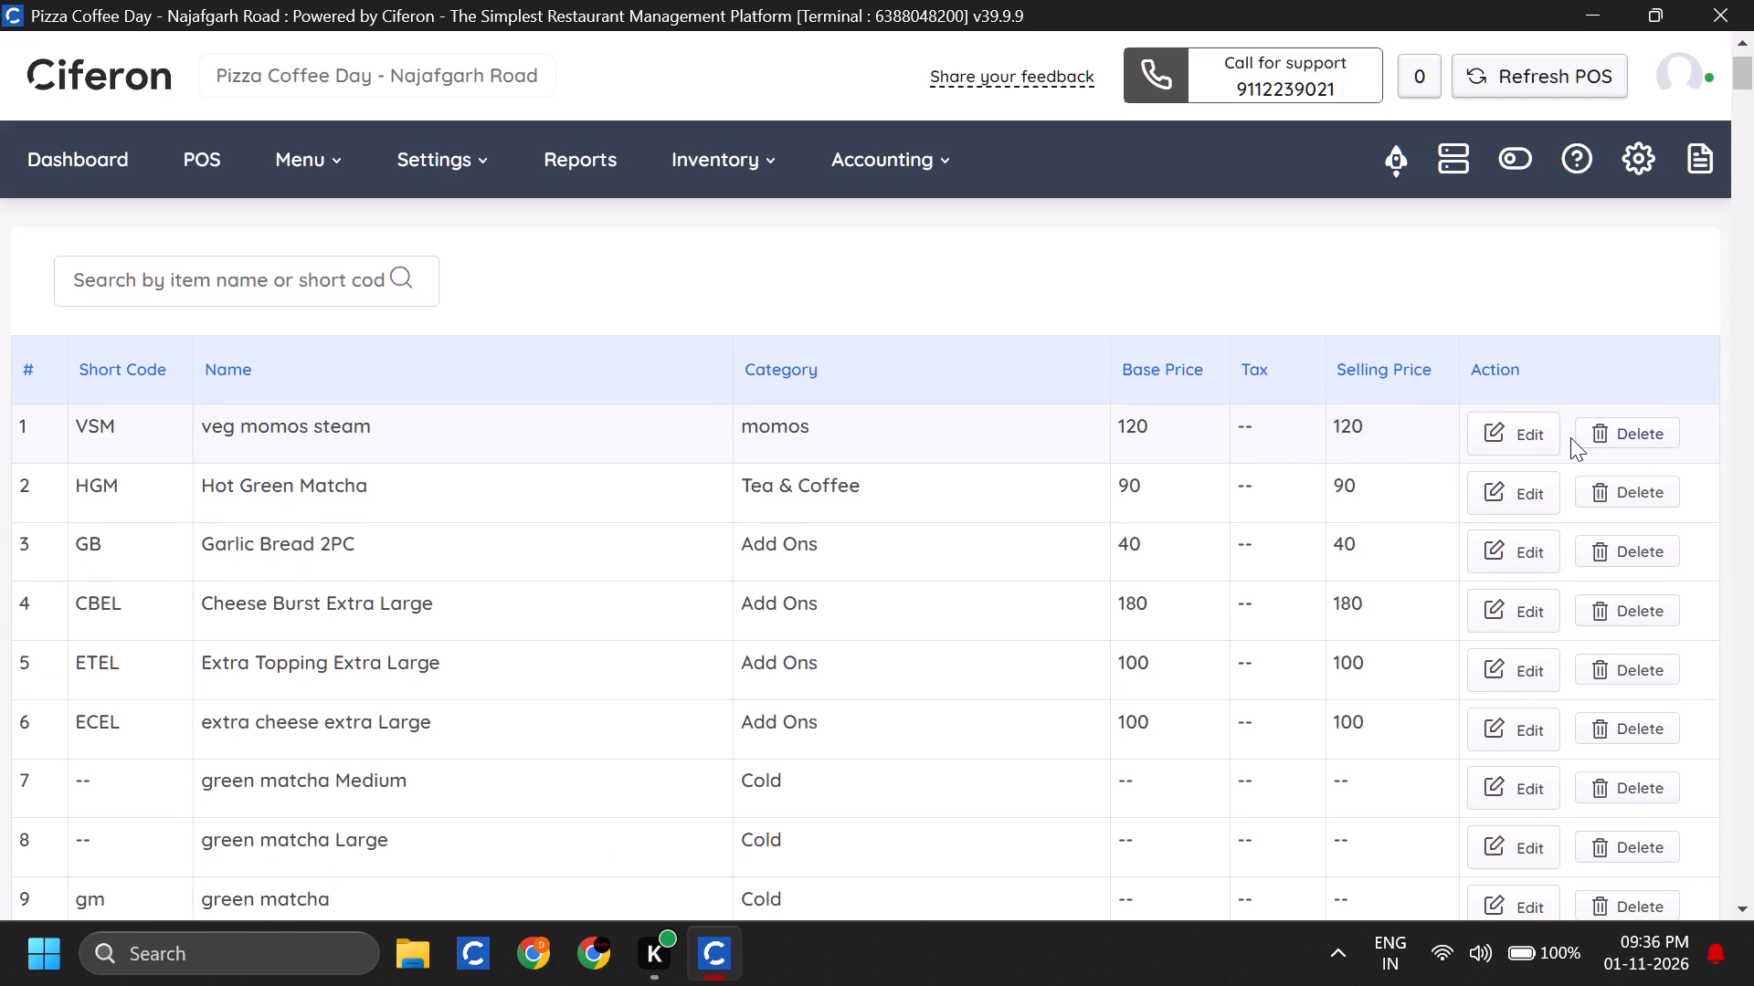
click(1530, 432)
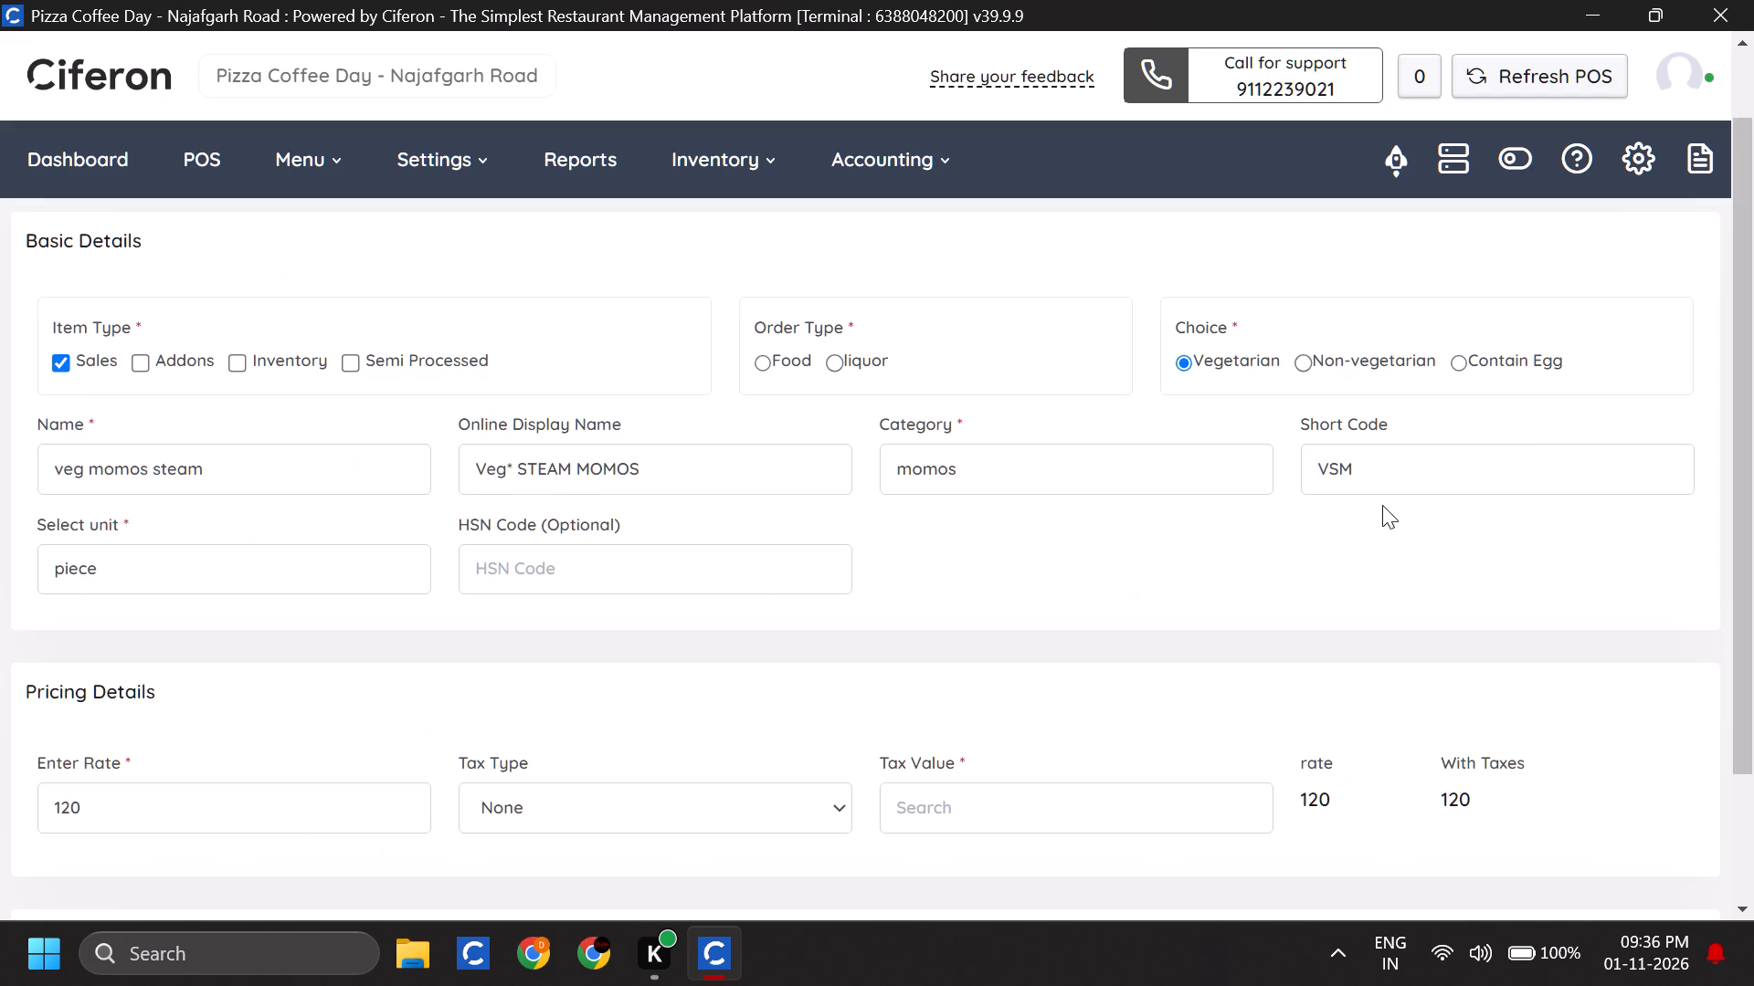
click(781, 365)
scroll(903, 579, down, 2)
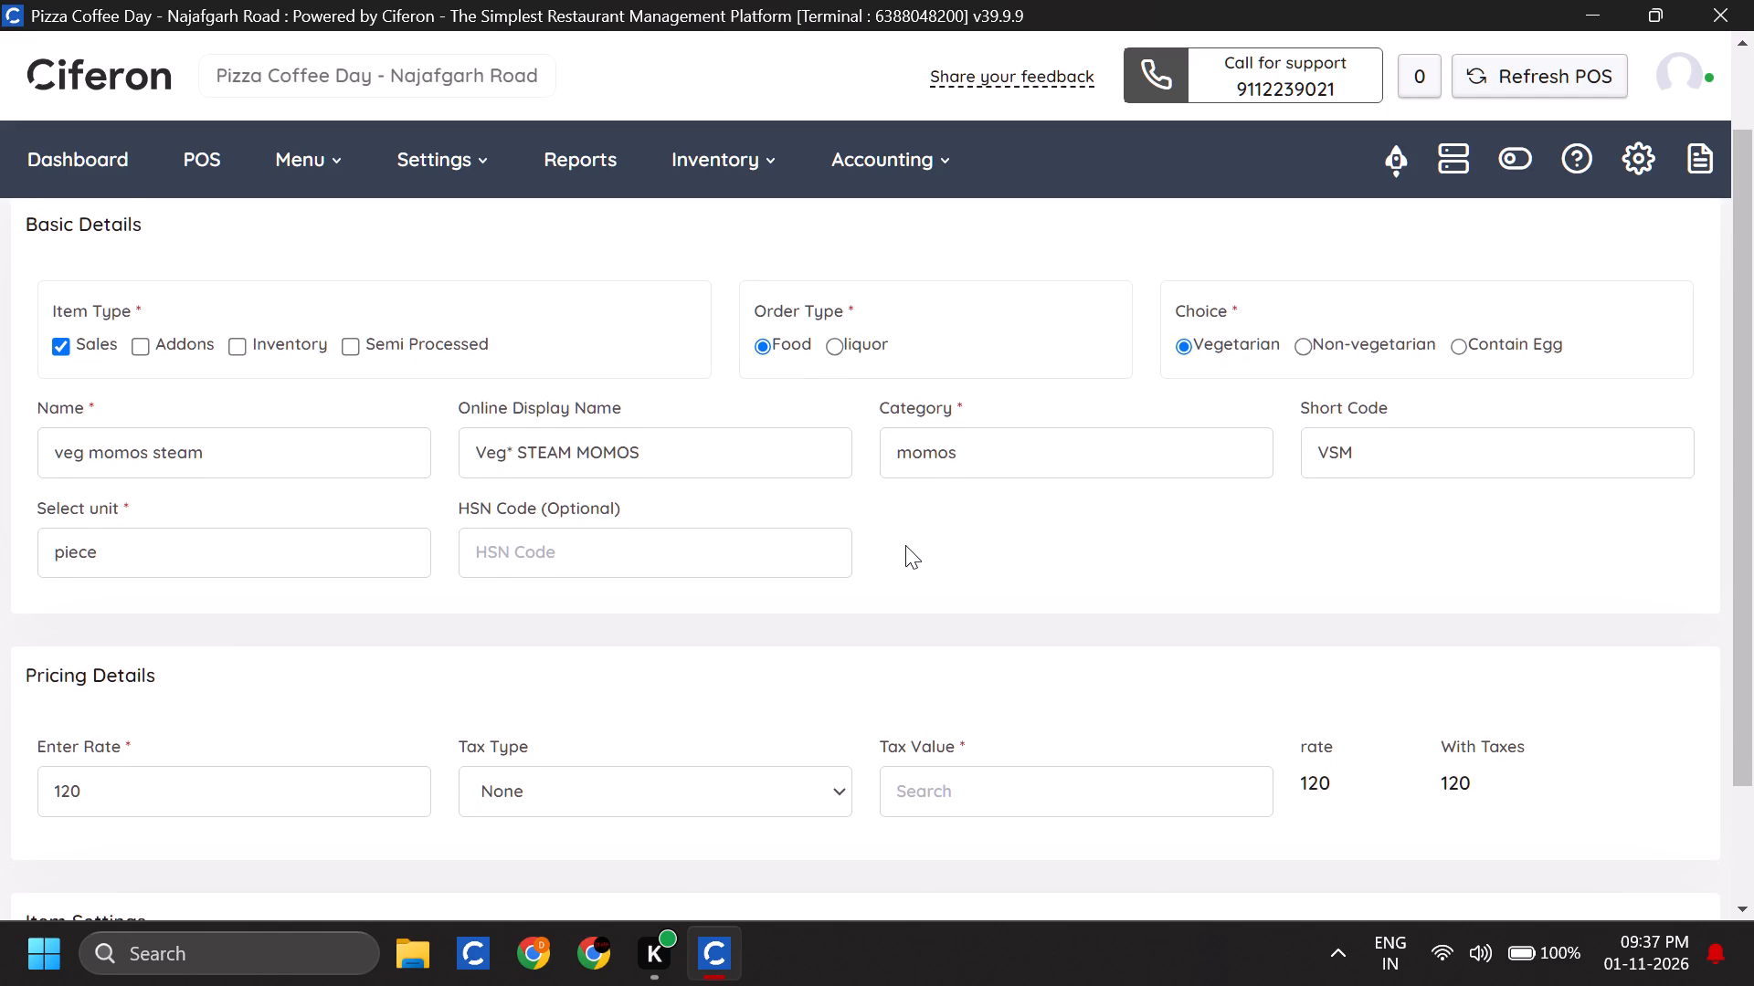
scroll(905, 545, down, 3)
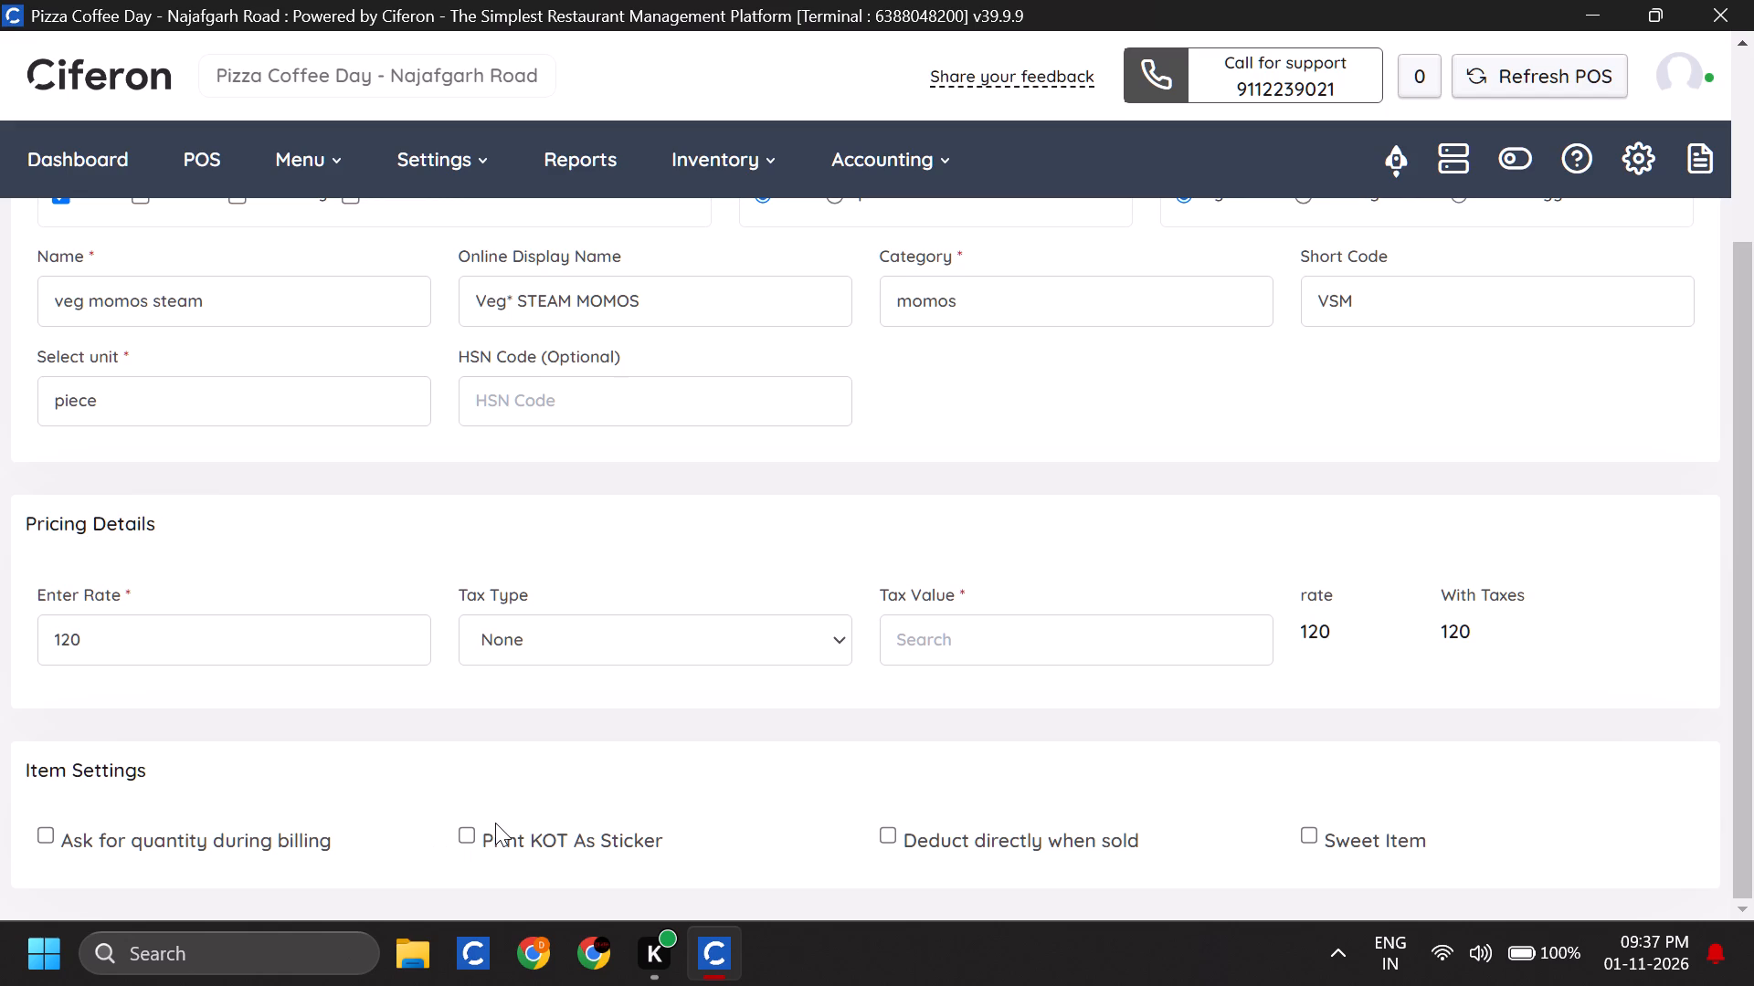
Open the online menu's item availability page, search it for VSM and for MOMOS, and clear the search.
click(1509, 161)
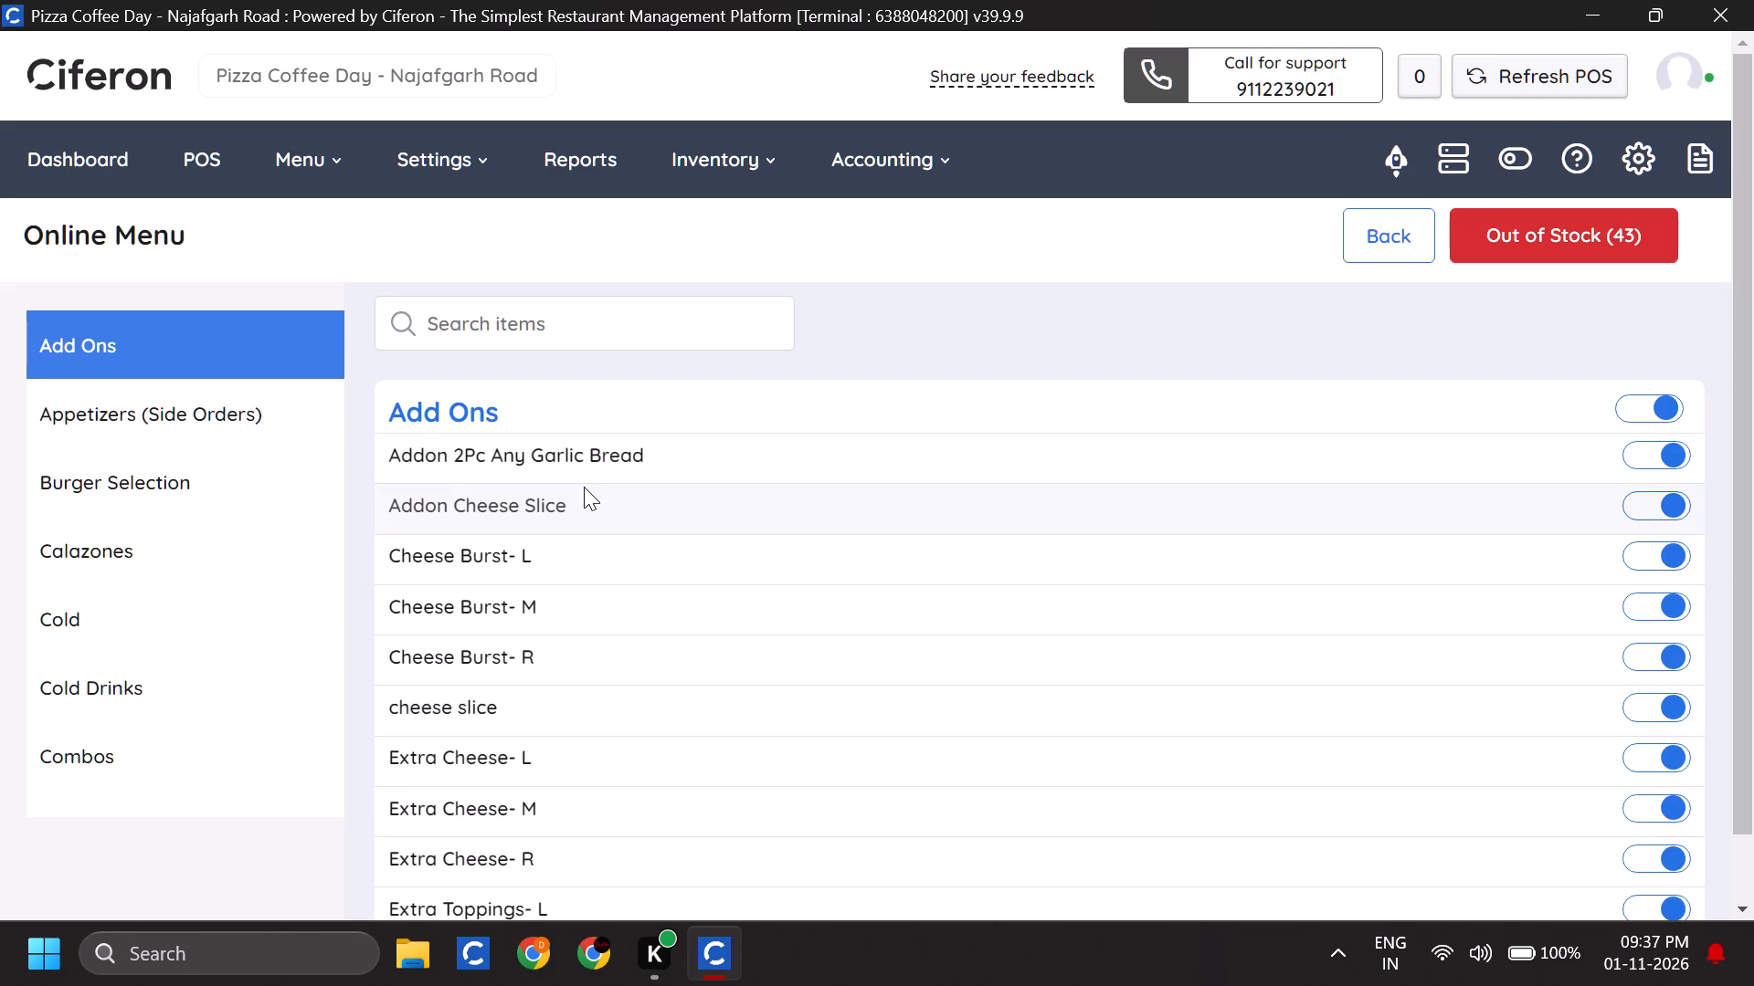
click(555, 315)
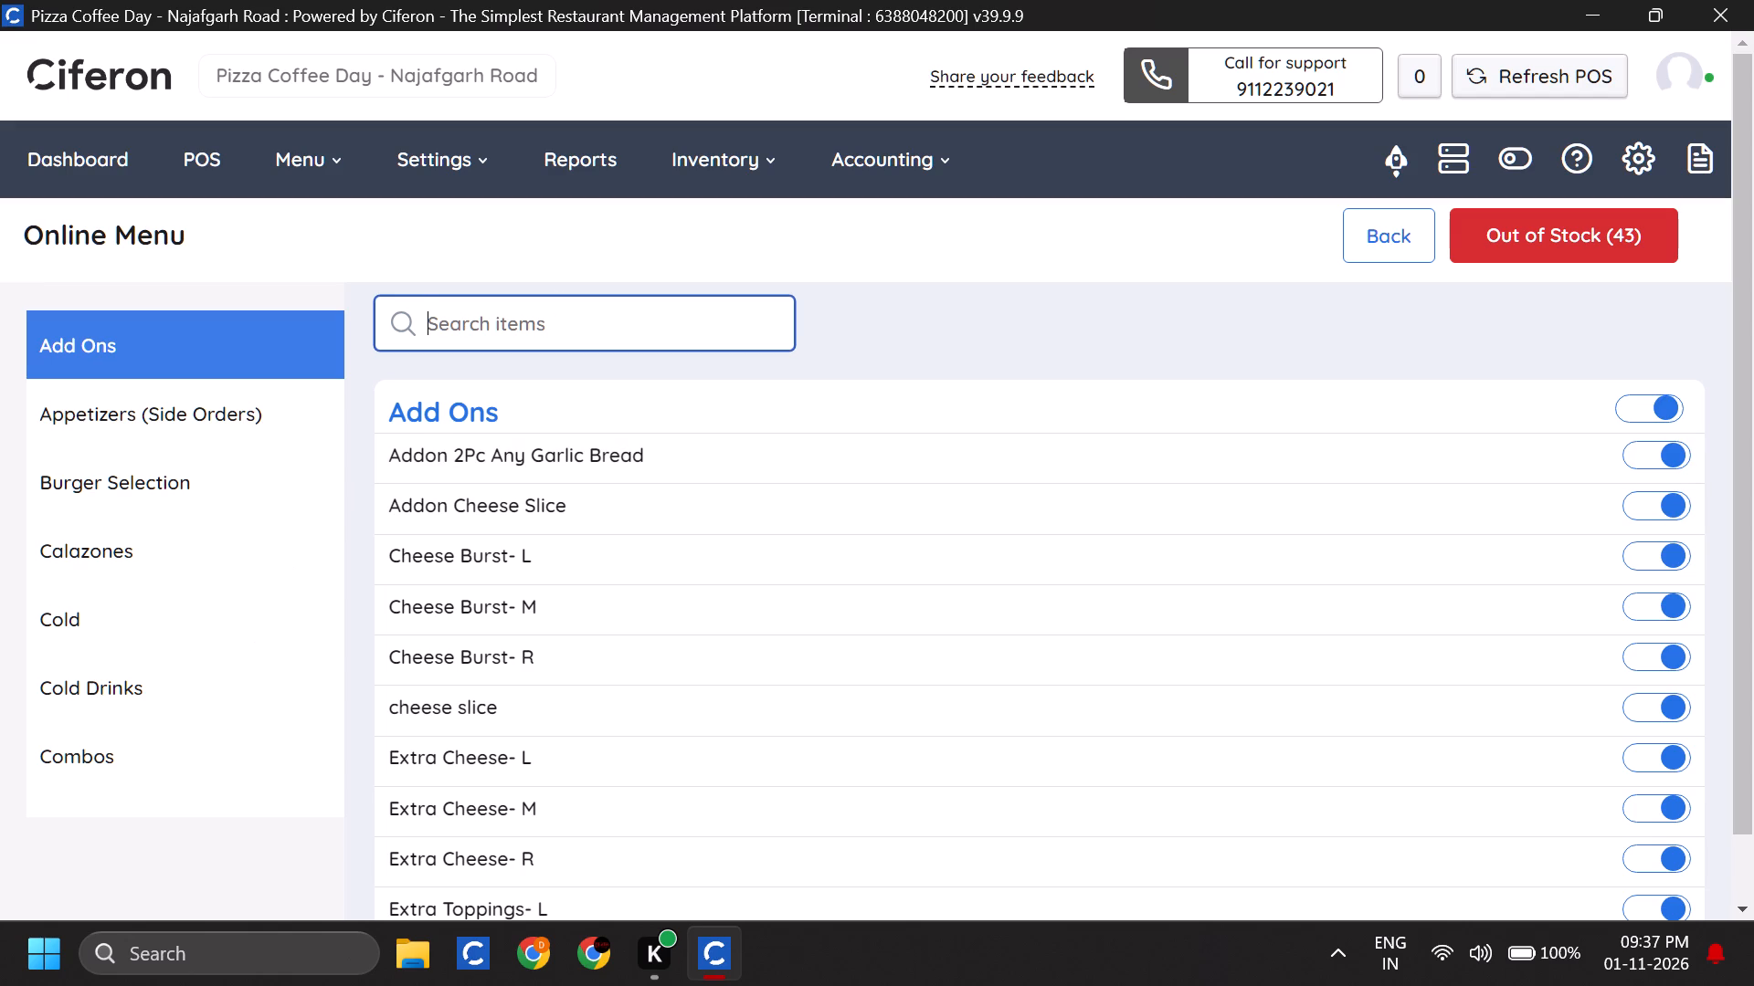
text(VSM)
key(BackSpace)
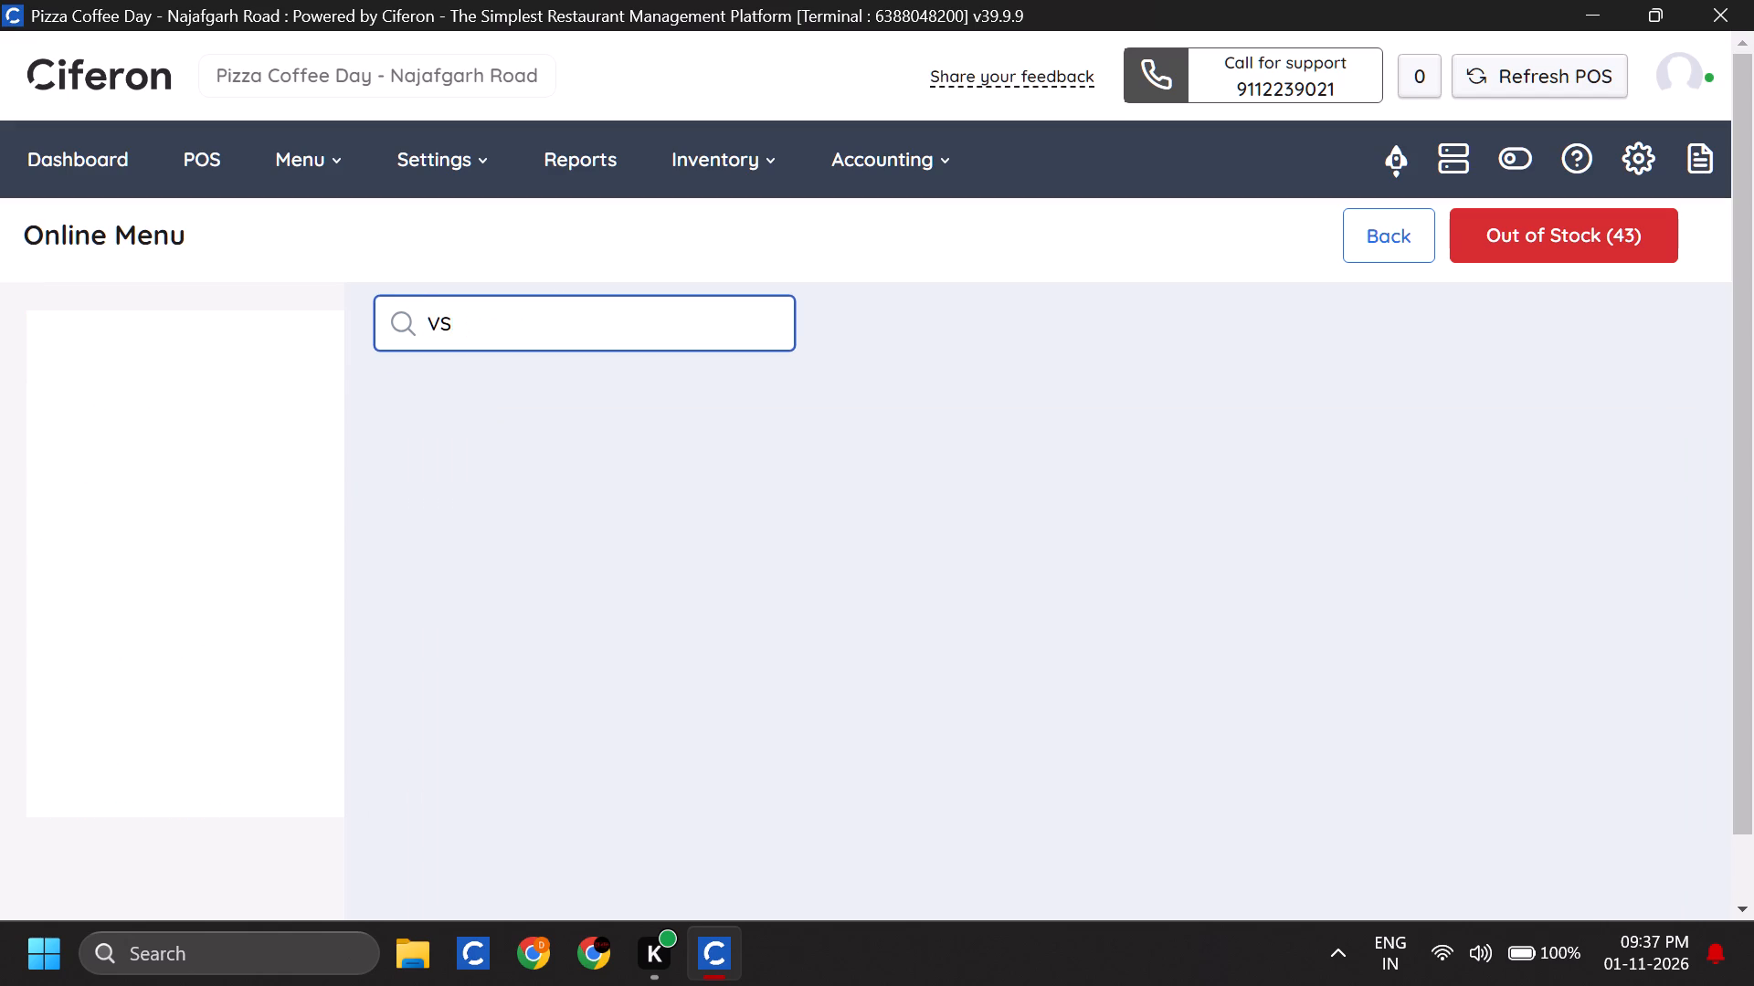
key(BackSpace)
key(BackSpace)
key(m)
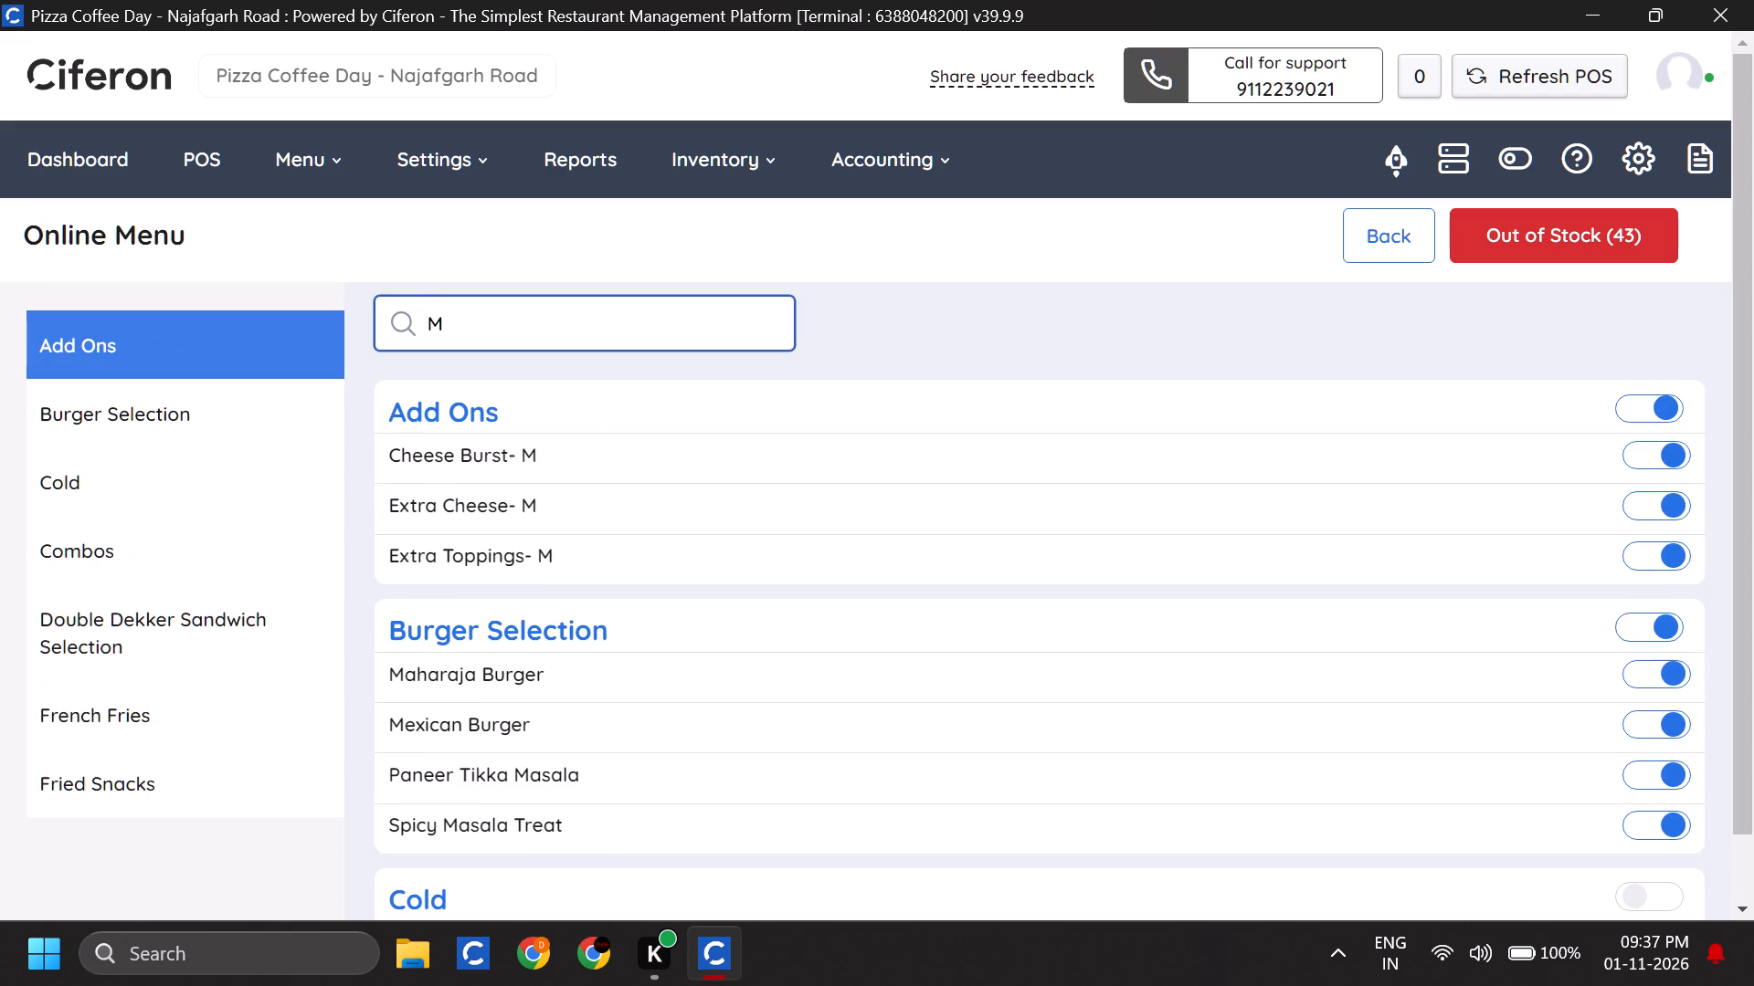
key(o)
text(MO)
key(s)
key(BackSpace)
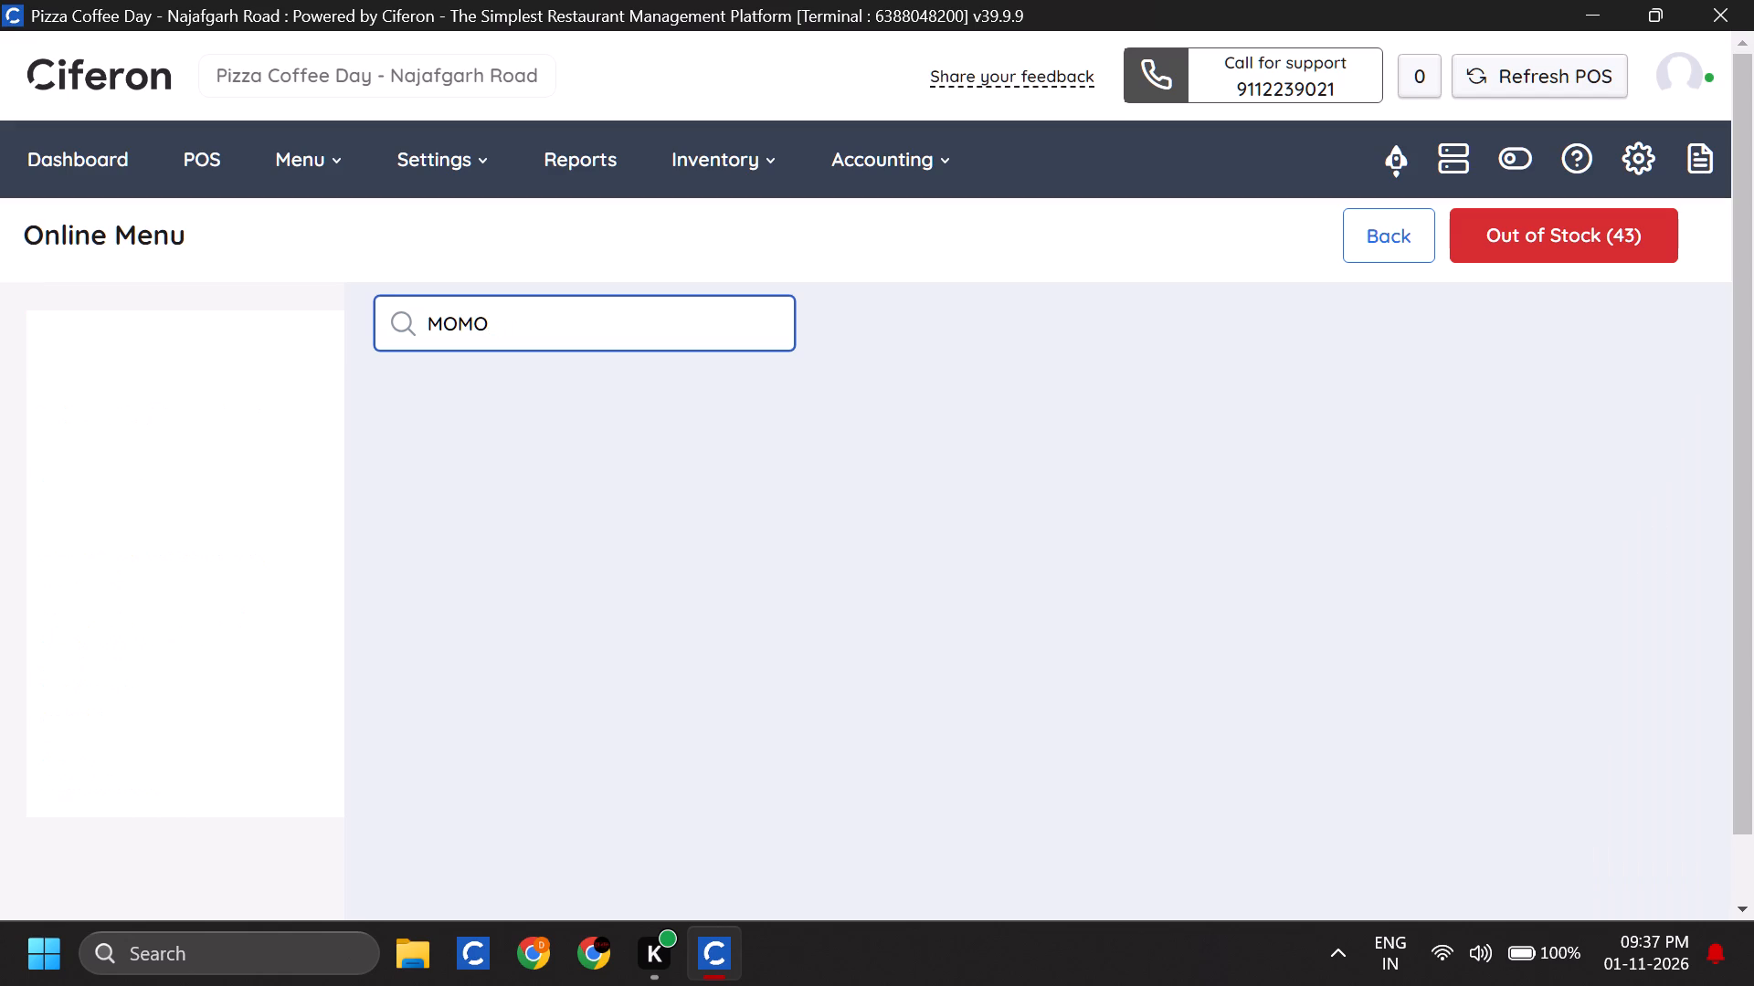
key(BackSpace)
key(BackSpace)
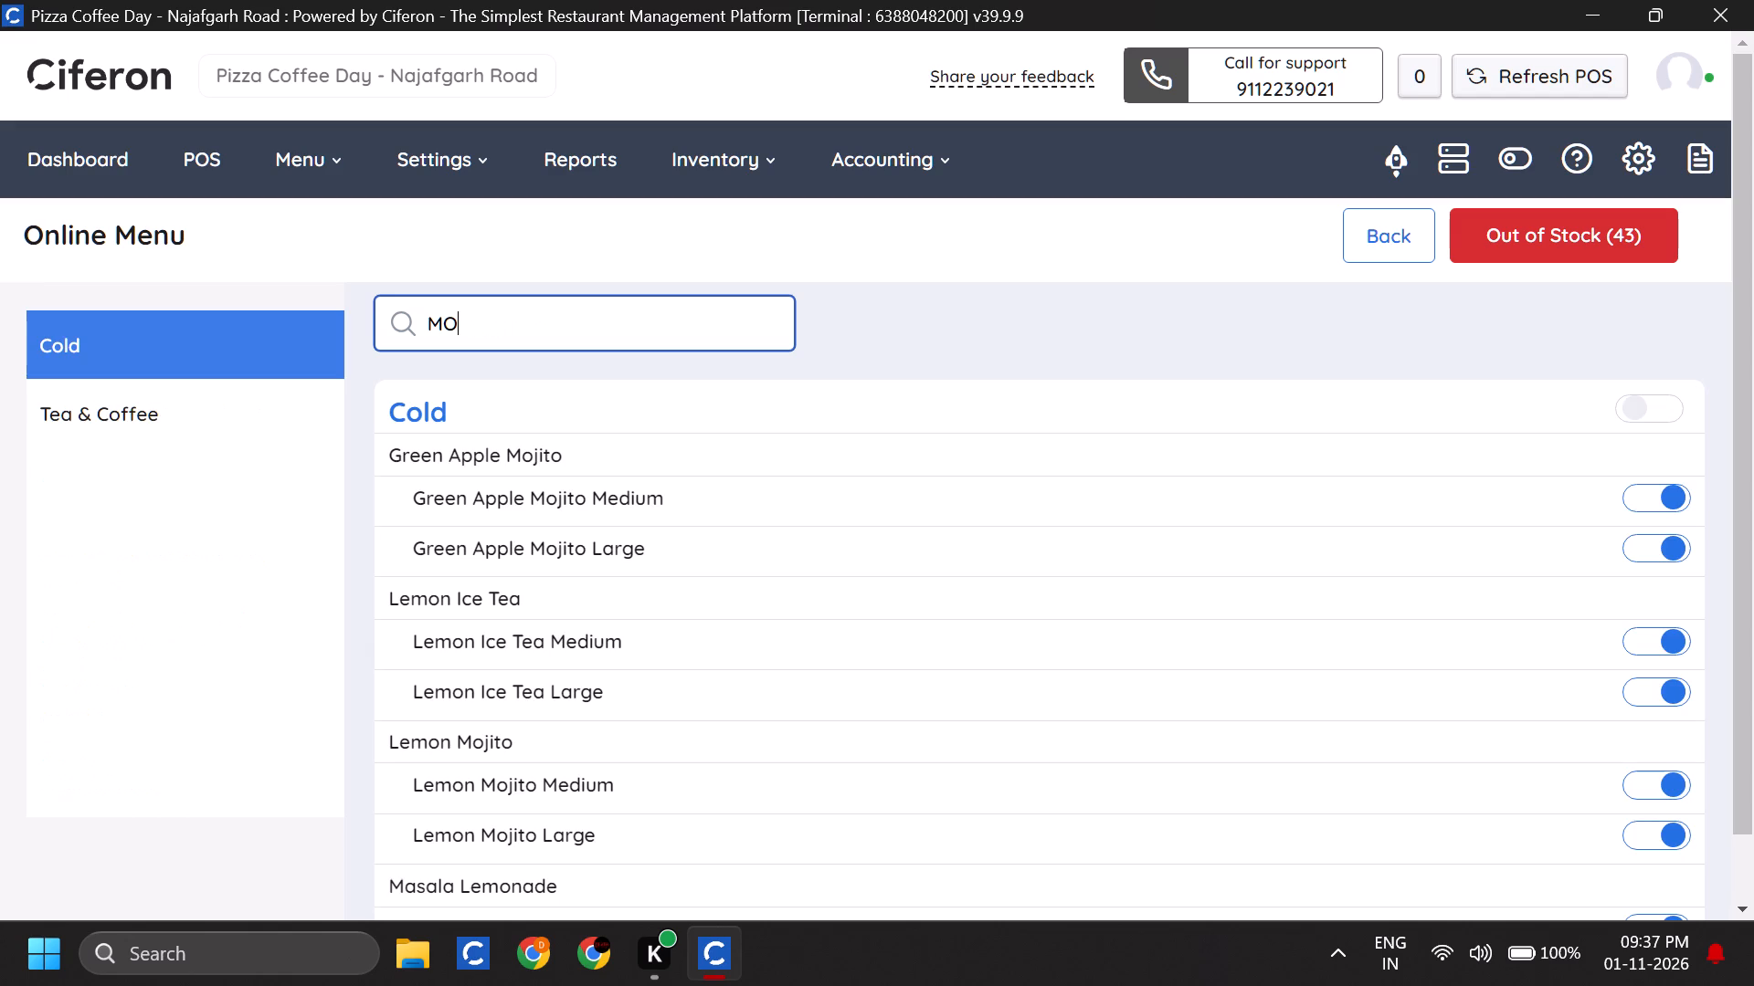
key(BackSpace)
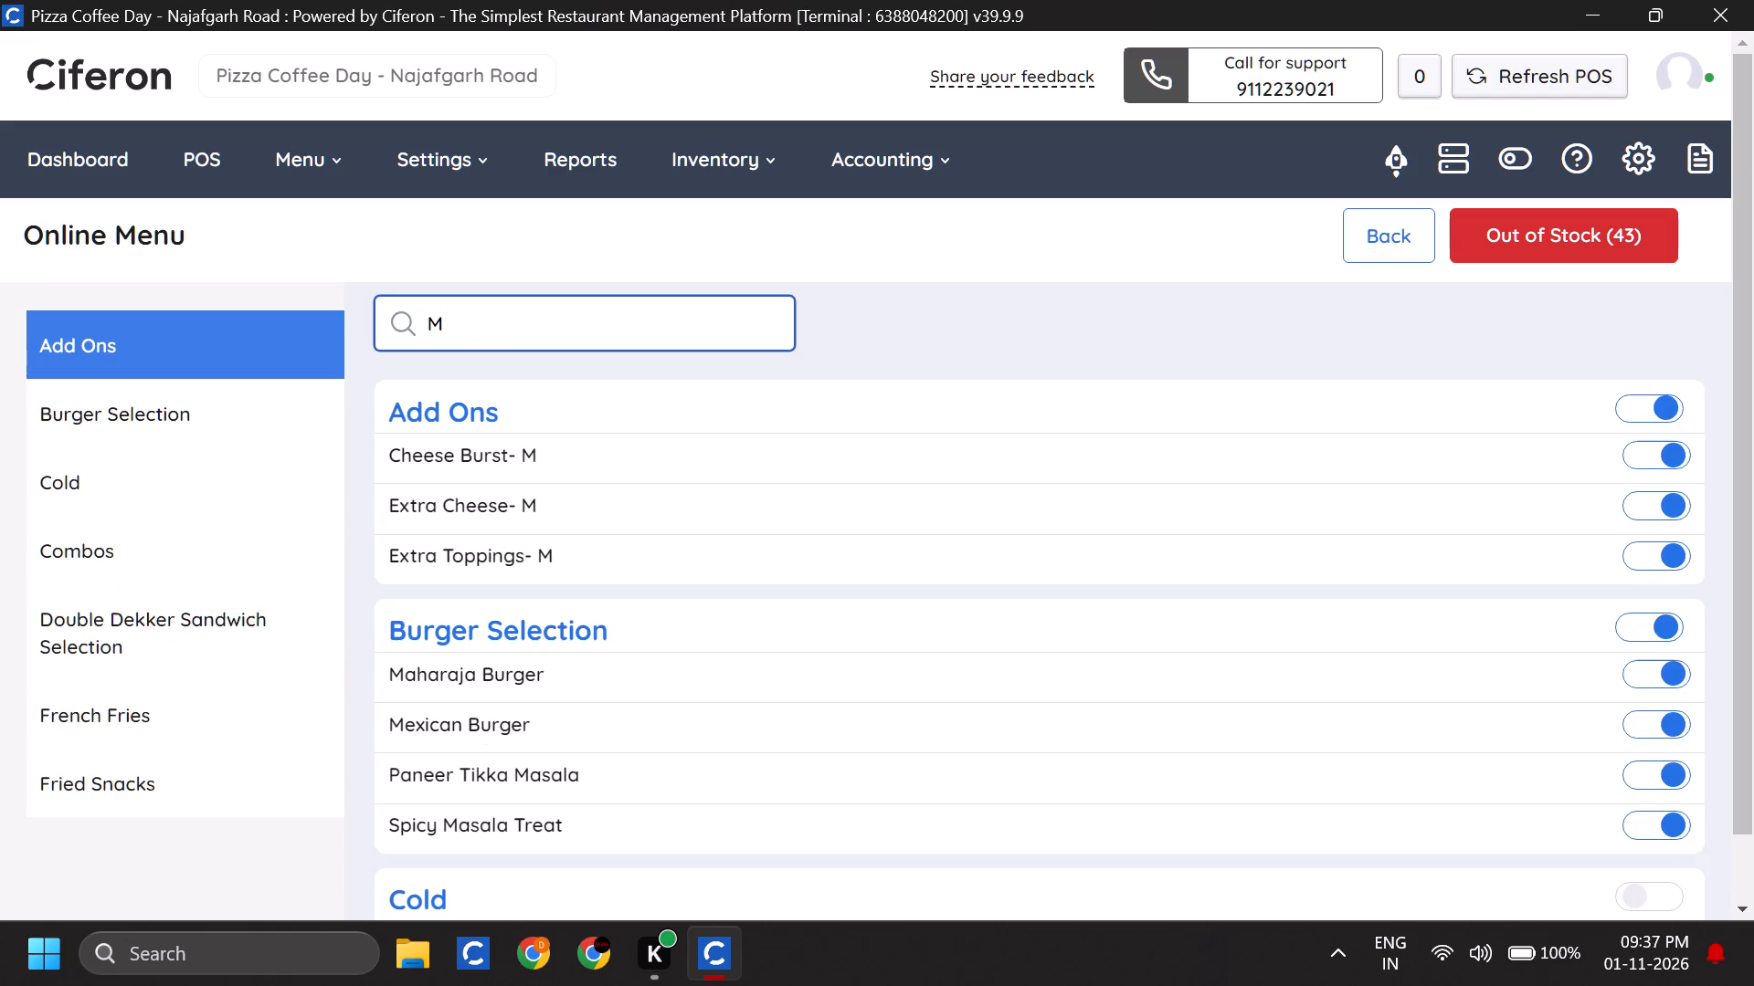
key(BackSpace)
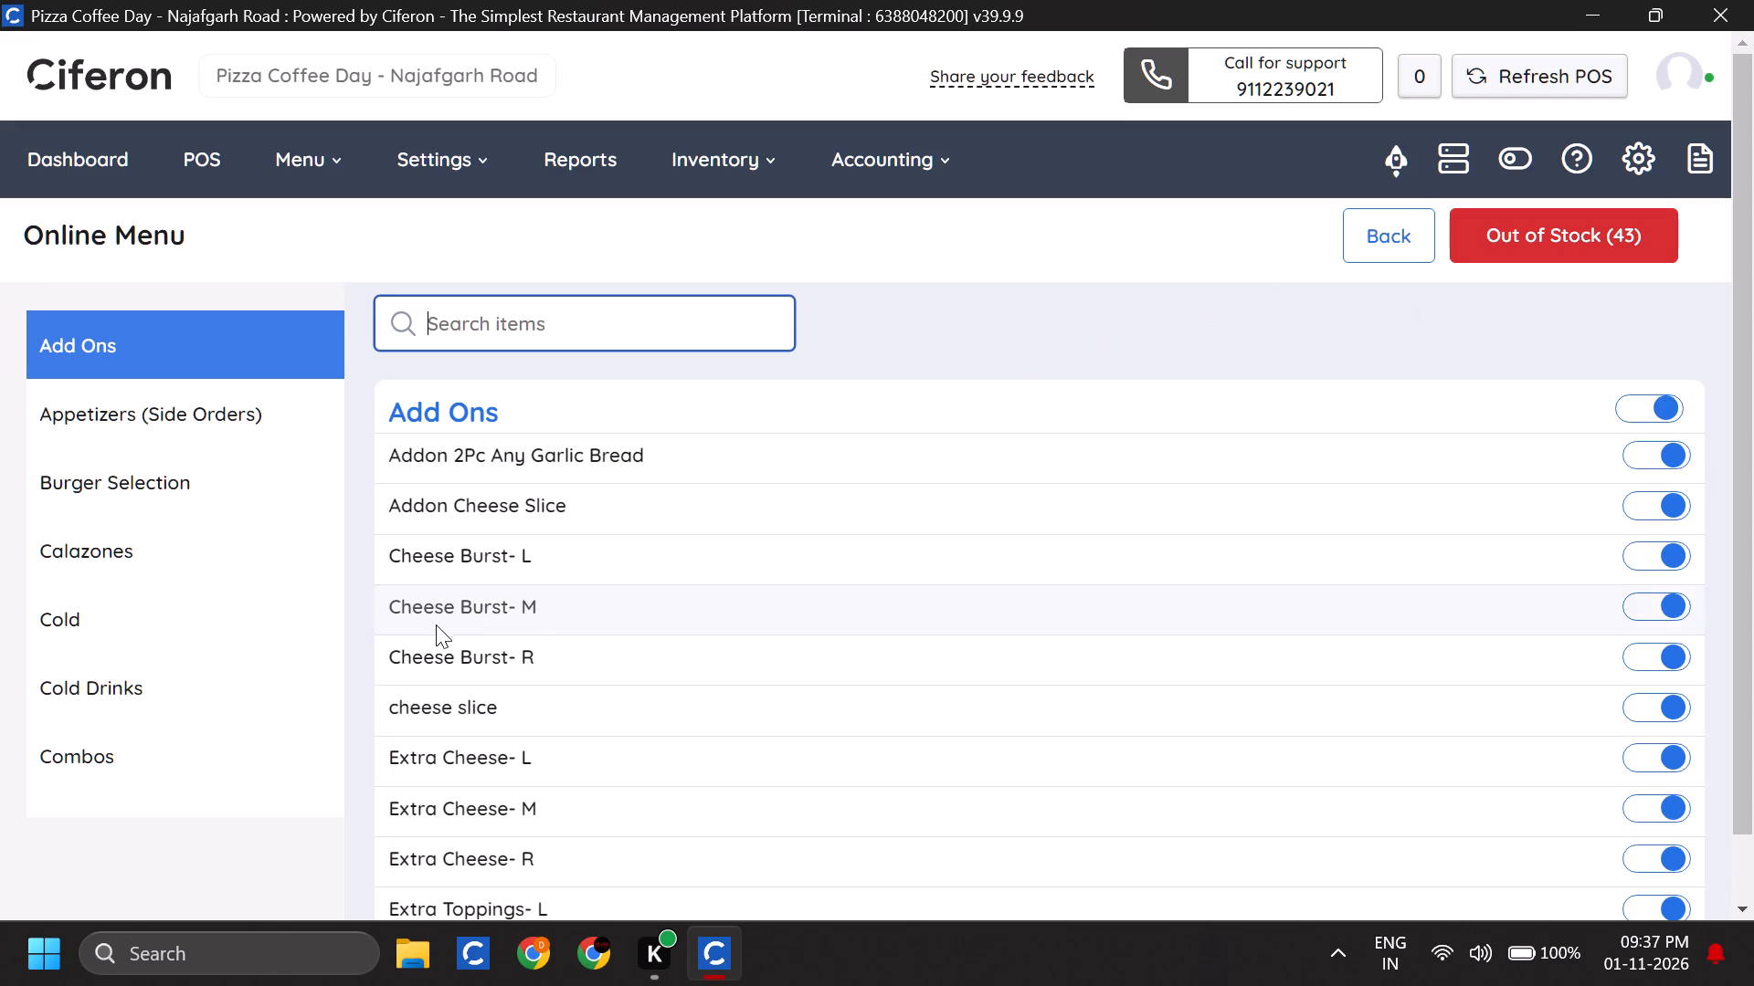
Show only the out-of-stock items, search them for MO and clear the search.
click(1627, 223)
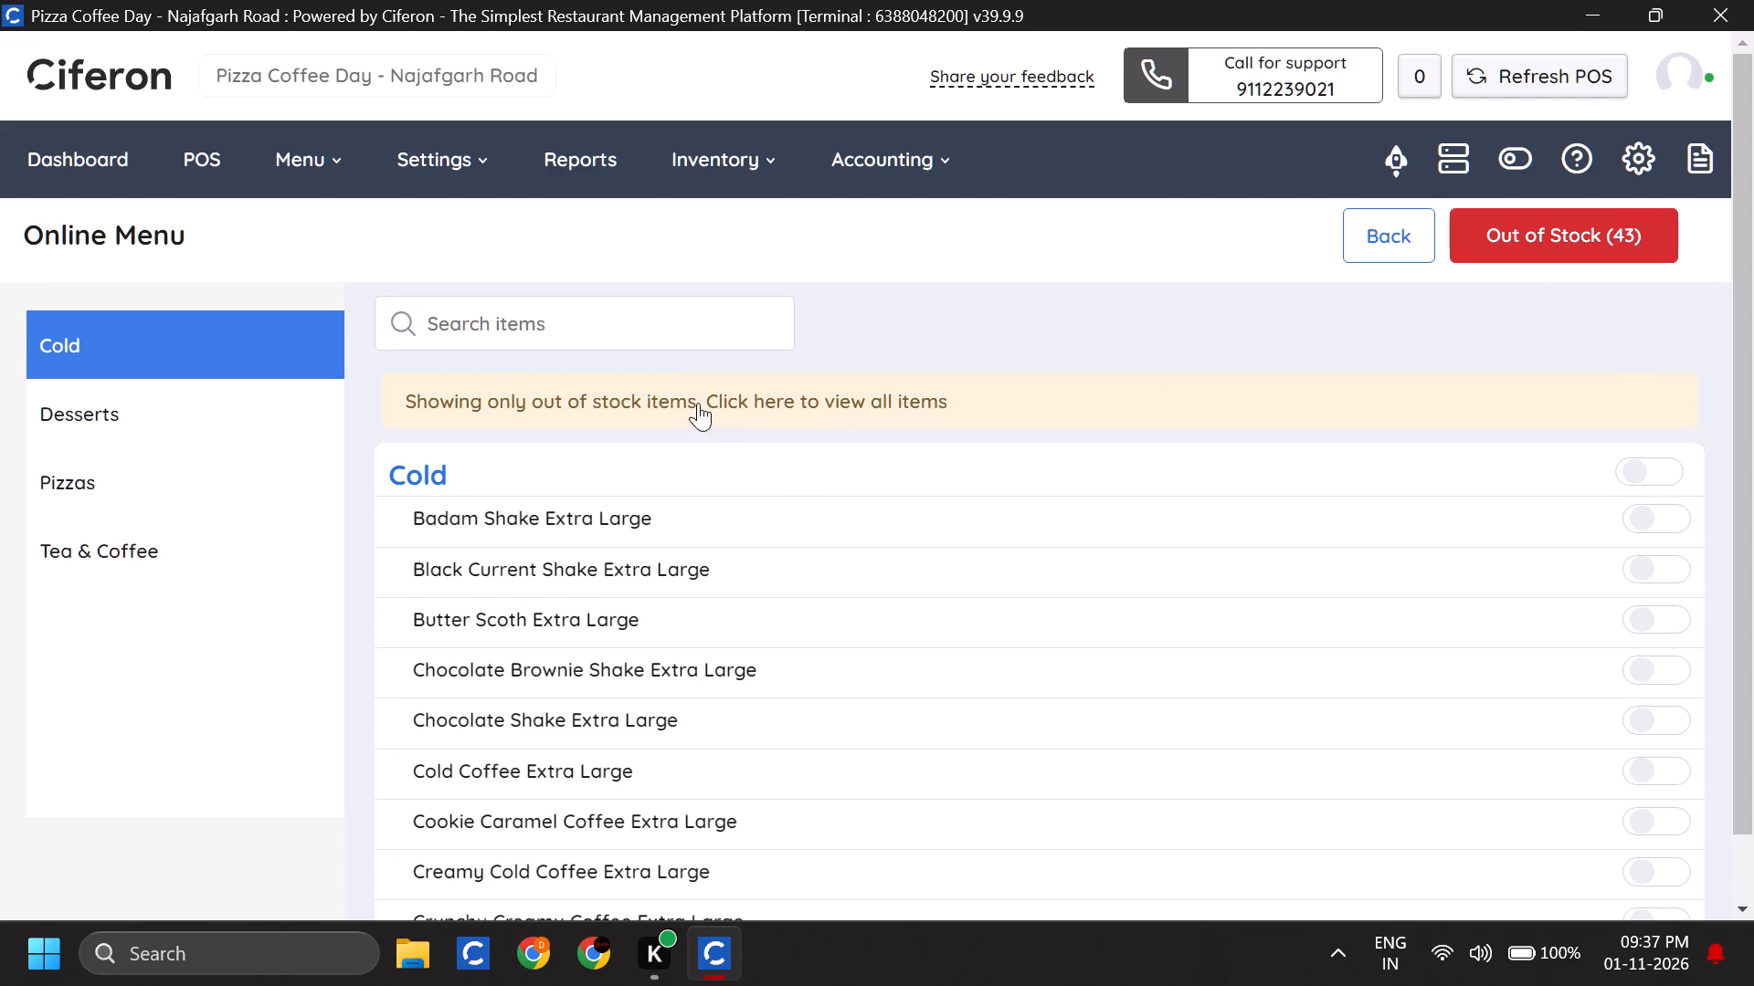
drag(631, 295, 631, 321)
click(631, 321)
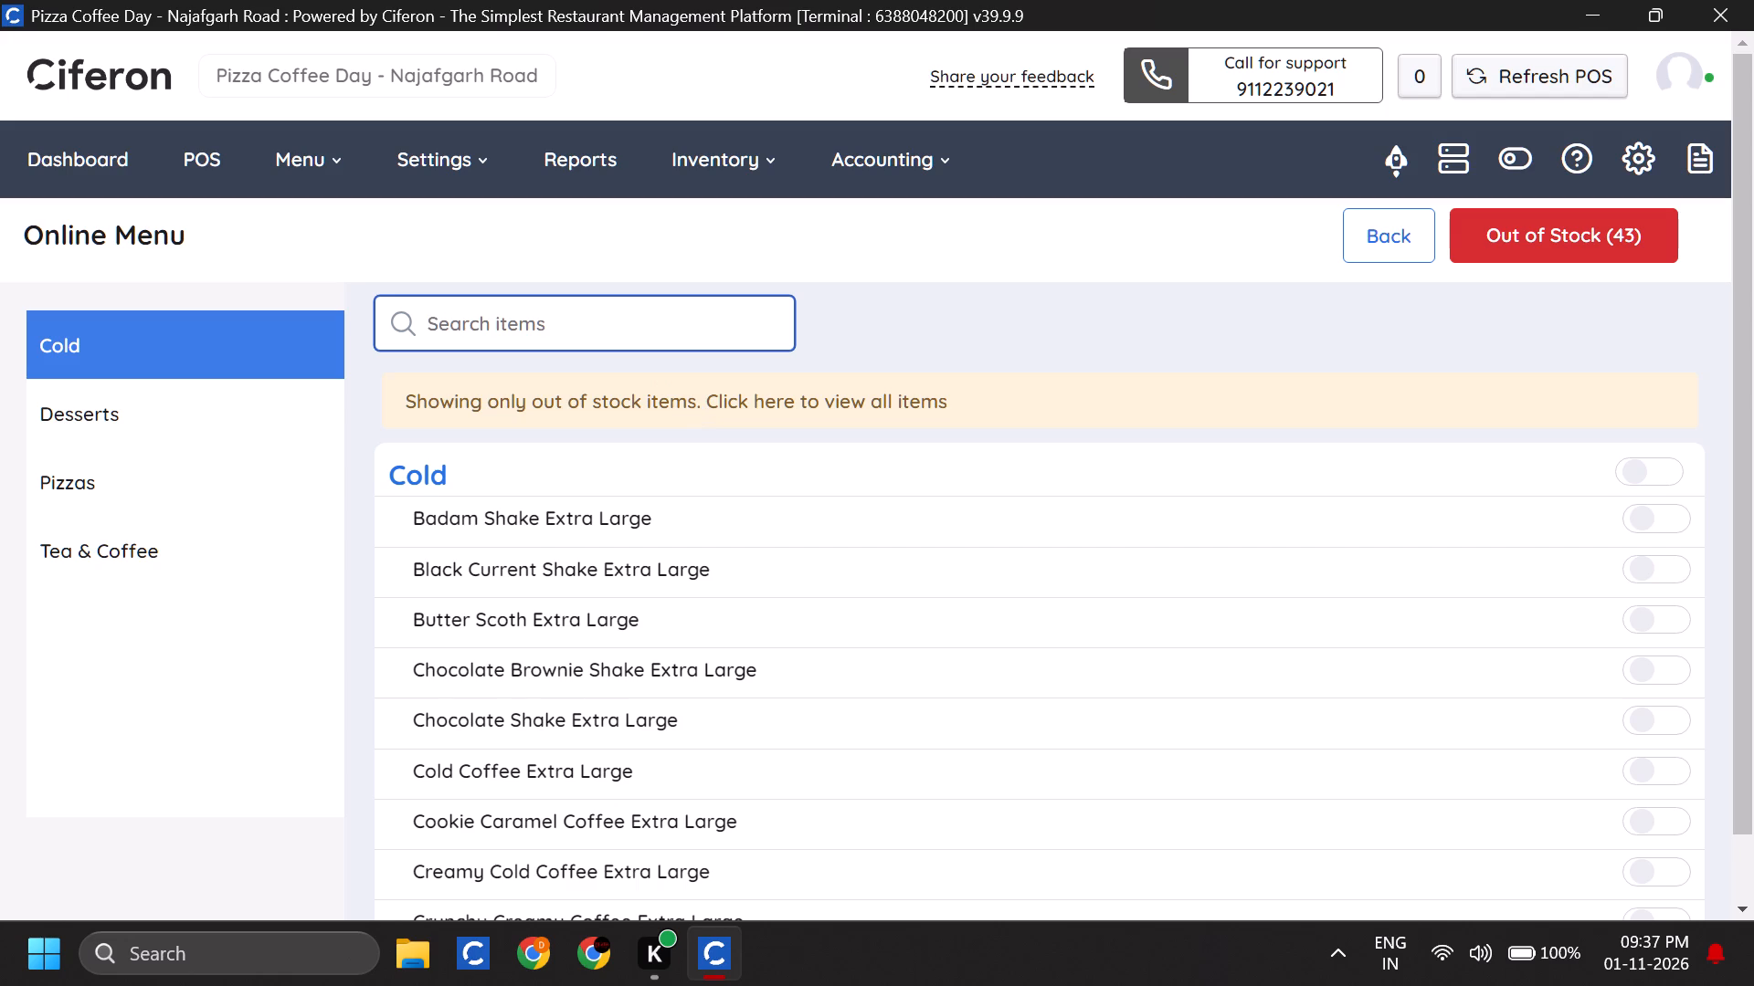
text(MO)
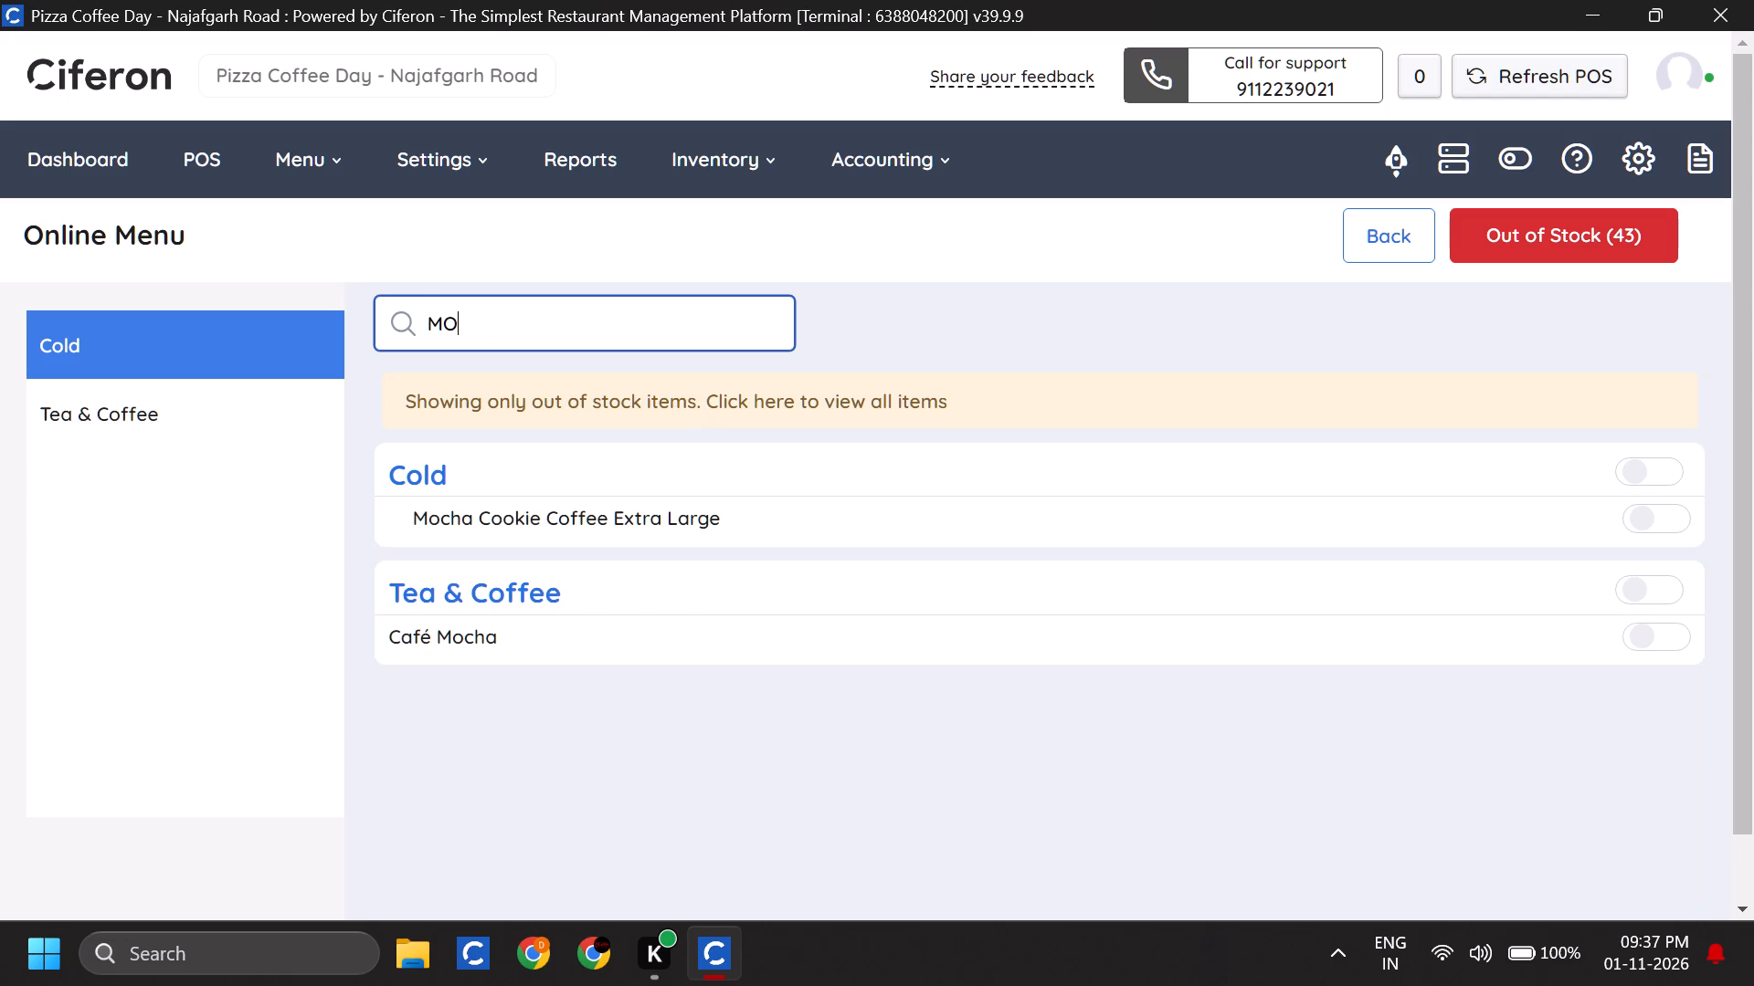
key(BackSpace)
key(BackSpace)
key(BackSpace)
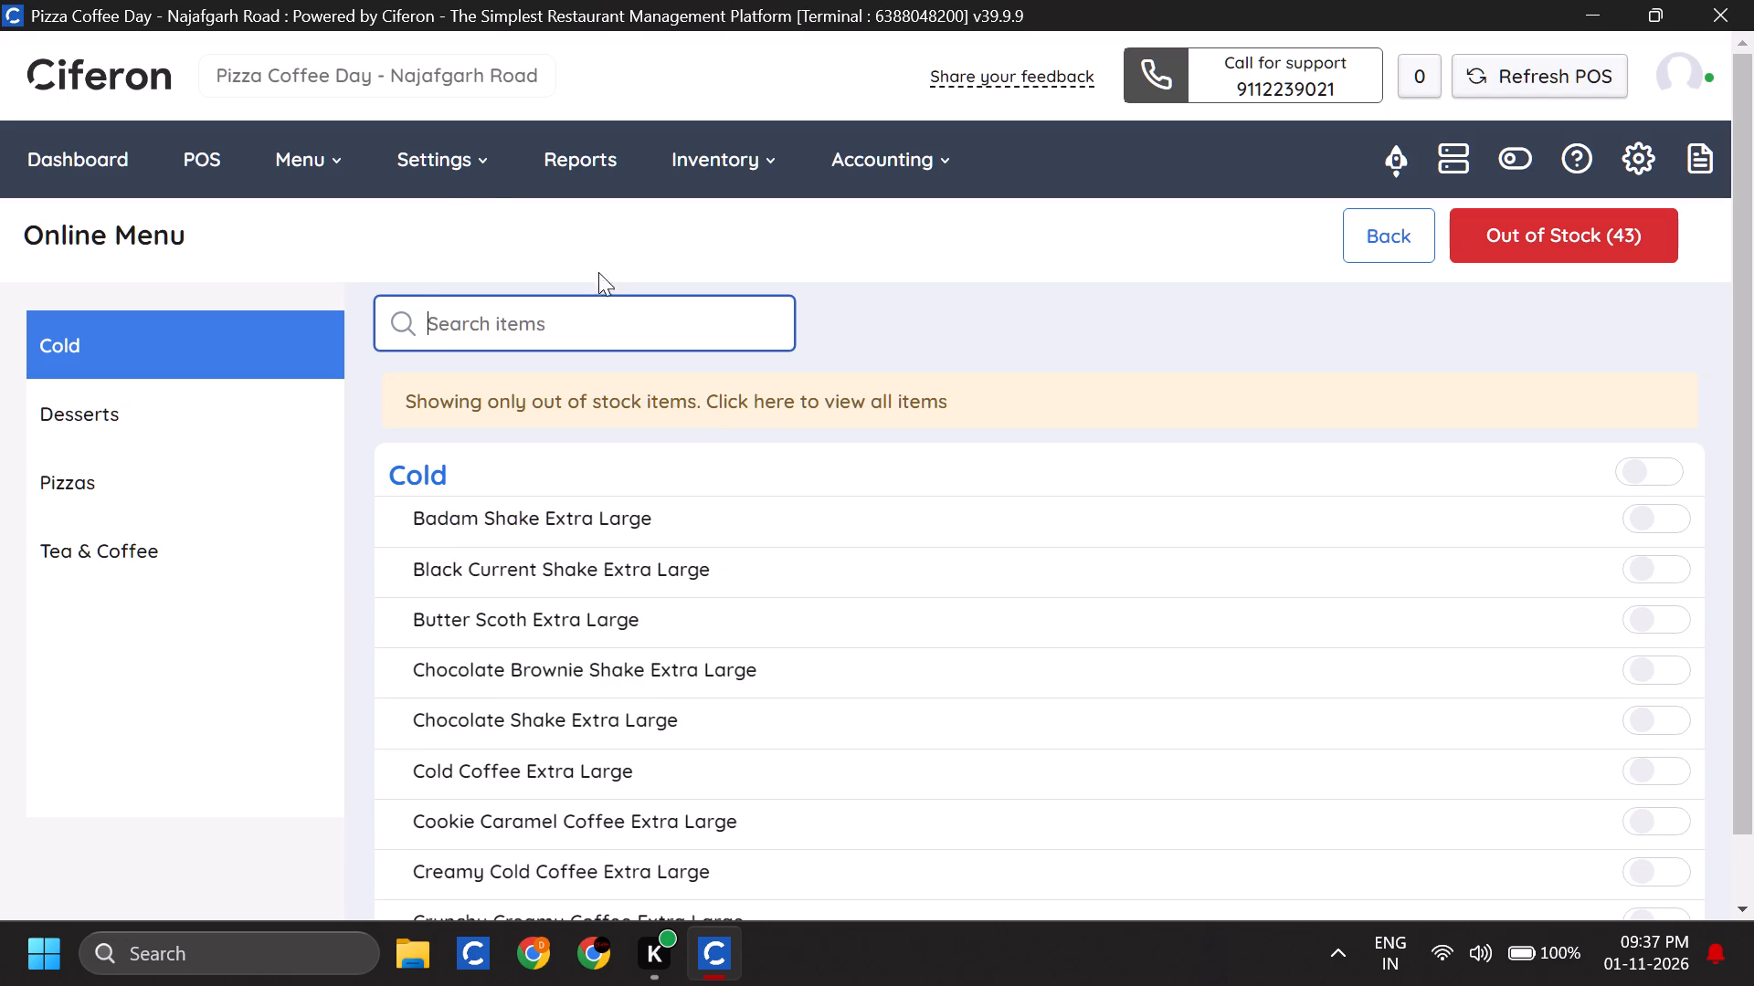
Check the Ordering section of the POS settings and return to the sales dashboard.
click(397, 142)
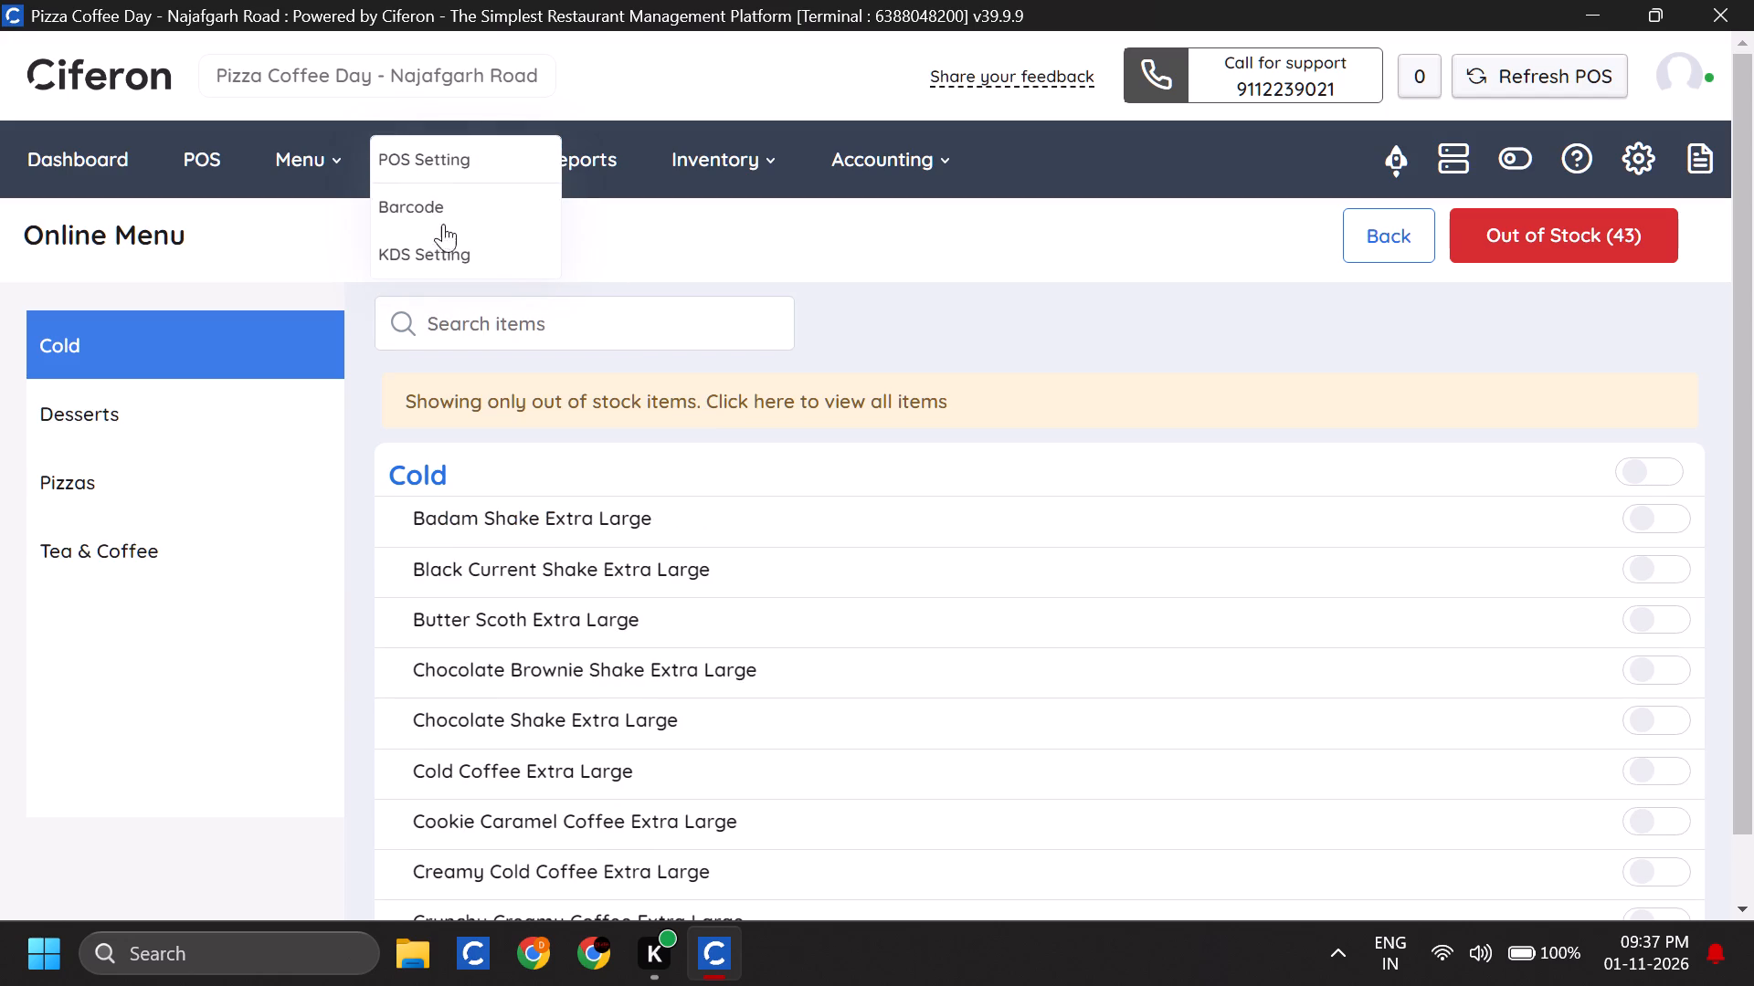
click(449, 156)
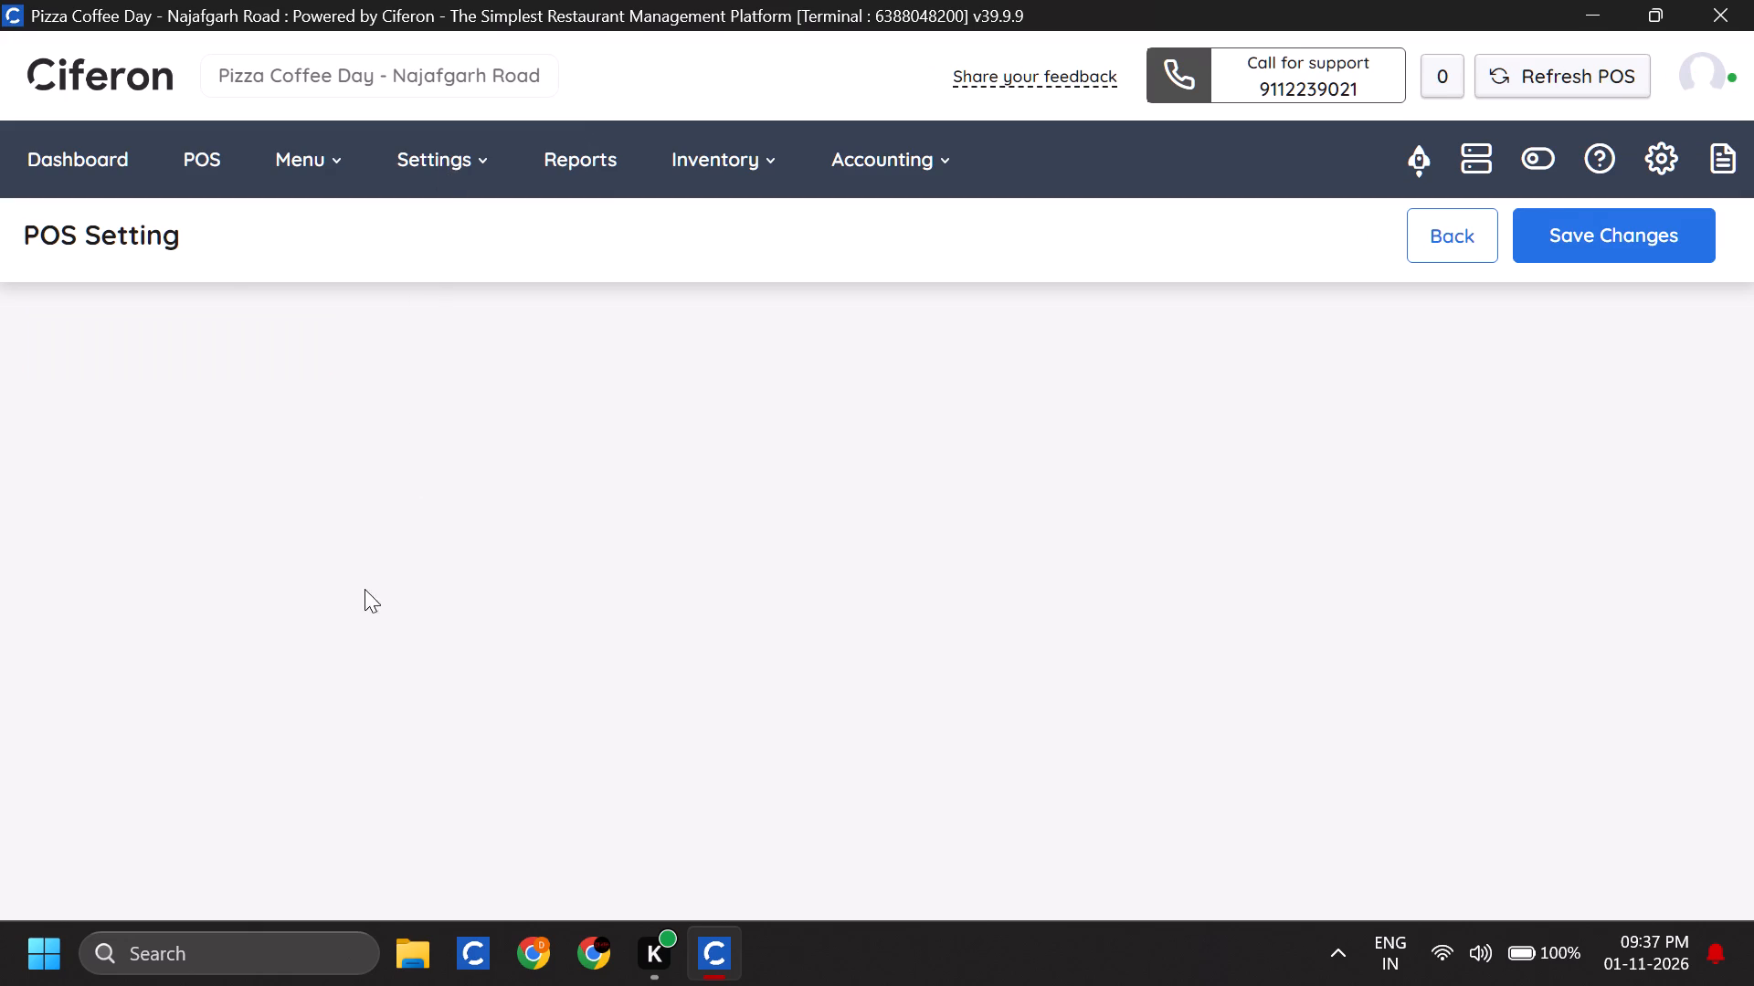
scroll(359, 540, down, 3)
click(333, 493)
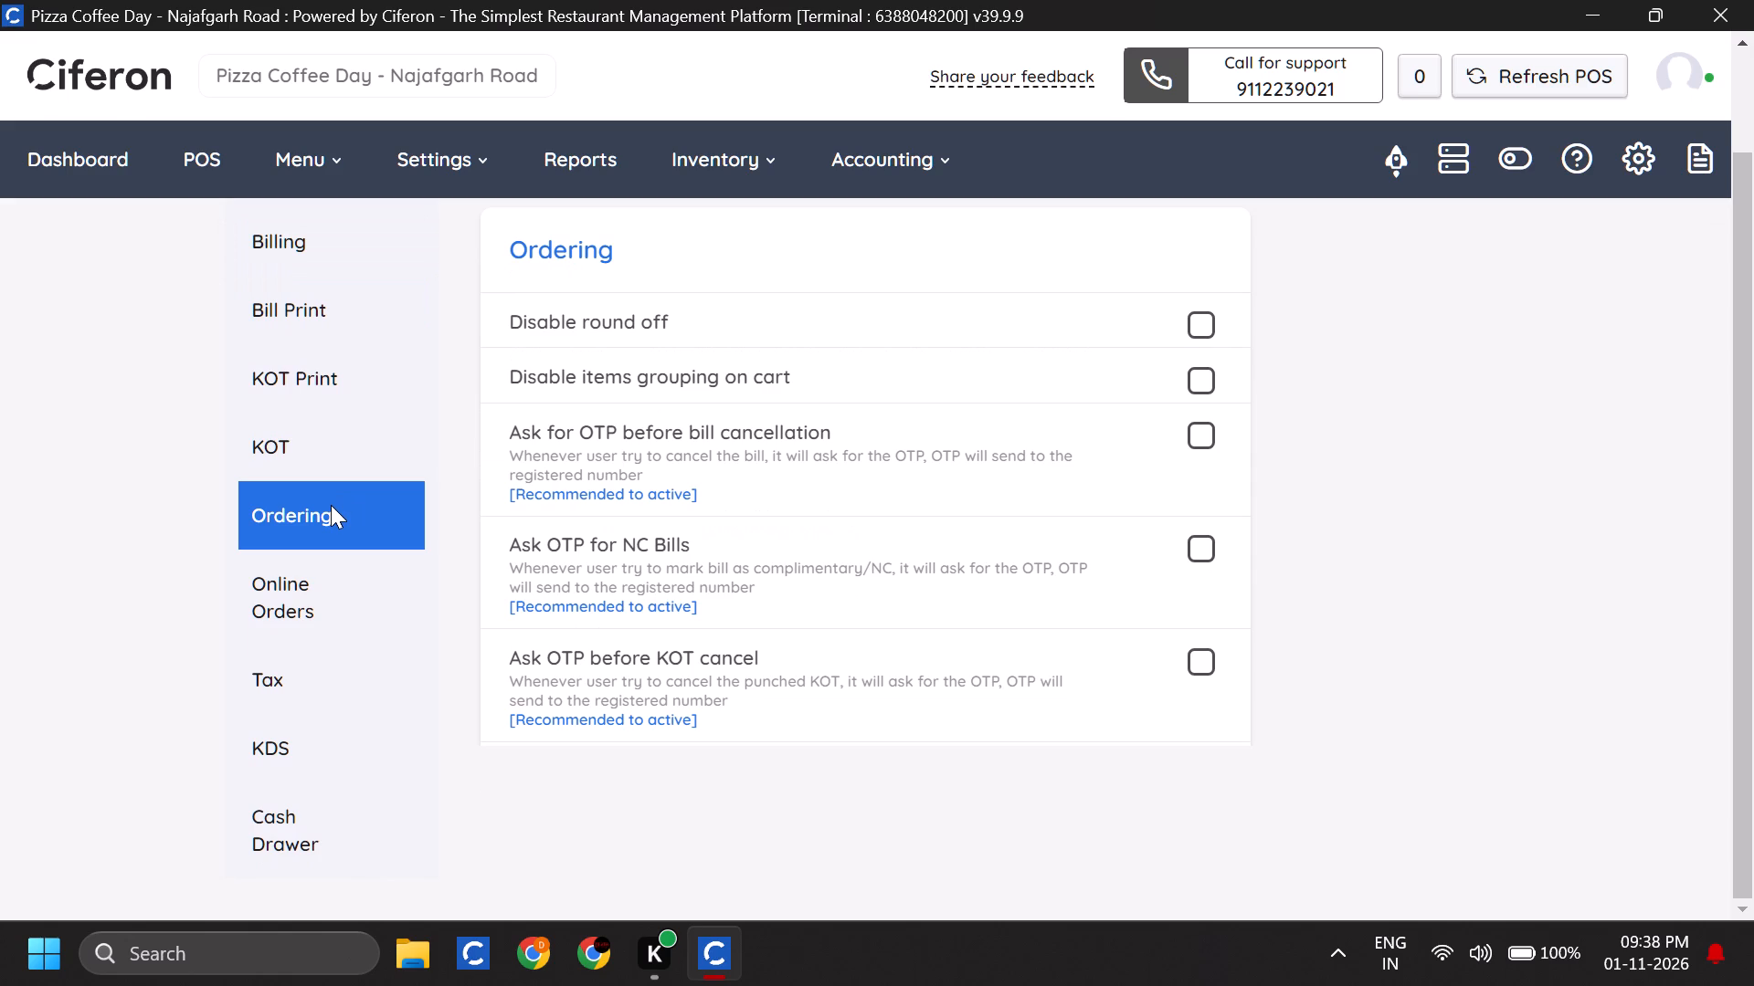
scroll(324, 722, up, 1)
click(226, 158)
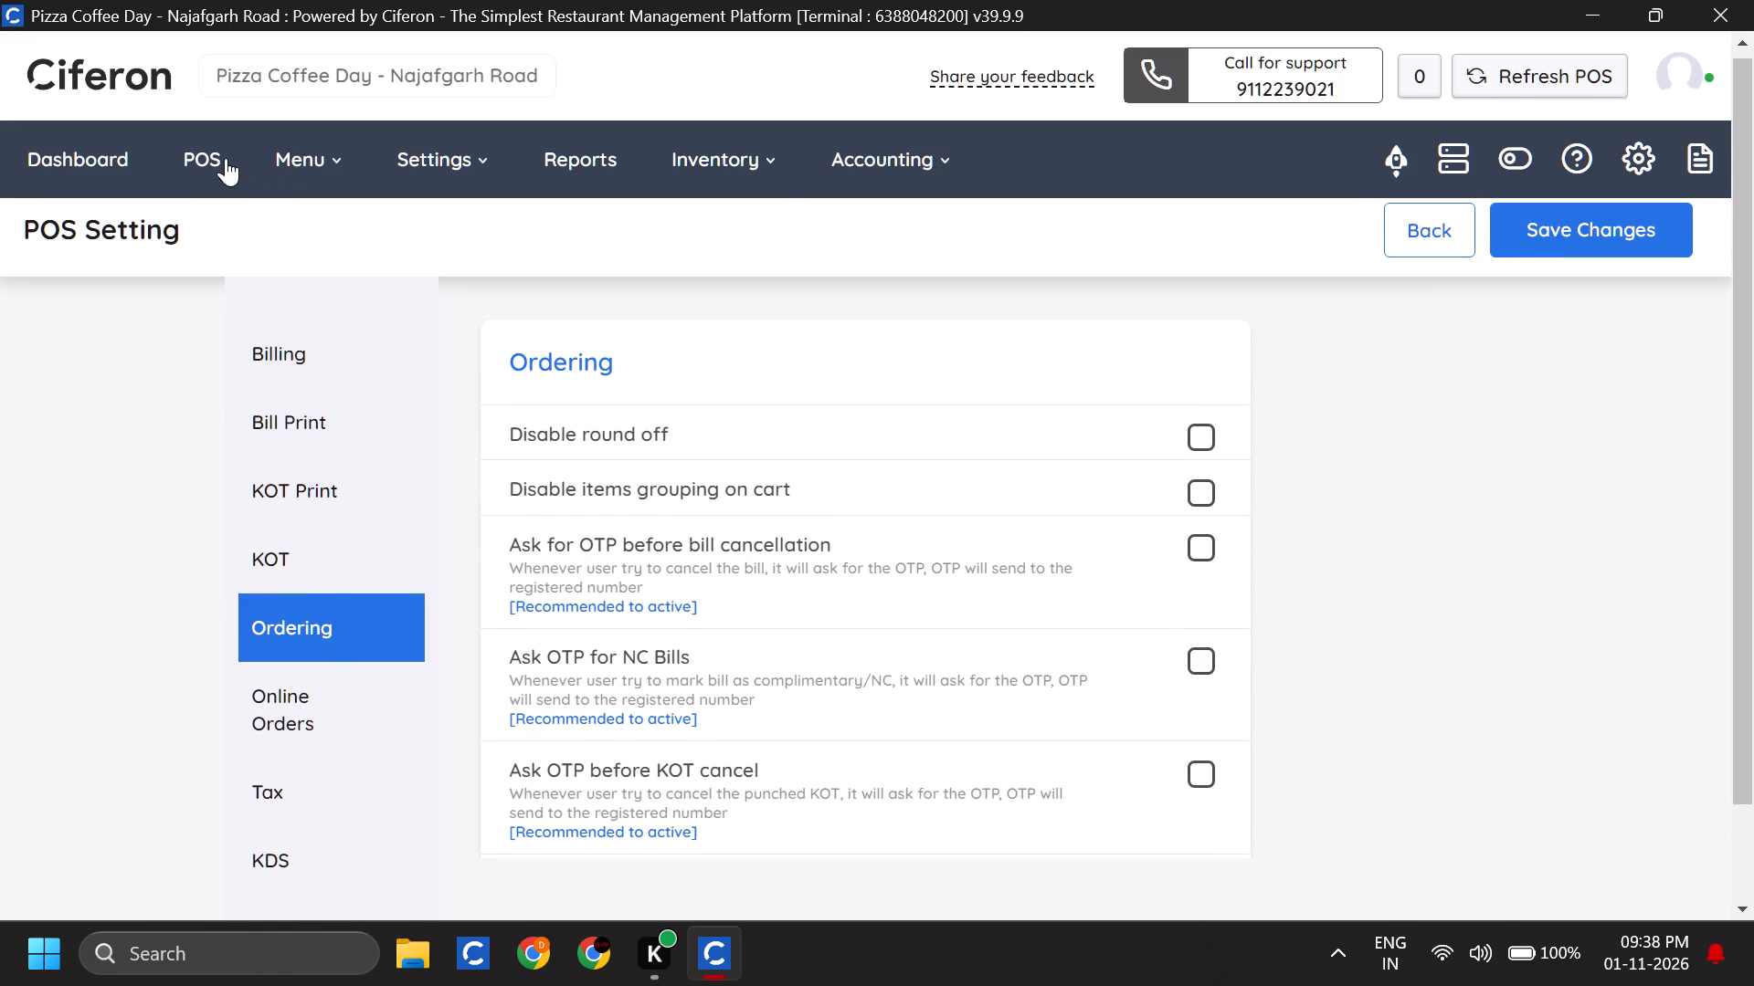
click(95, 86)
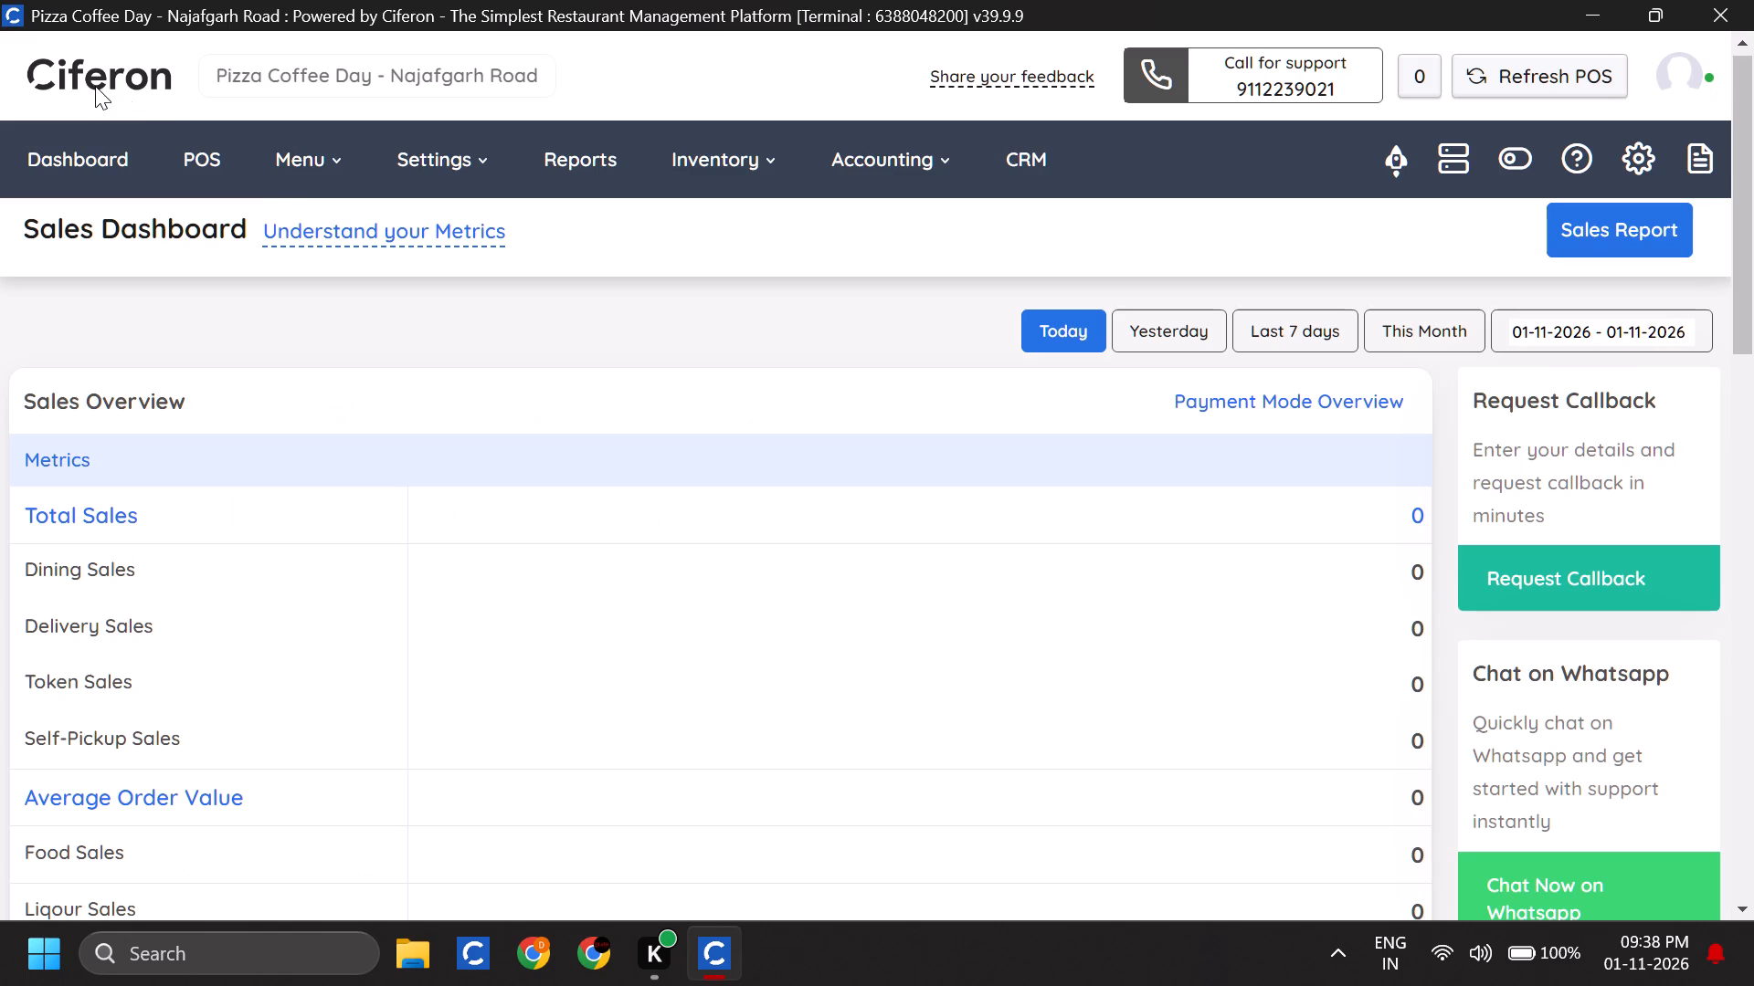
Start a new item from the menu's item list, with item type Sales, order type Food and choice Vegetarian.
click(302, 165)
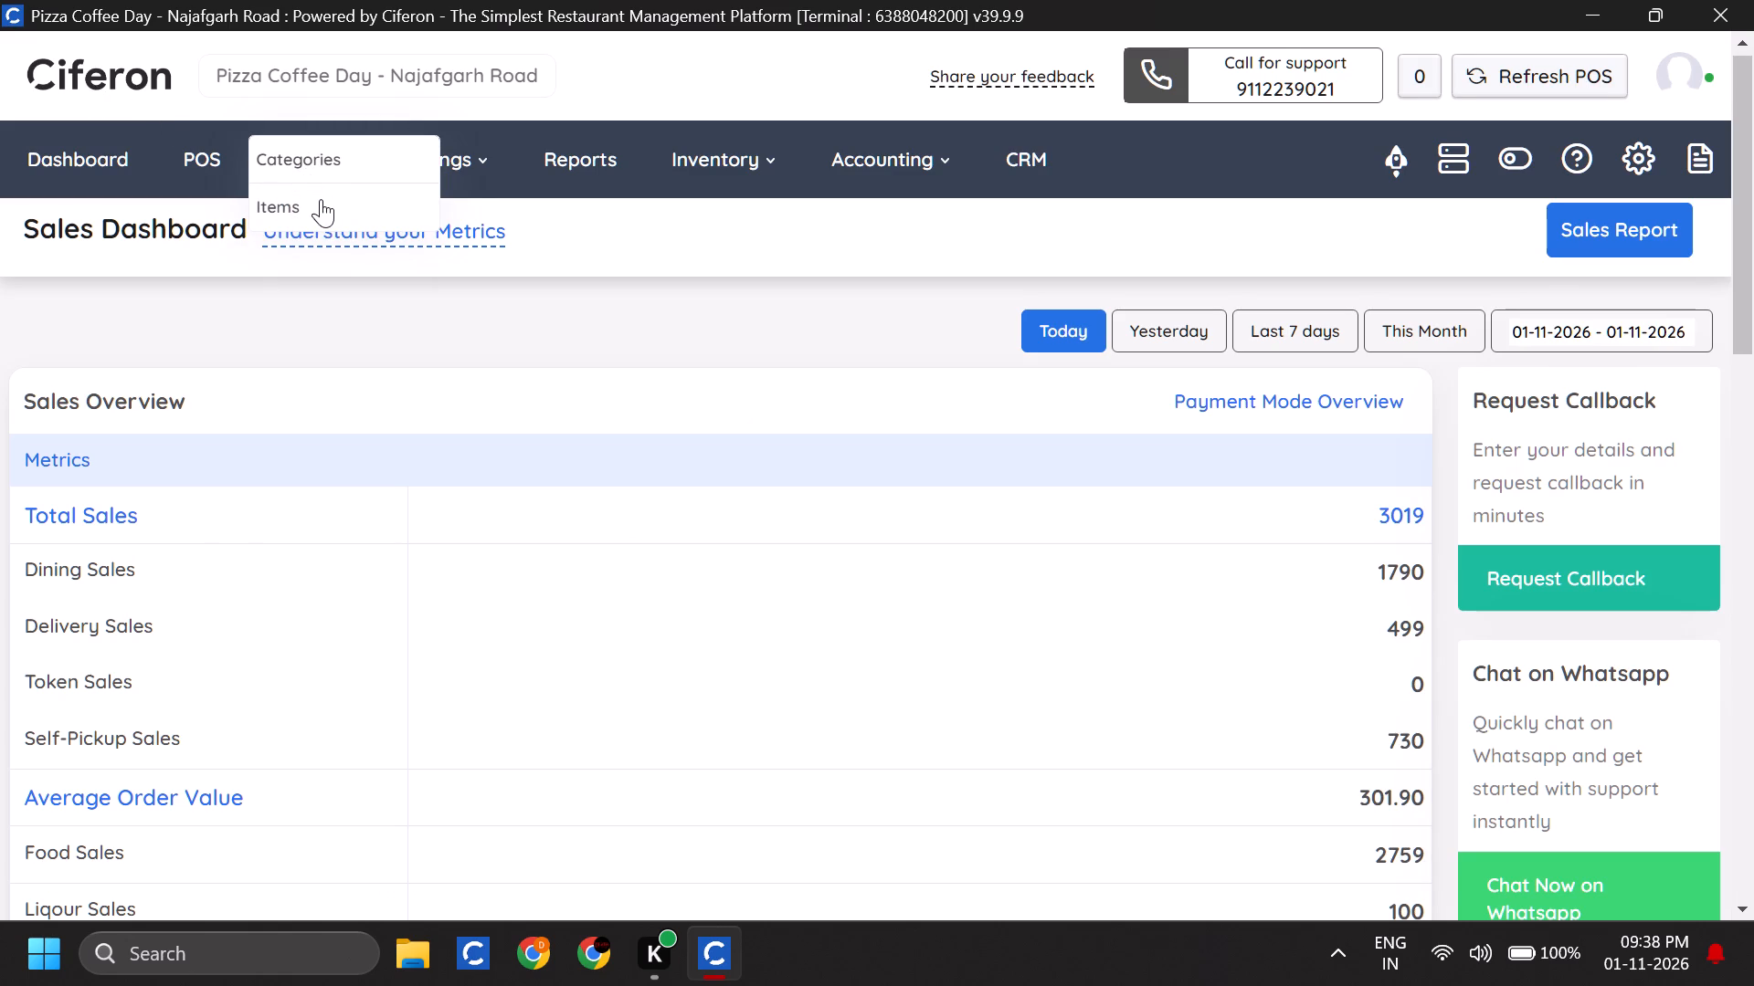
click(321, 199)
scroll(516, 491, down, 1)
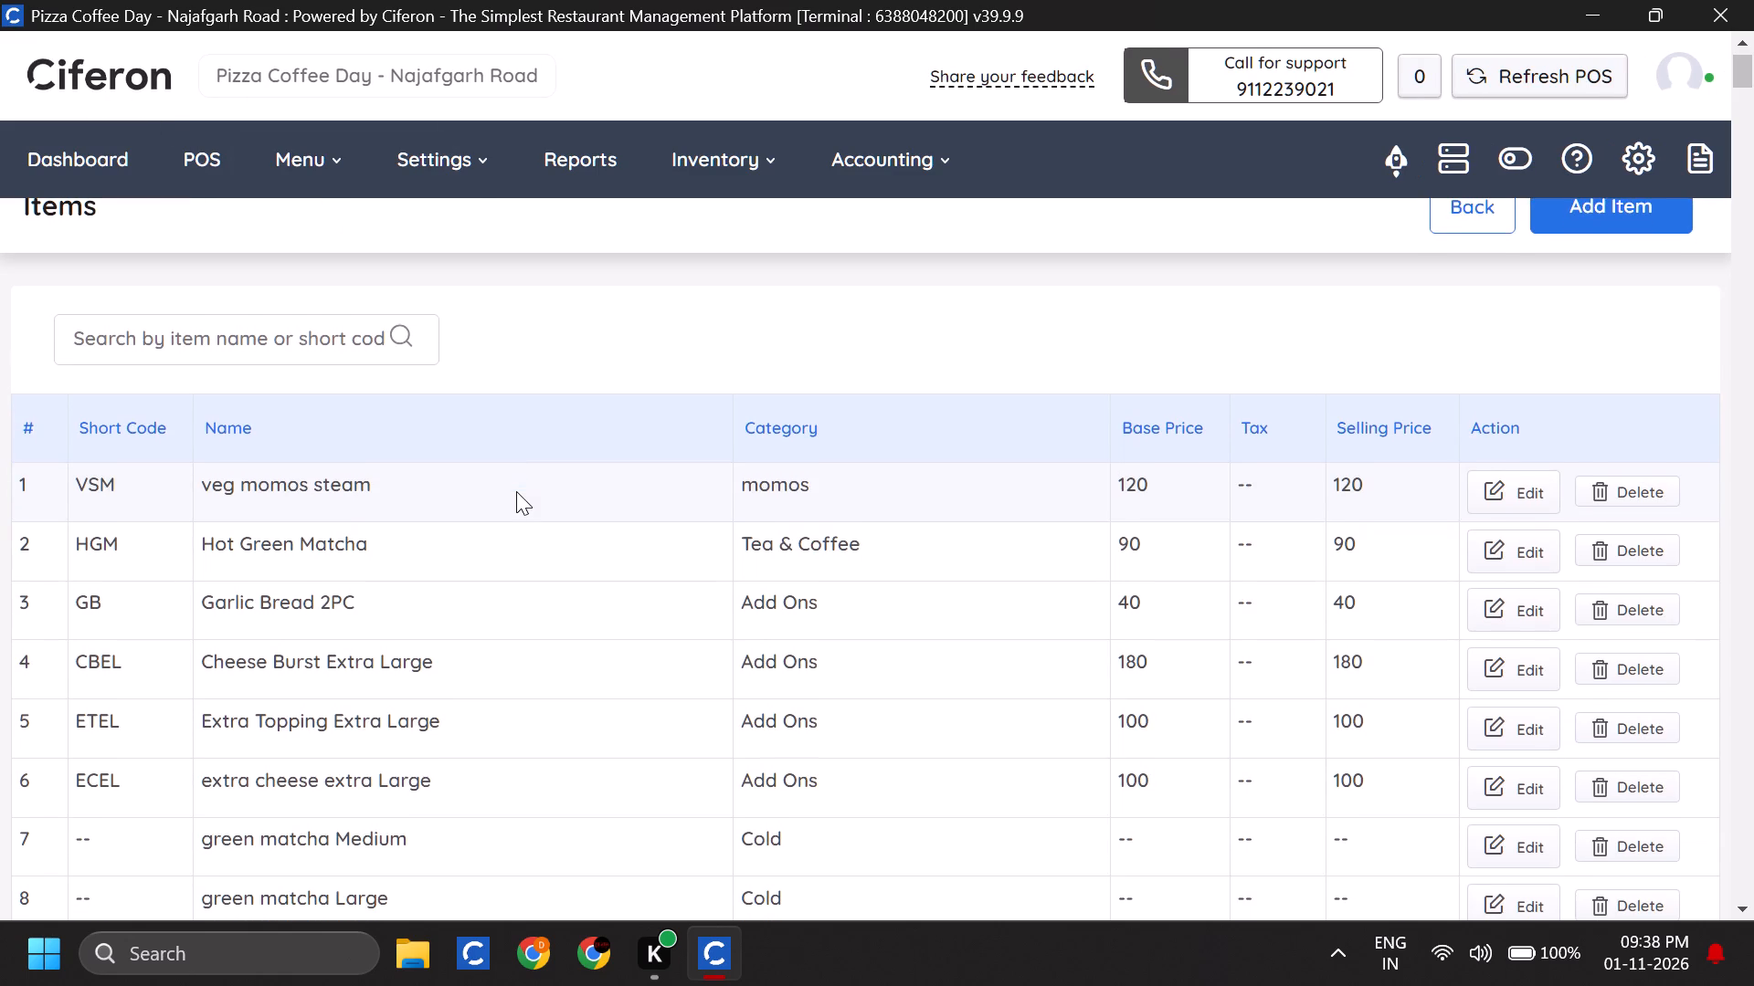
scroll(516, 491, down, 1)
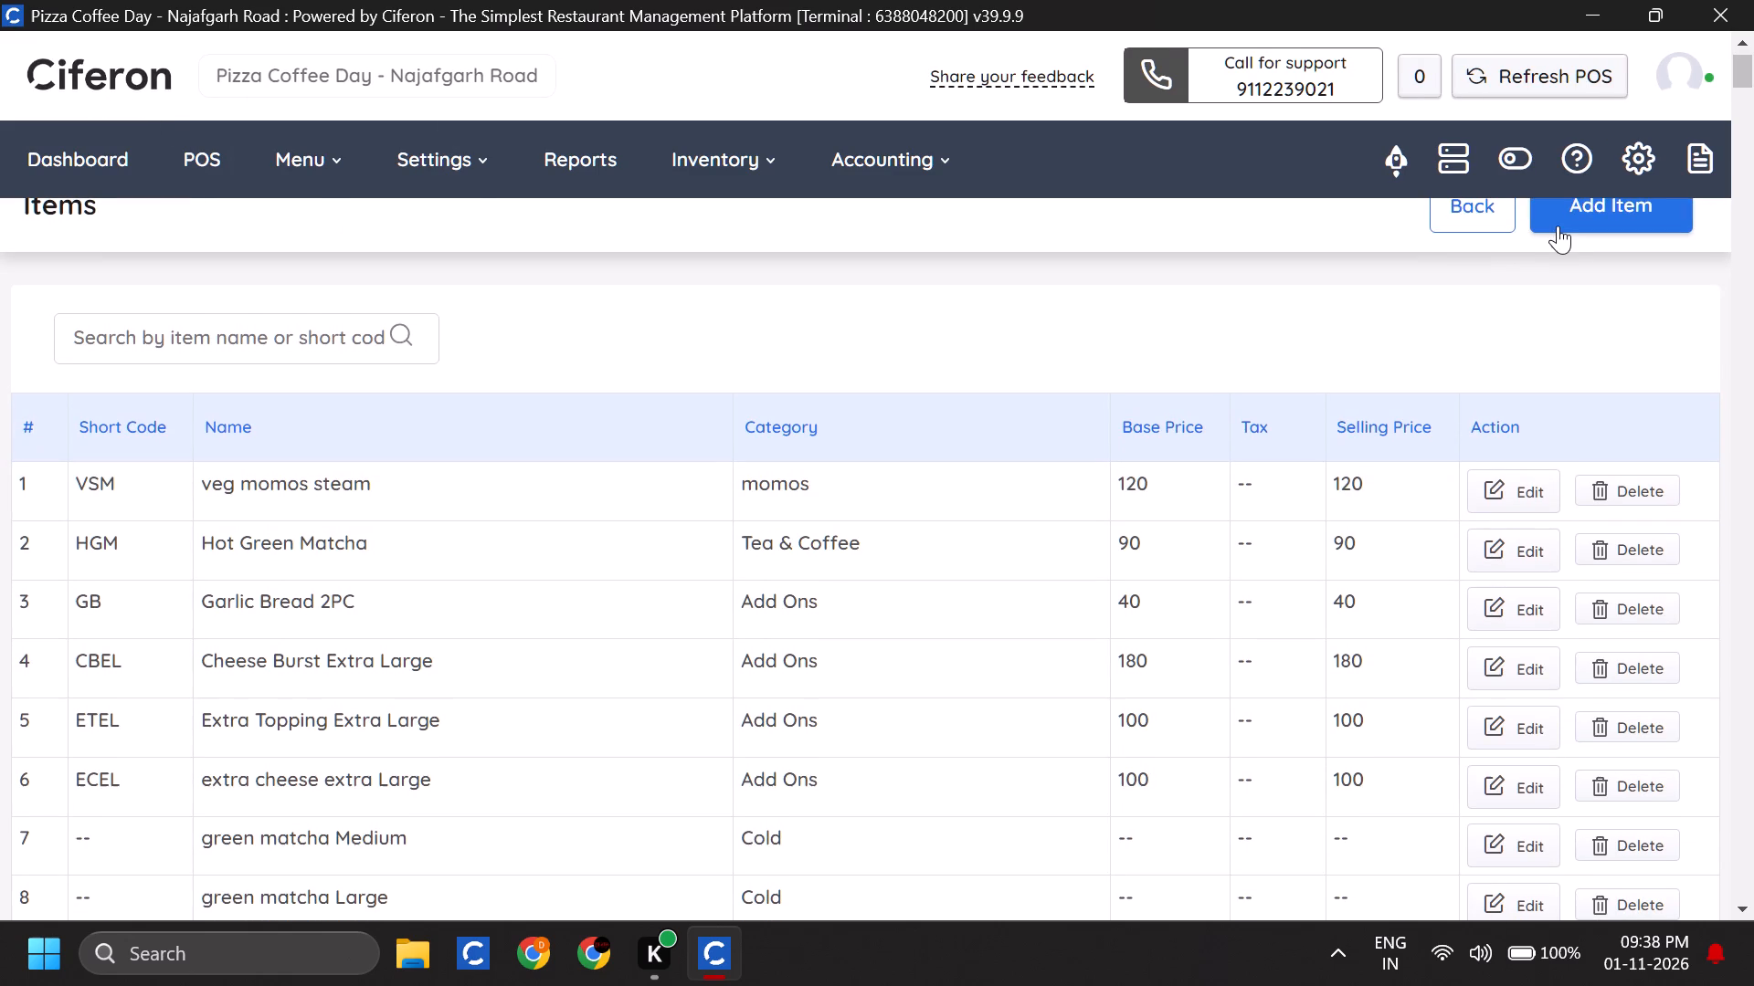
click(1561, 224)
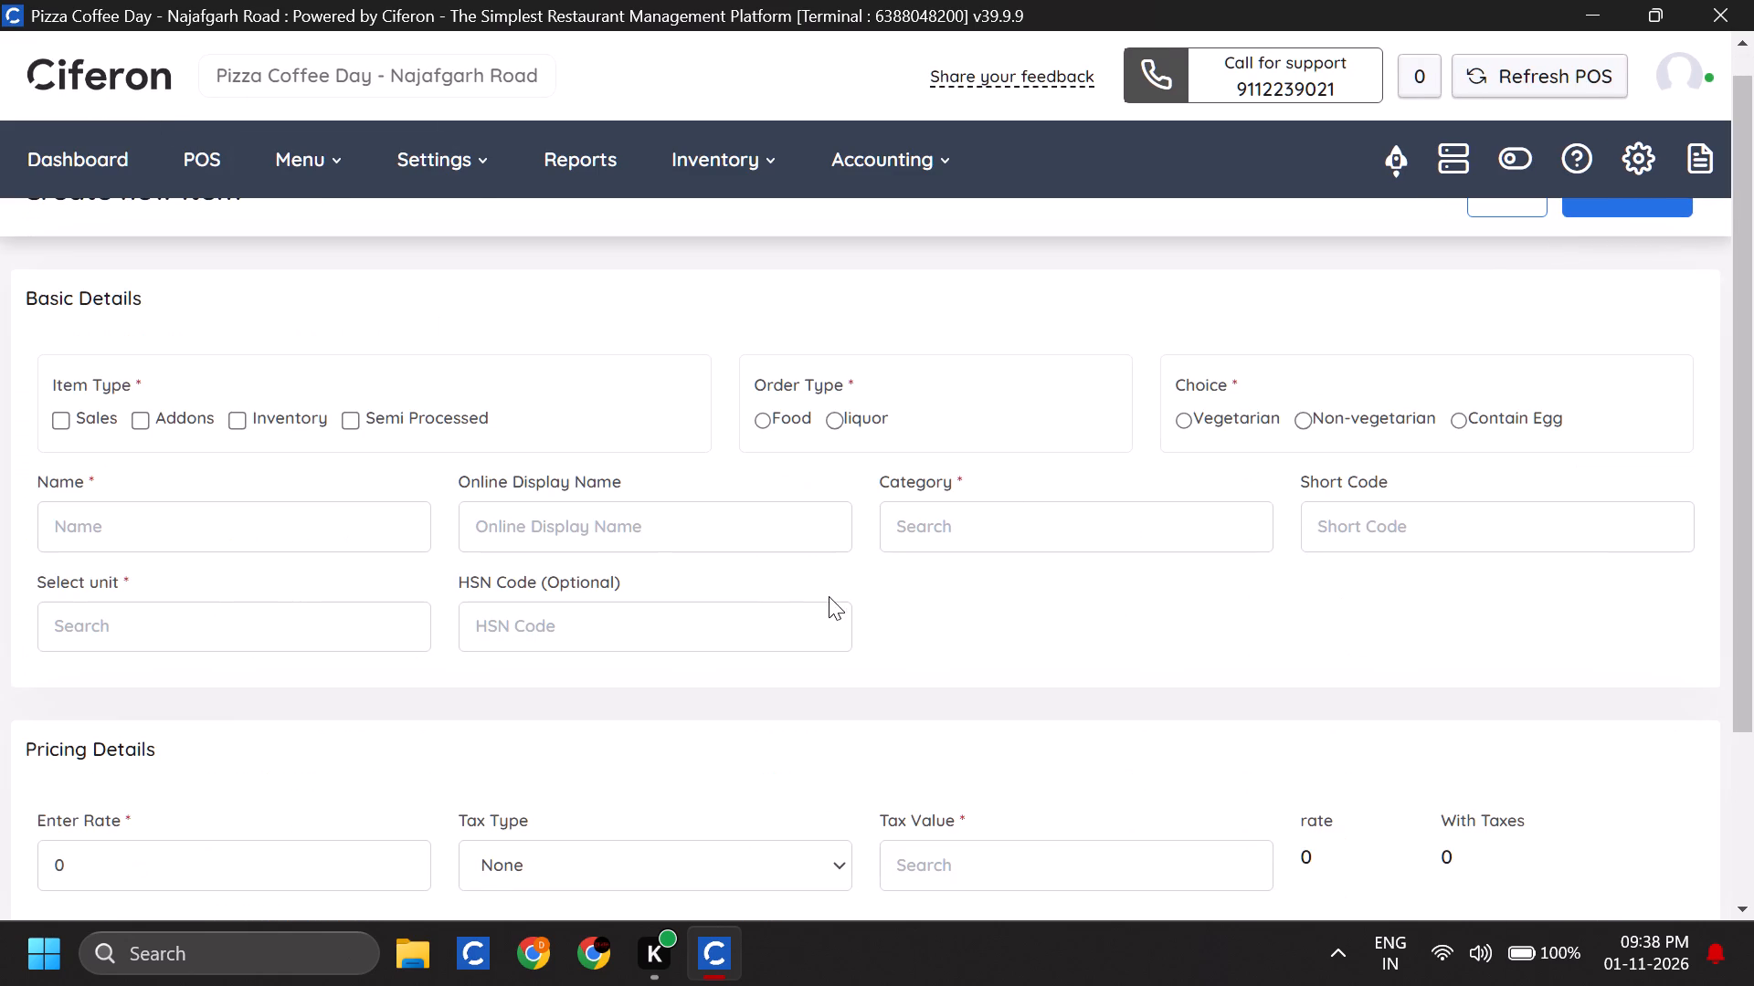
click(83, 419)
click(787, 415)
click(1216, 425)
Give the new item the short code VFM and the name VEG FRIED MOMOS.
click(1321, 507)
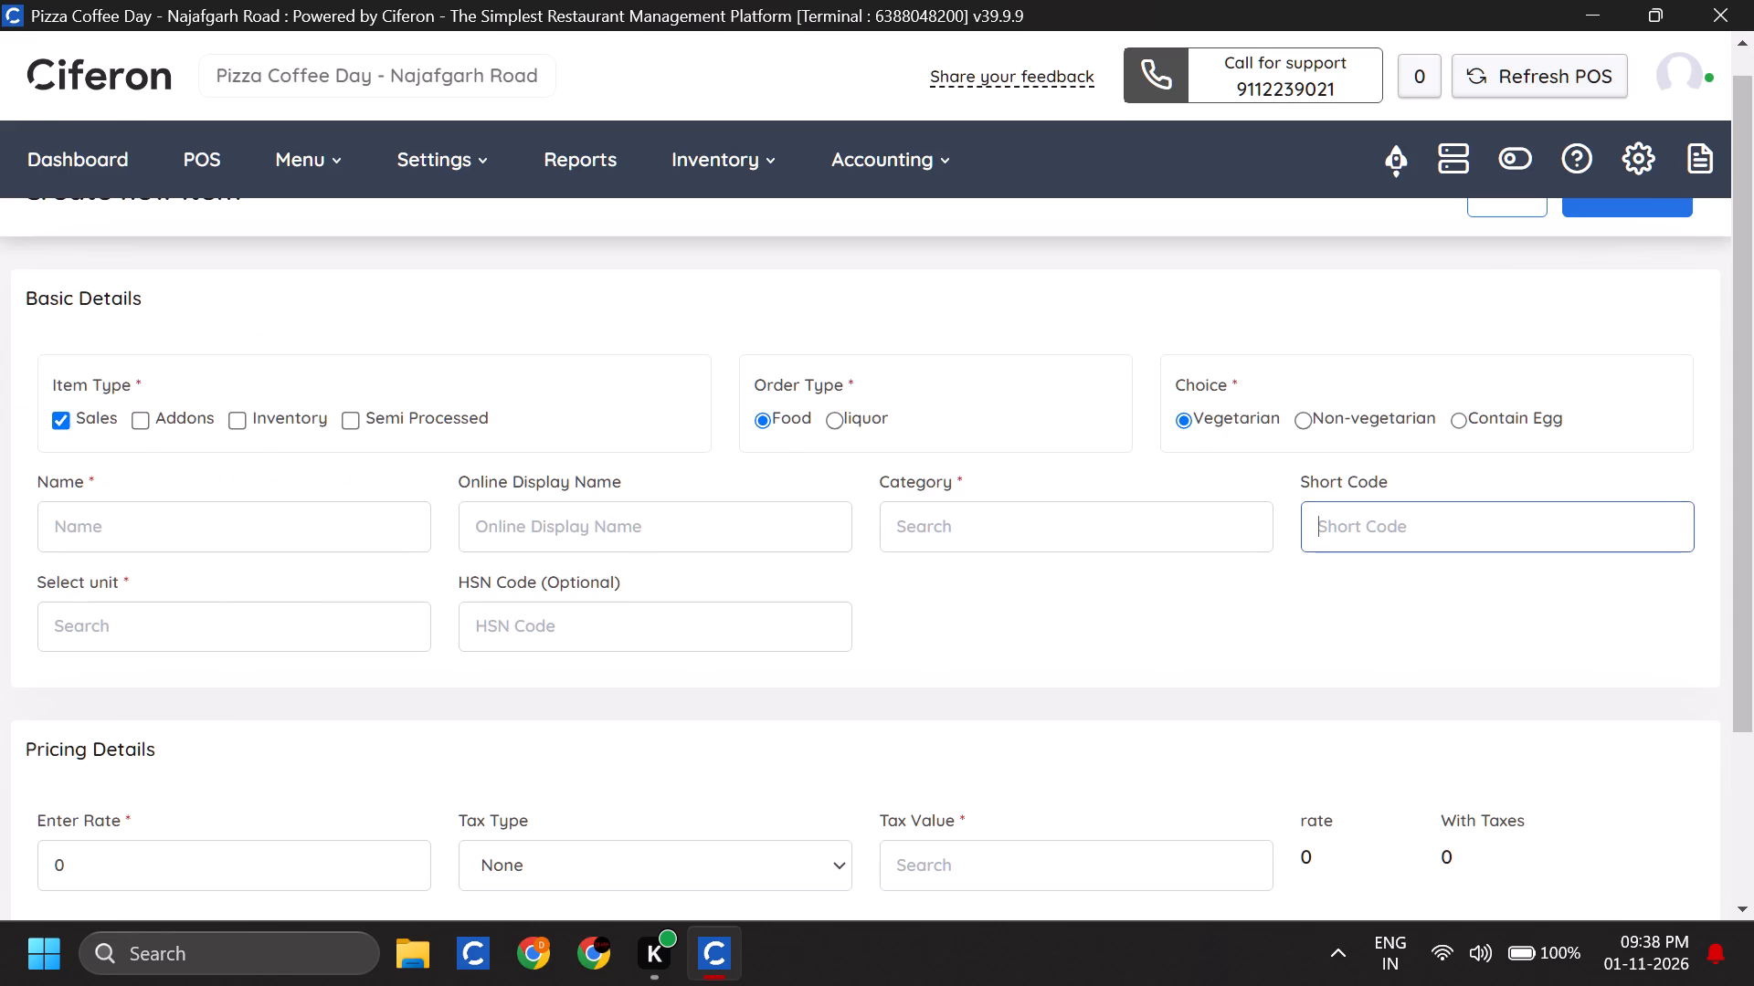
key(v)
key(f)
key(m)
scroll(903, 664, left, 1)
click(372, 511)
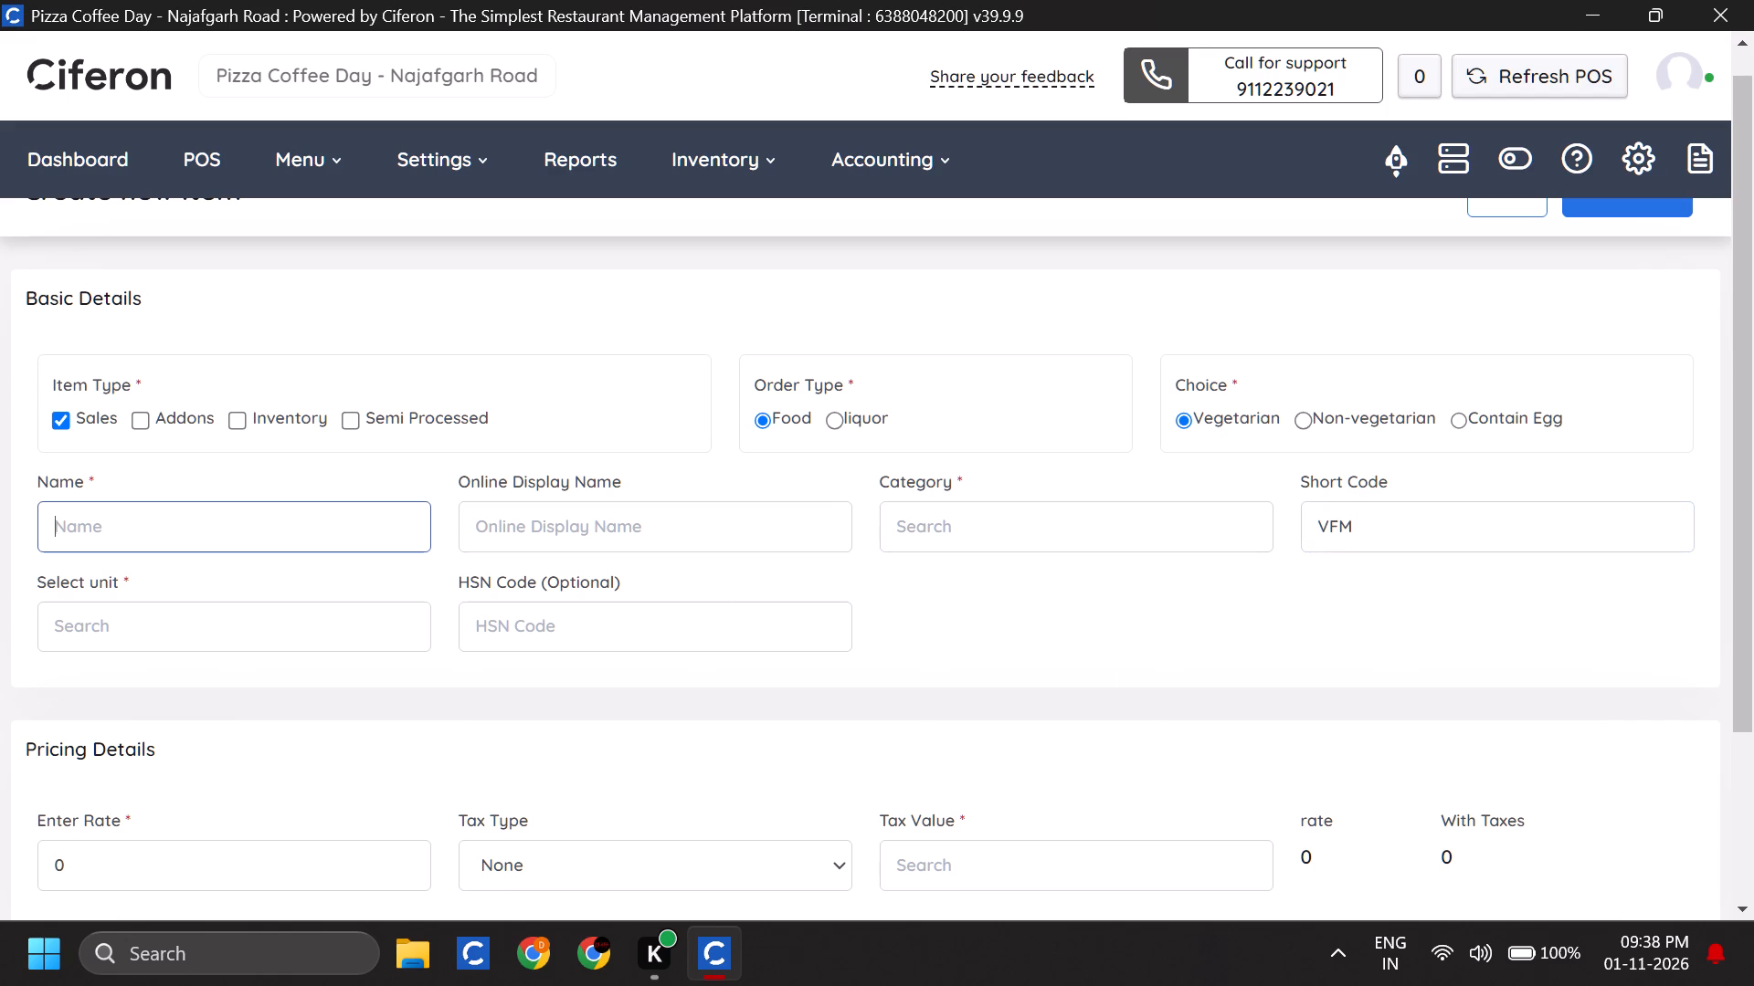
text(VW)
key(BackSpace)
key(e)
text(G)
key(space)
text(FRIED MOMOS)
Set the new item's online display name to VEG* FRIED MOMOS.
click(578, 506)
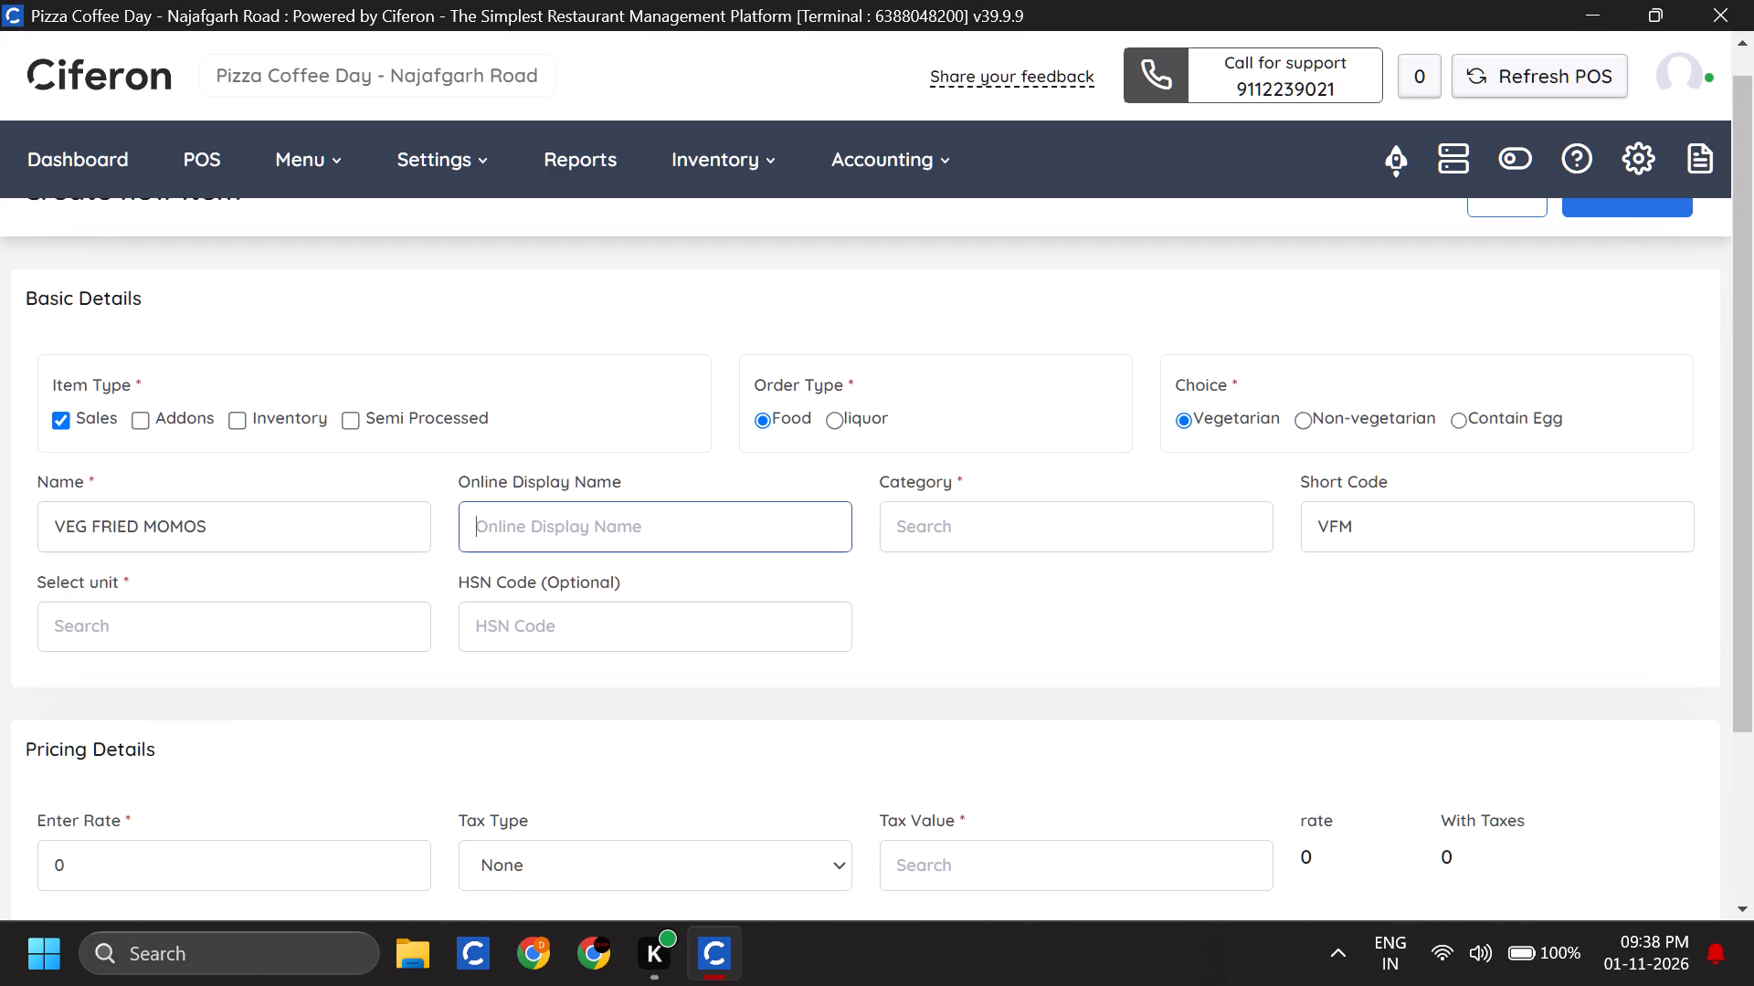
text(VEG)
key(shift+asterisk)
key(space)
text(FRIED MOMOS)
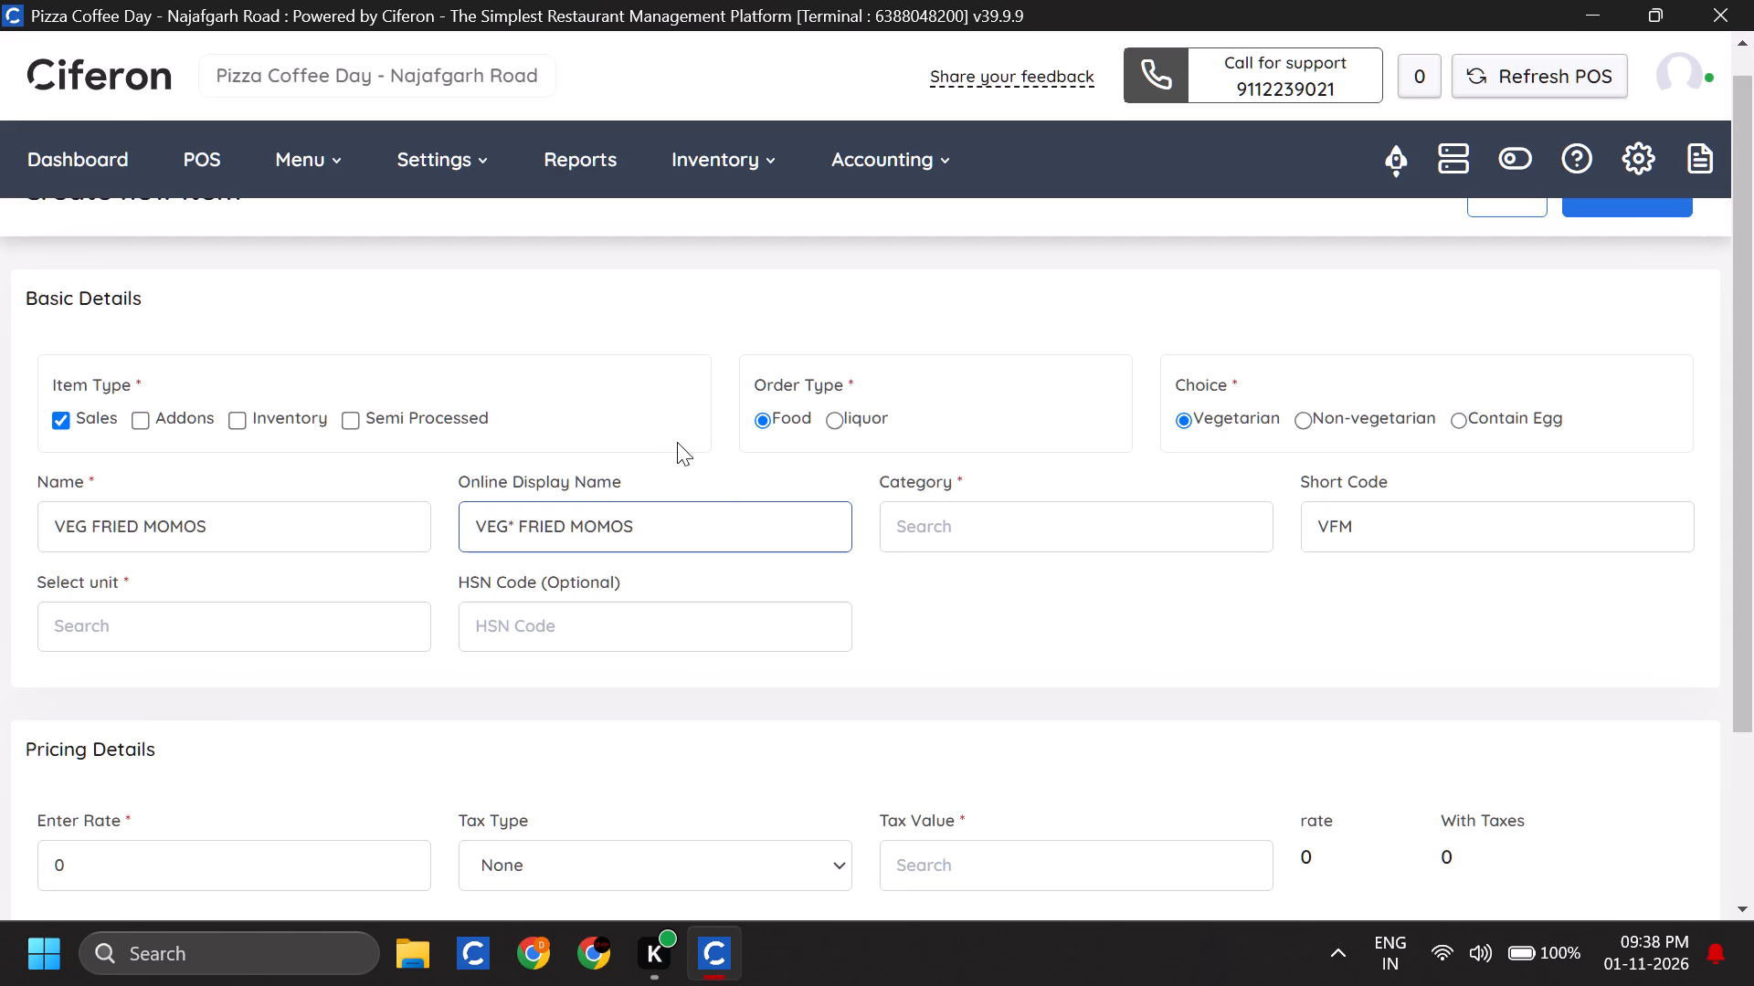
Assign the new item to the momos category and set its unit to piece.
click(962, 516)
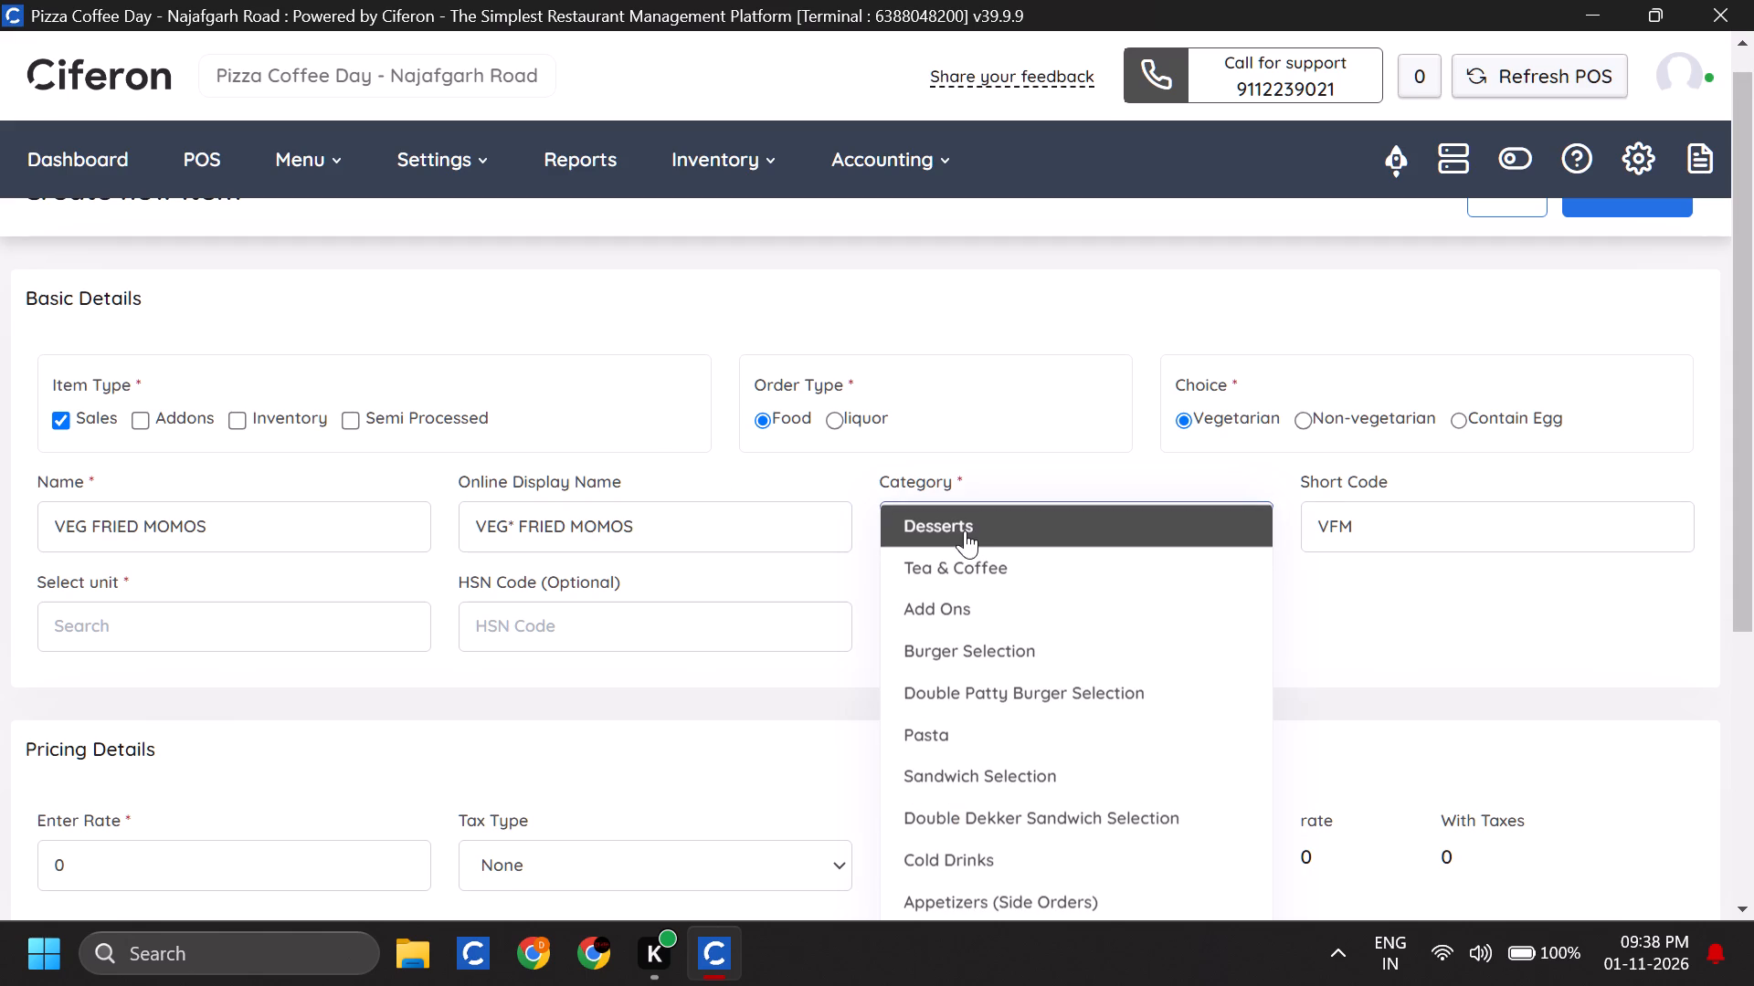
scroll(1023, 684, down, 4)
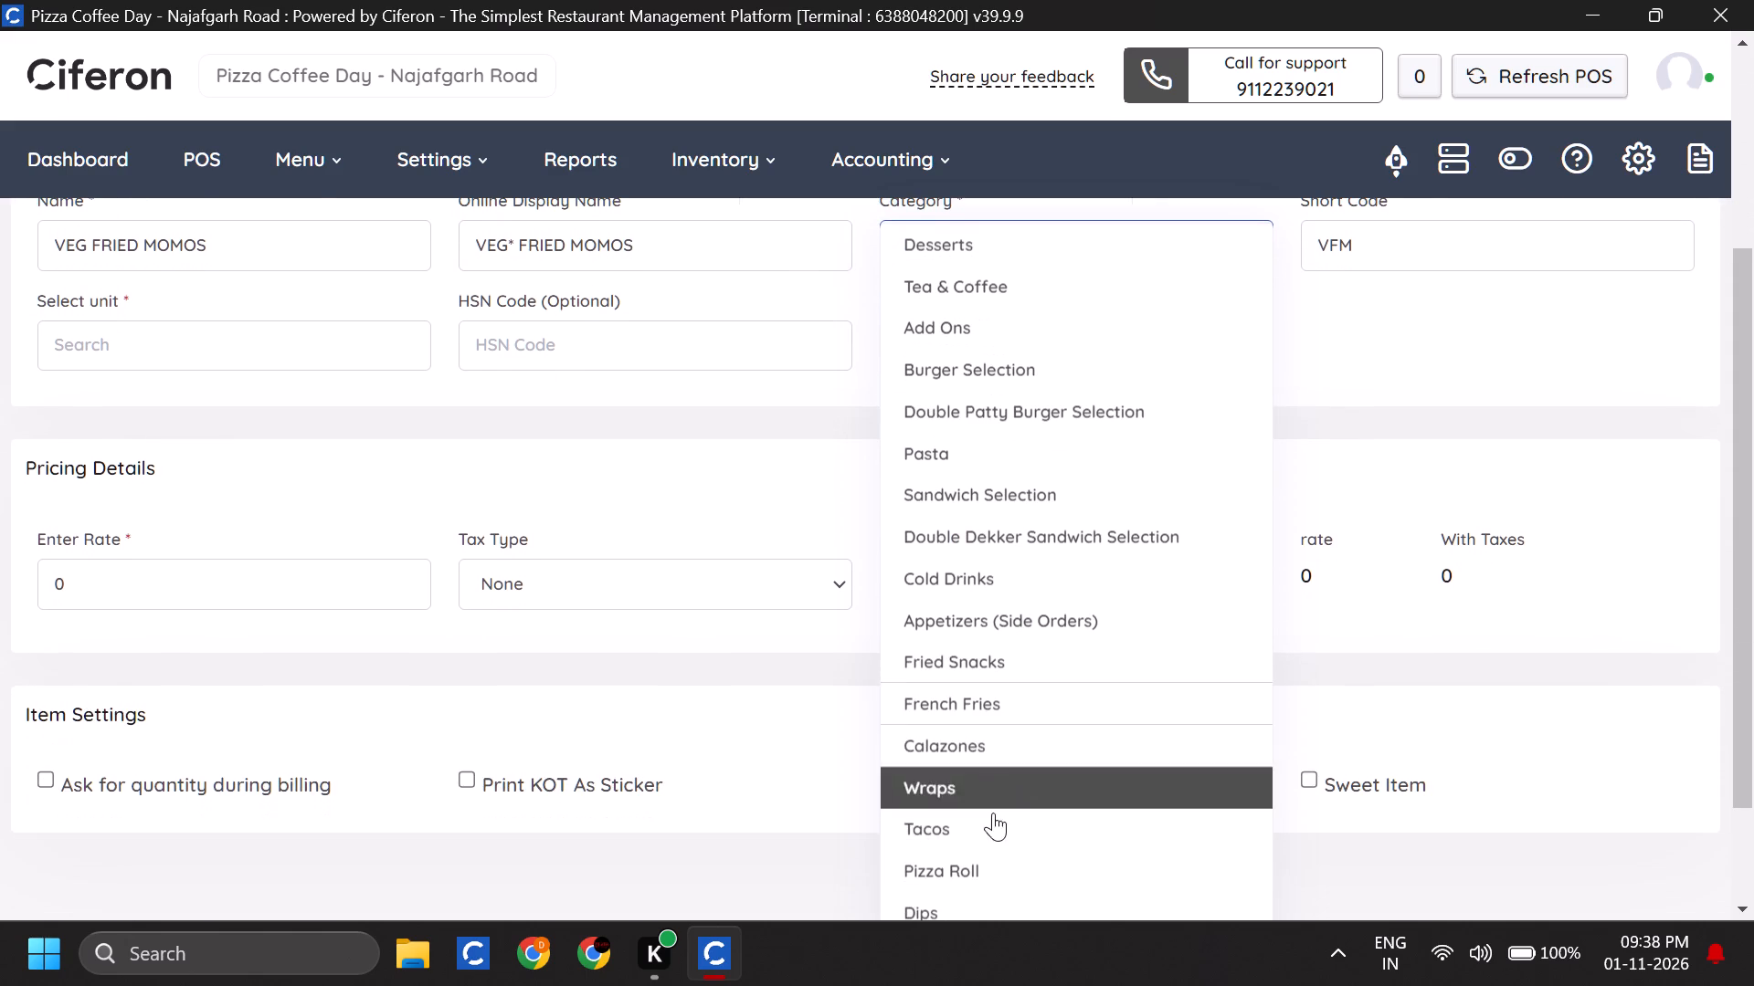
scroll(993, 813, down, 3)
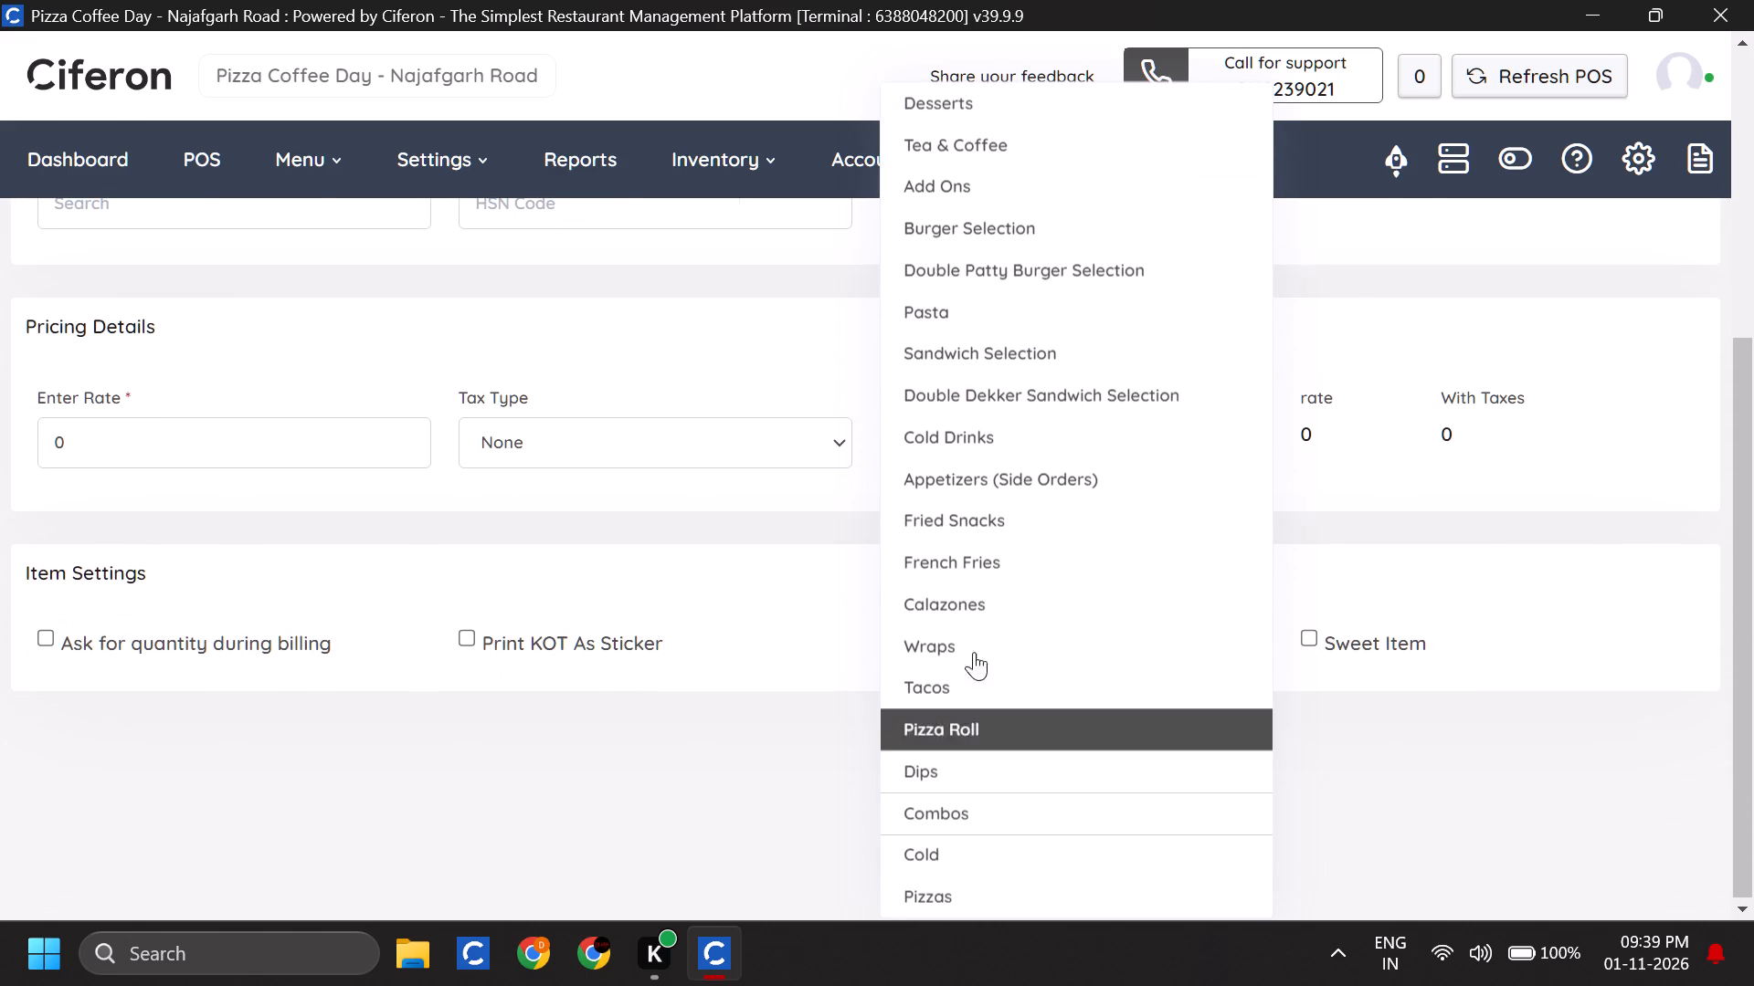
scroll(1105, 227, up, 2)
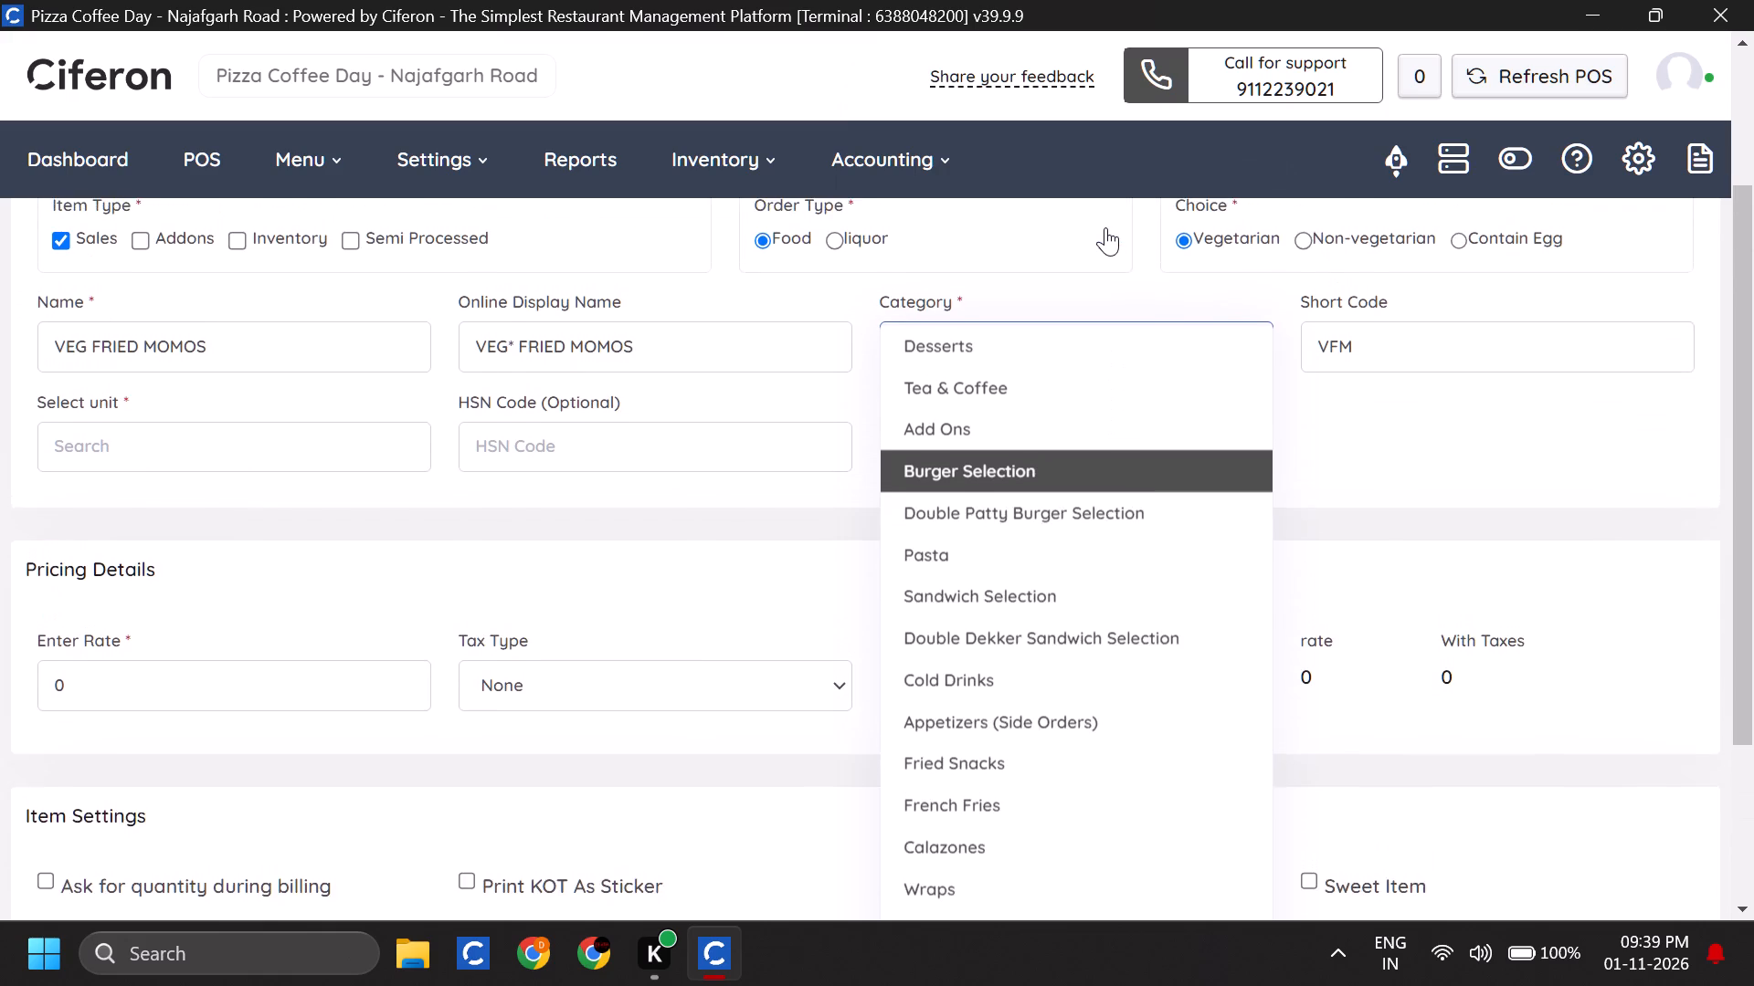
scroll(1105, 227, up, 1)
key(m)
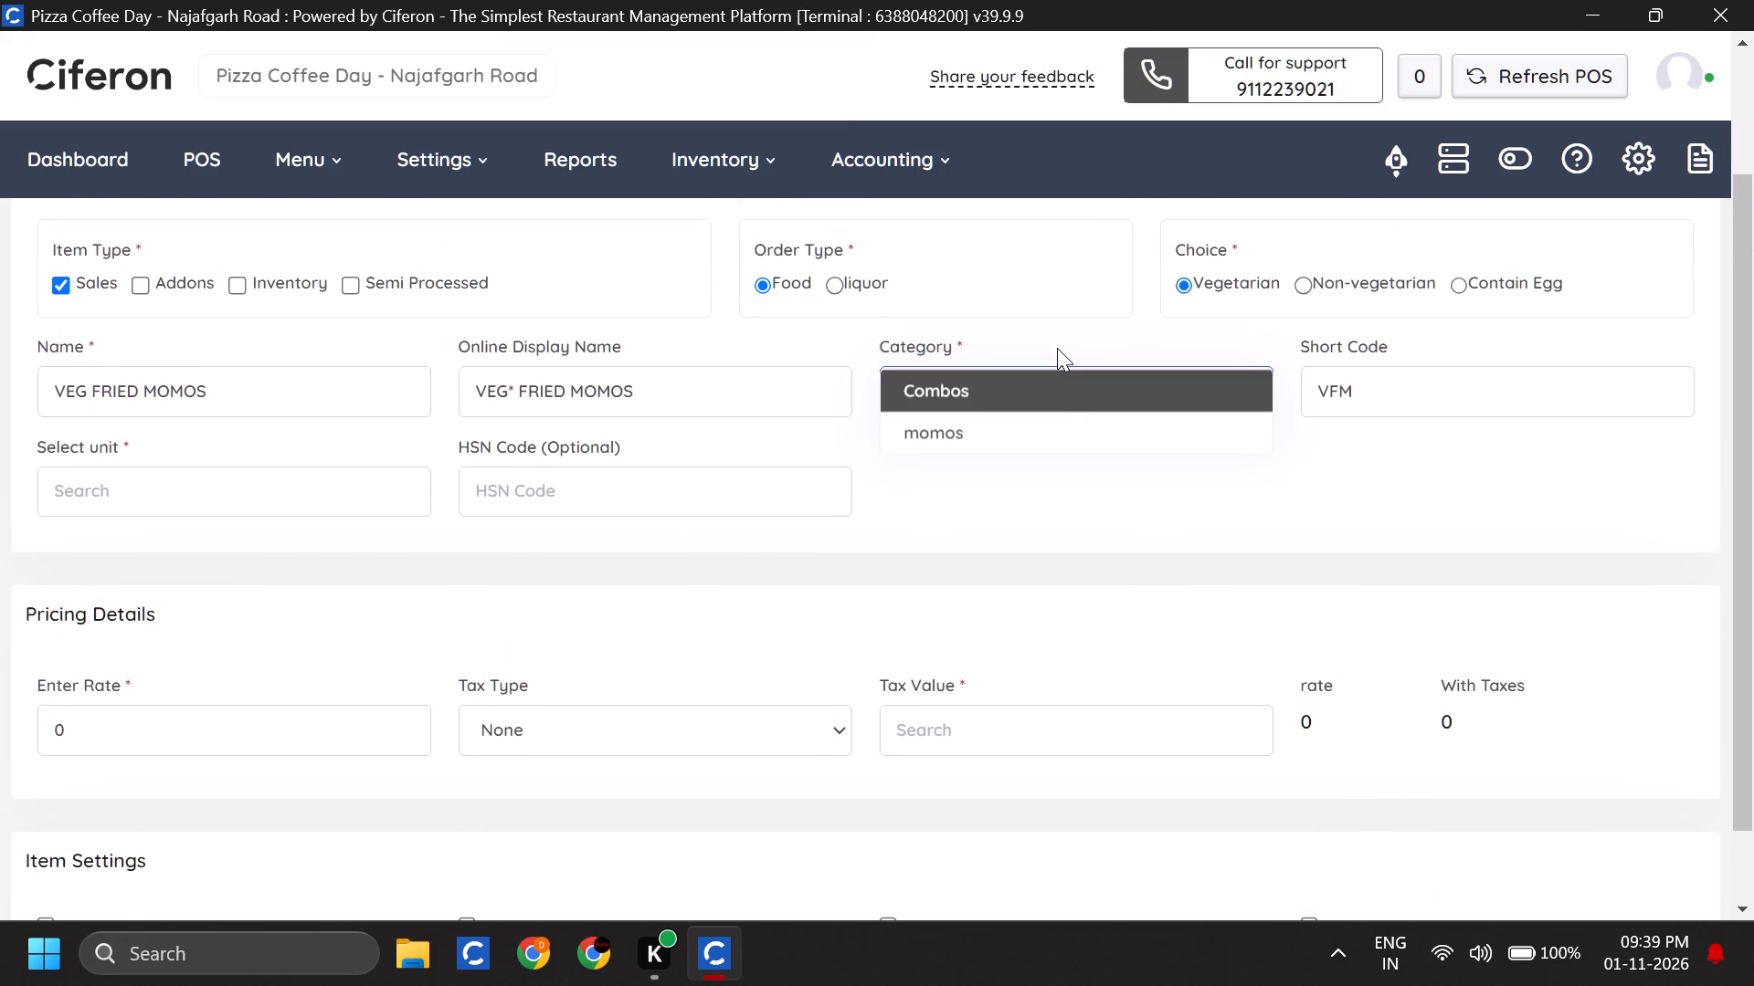
click(1047, 415)
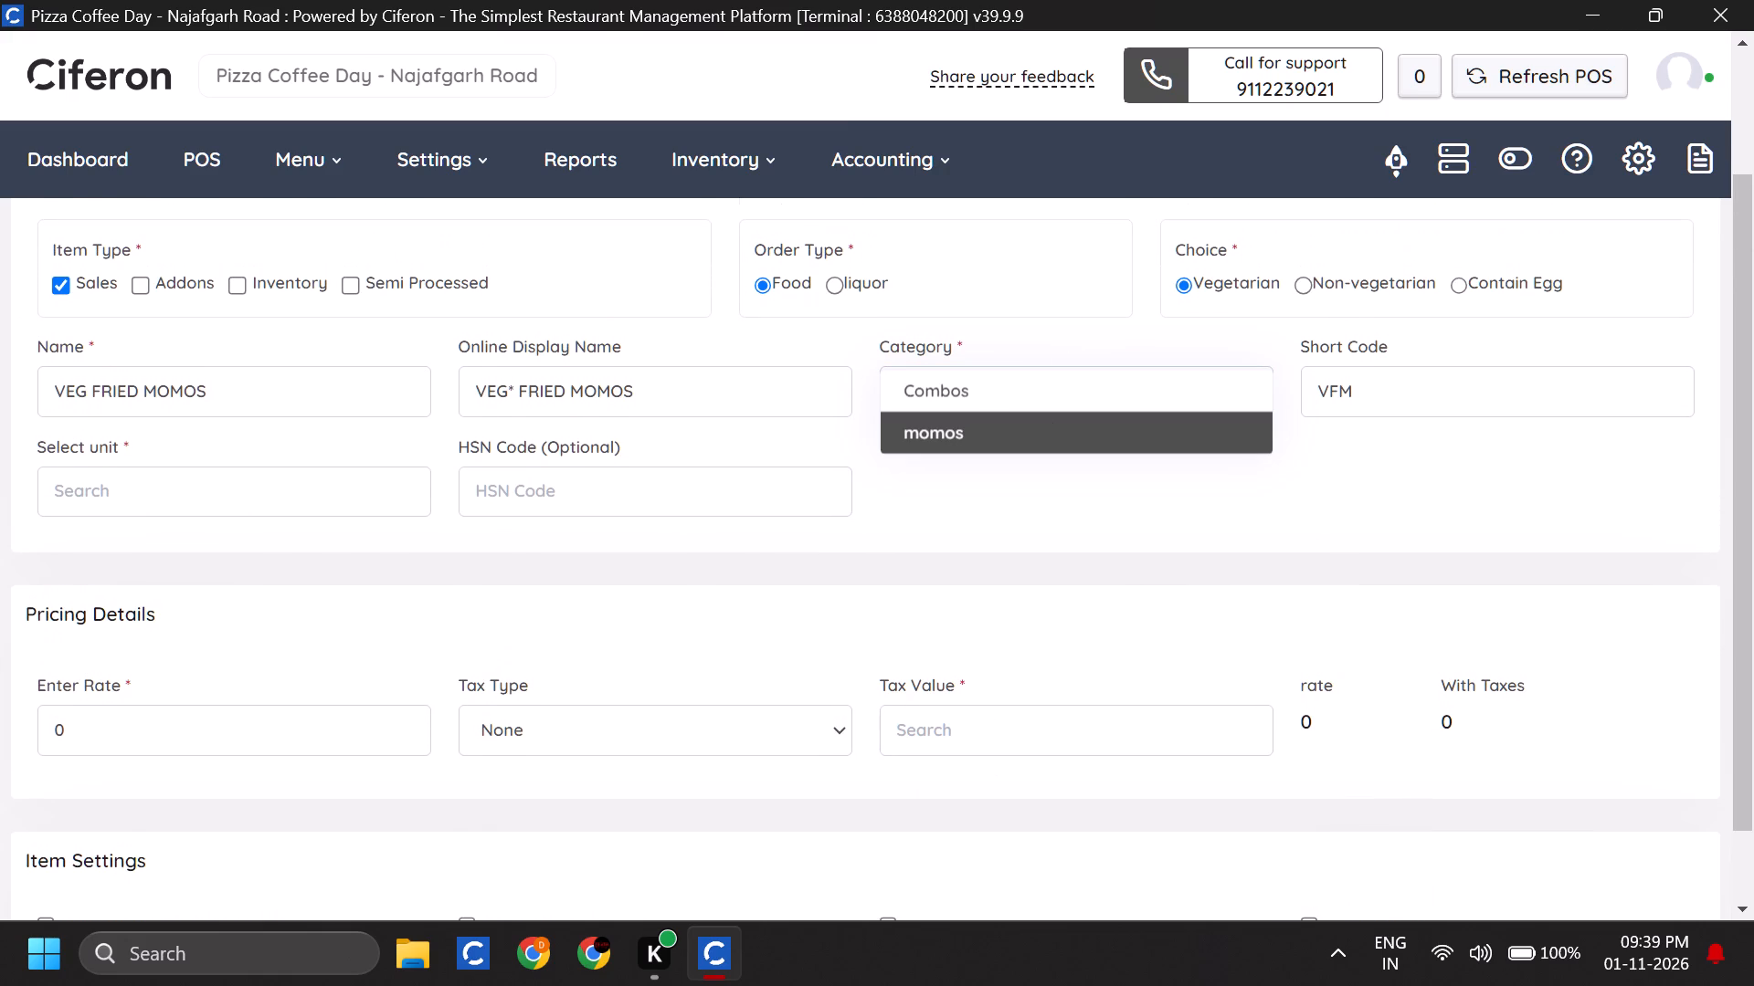
scroll(604, 507, down, 2)
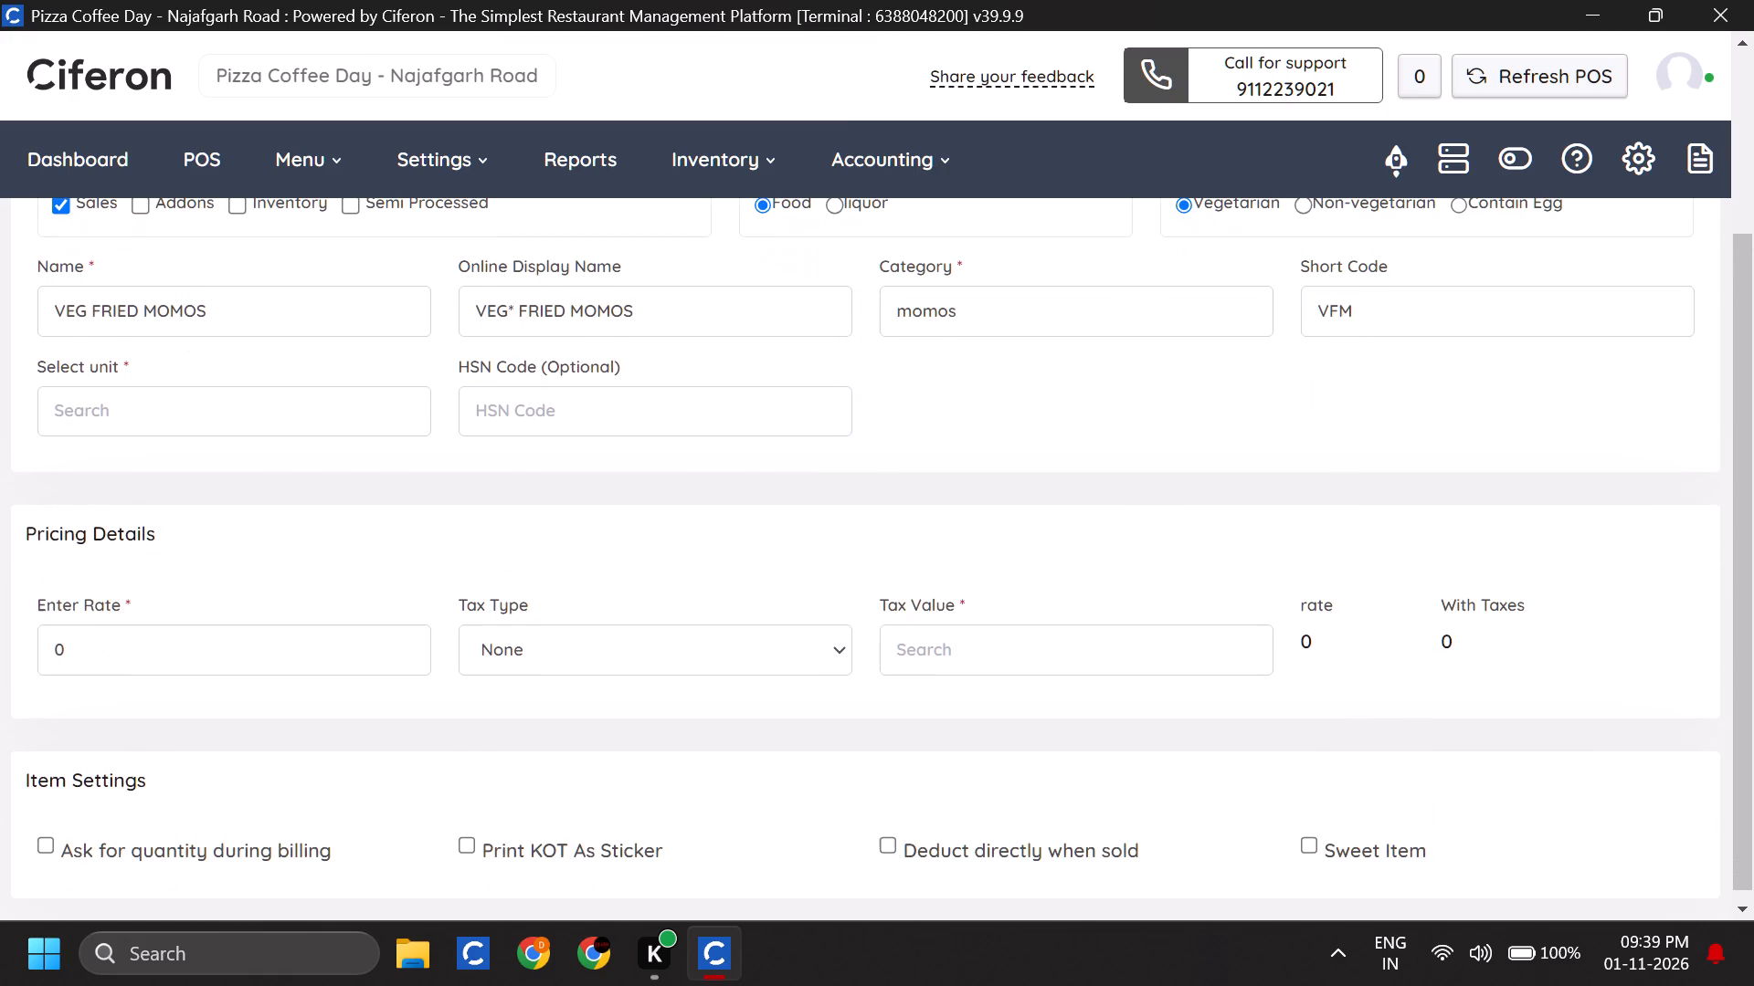
click(304, 404)
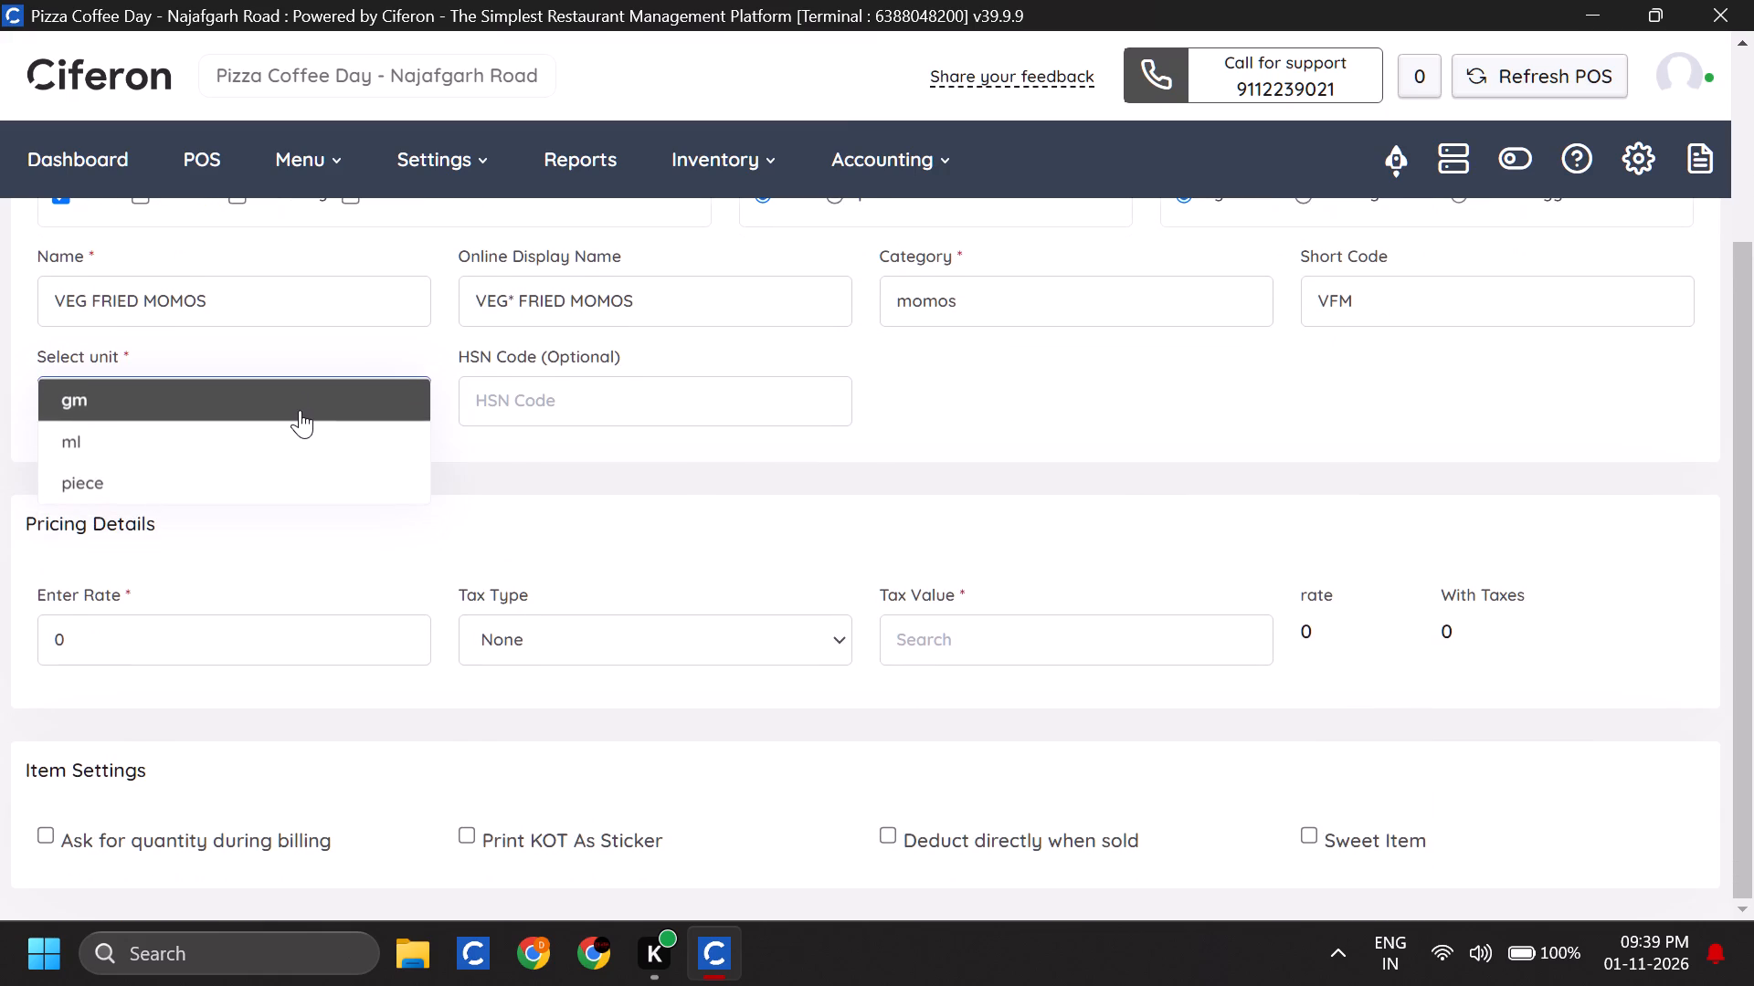
click(294, 468)
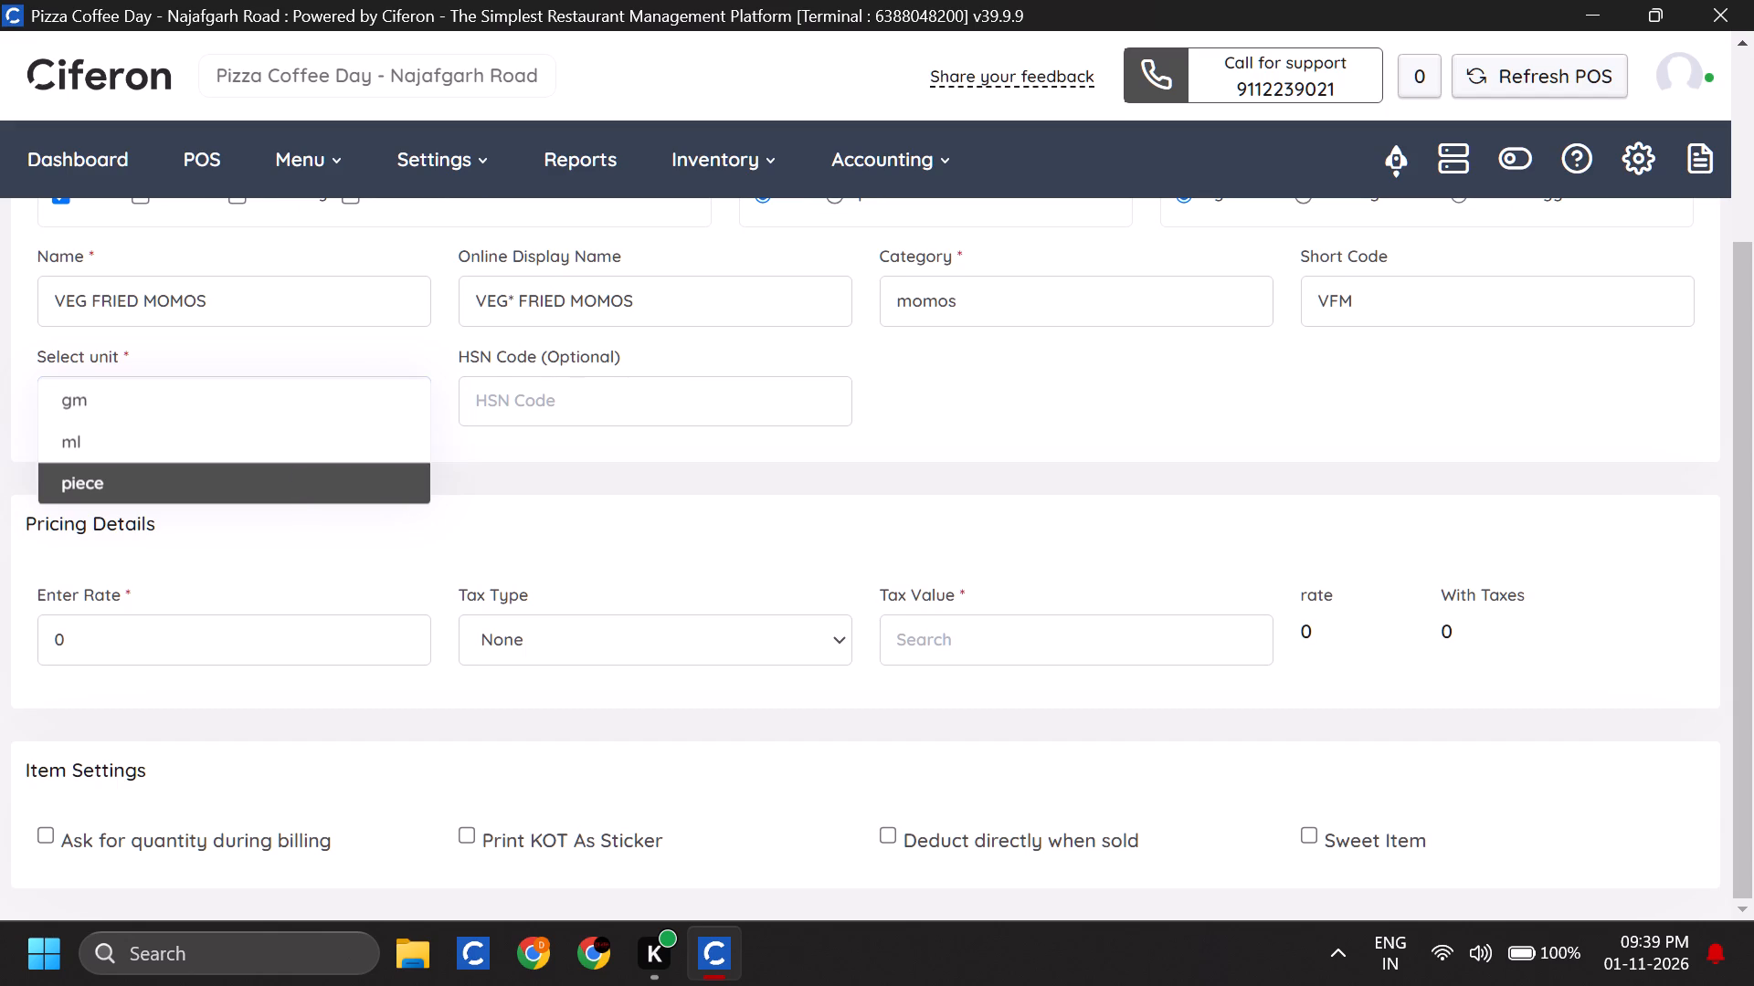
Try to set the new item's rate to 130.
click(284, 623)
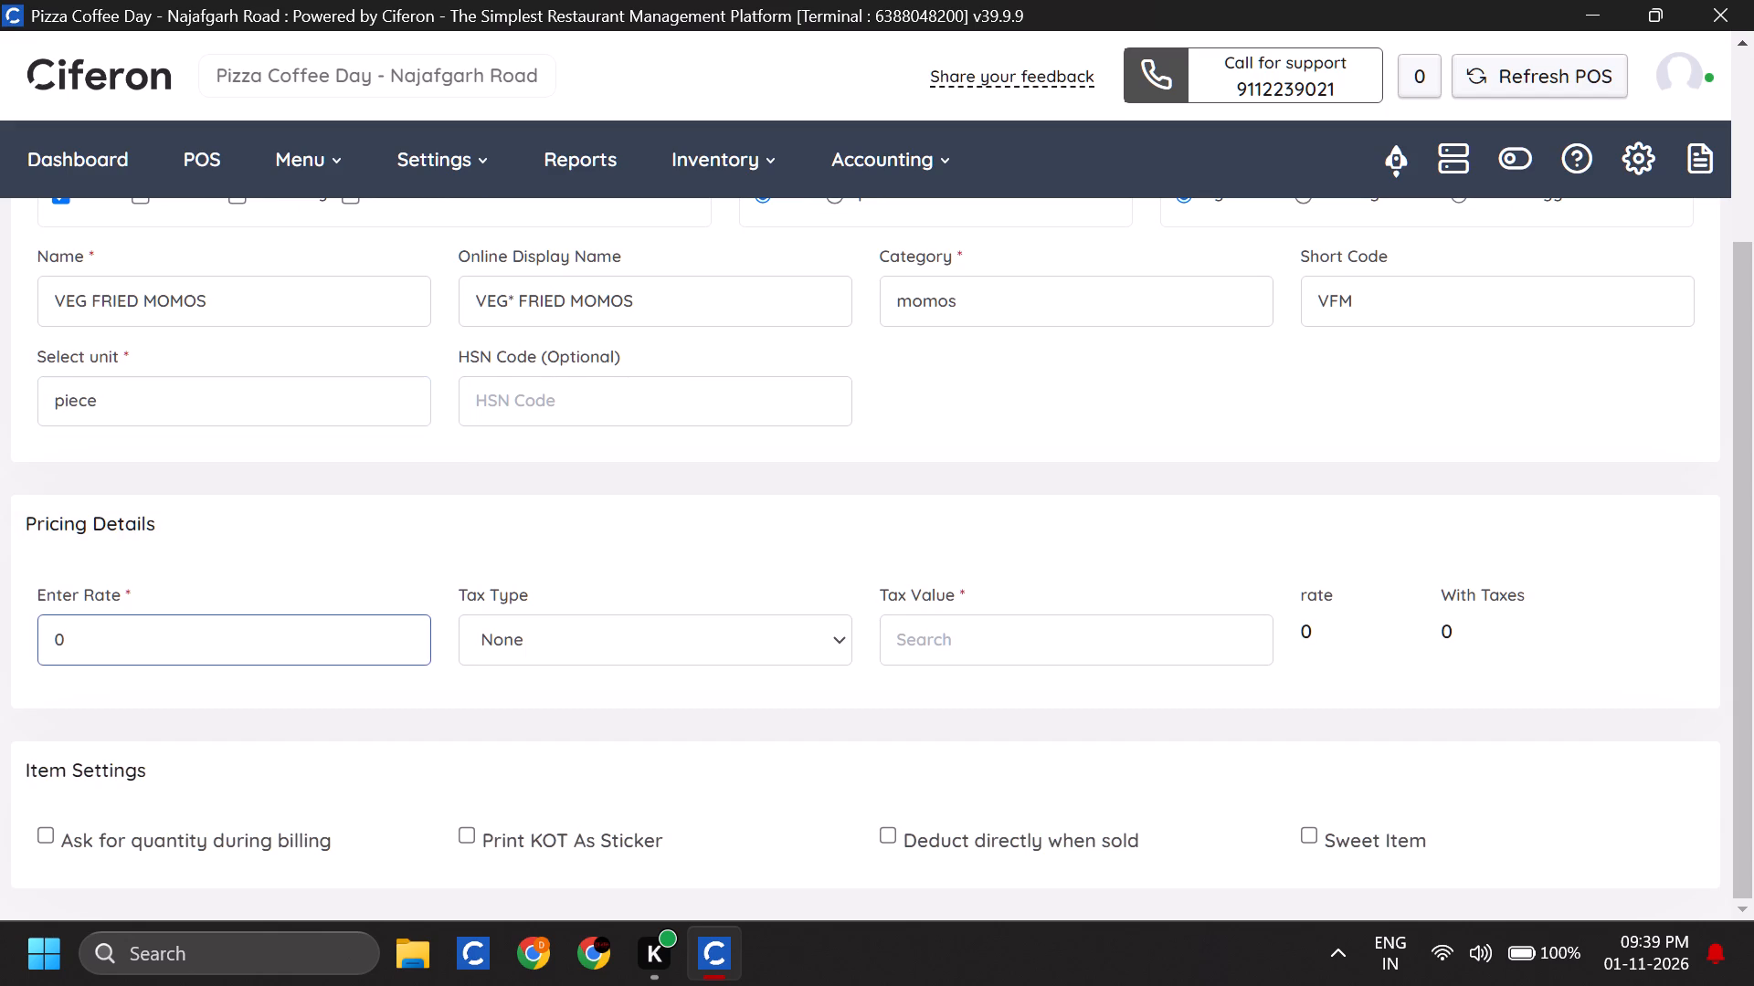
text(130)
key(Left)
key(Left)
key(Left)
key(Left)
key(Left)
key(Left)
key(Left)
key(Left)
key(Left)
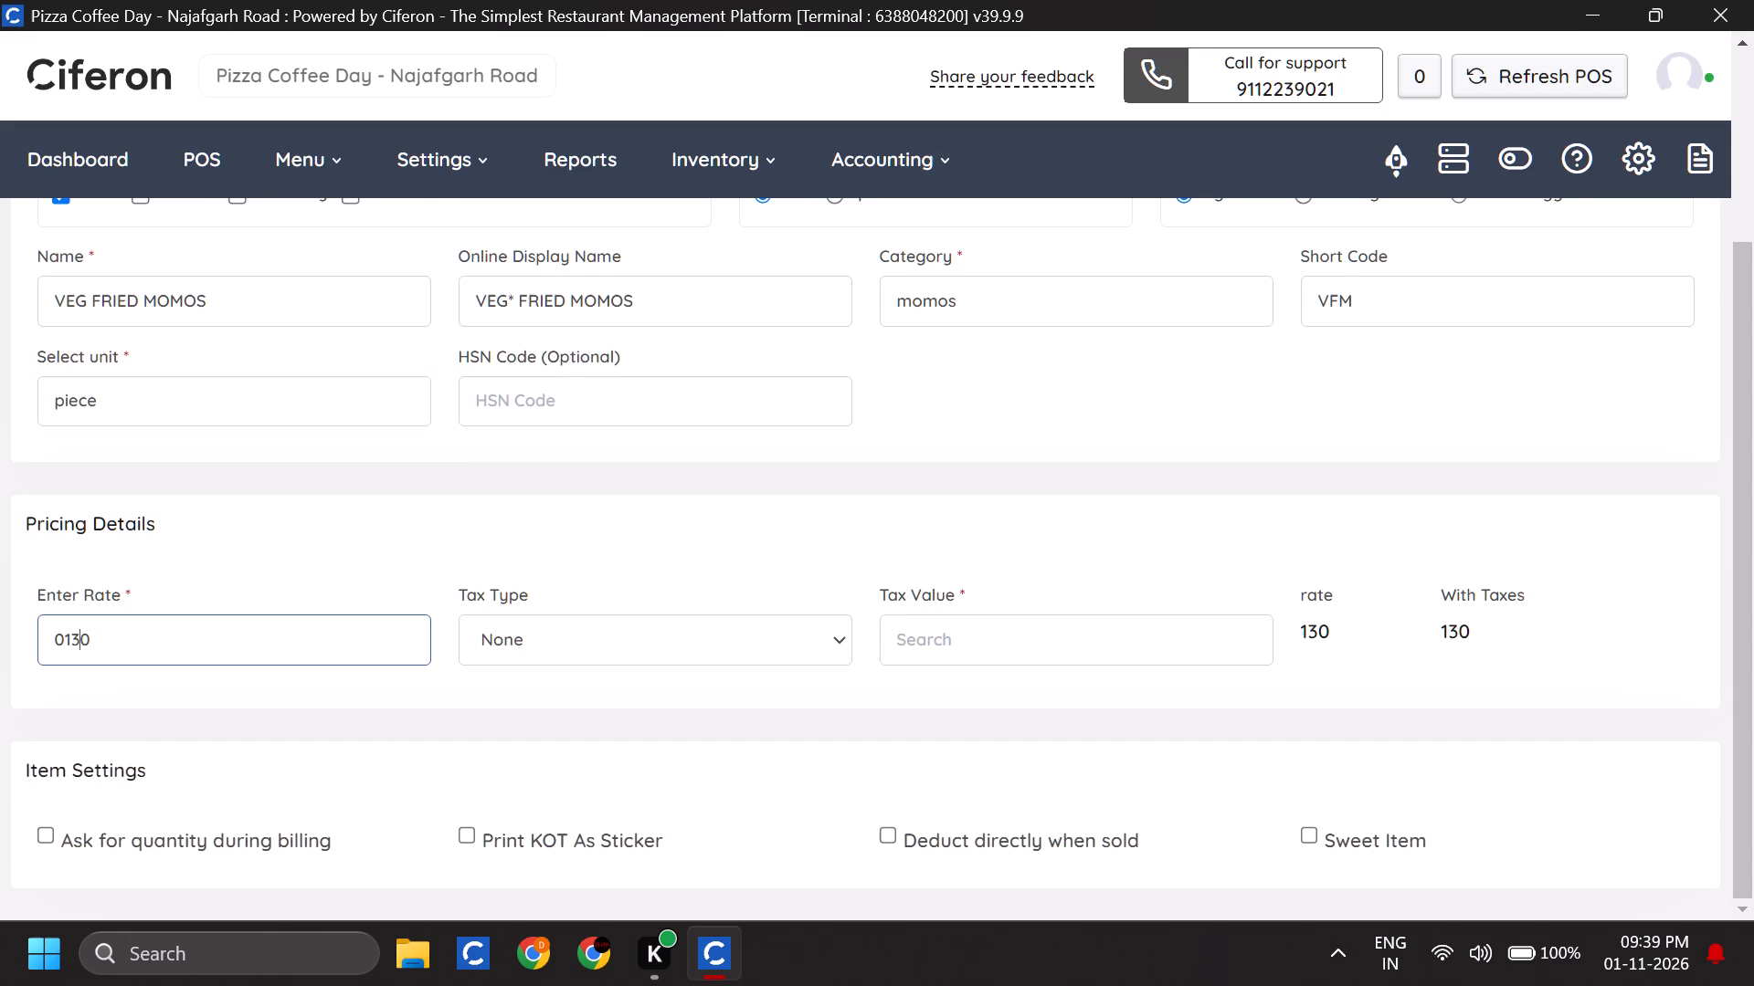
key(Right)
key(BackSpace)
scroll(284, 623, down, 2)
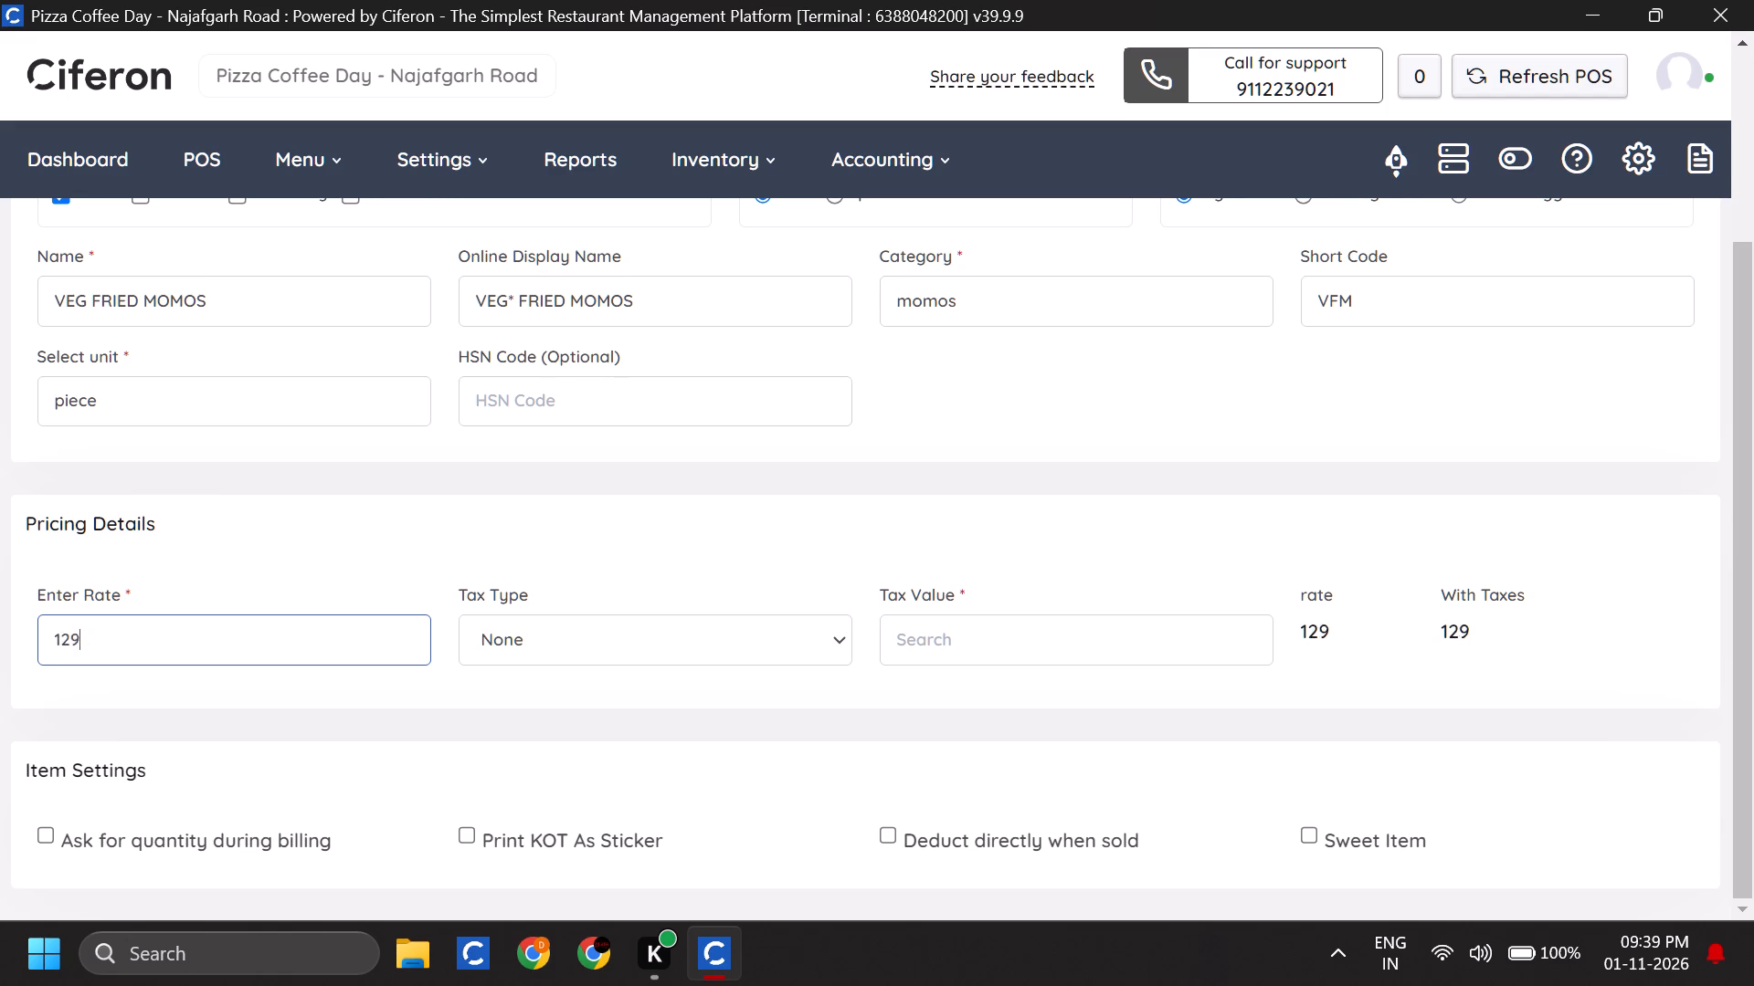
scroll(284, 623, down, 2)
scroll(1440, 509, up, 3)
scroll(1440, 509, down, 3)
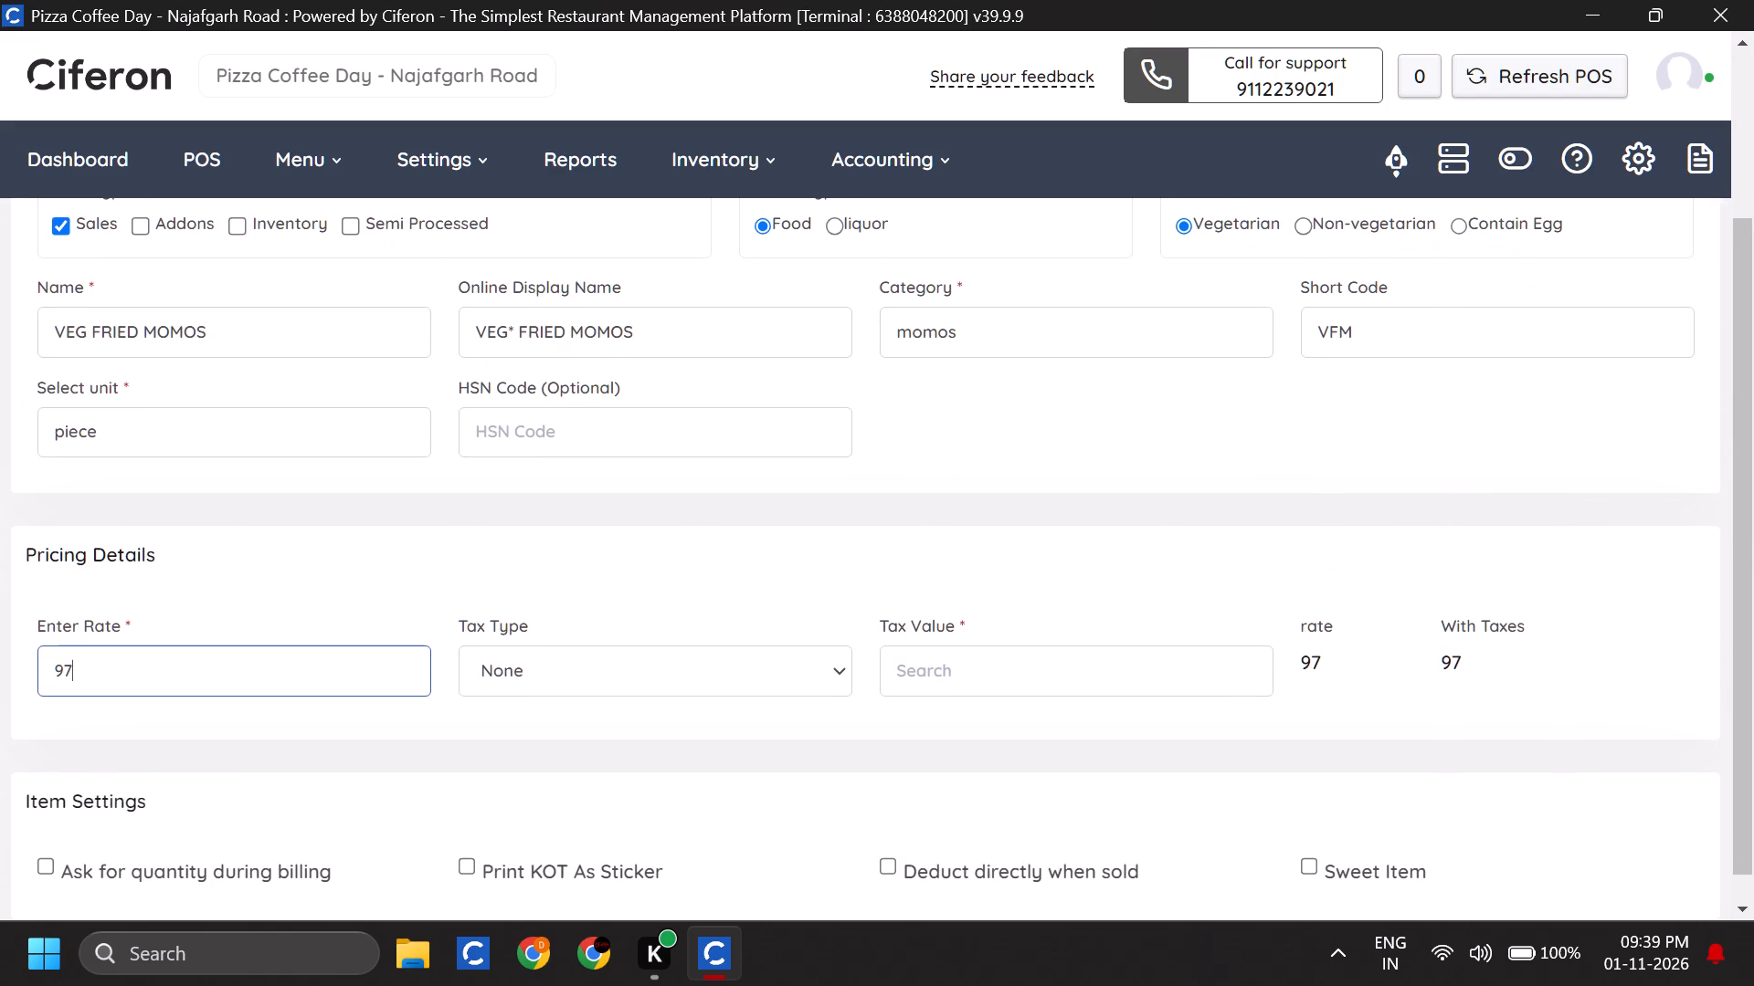
Set the VEG FRIED MOMOS item's rate to 130 and save the item.
click(273, 684)
key(BackSpace)
key(BackSpace)
key(BackSpace)
key(BackSpace)
key(BackSpace)
key(BackSpace)
key(BackSpace)
key(1)
text(30)
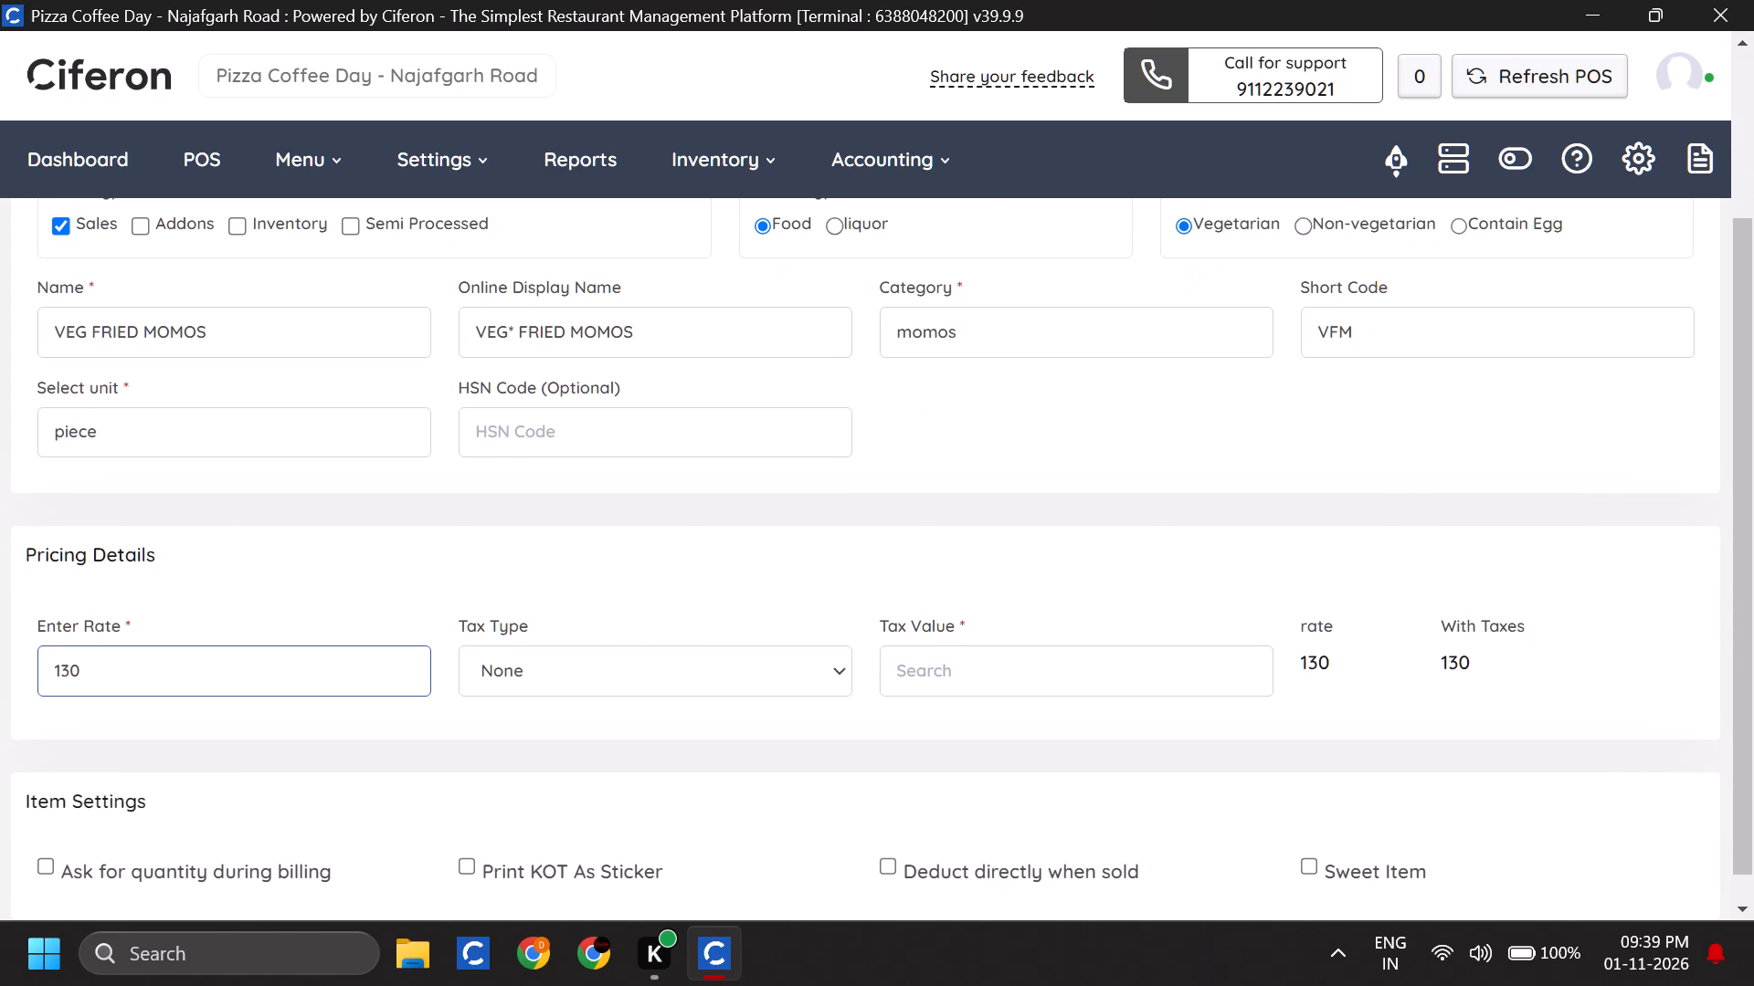
click(790, 568)
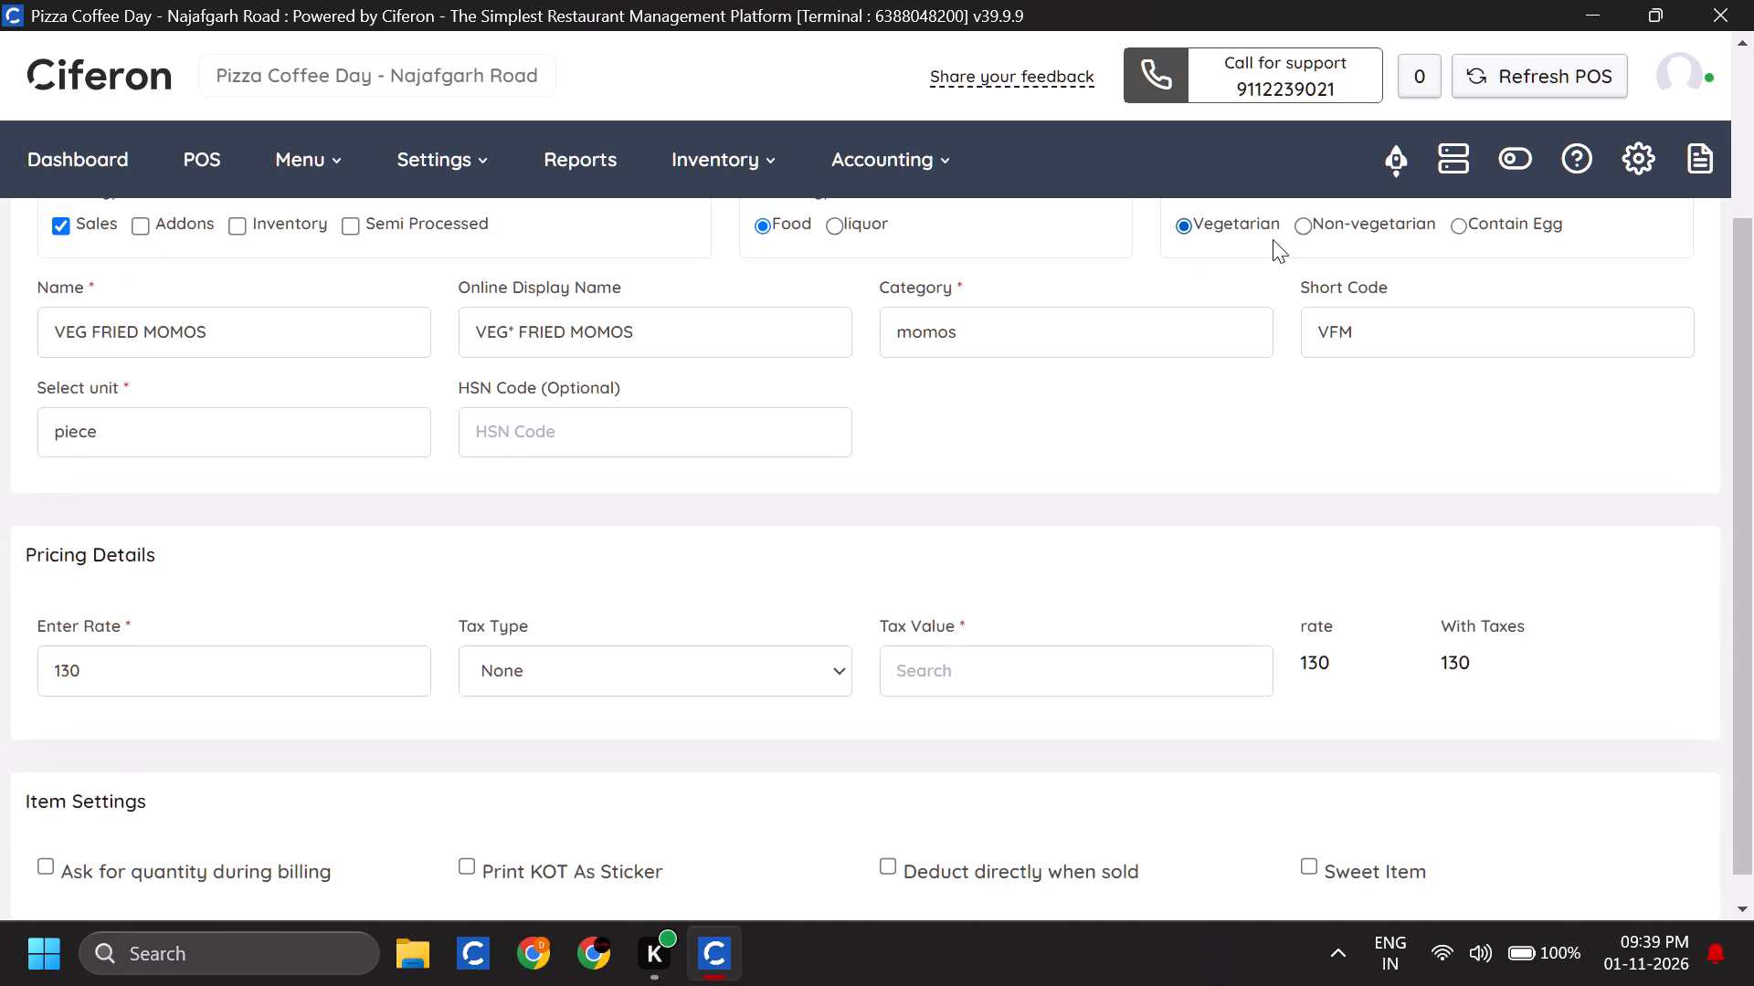
scroll(1492, 280, up, 3)
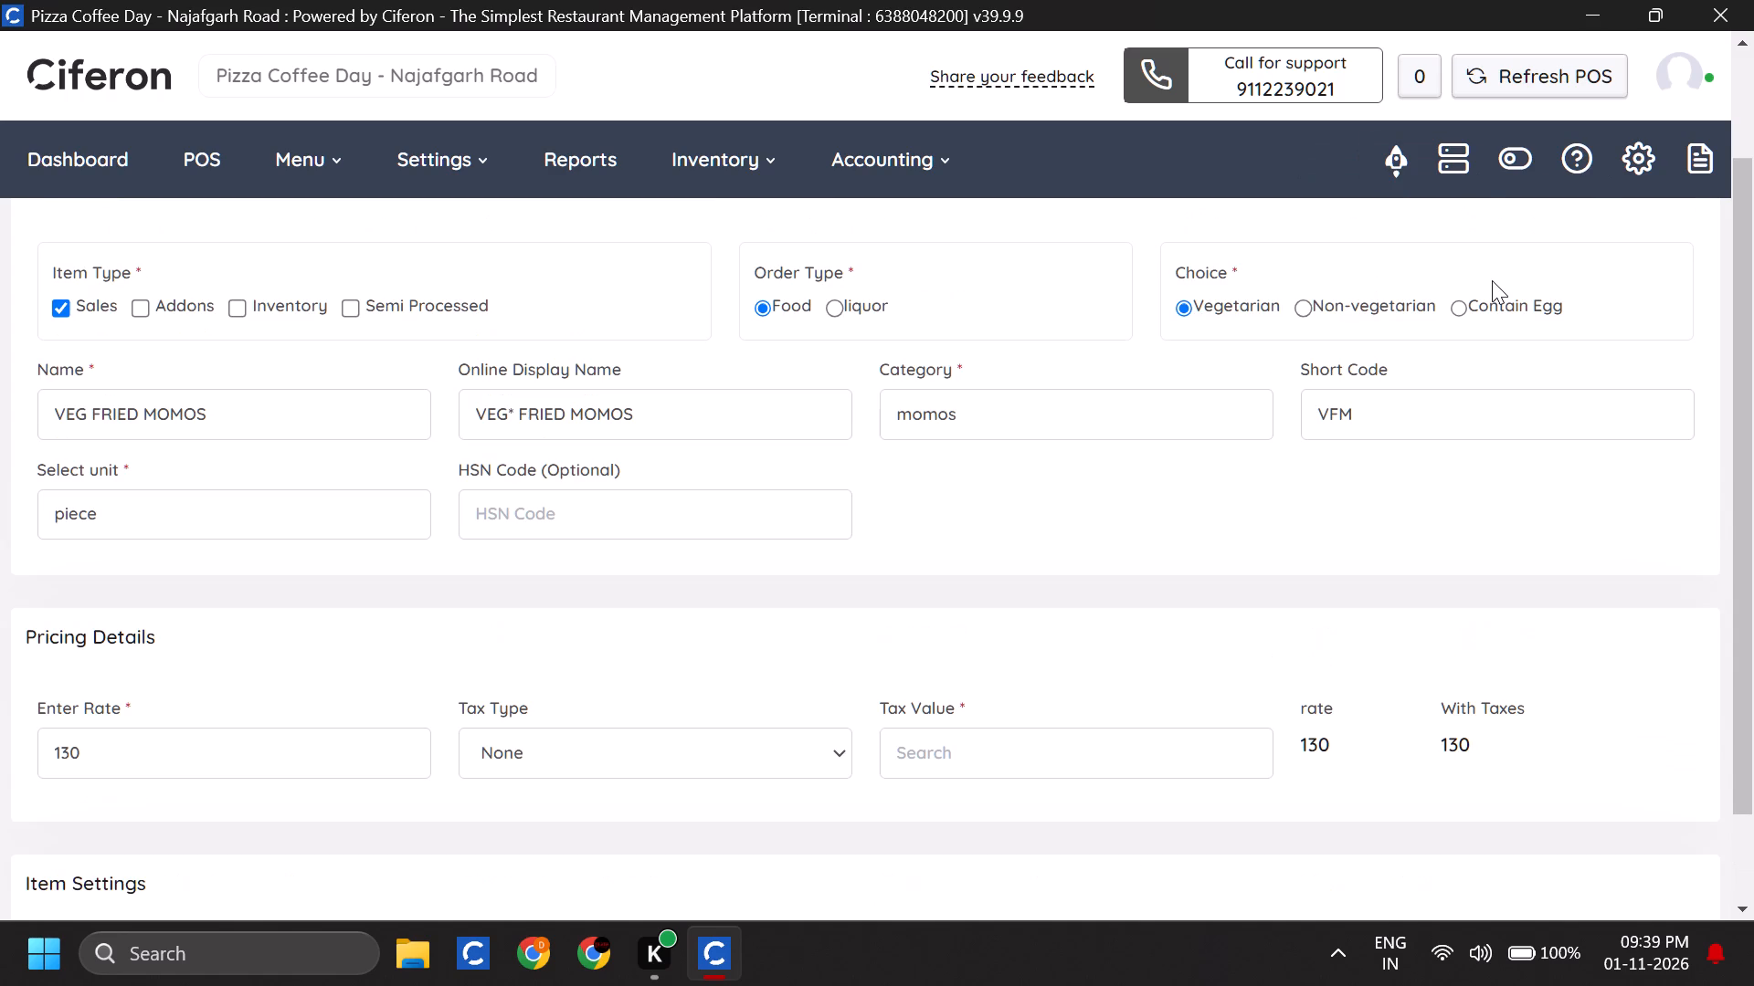
click(1574, 216)
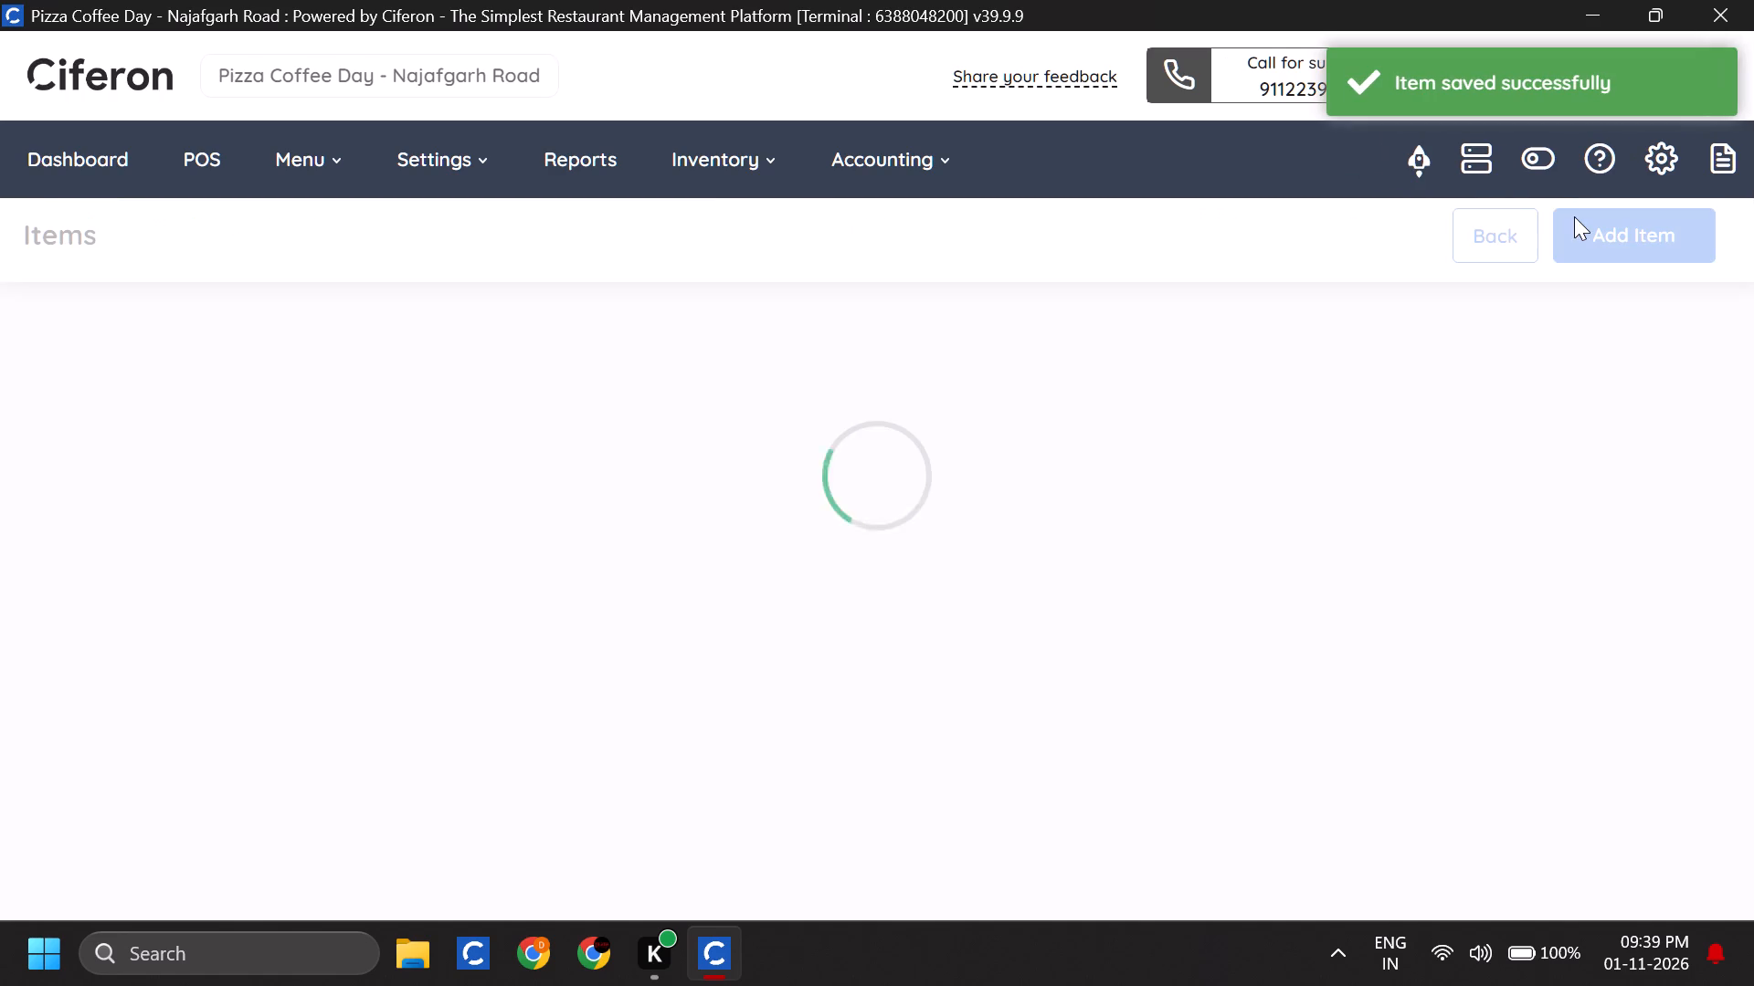
Start another new item with item type Sales and order type Food.
click(1580, 243)
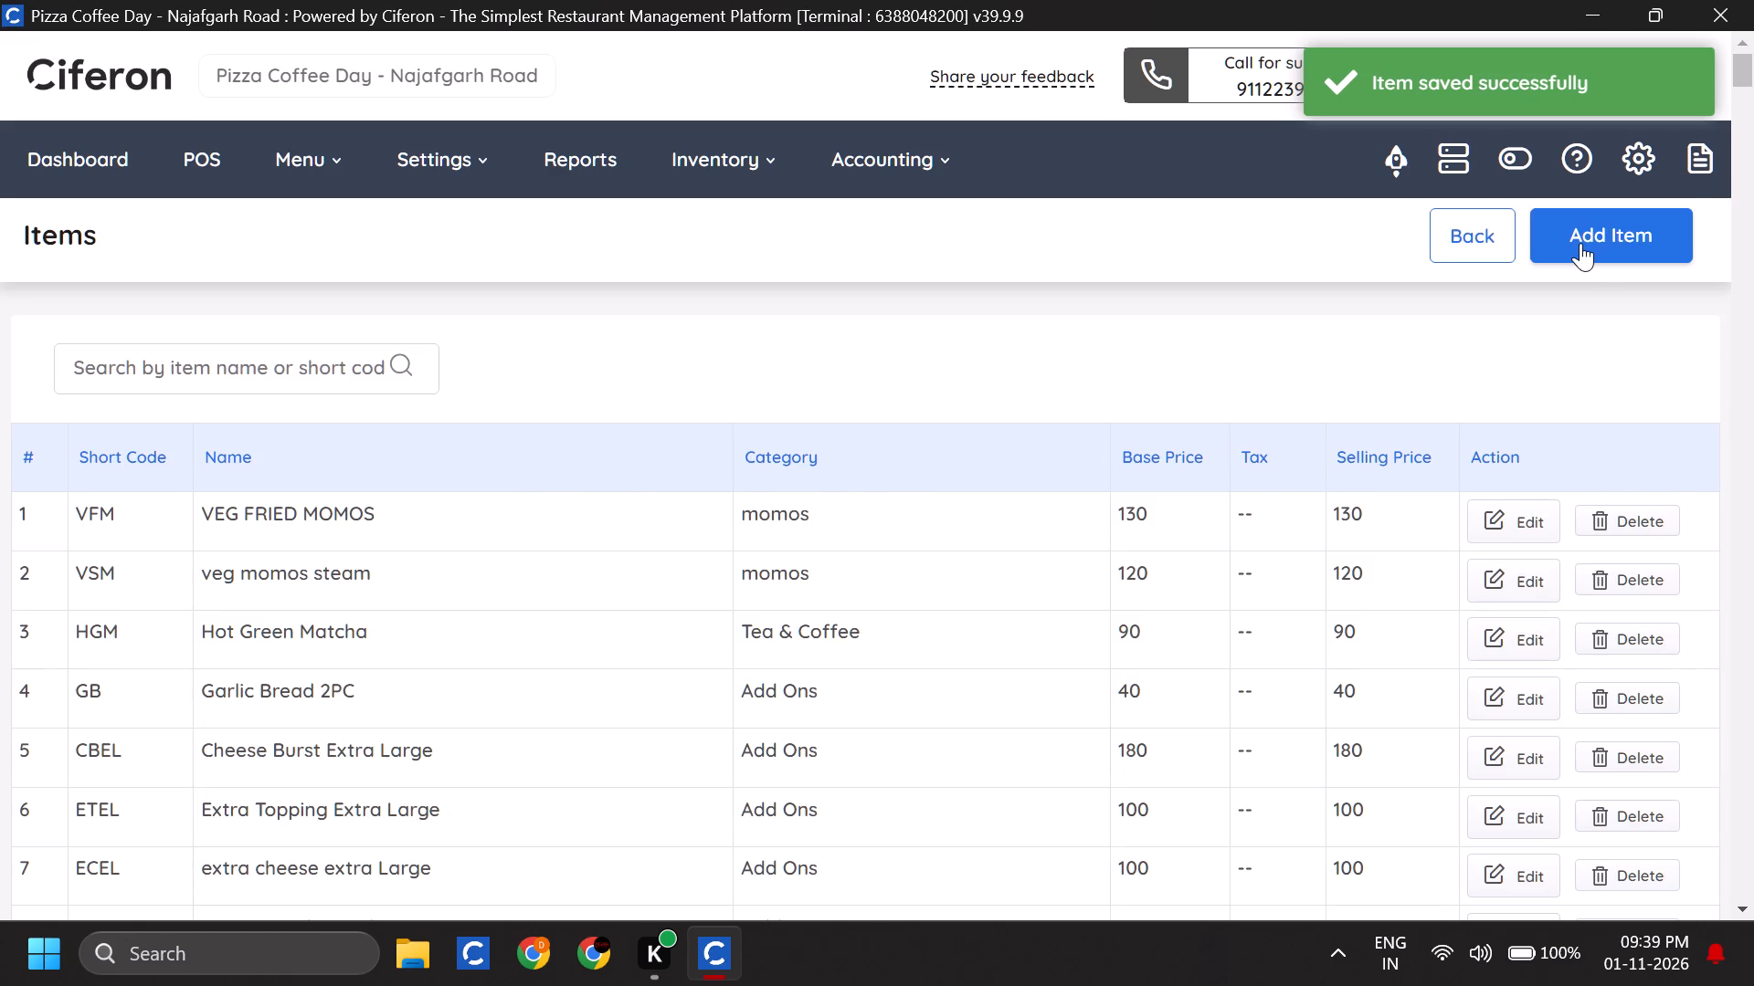
click(61, 438)
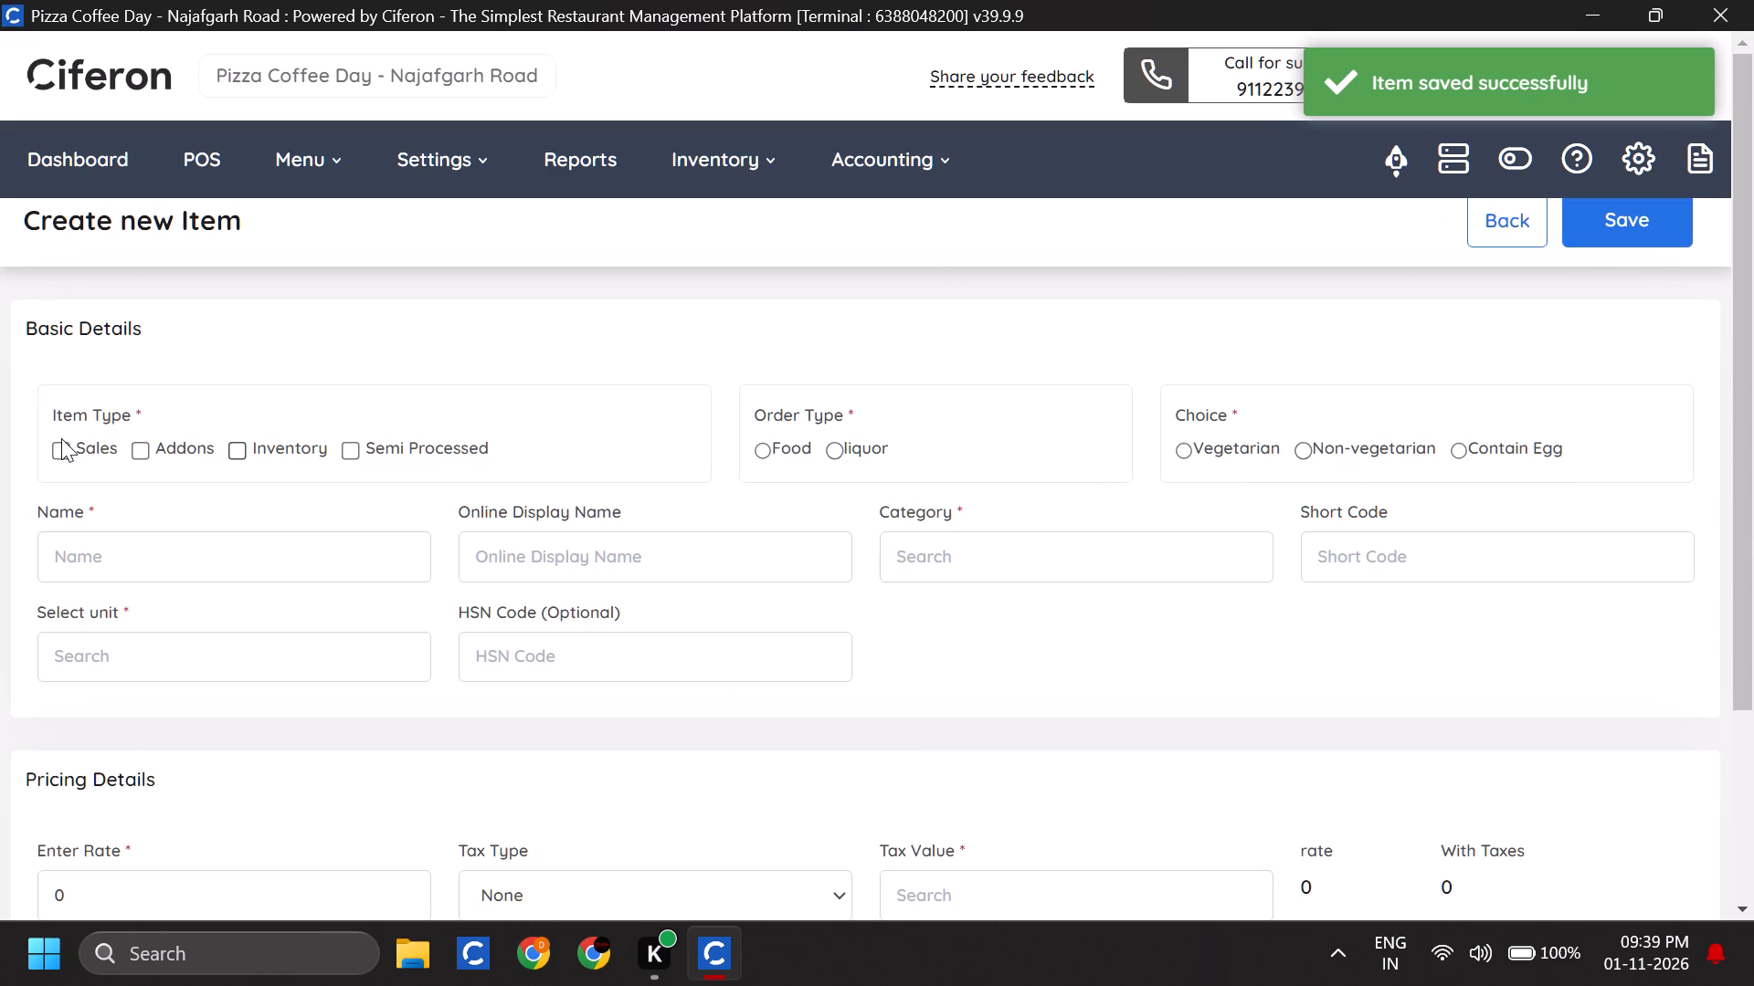
click(80, 449)
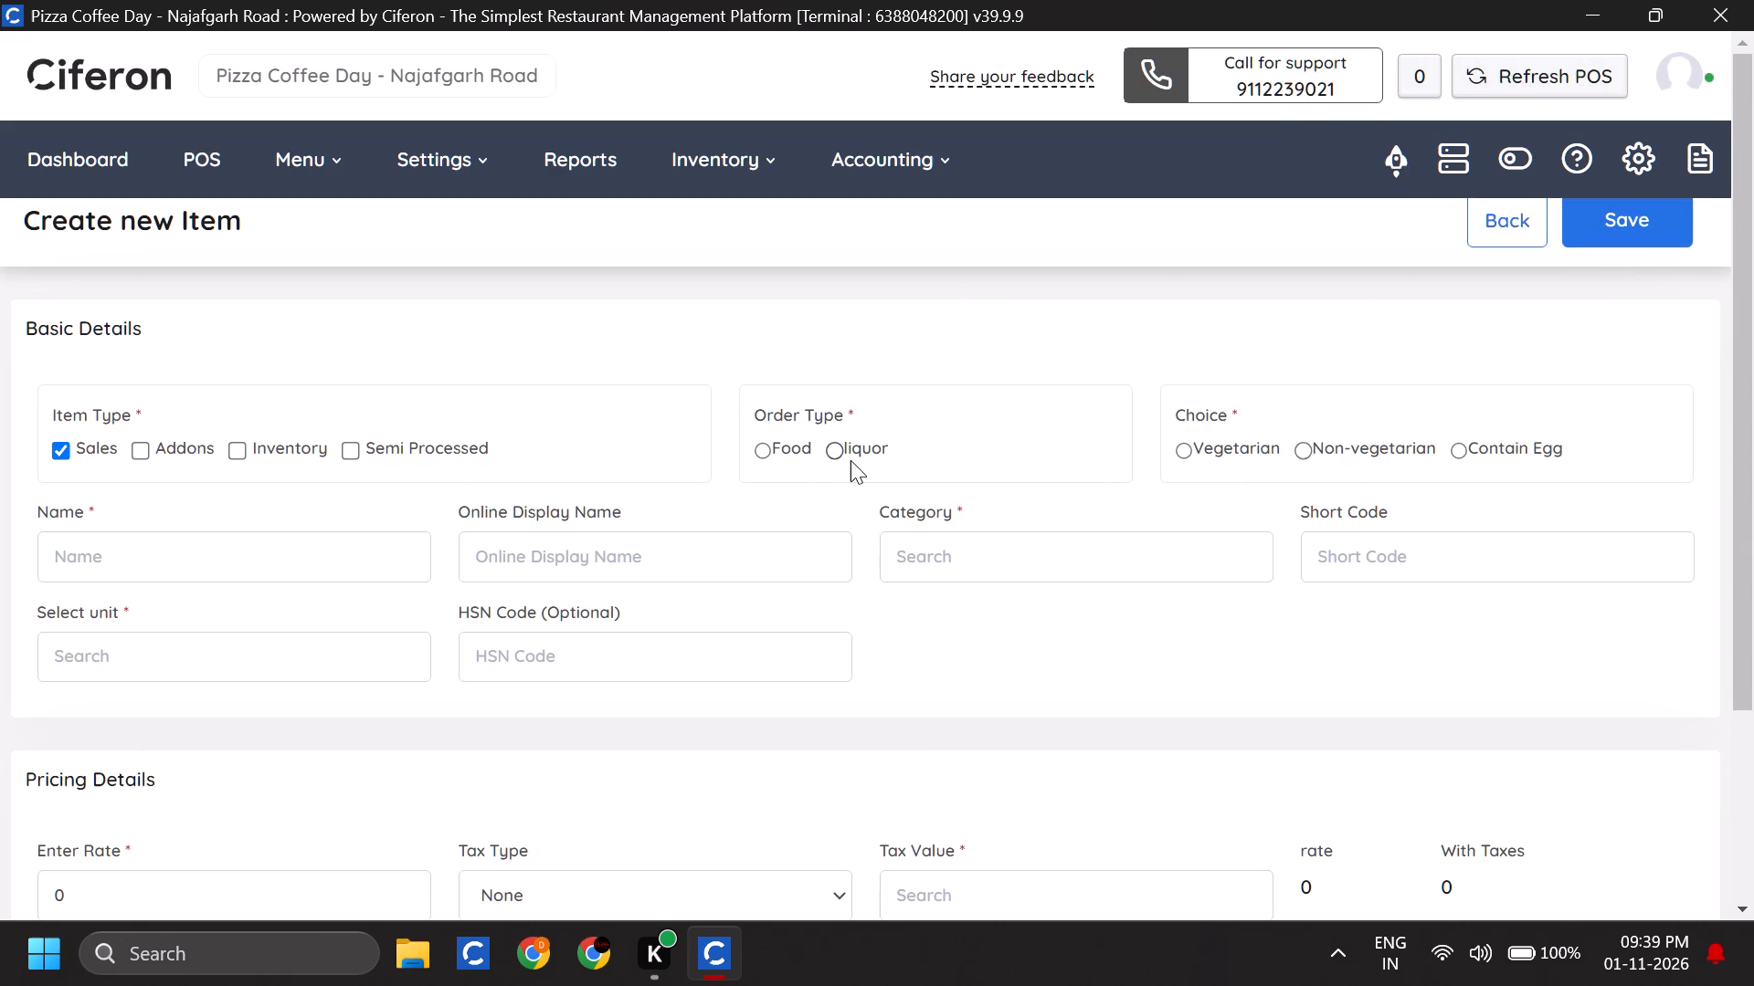
click(788, 451)
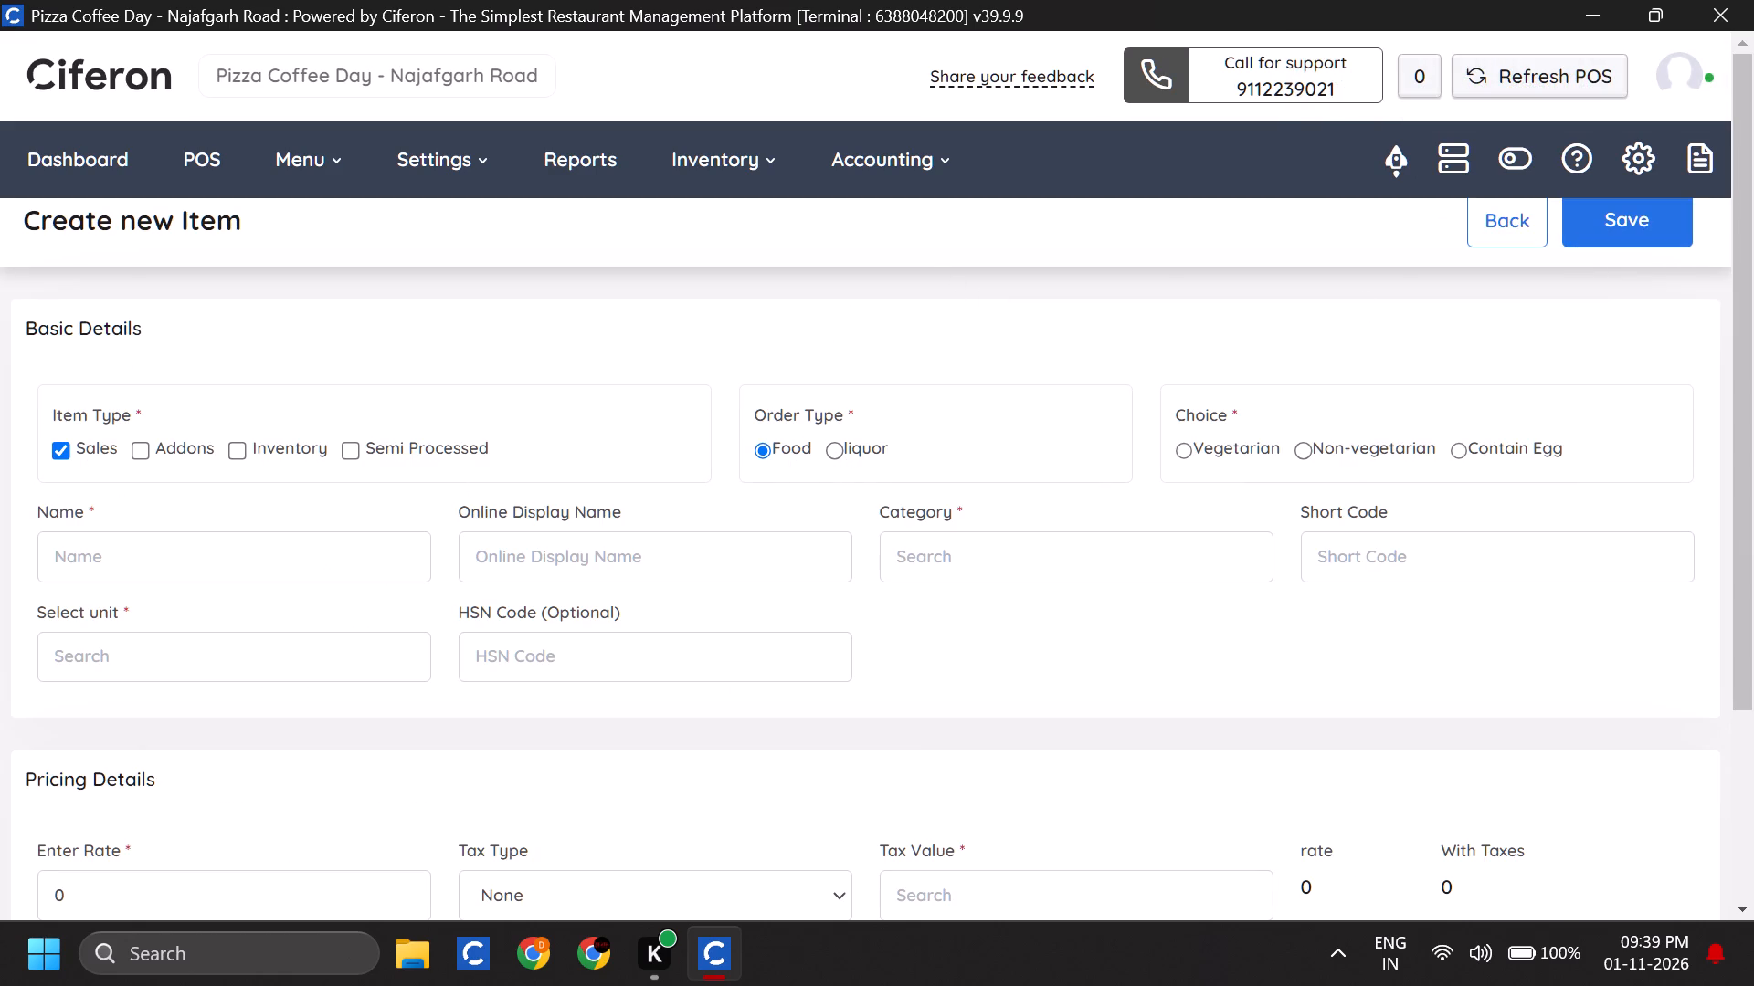
Enter PANEER STEAM MOMOS as both the name and the online display name of the new item.
click(240, 560)
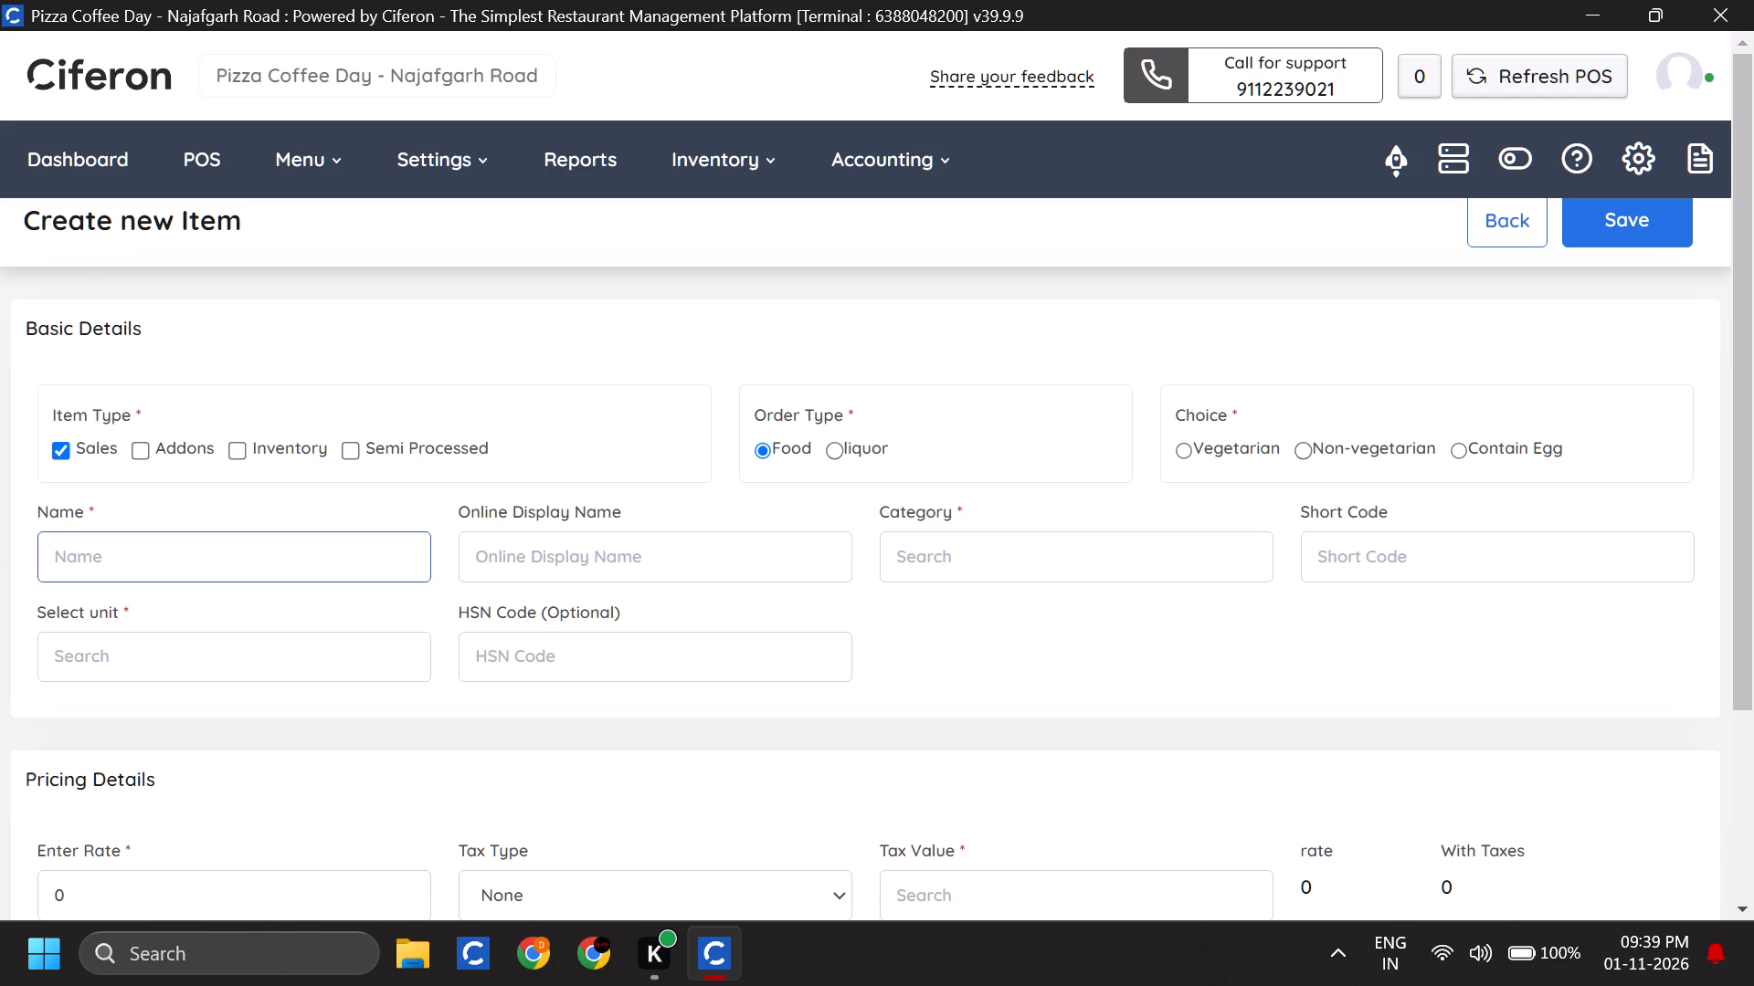
text(PA)
text(NEER)
key(space)
text(STEAM)
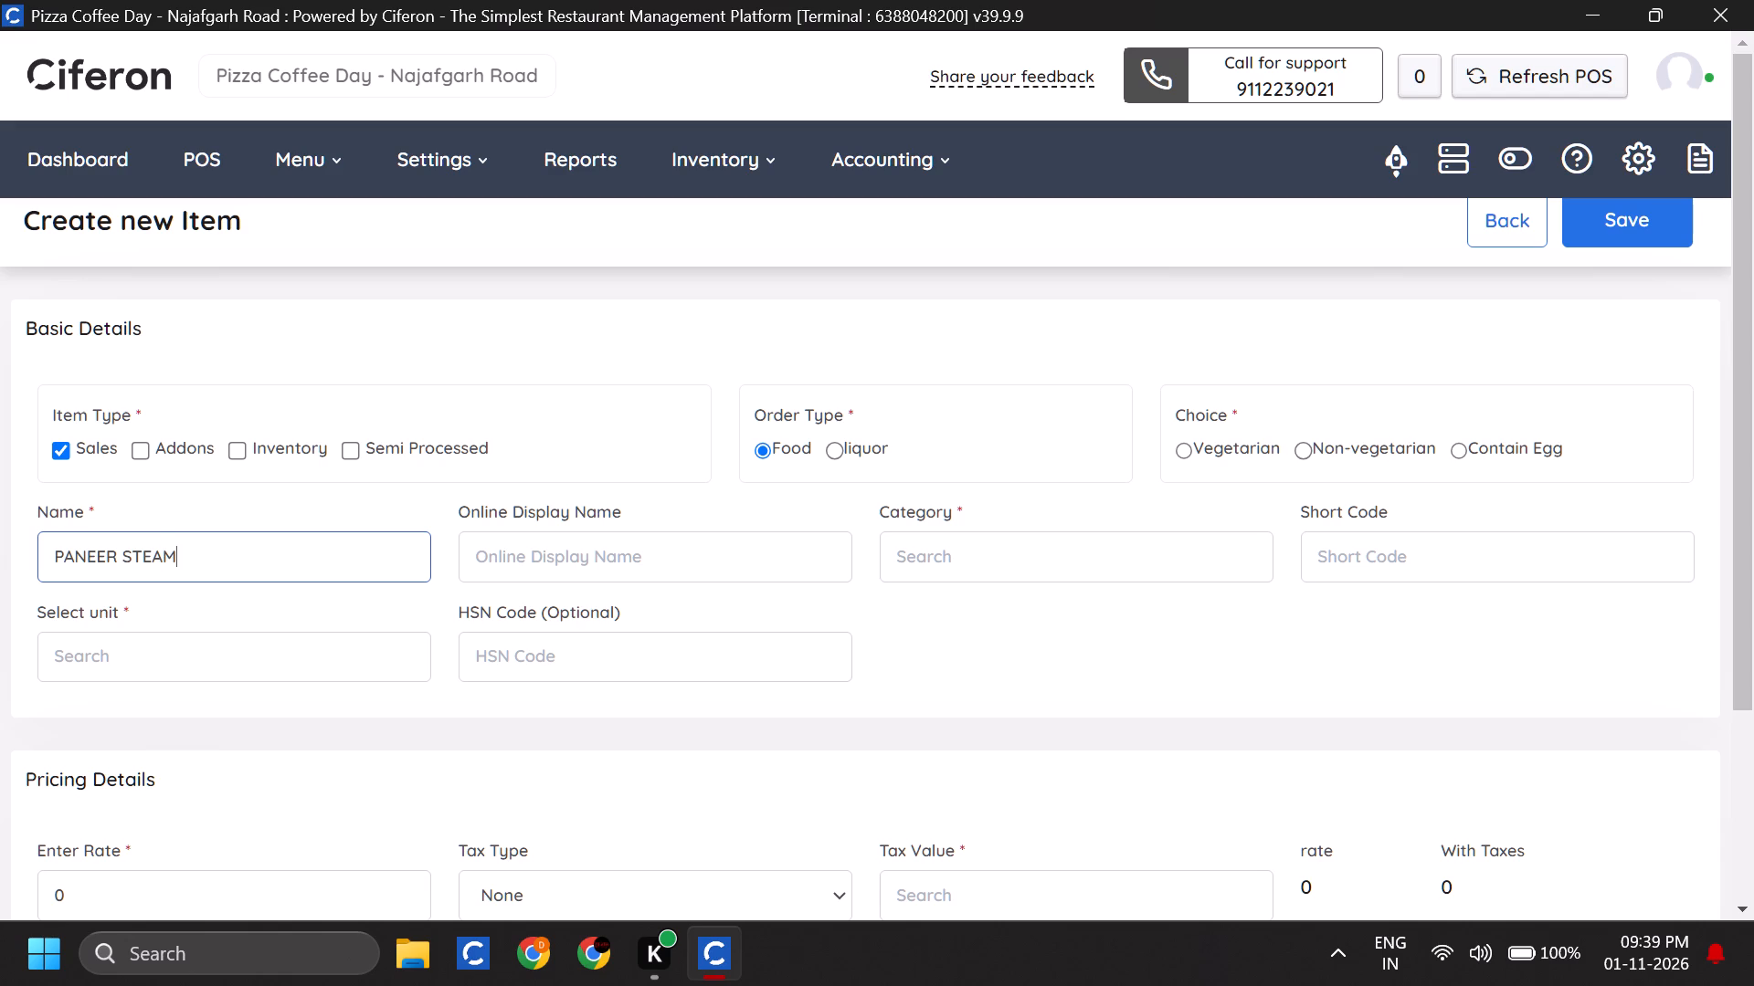
key(space)
text(MOMOS)
click(542, 577)
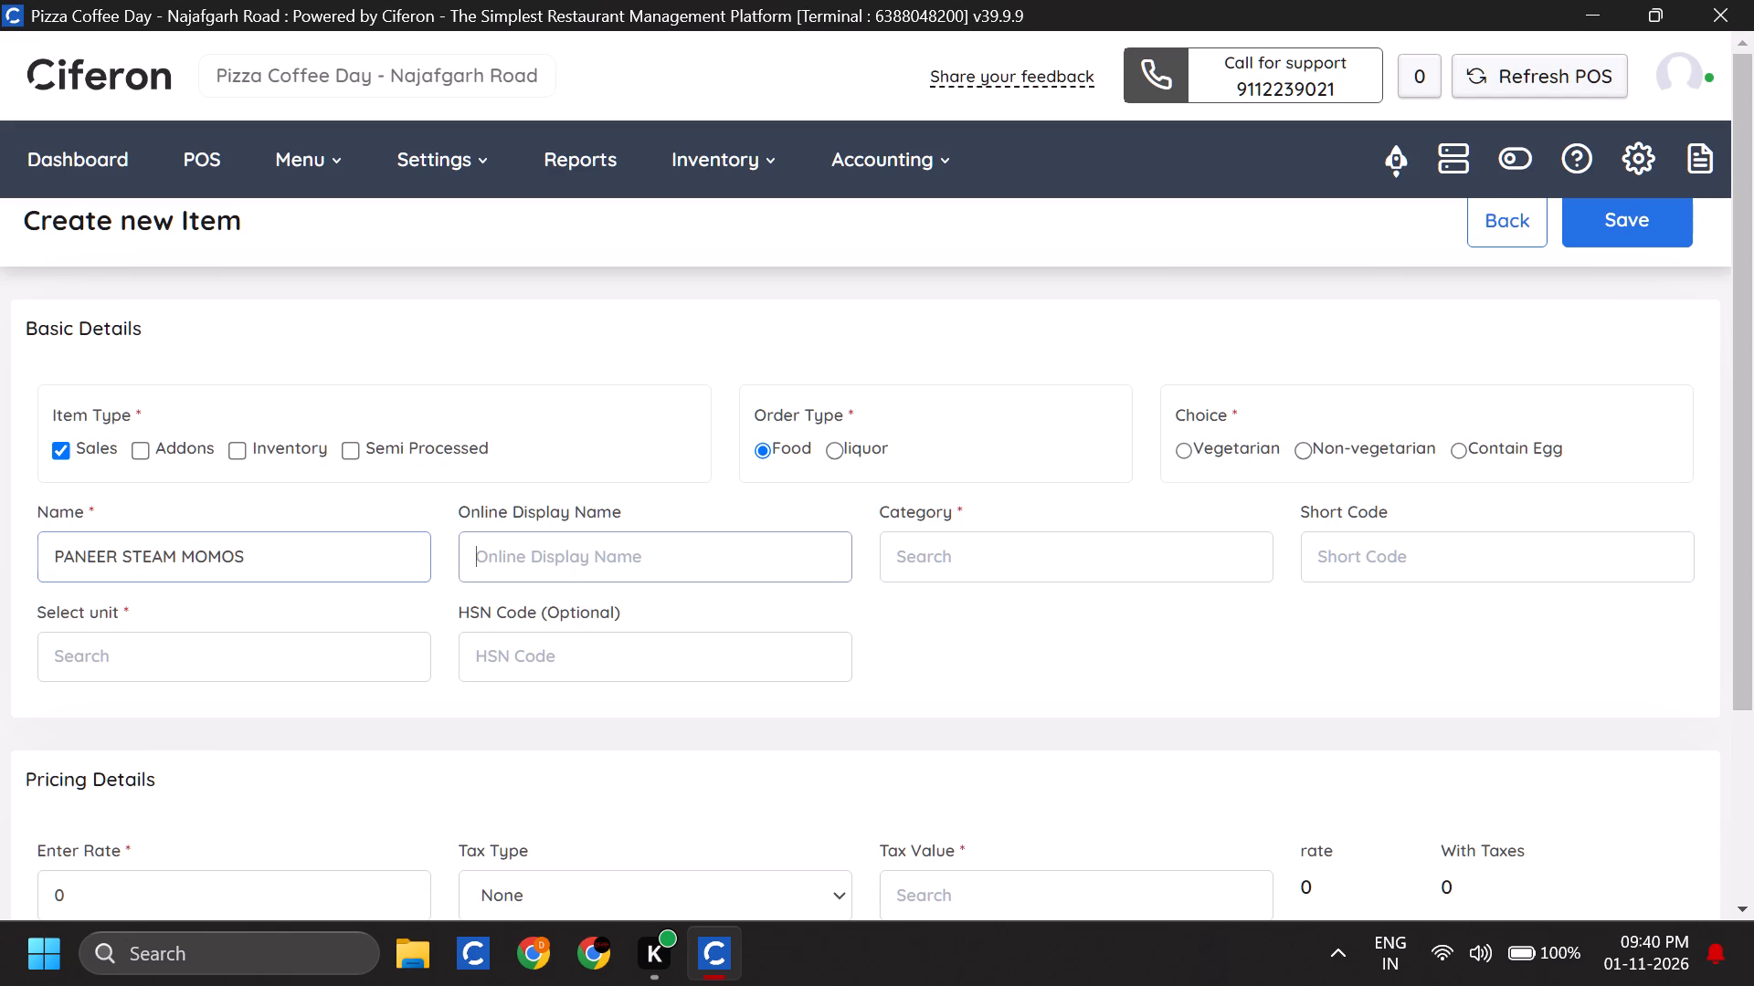
text(PANEER STEAM MOMOS)
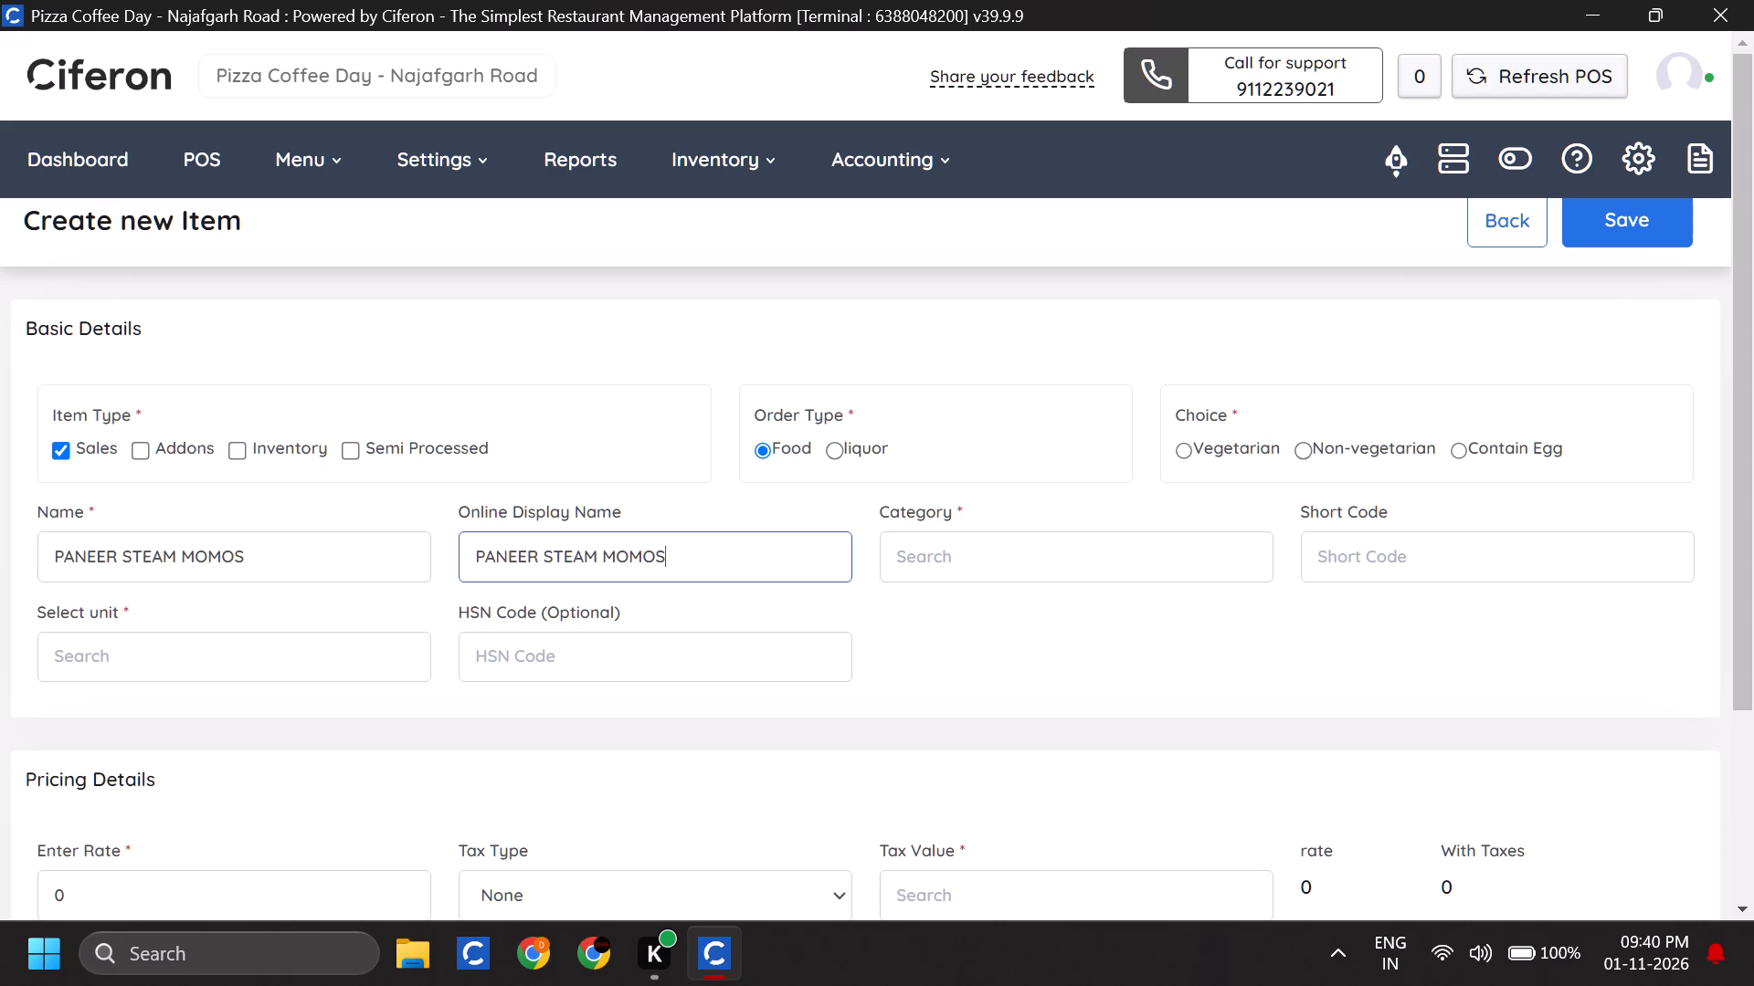
Set the new item's unit to piece, its category to momos and its short code to PSM.
click(264, 663)
click(269, 743)
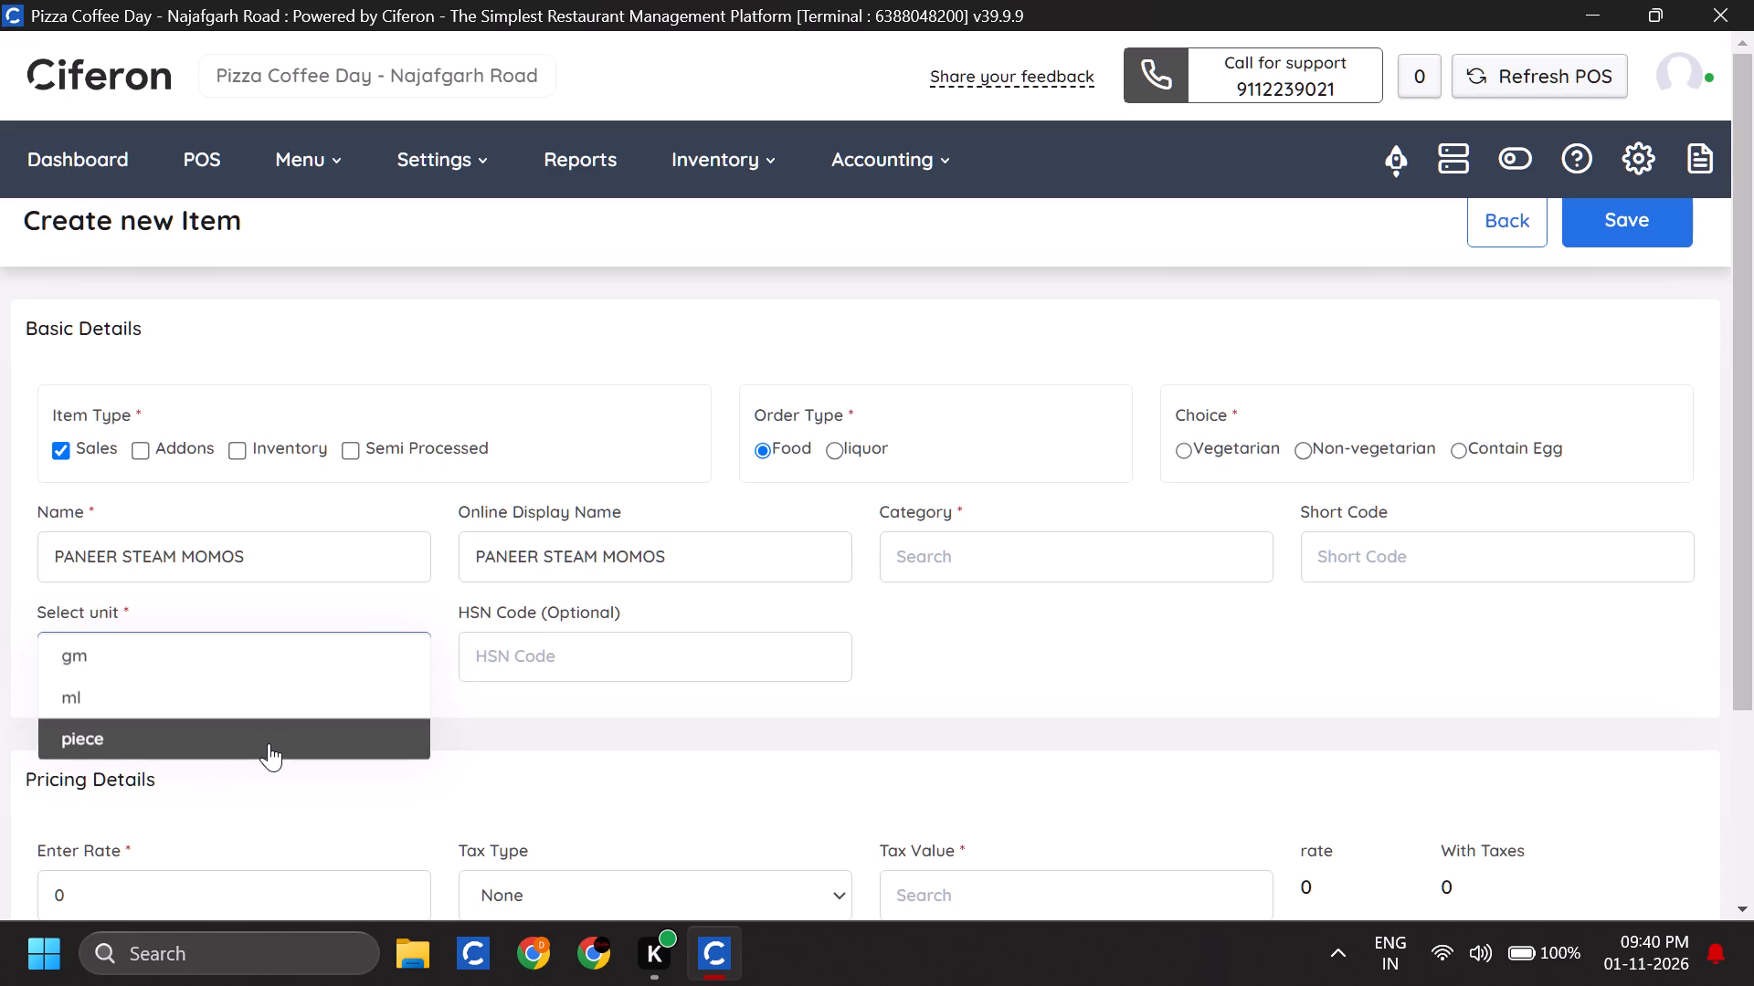
click(1170, 537)
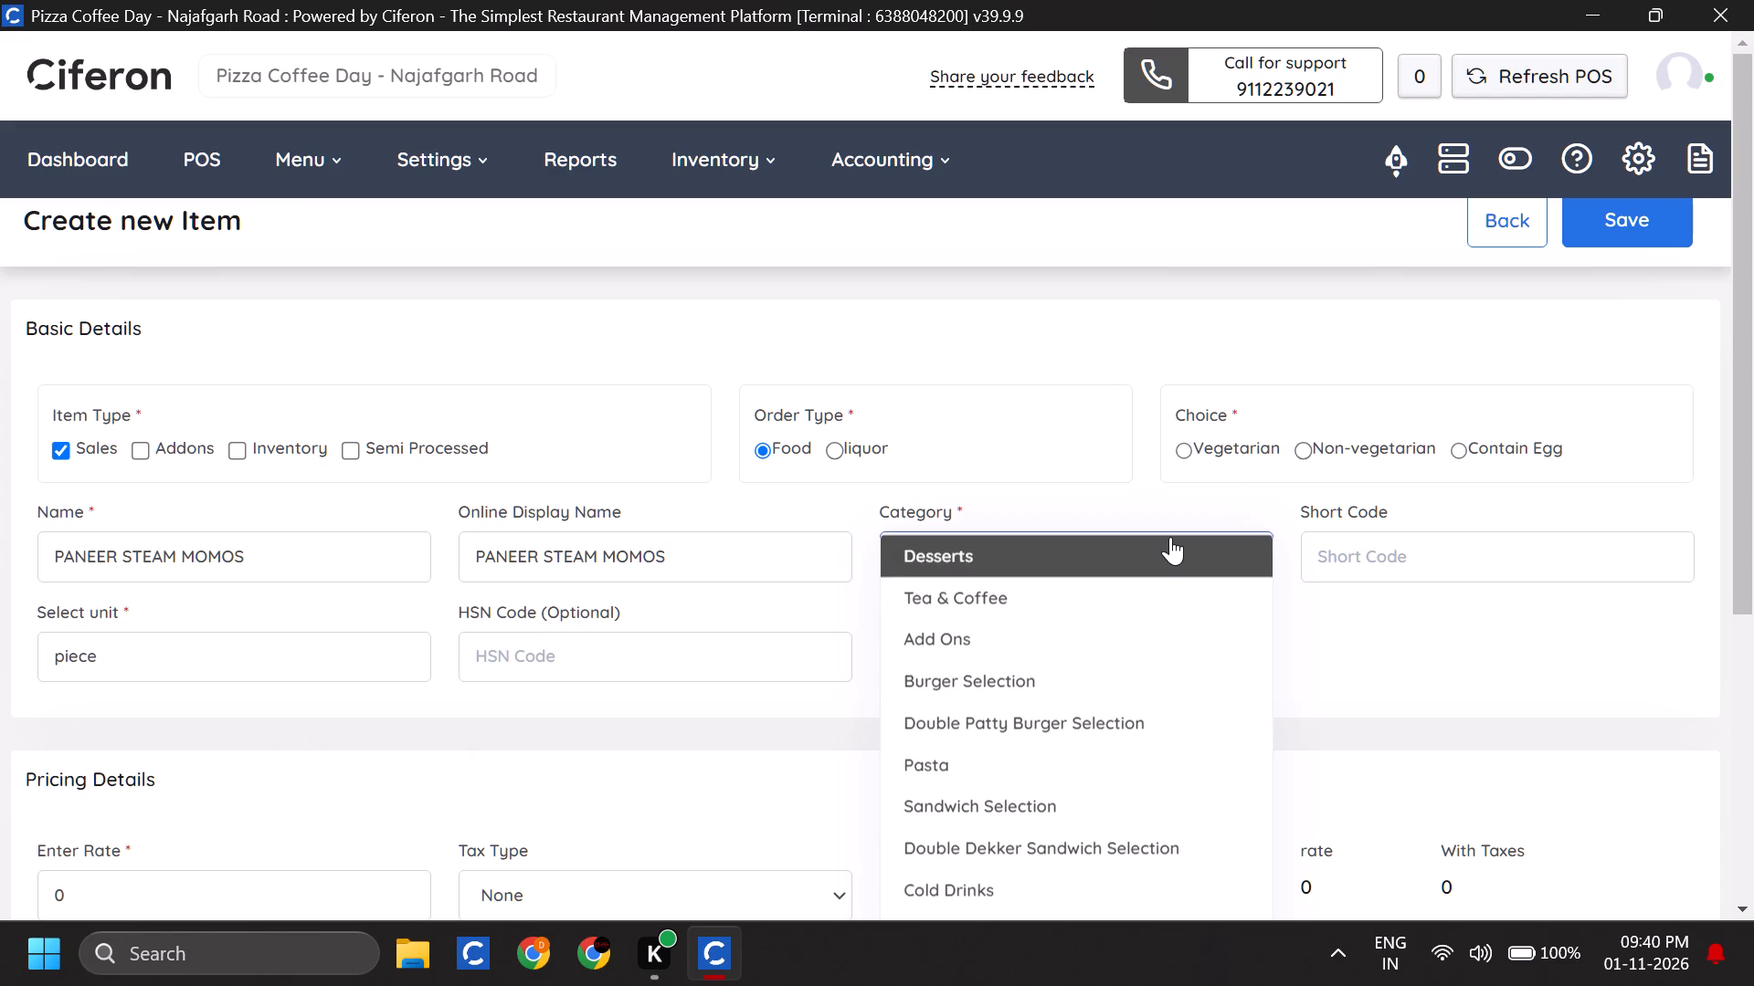
key(m)
click(1162, 578)
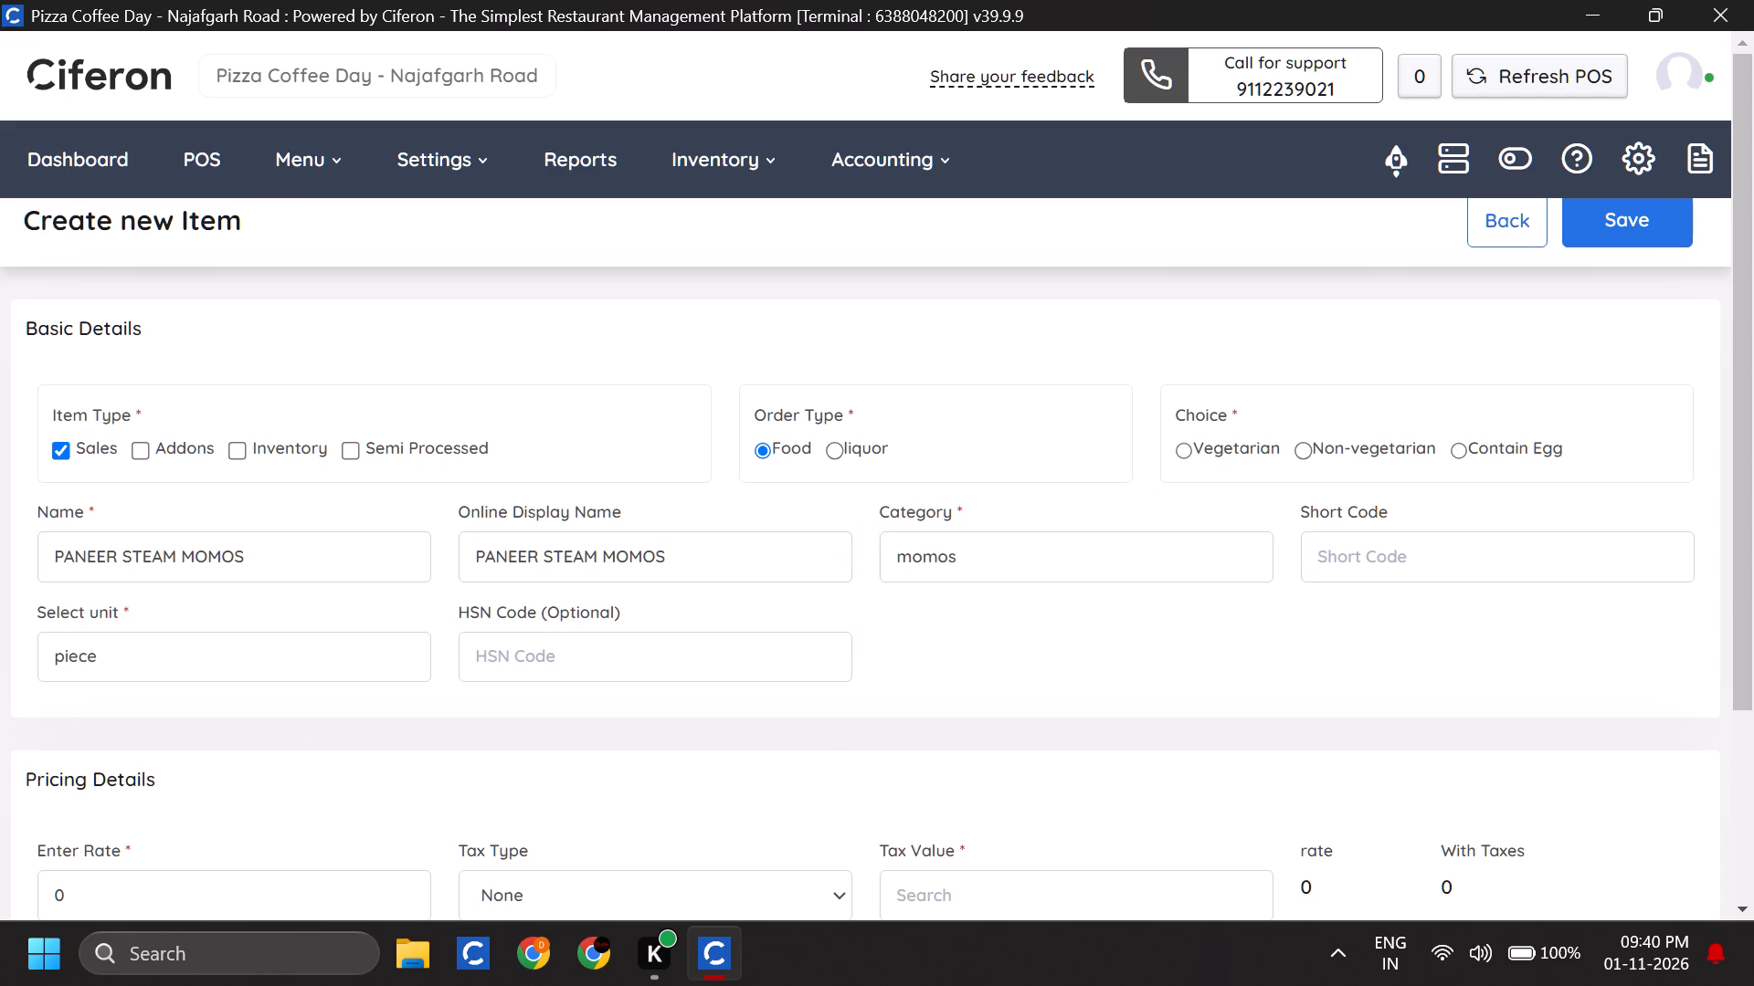
click(1415, 561)
text(PSM)
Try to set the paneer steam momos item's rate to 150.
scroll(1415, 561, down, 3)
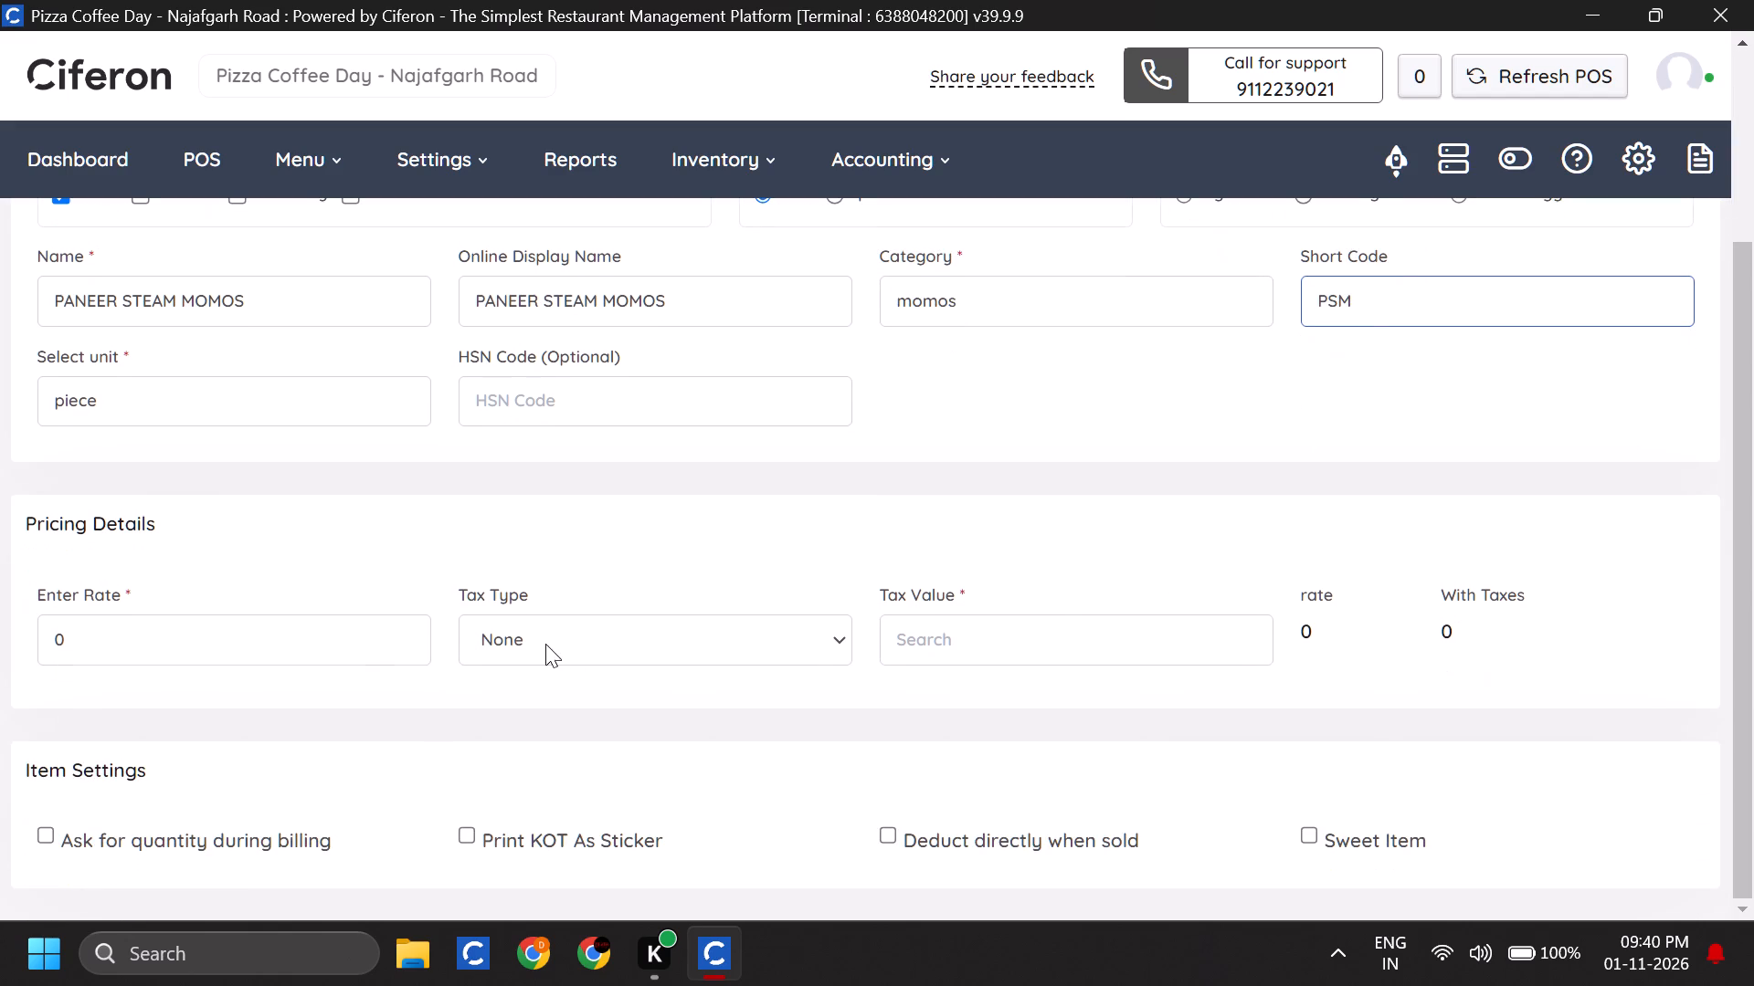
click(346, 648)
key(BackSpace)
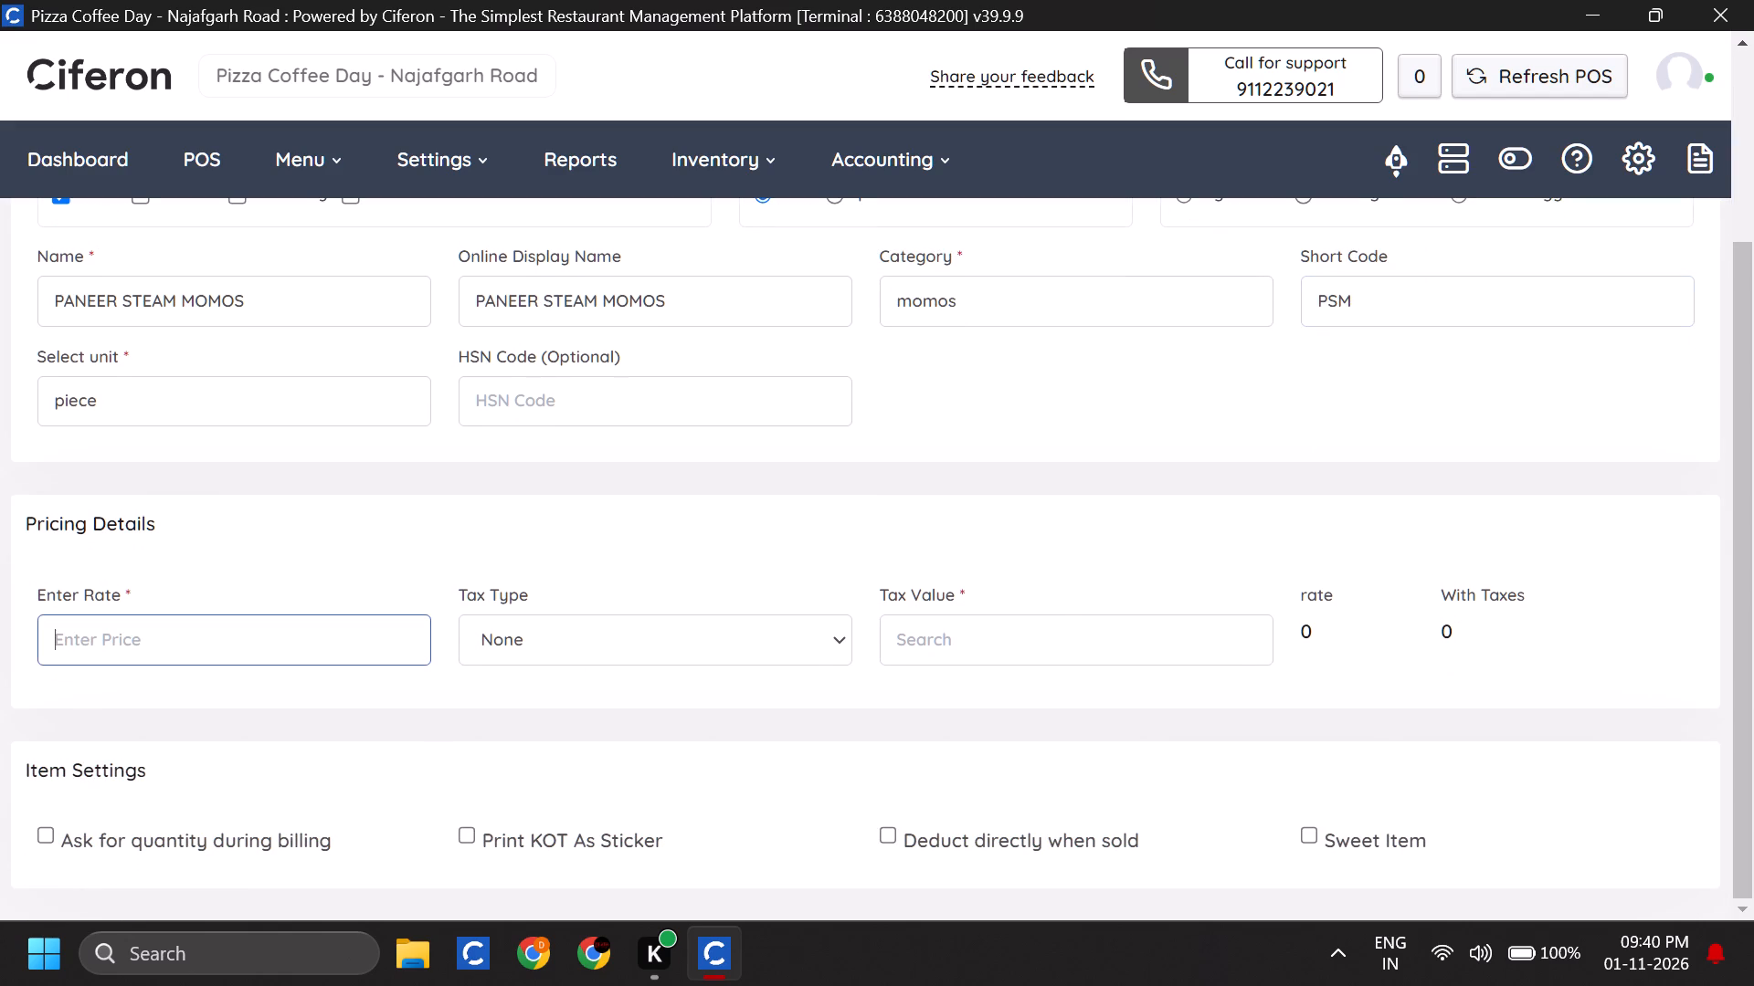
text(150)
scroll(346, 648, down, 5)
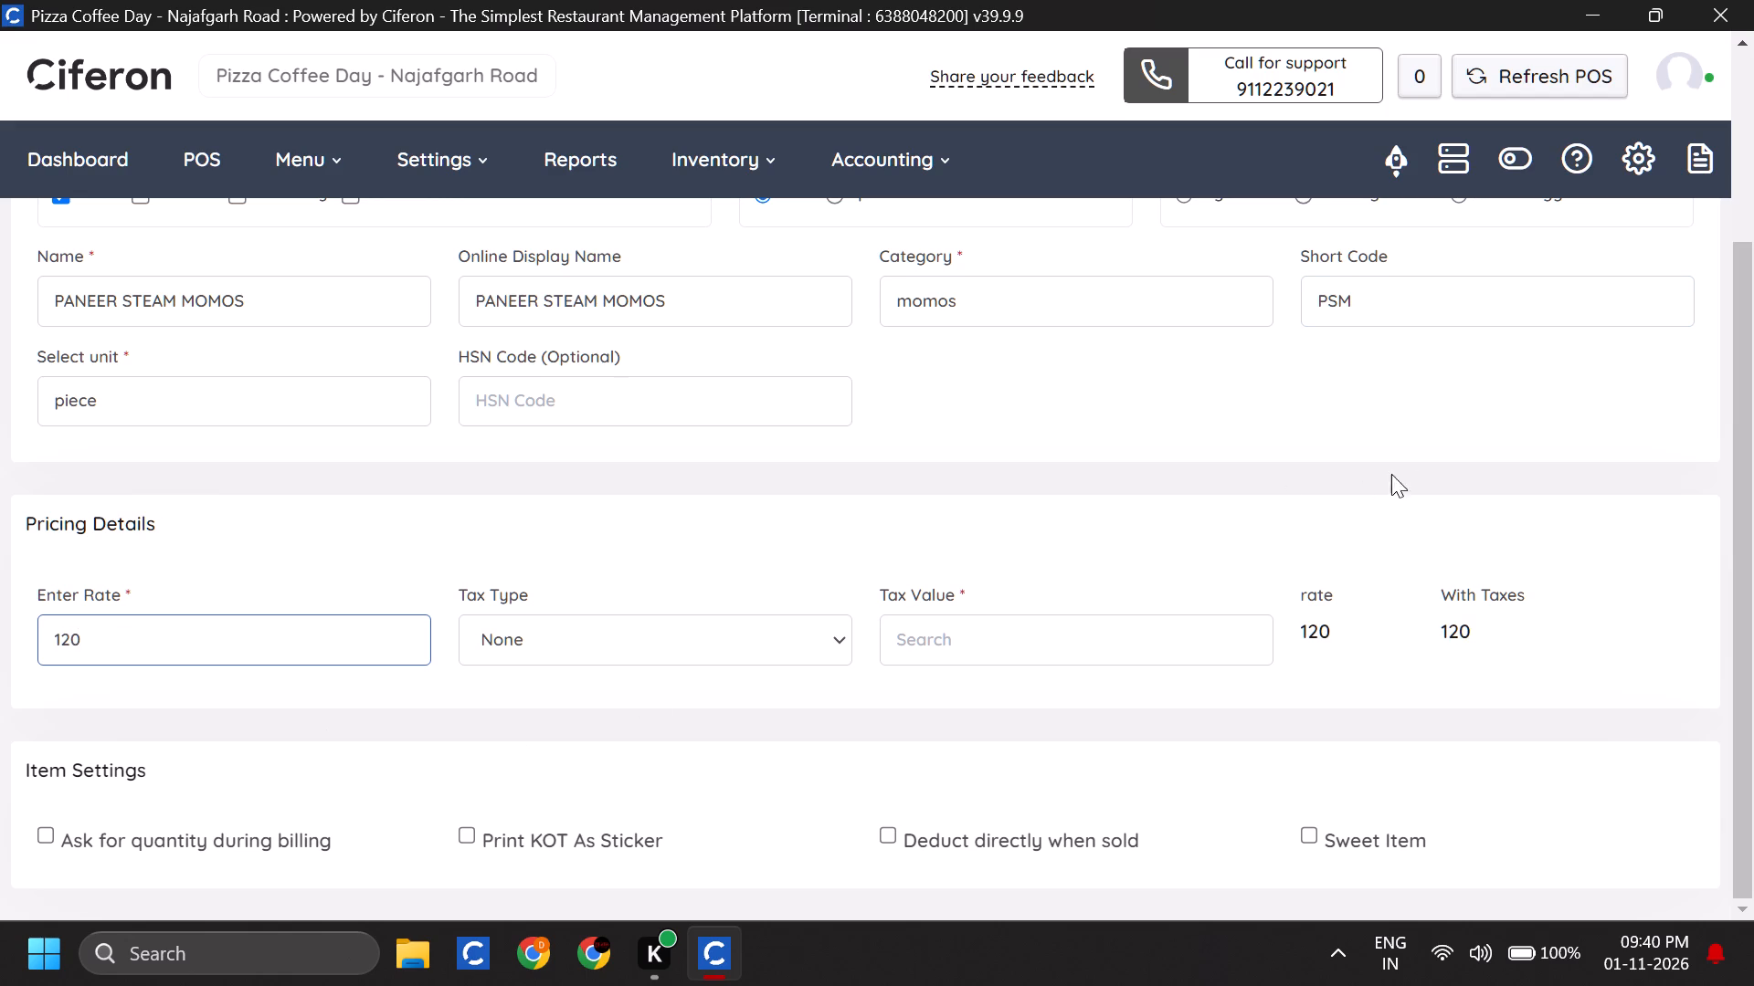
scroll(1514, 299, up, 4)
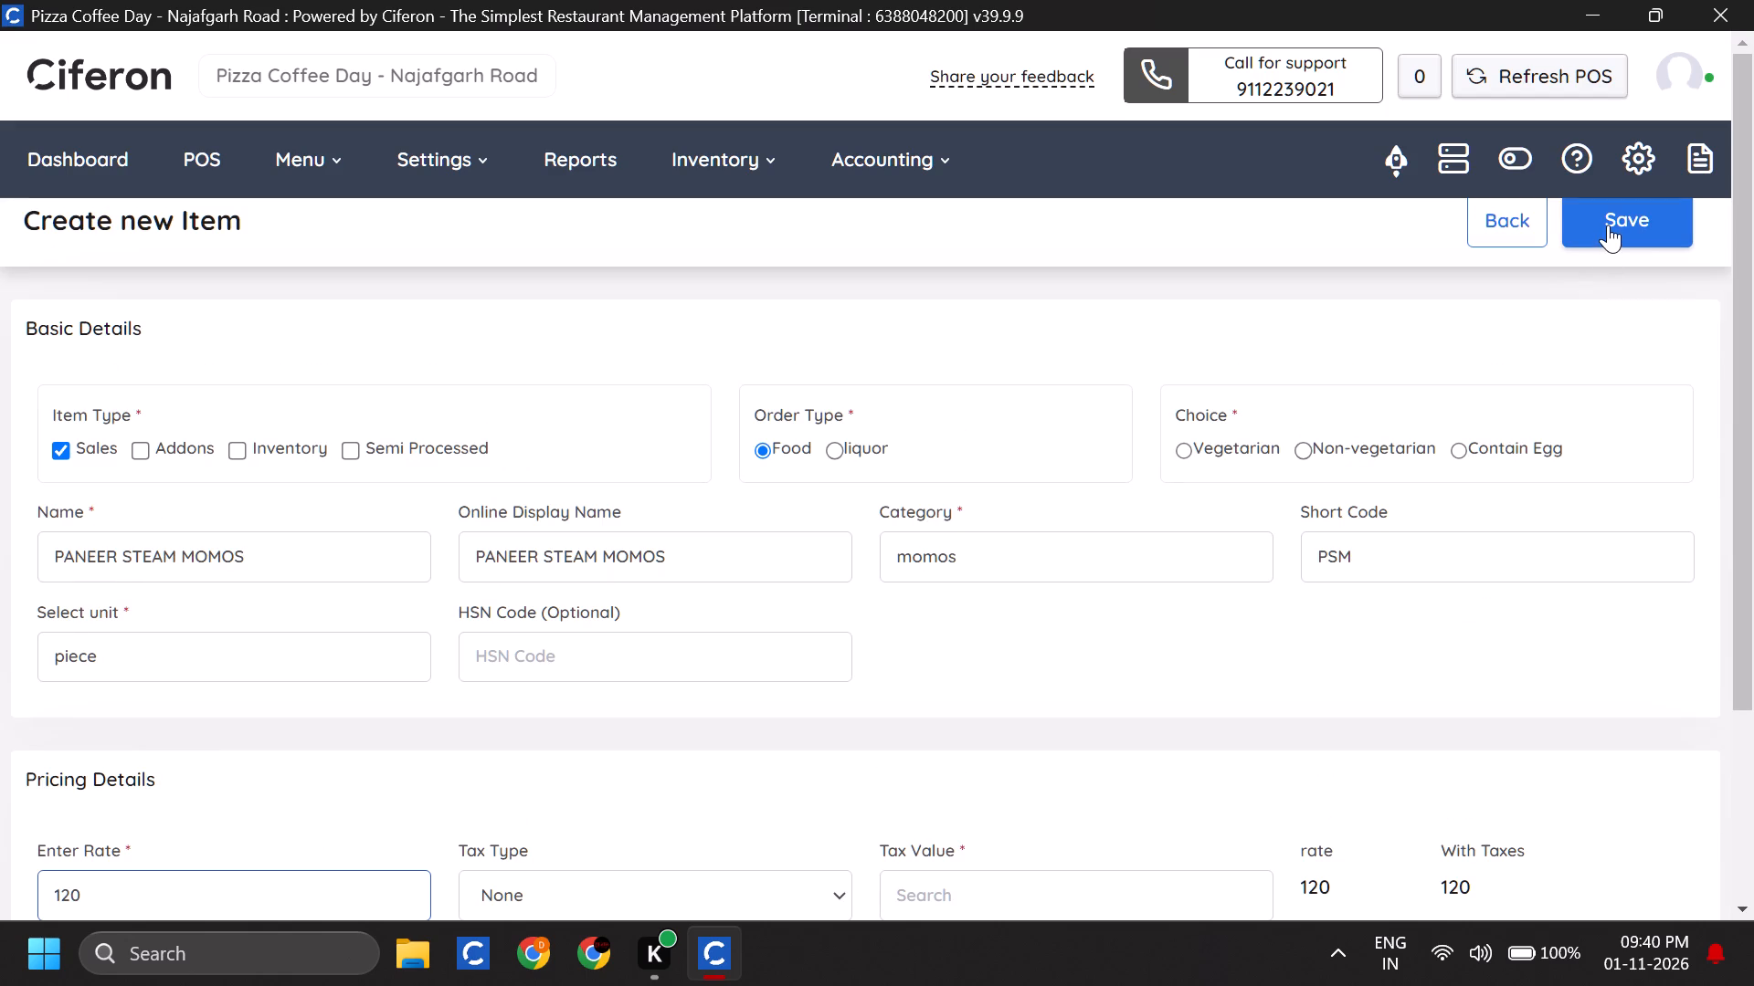
Correct the paneer steam momos item's rate to 150 and save the item.
scroll(1193, 641, down, 2)
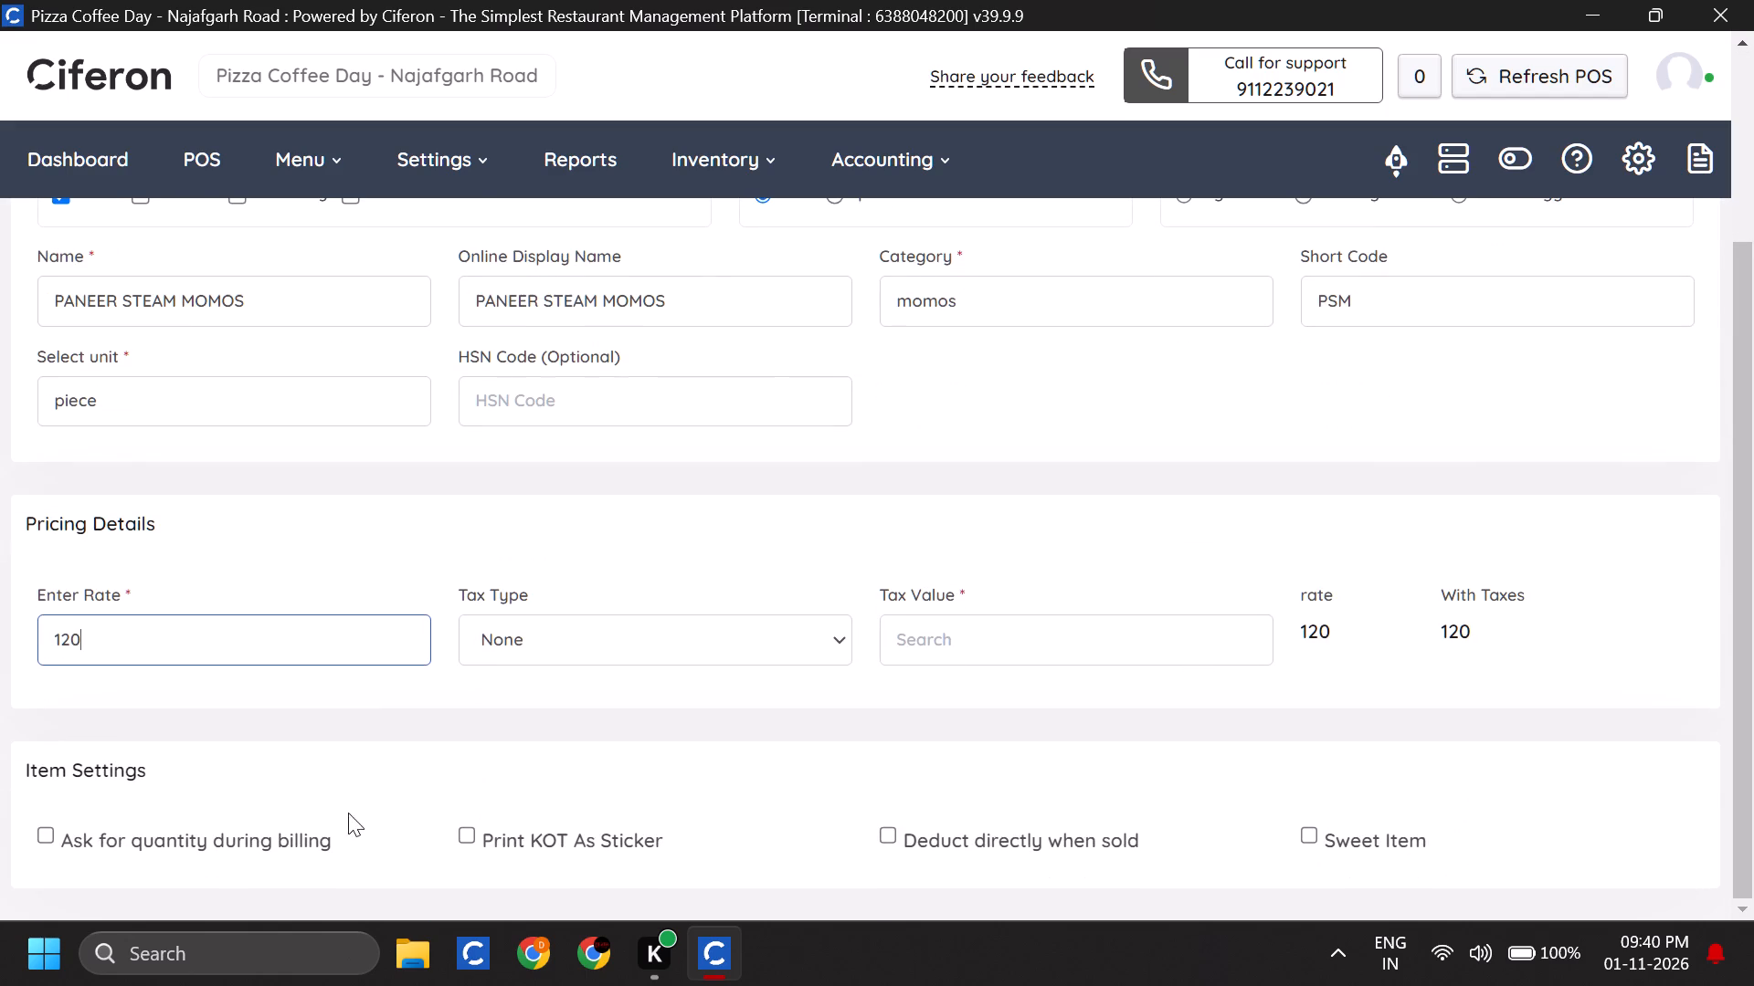
key(BackSpace)
key(BackSpace)
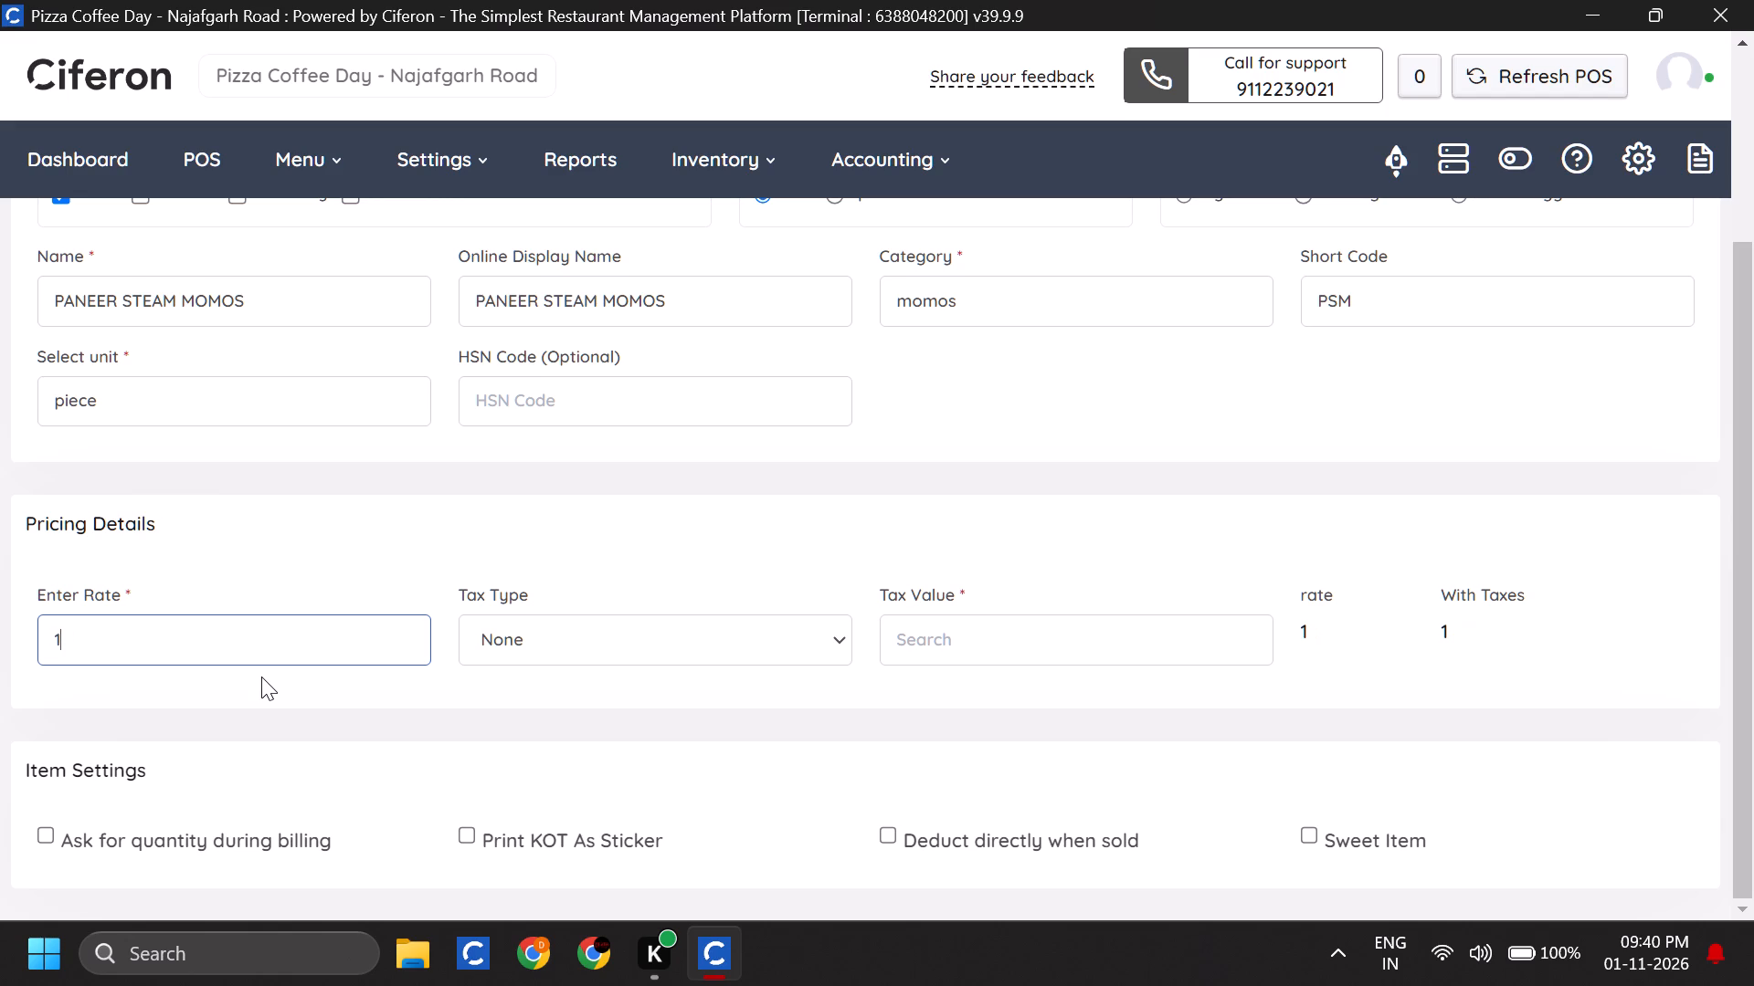
text(50)
scroll(875, 468, down, 2)
scroll(875, 468, up, 2)
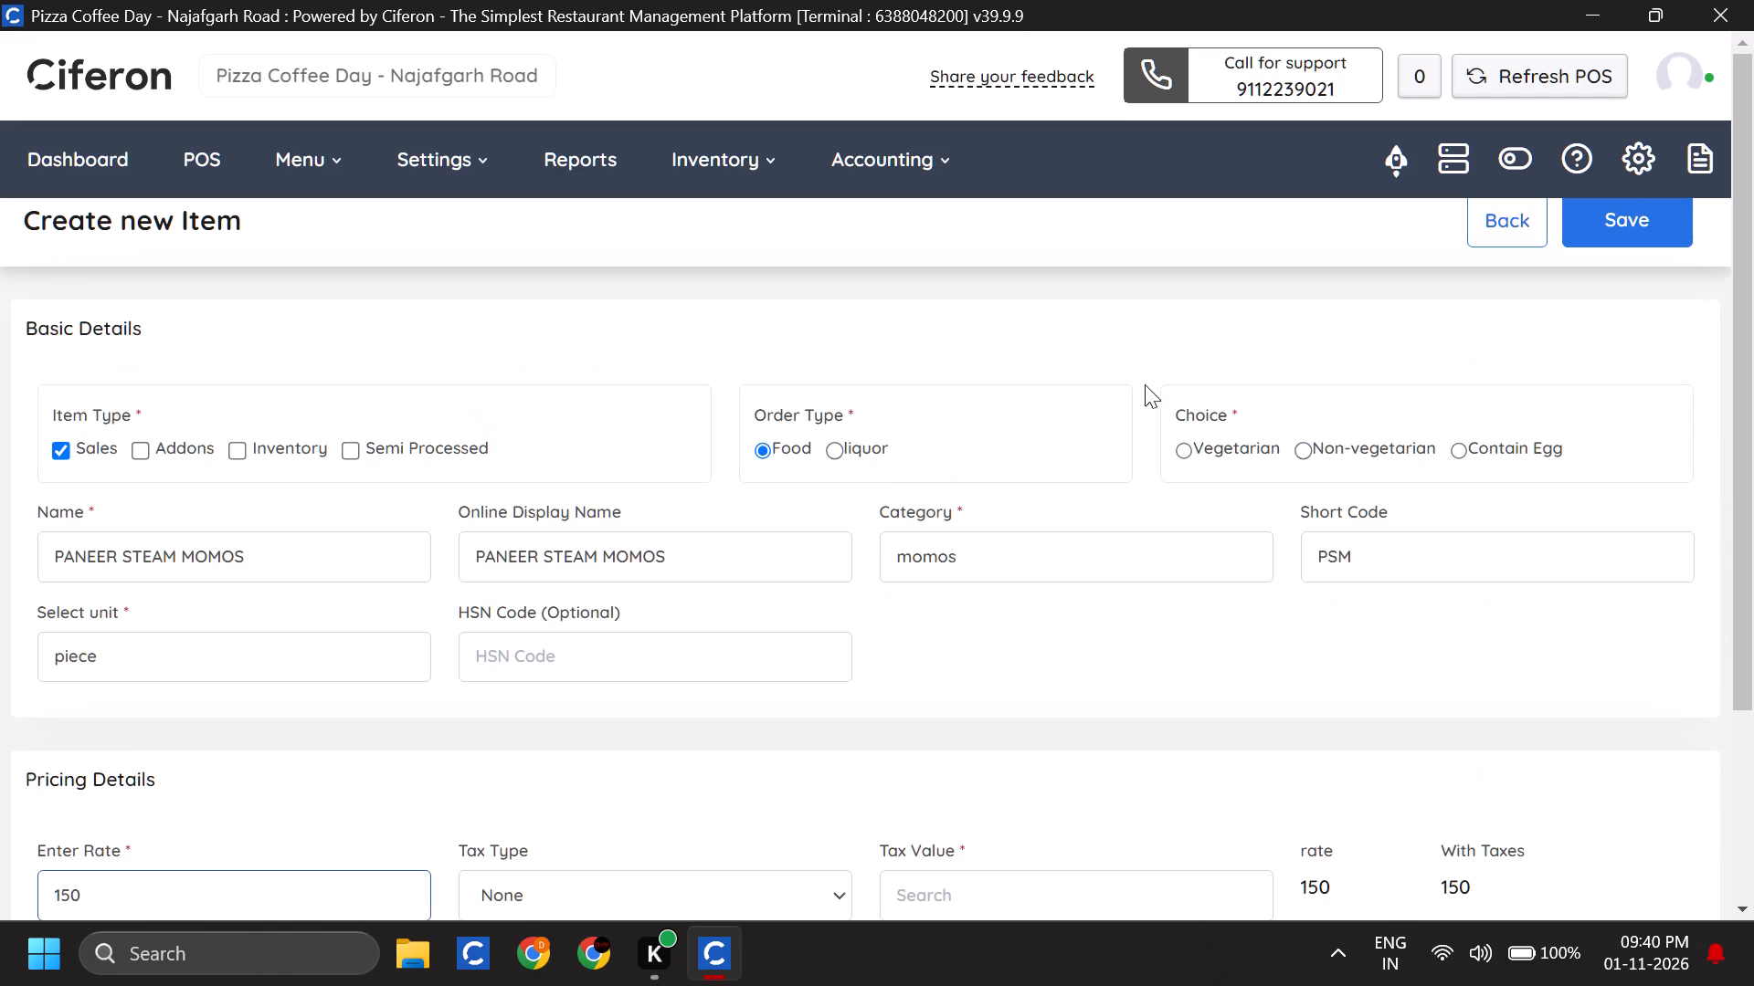
click(1627, 237)
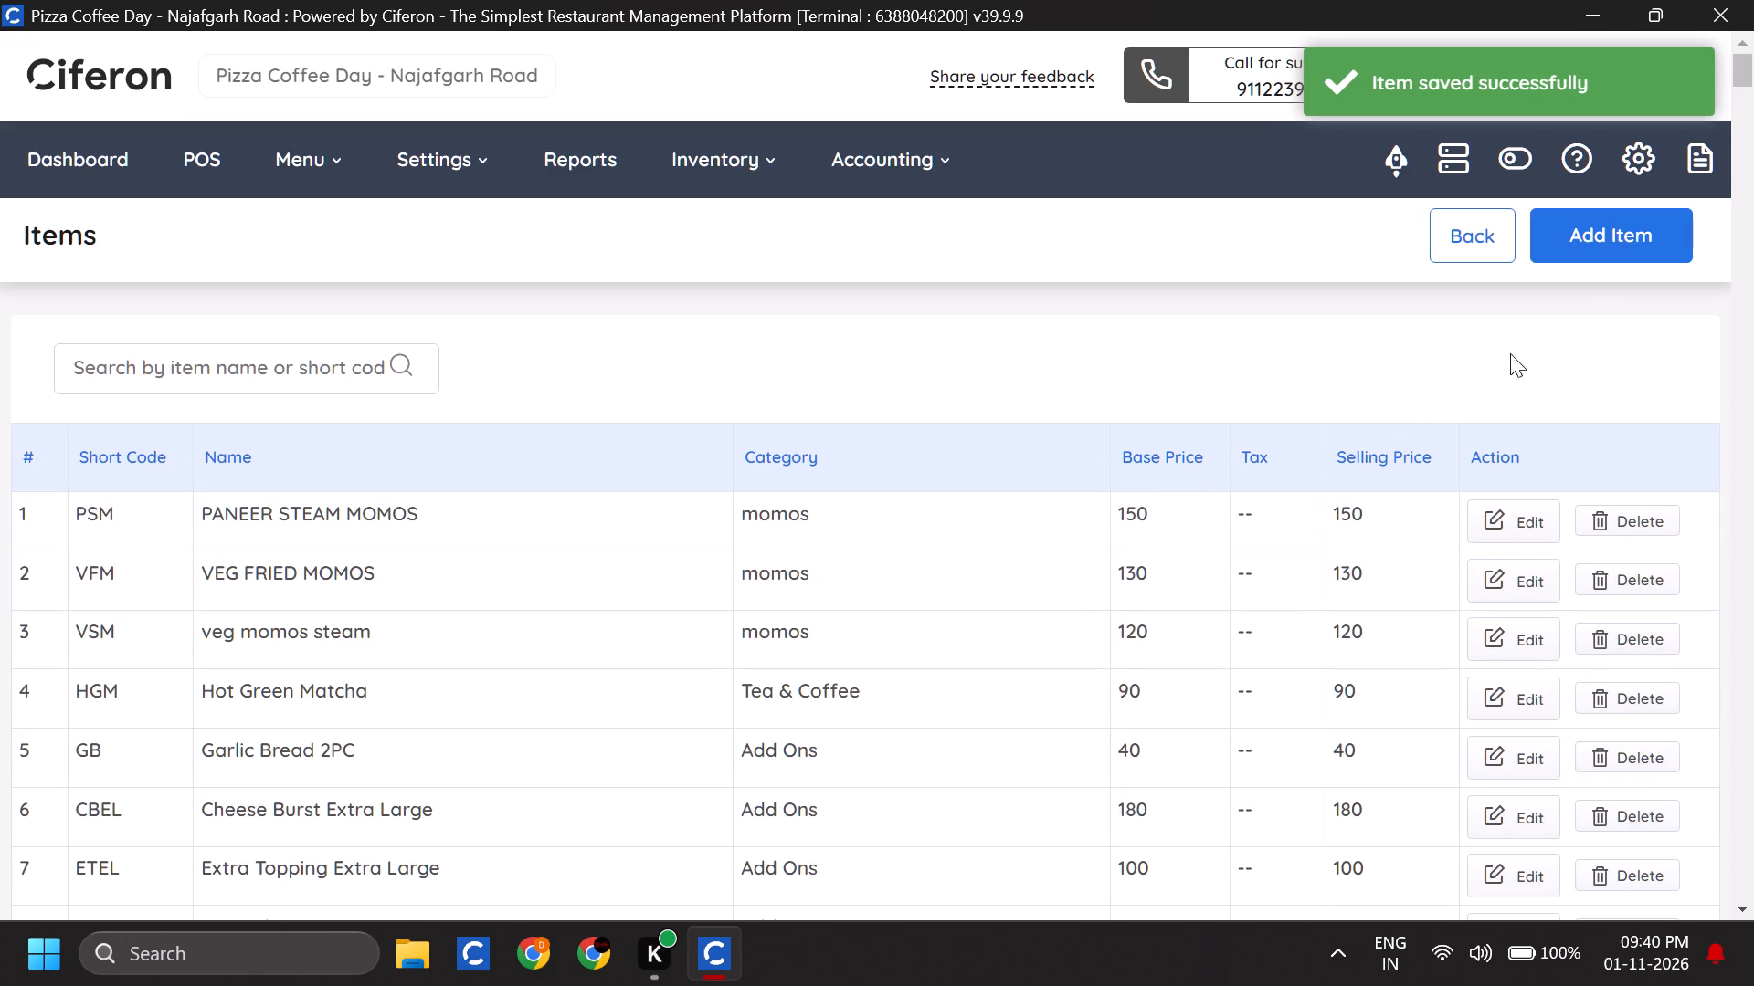
Start another new item with item type Sales, order type Food and the Vegetarian choice.
click(1654, 230)
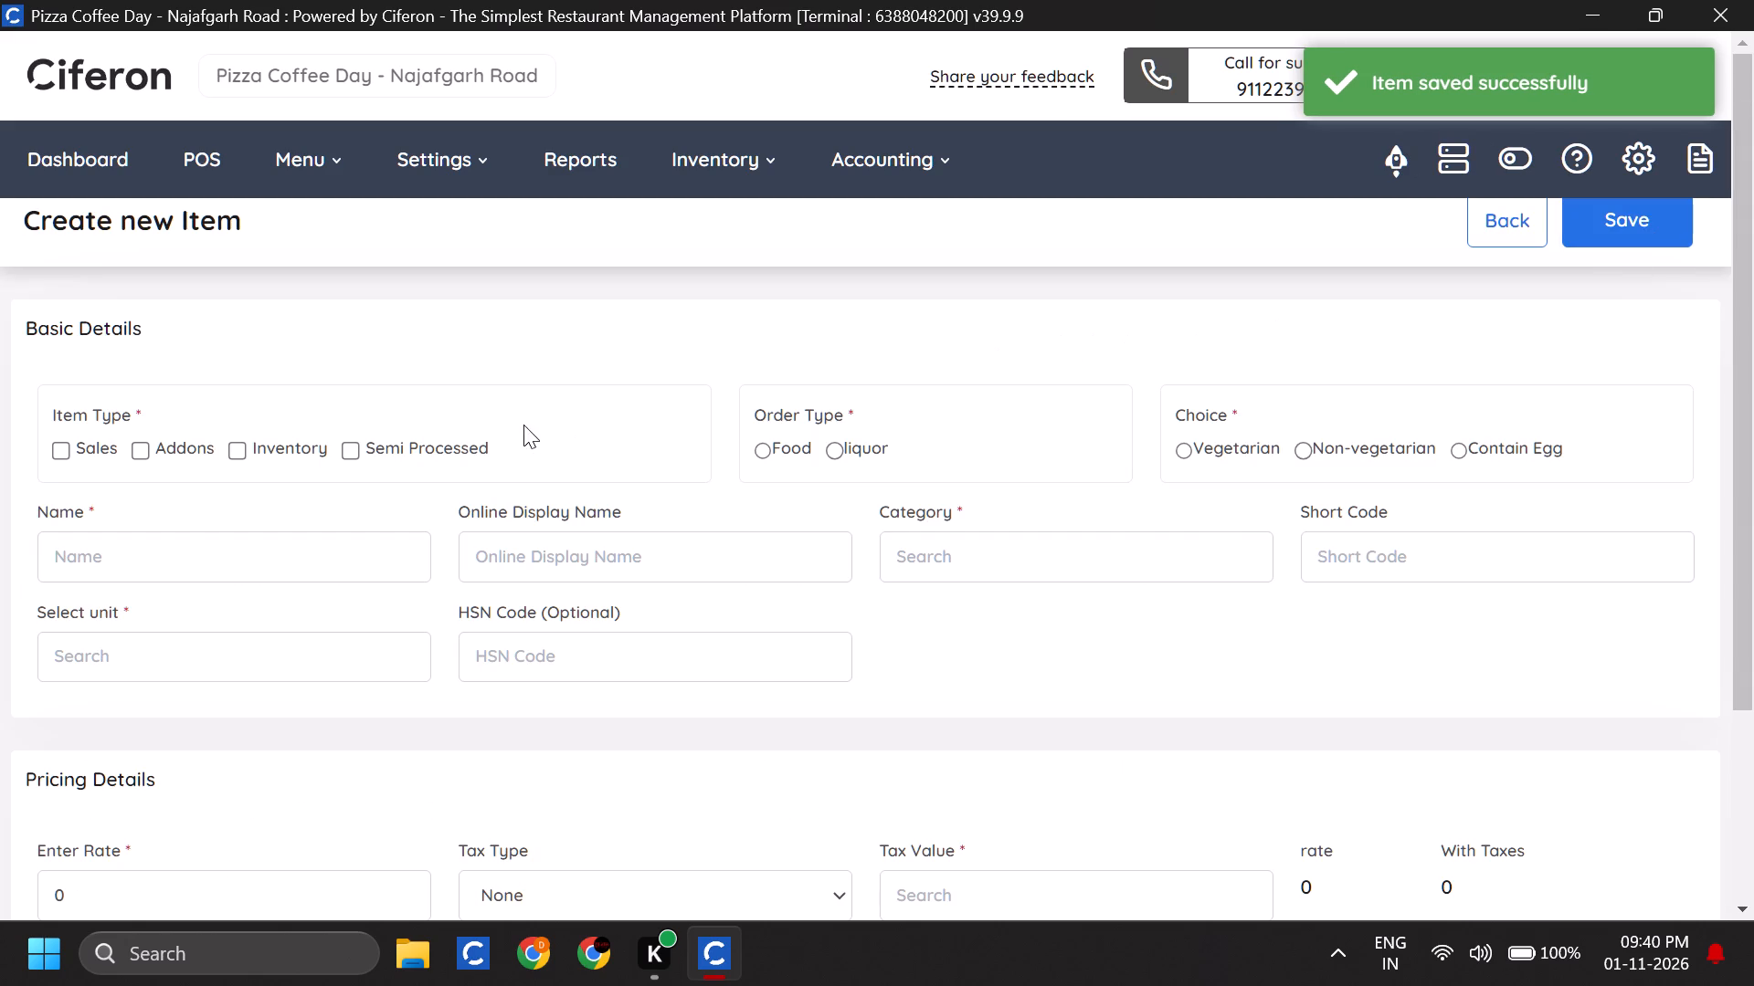
click(98, 458)
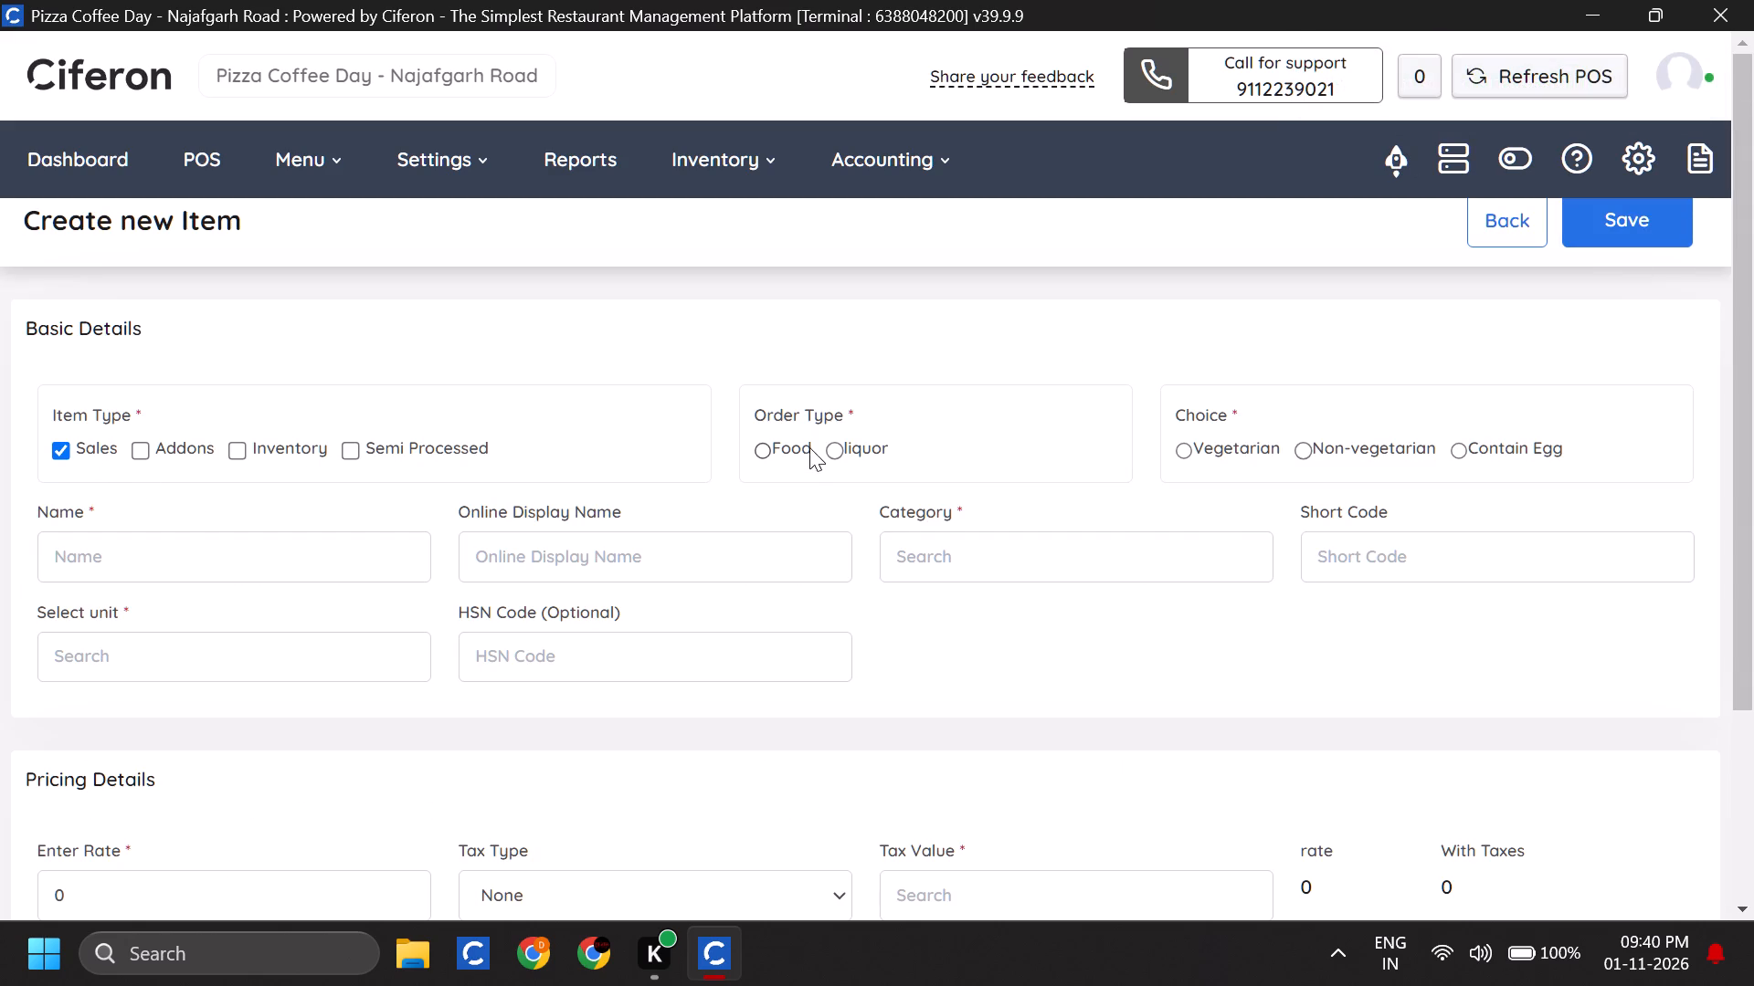
click(785, 436)
click(1220, 433)
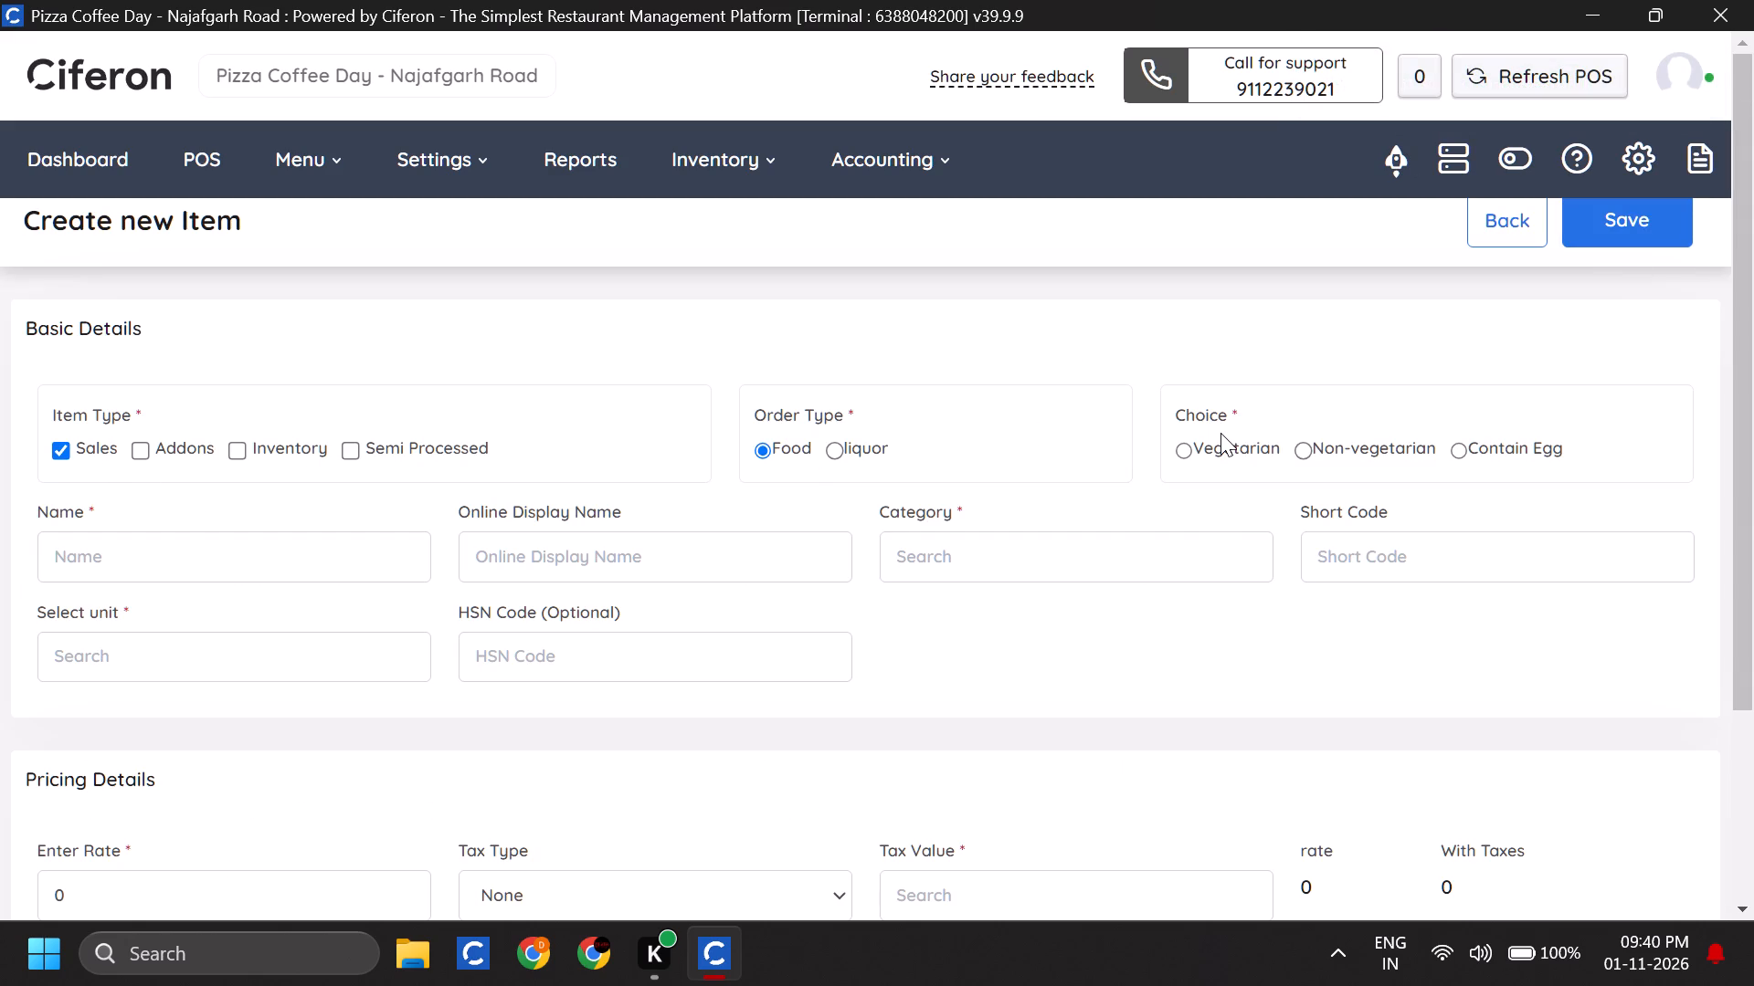
click(1220, 448)
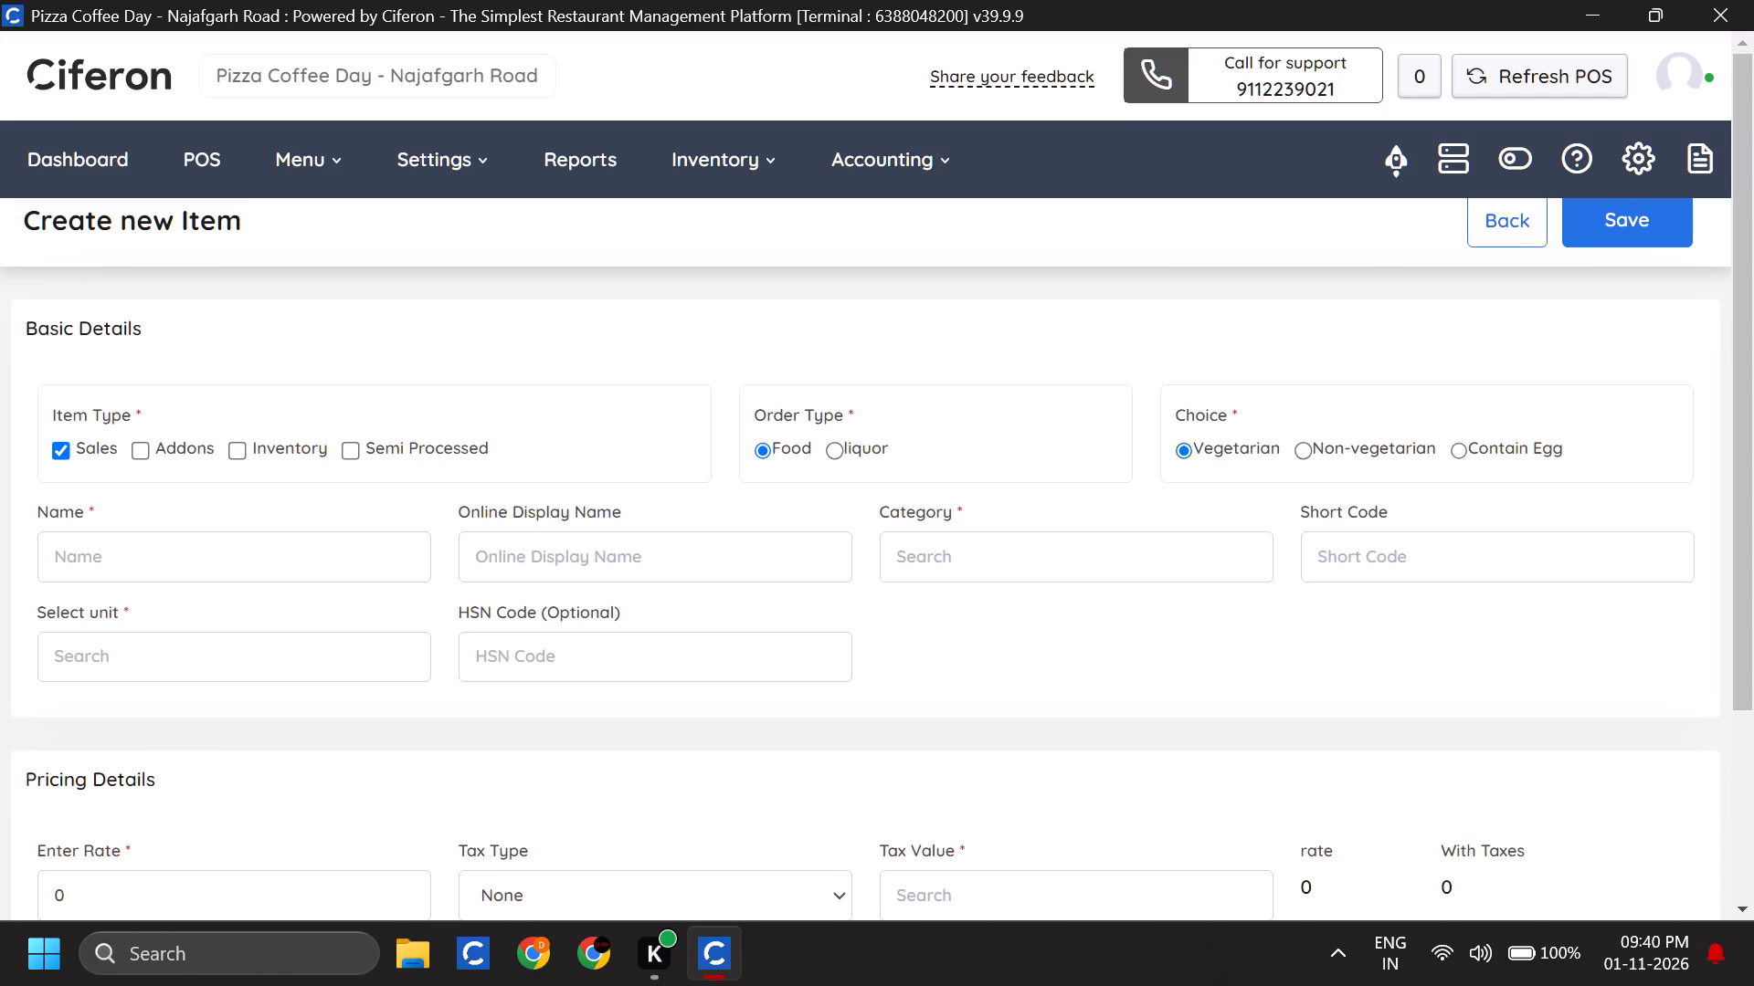
Assign the new item to the momos category and give it the short code PFM.
click(1062, 557)
key(m)
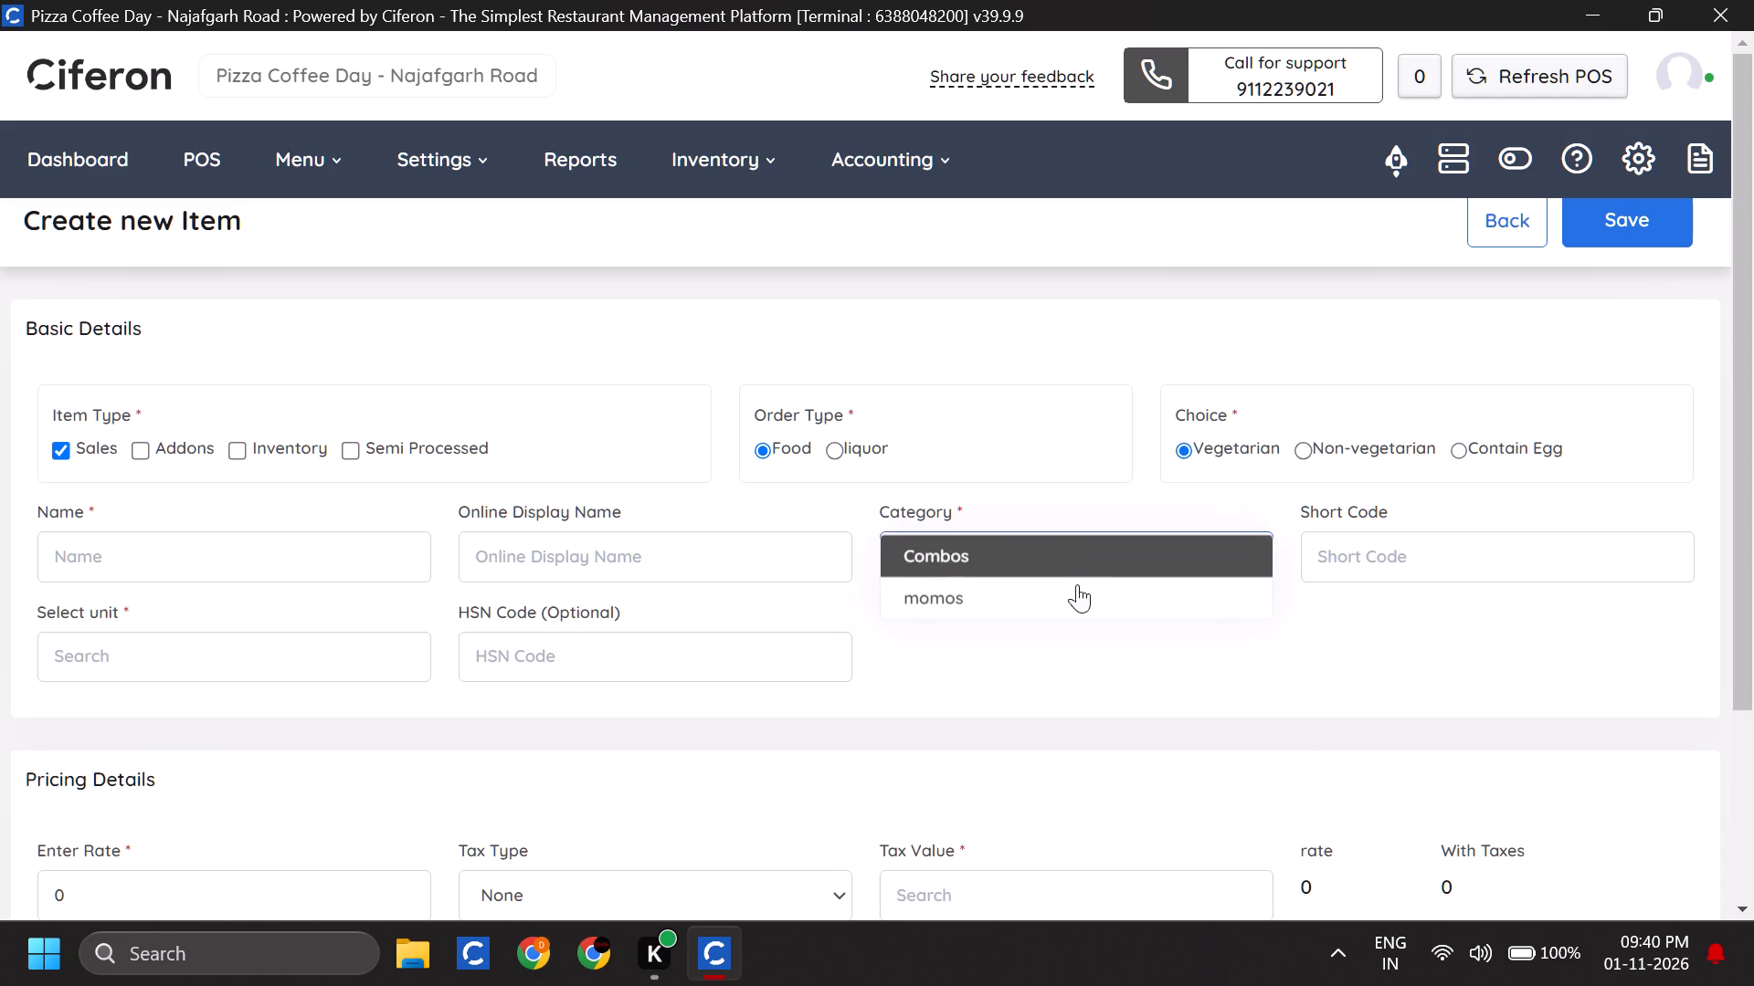
click(1077, 598)
click(1329, 559)
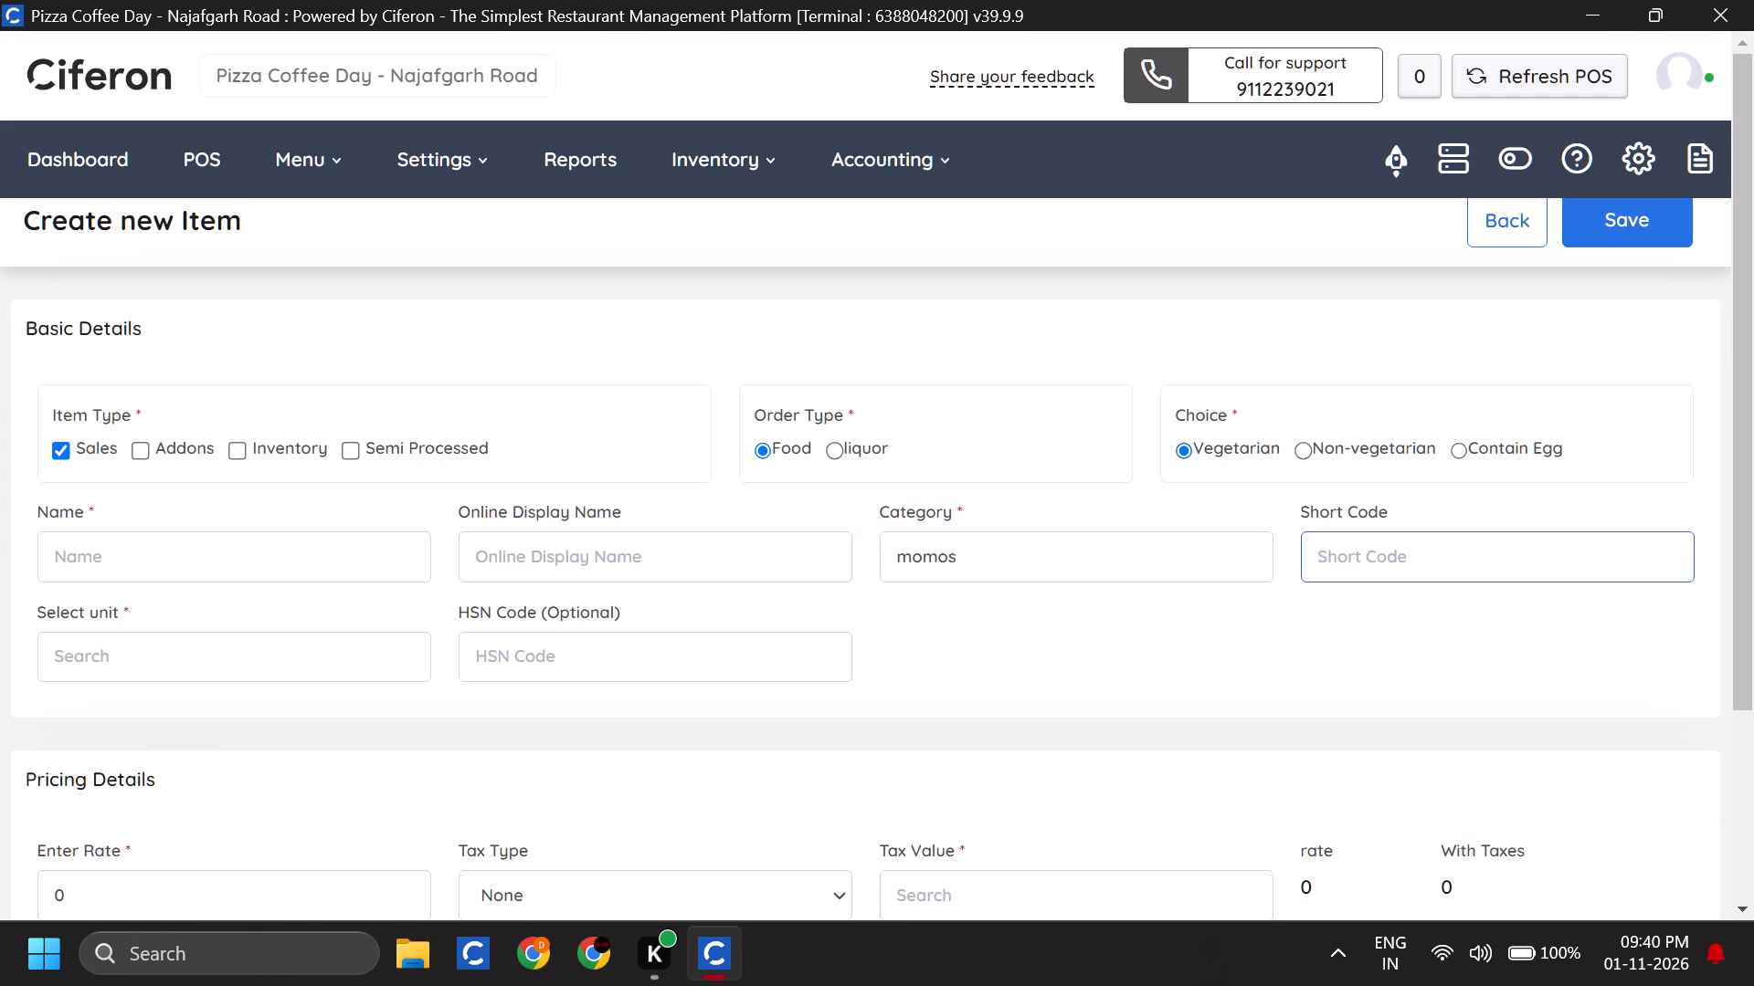
text(PFM)
Enter PANEER FRIED MOMOS as both the name and the online display name of the new item.
click(256, 565)
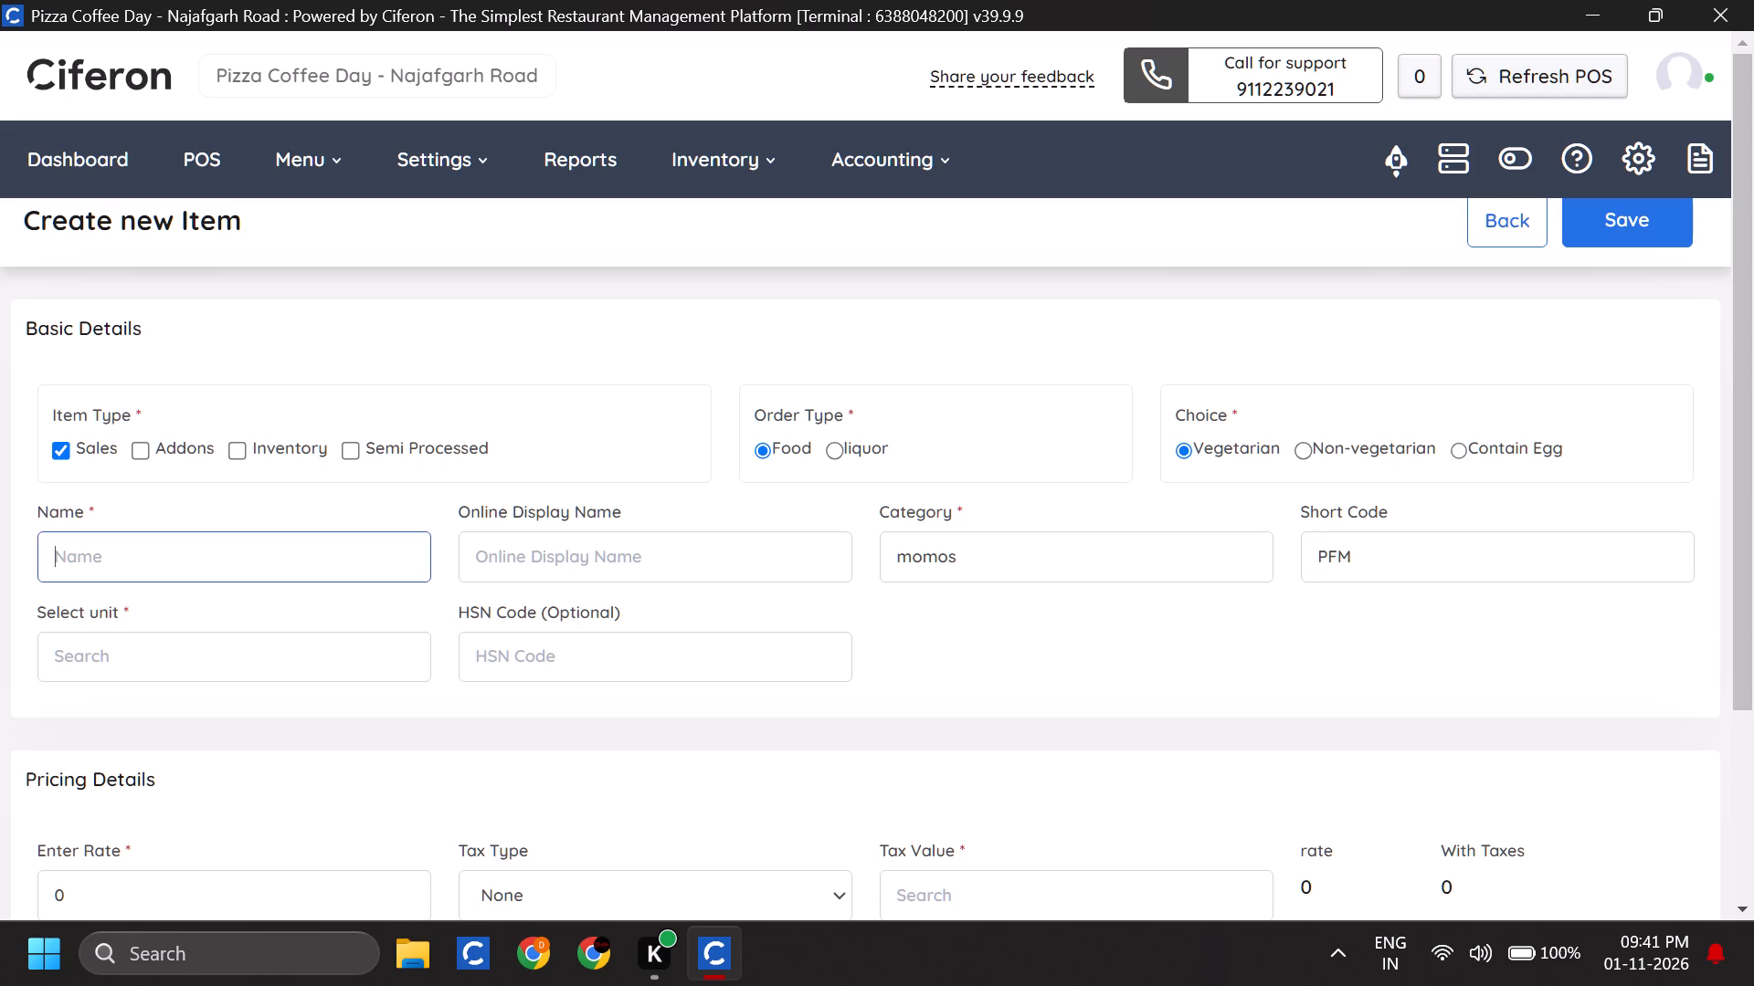
text(PANEER FRIED MOMOS)
click(550, 534)
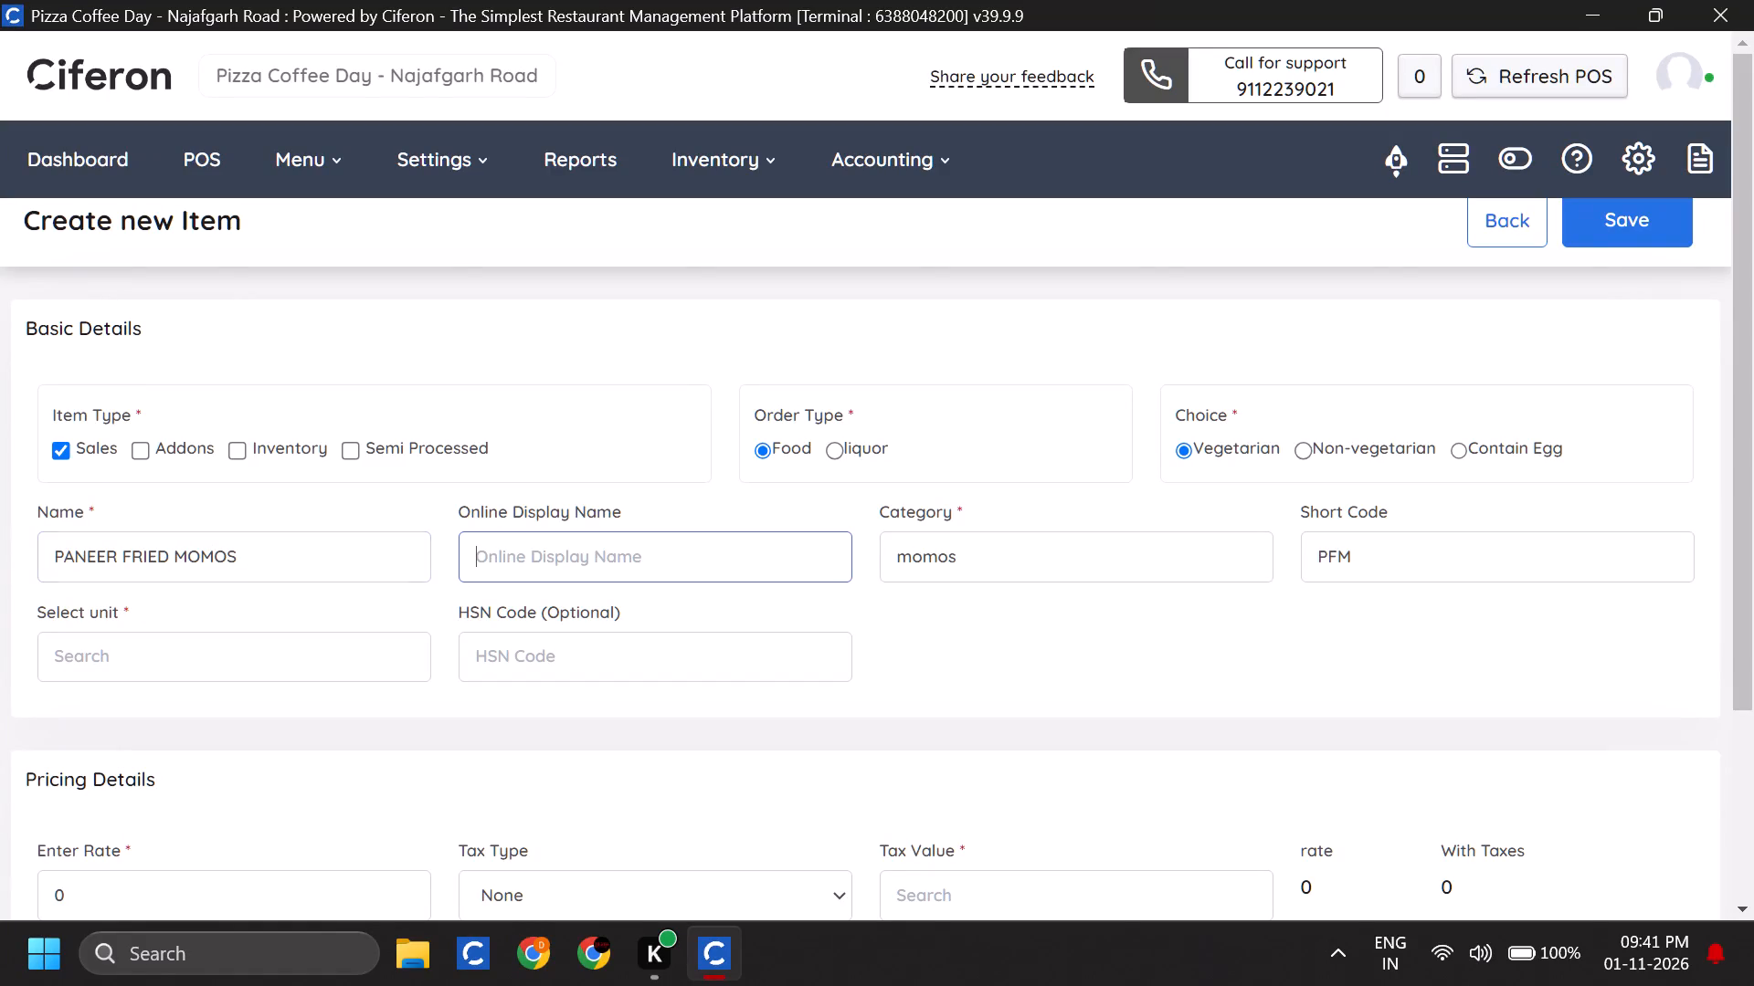
text(PANEER FRIED MOO)
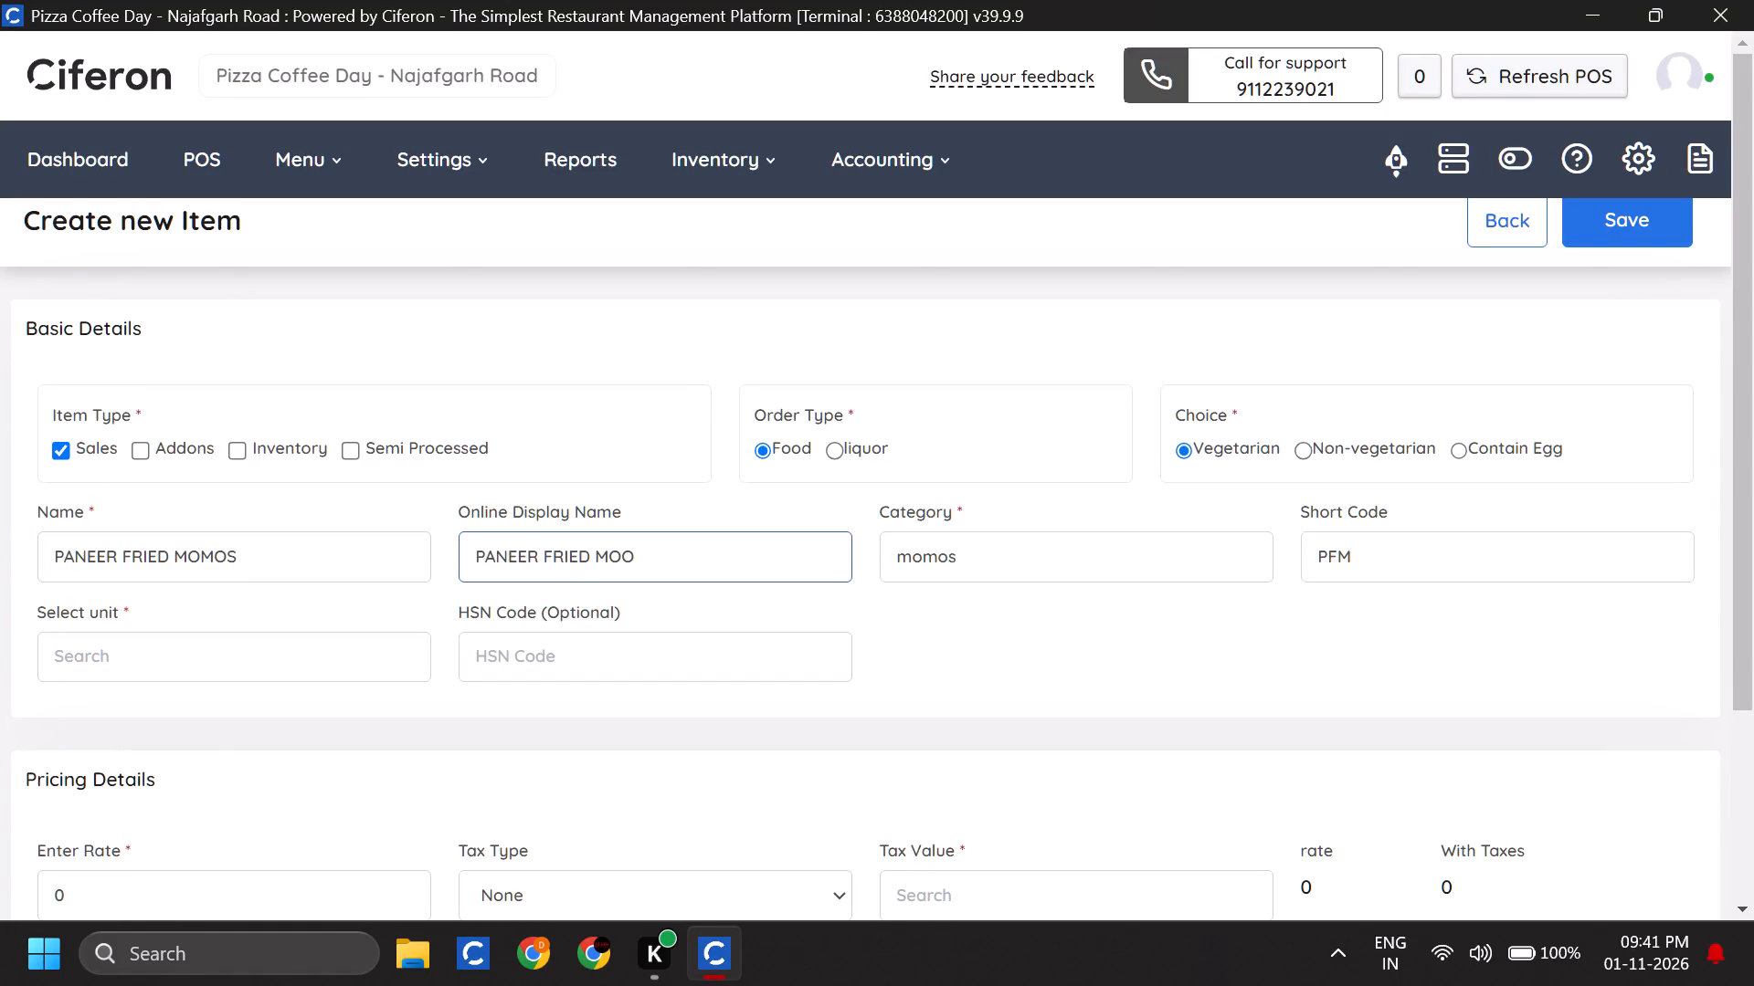
key(BackSpace)
text(MOS)
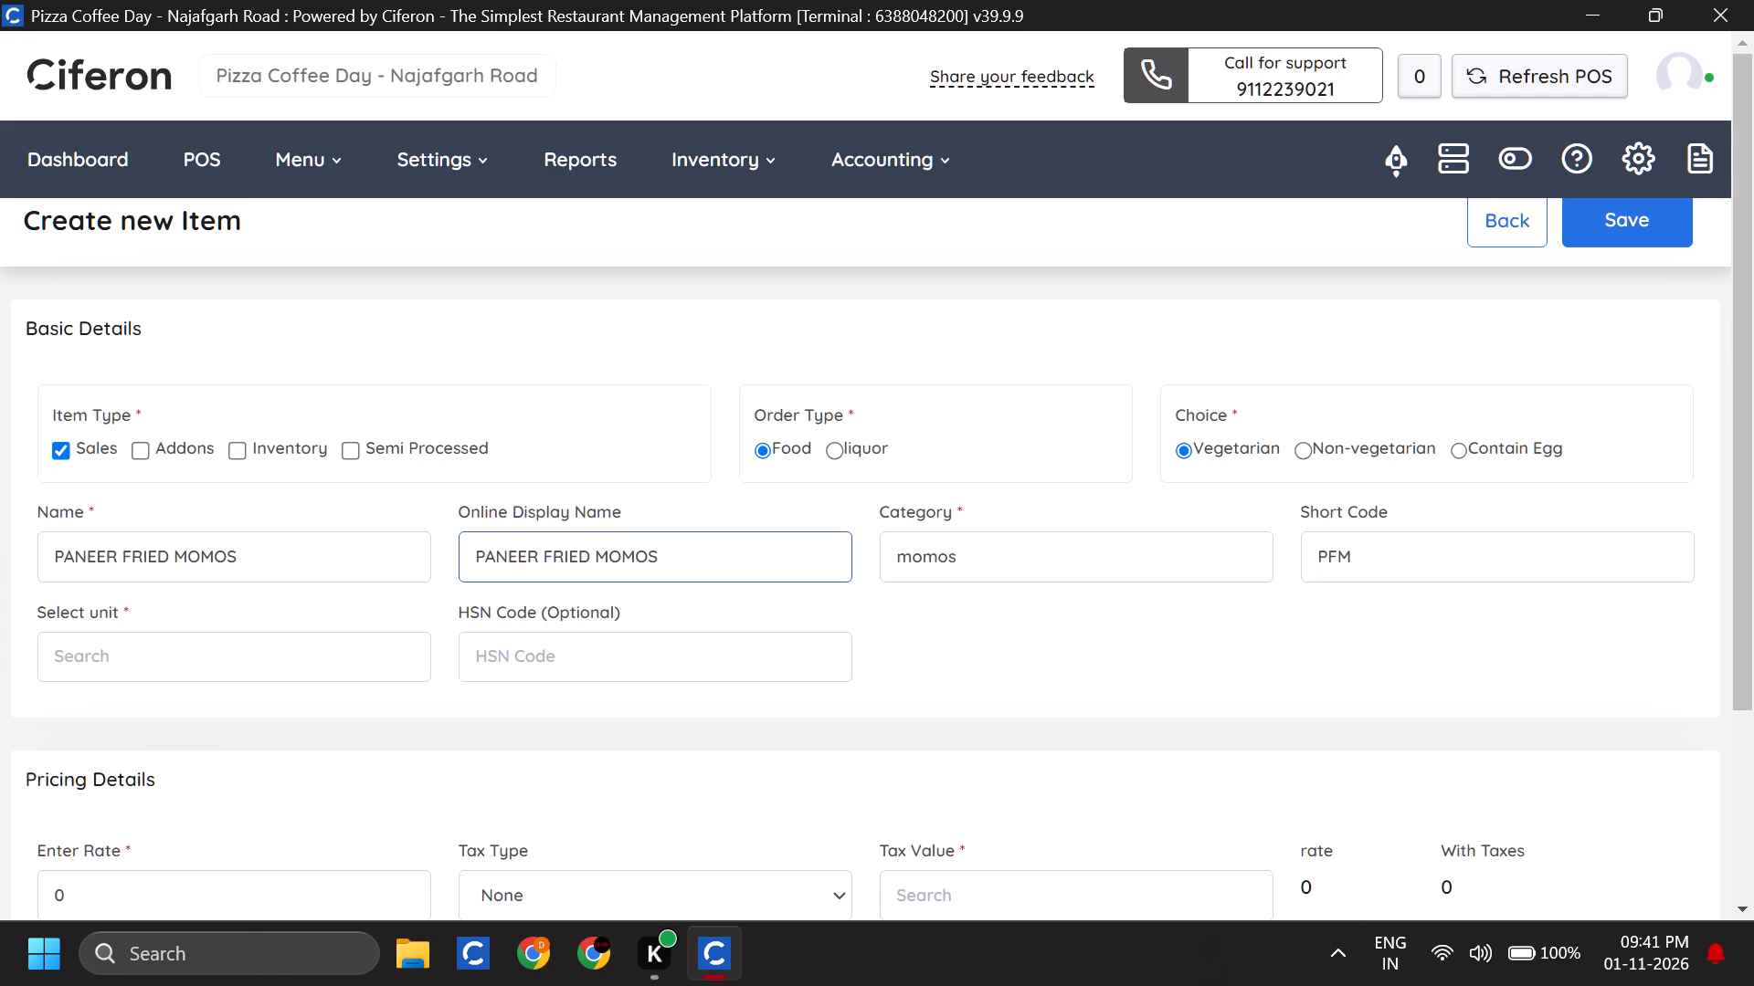
Set the paneer fried momos item's unit to piece and its rate to 160, and save the item.
click(372, 649)
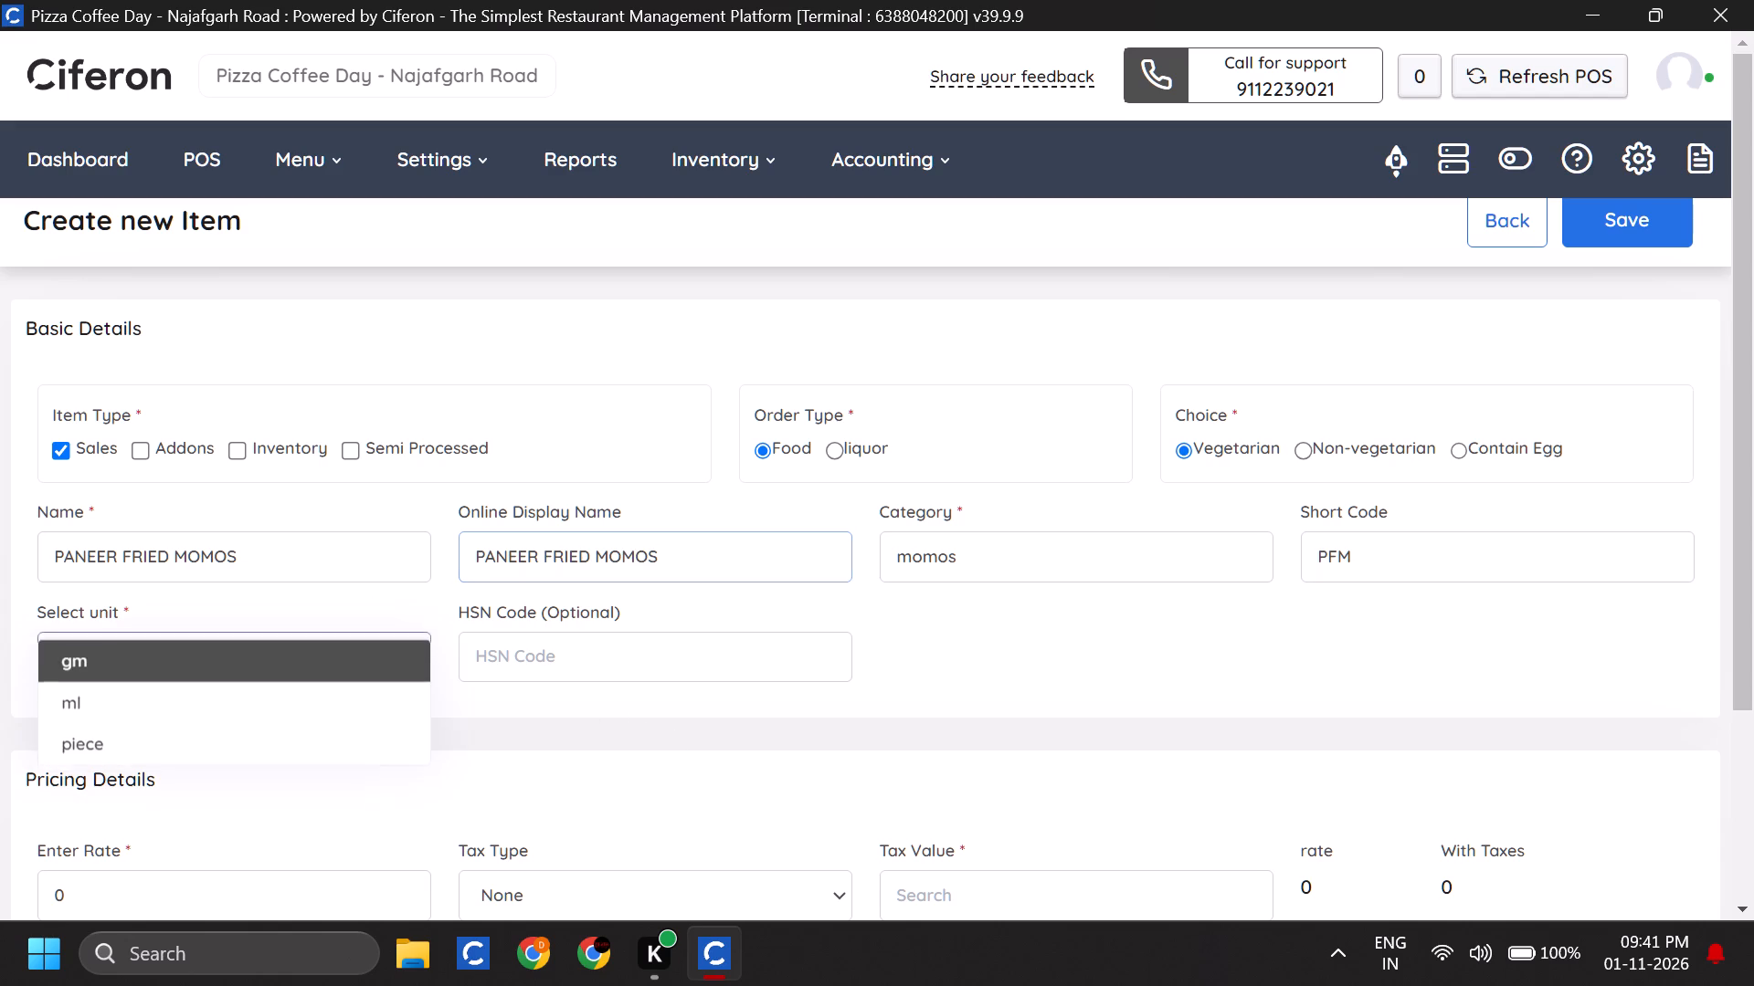
click(351, 755)
scroll(351, 755, down, 3)
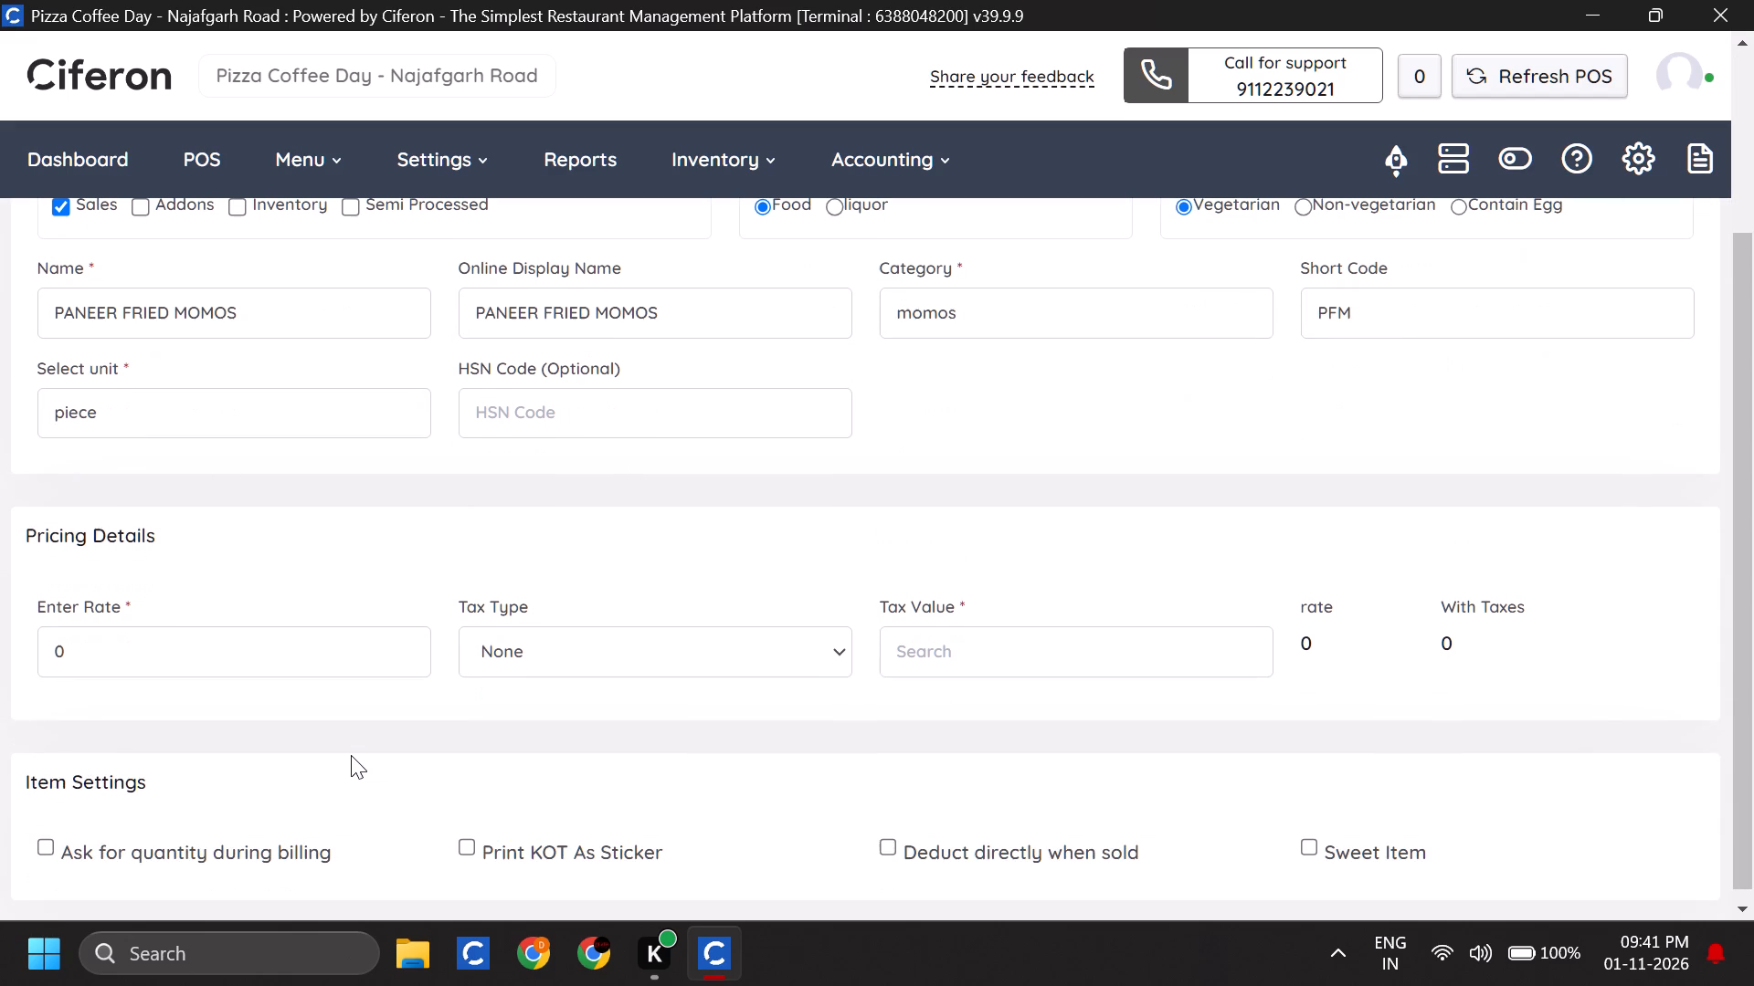
click(321, 662)
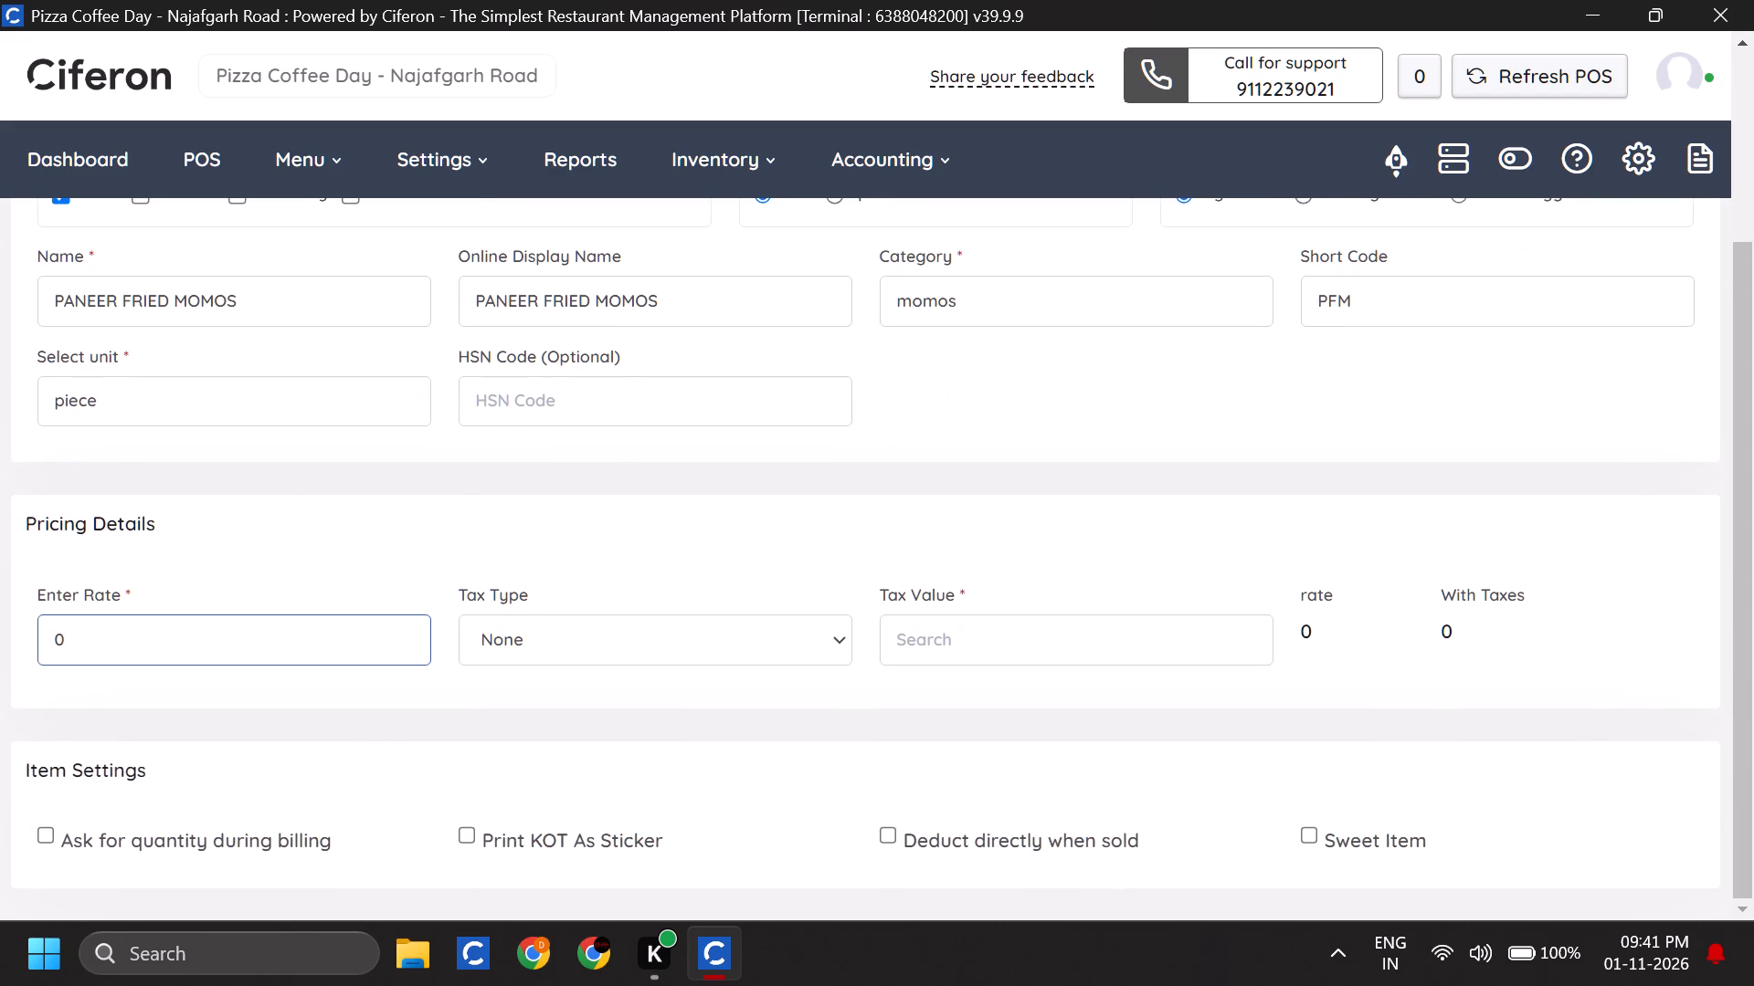
key(BackSpace)
key(1)
text(60)
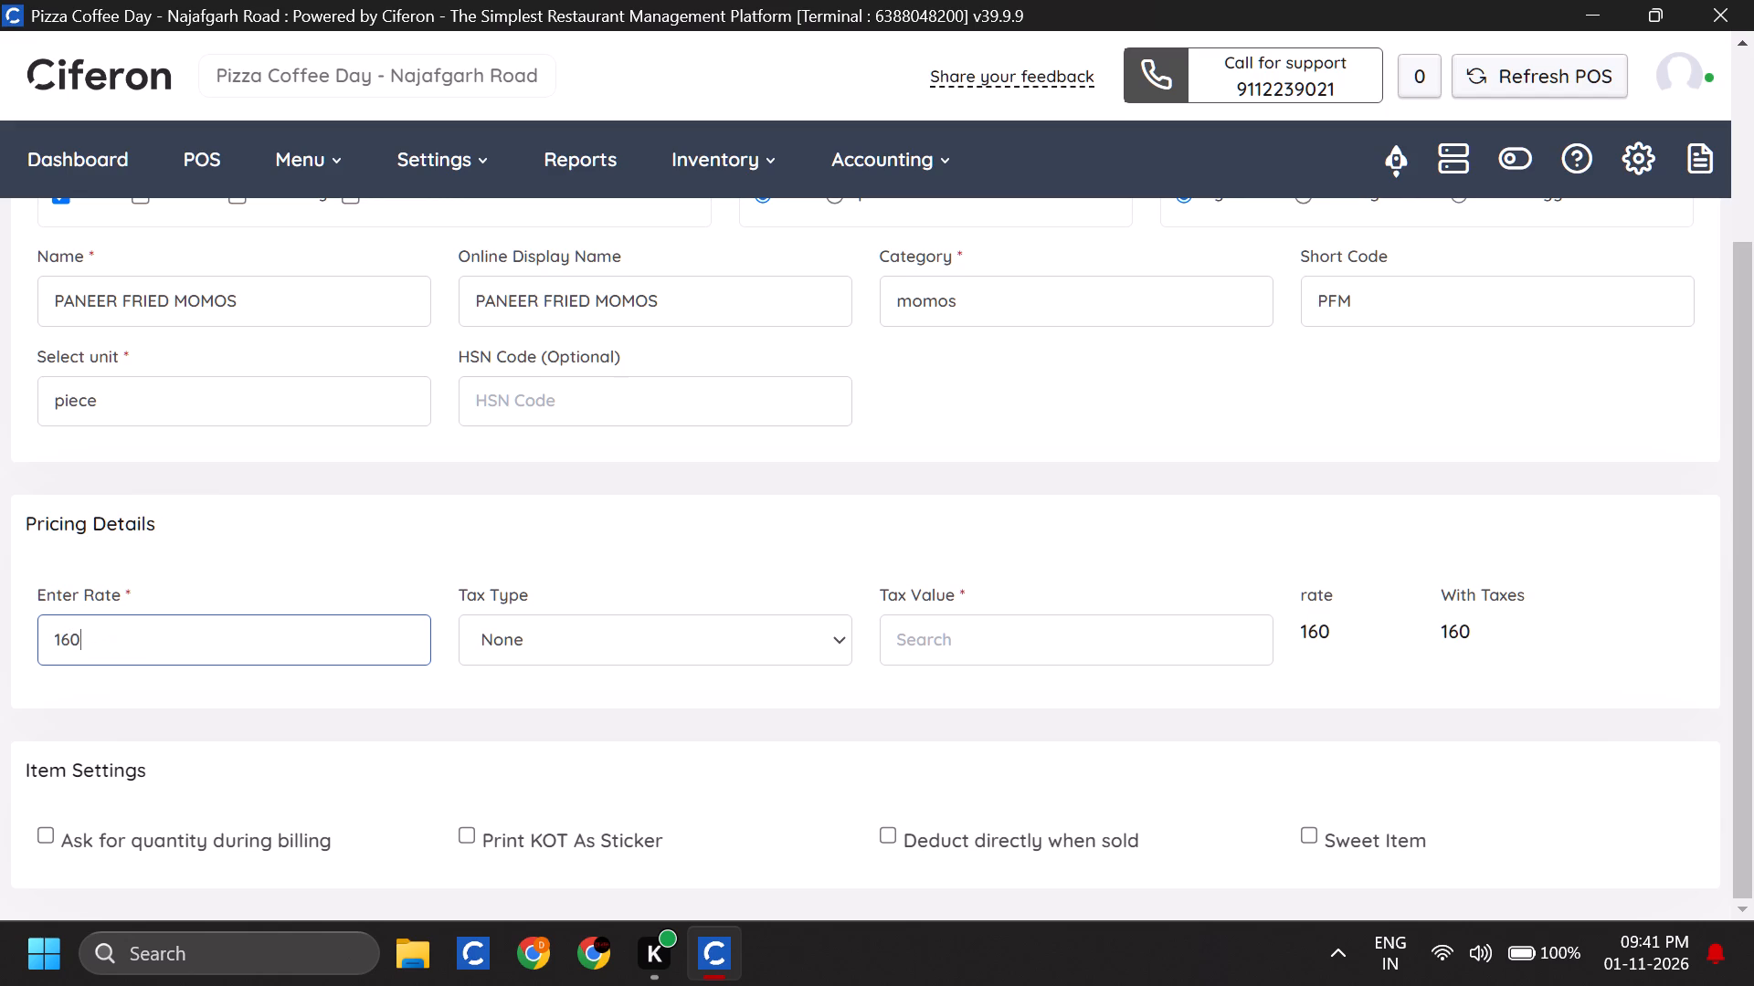
scroll(692, 696, down, 2)
scroll(787, 572, up, 2)
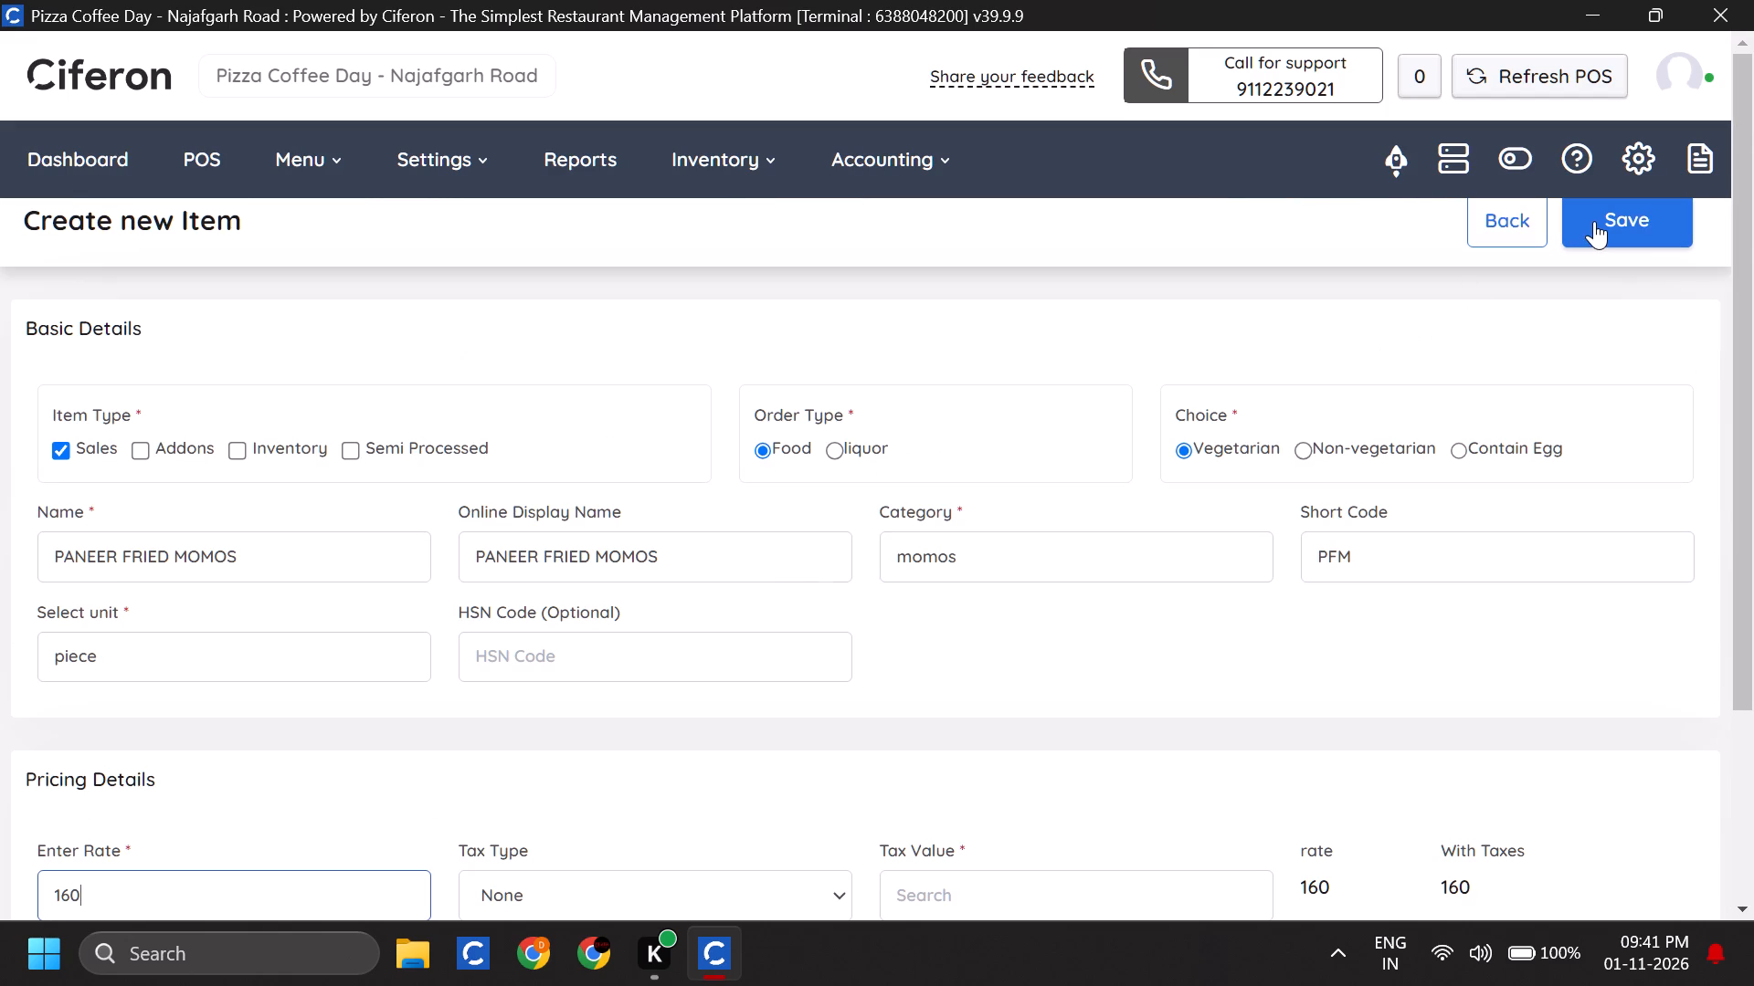
click(1594, 221)
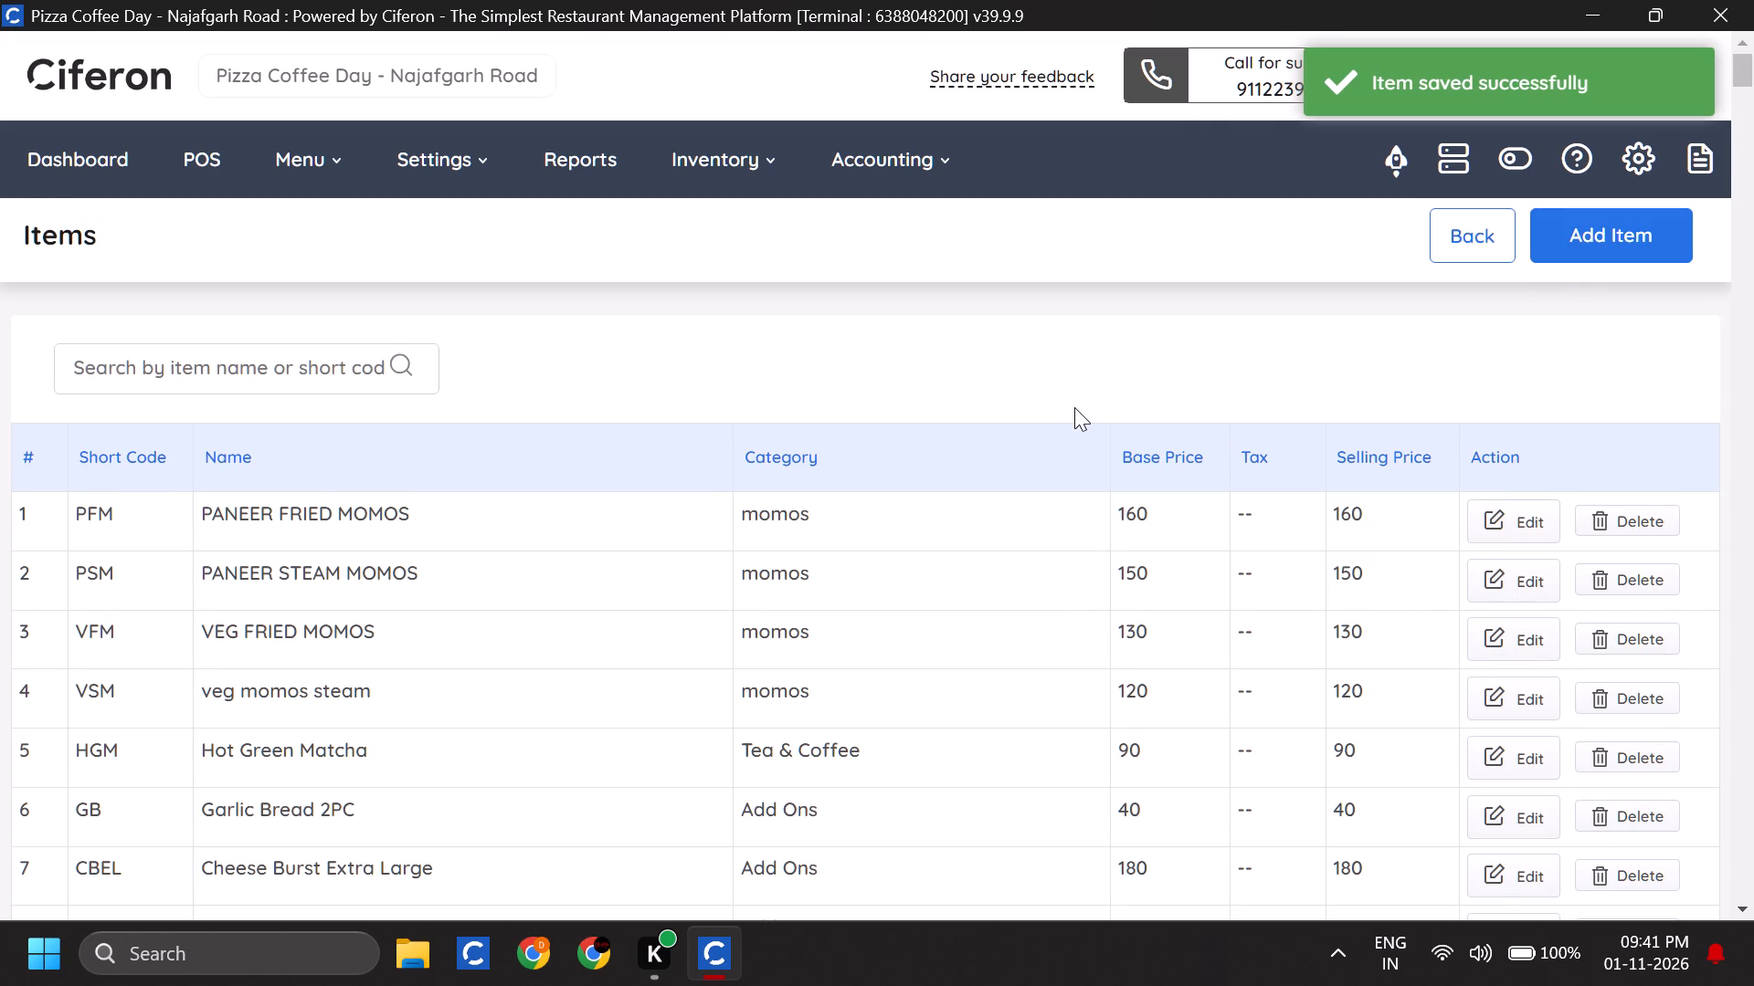
Open the veg momos steam item for editing and change its name and online display name to VEG* STEAM MOMOS.
scroll(1074, 407, down, 1)
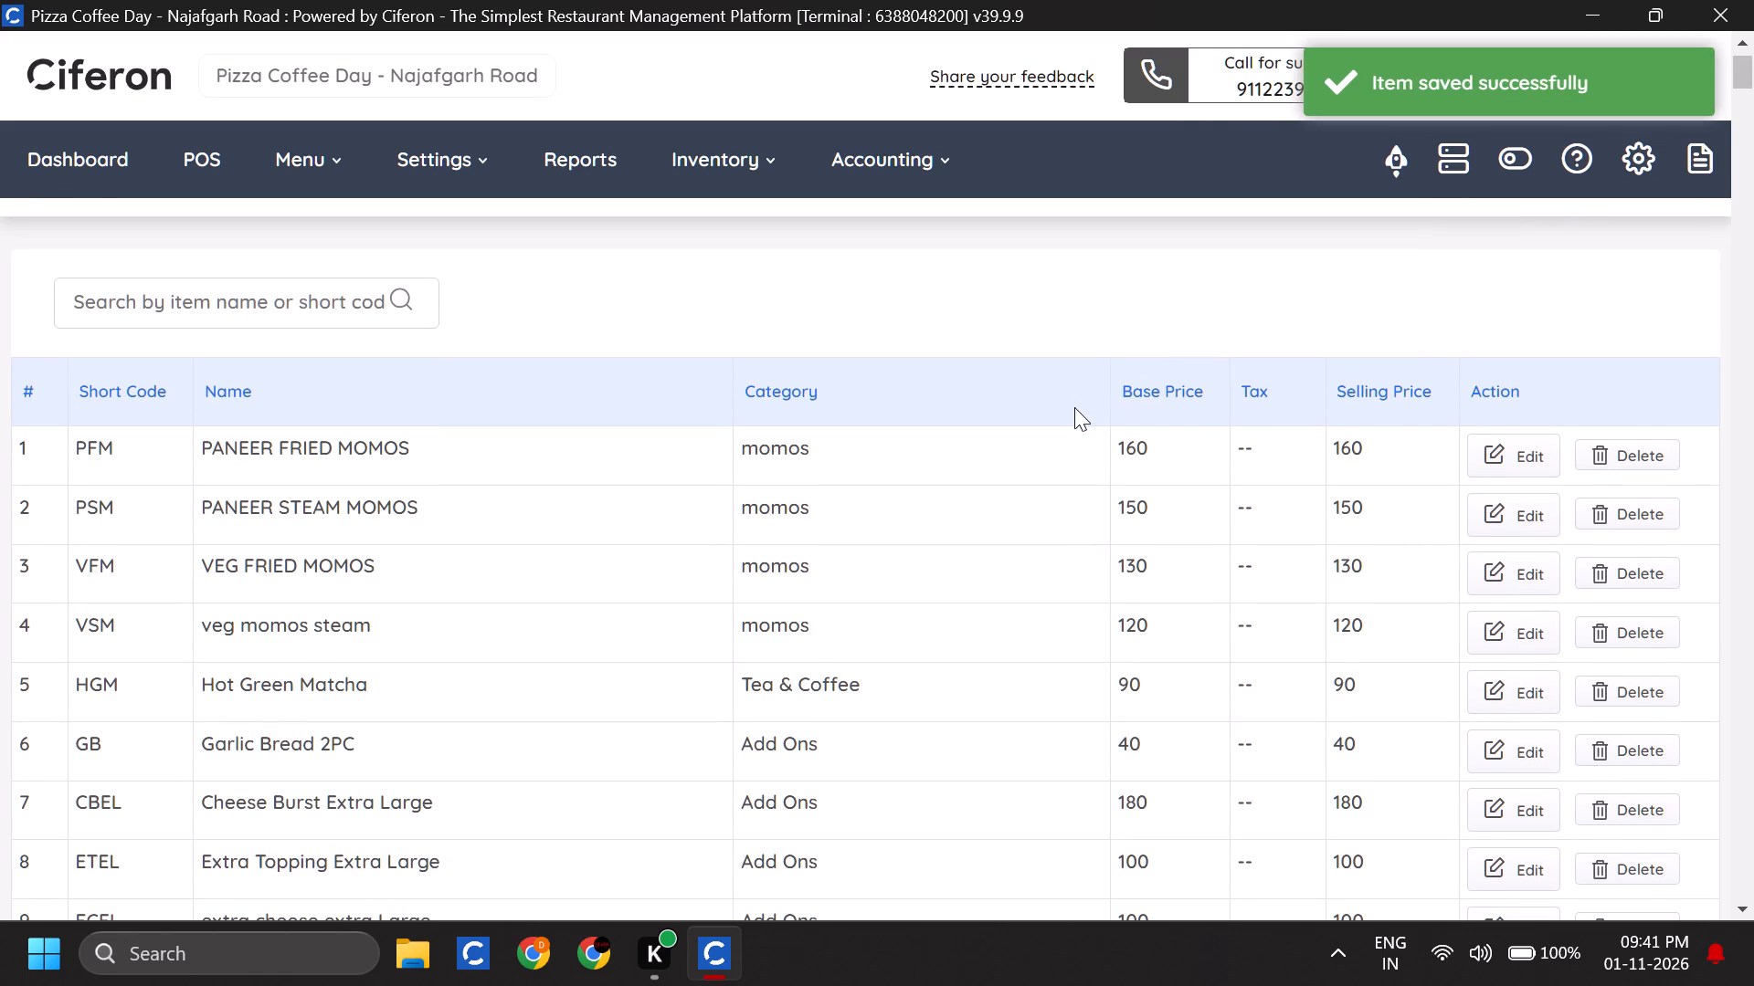
click(1530, 630)
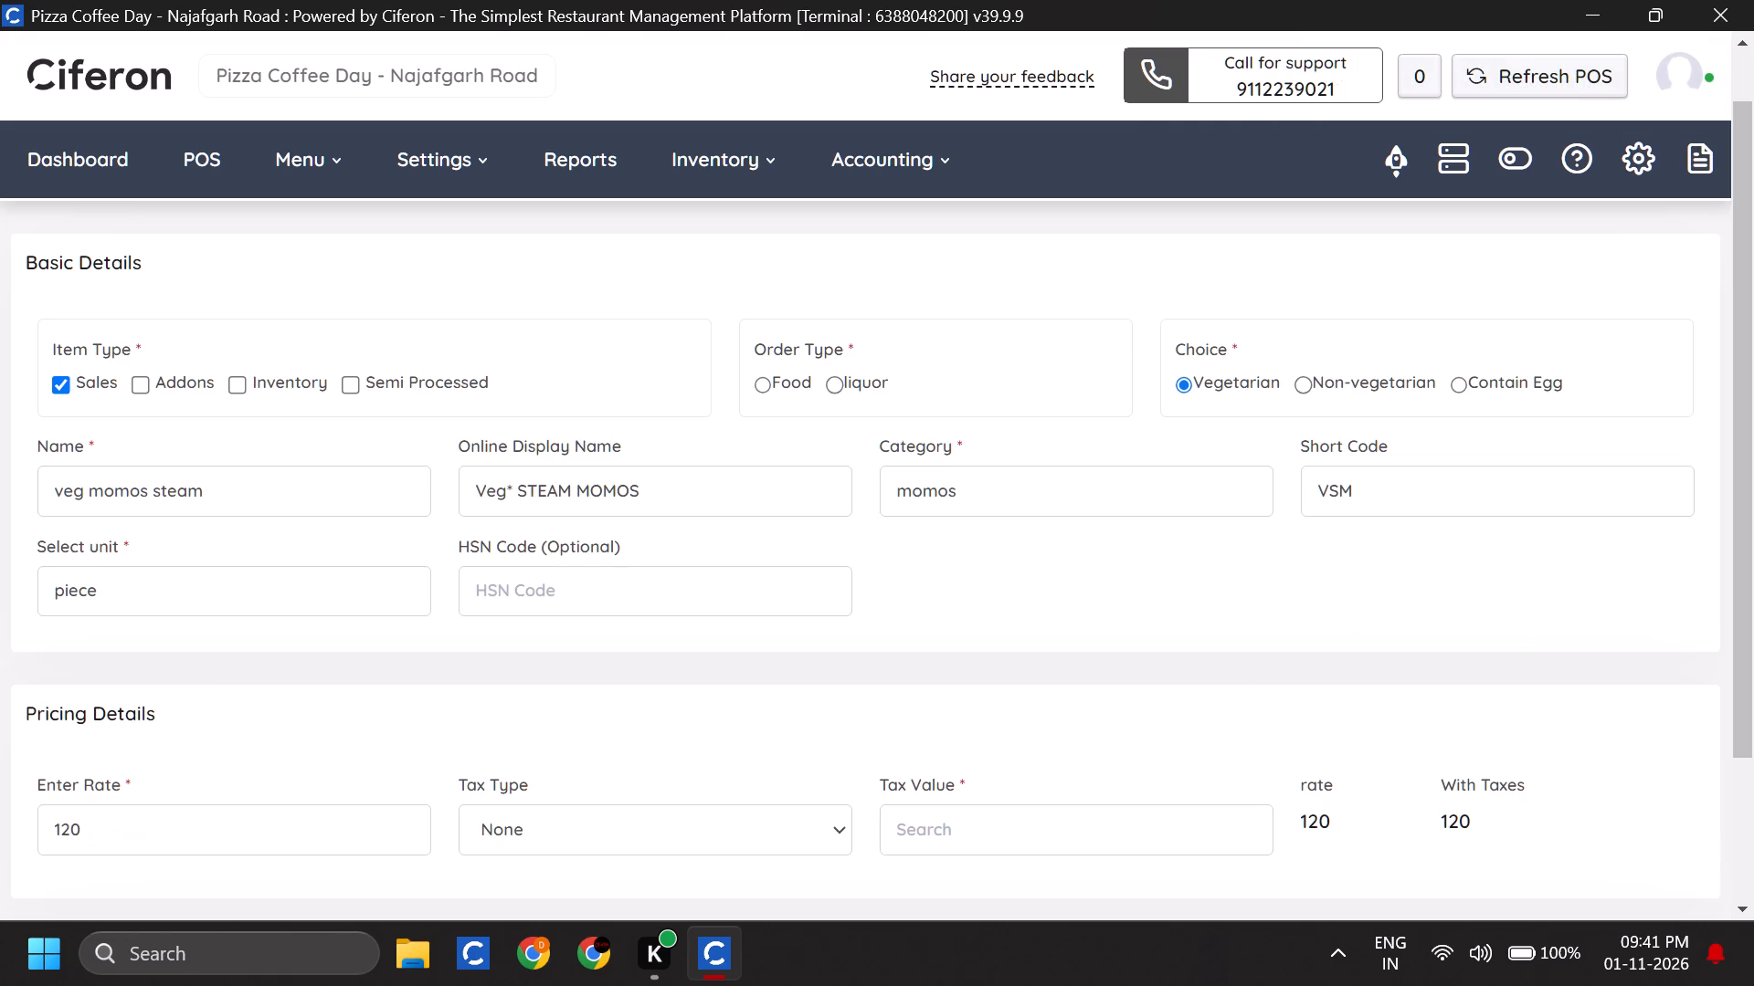
click(504, 498)
key(BackSpace)
key(BackSpace)
text(EG)
drag(245, 495, 67, 510)
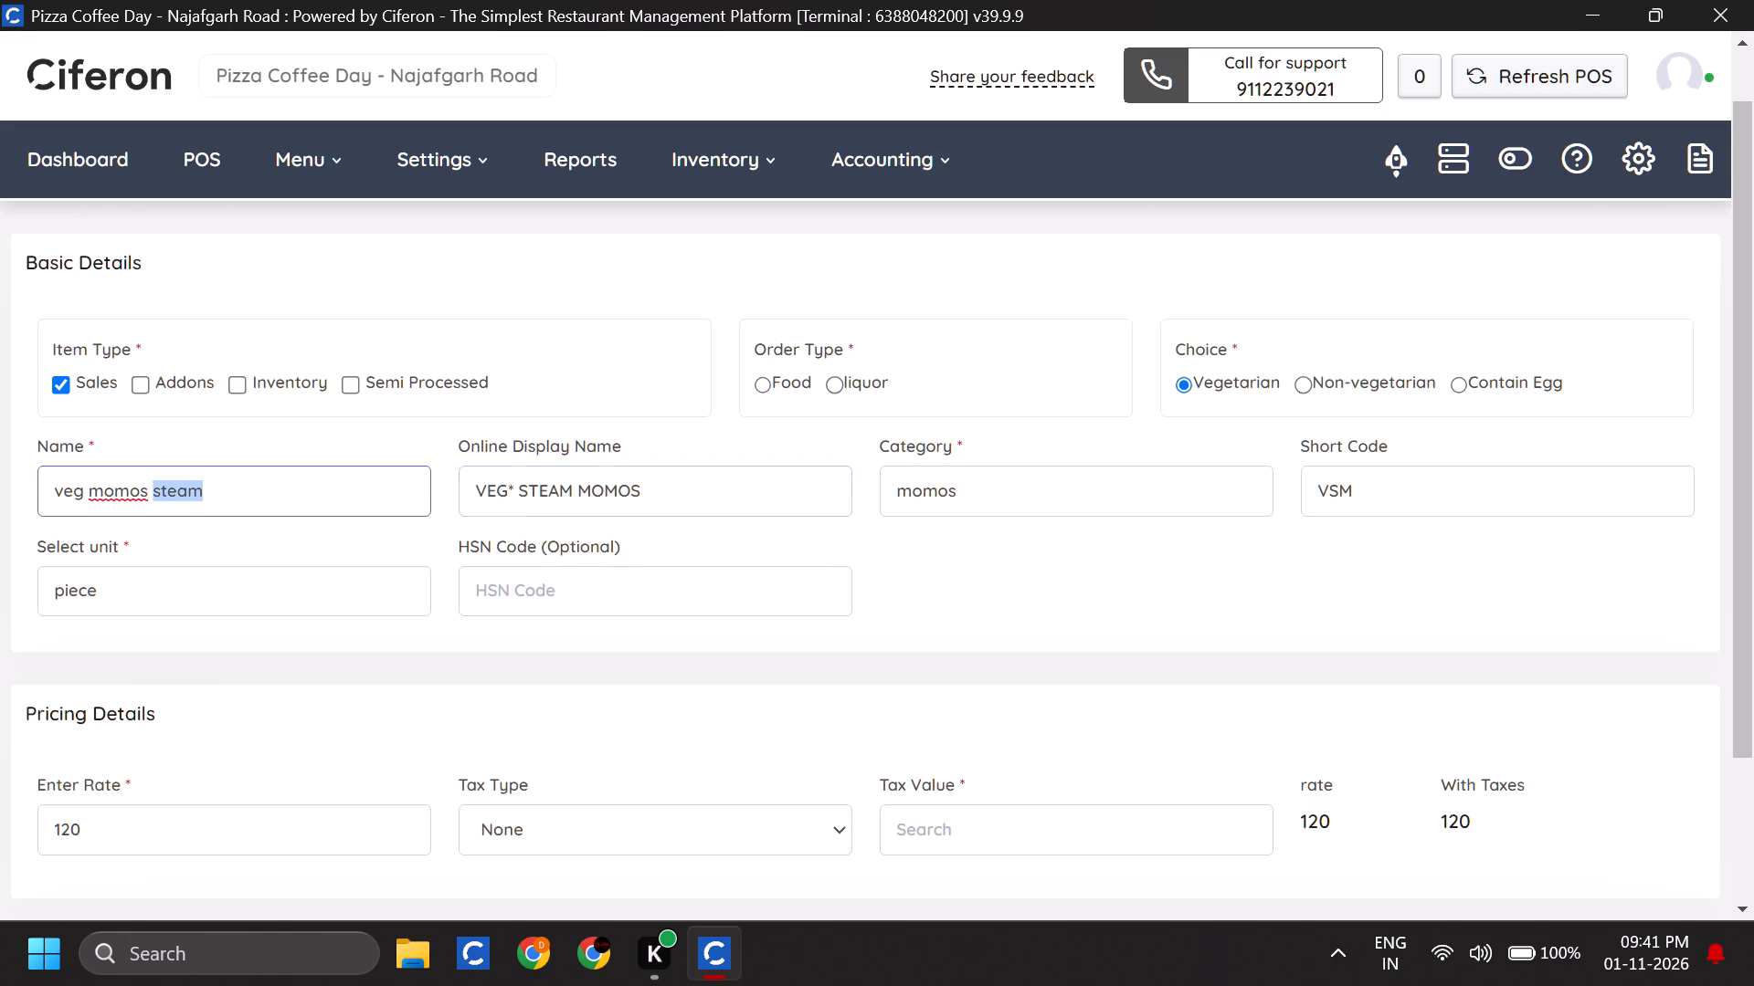
drag(67, 510, 0, 522)
text(VEG STEAM MOMOS)
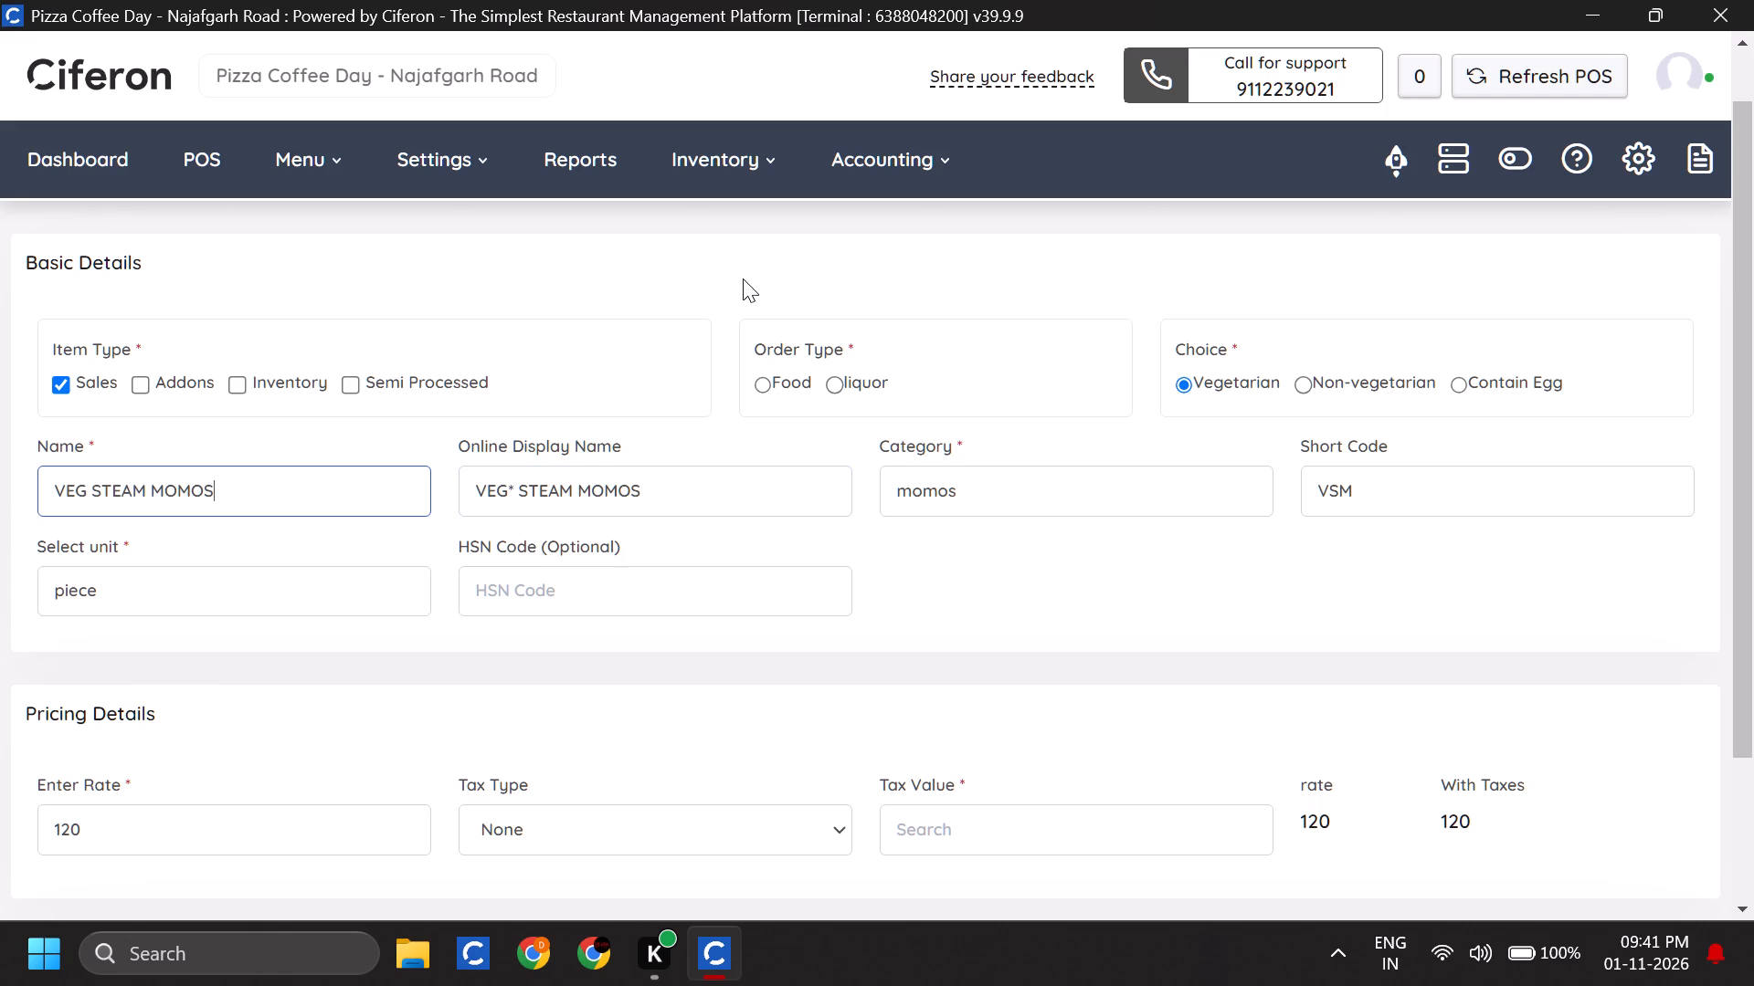
click(87, 496)
key(shift+asterisk)
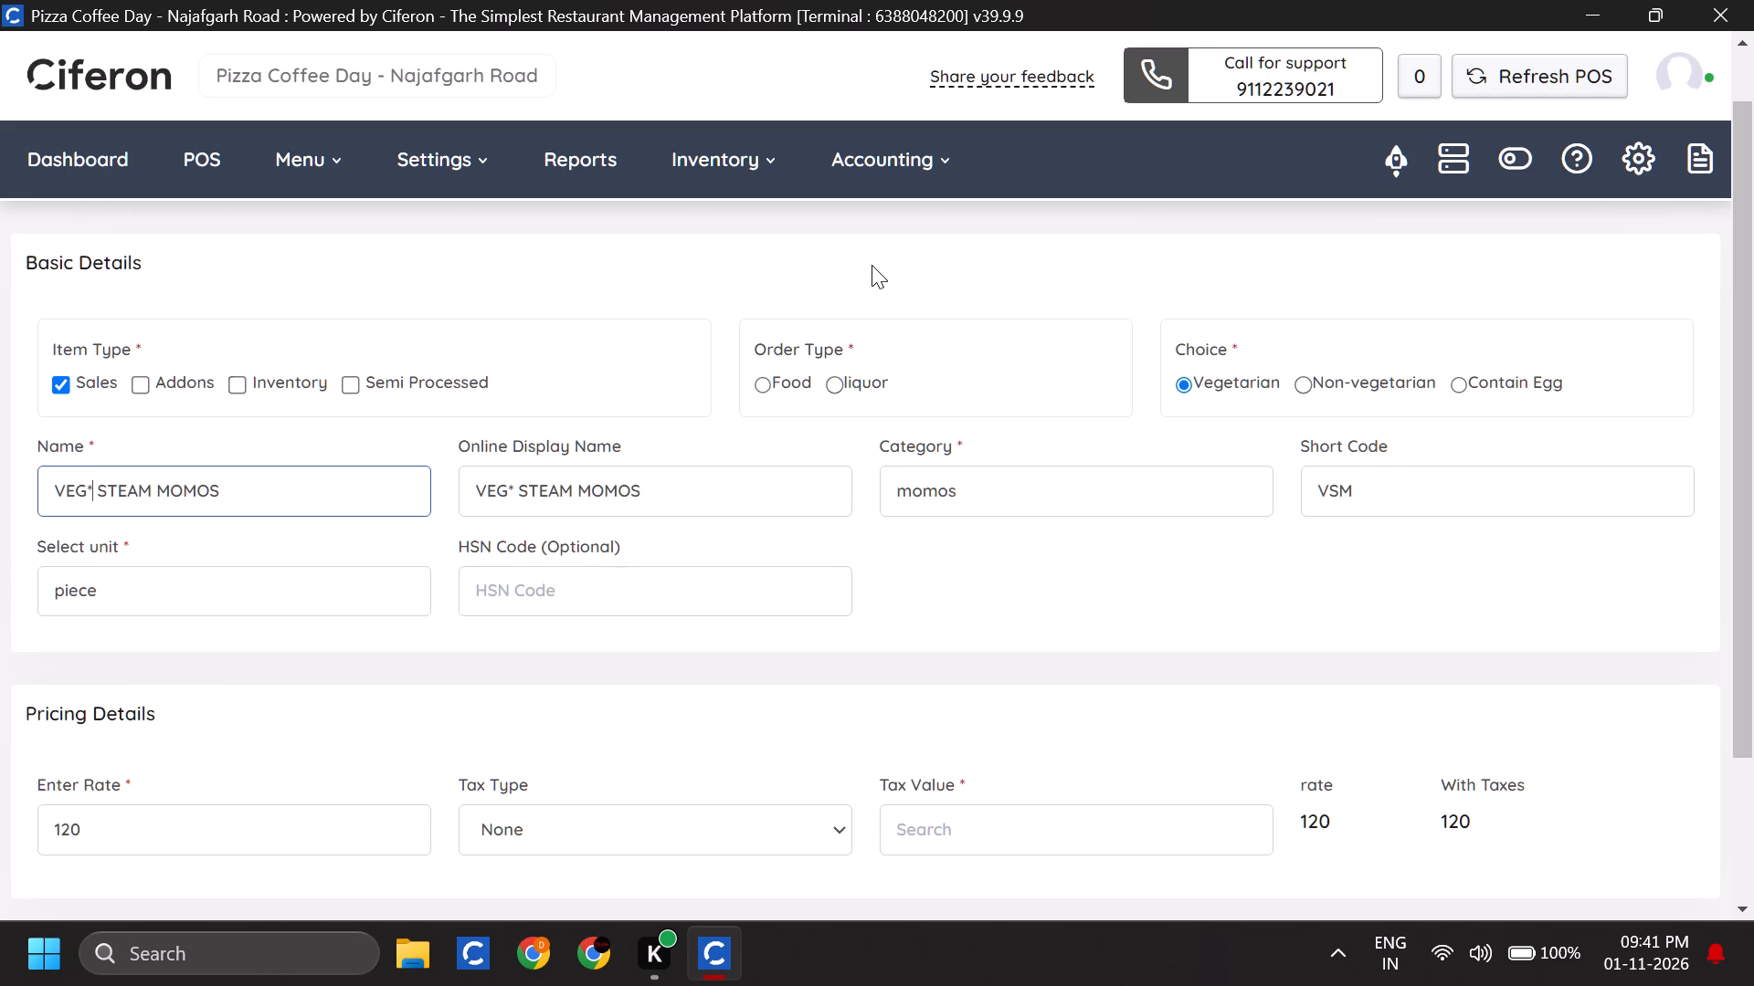
Set the veg steam momos item's order type to Food and save the item.
scroll(872, 265, up, 3)
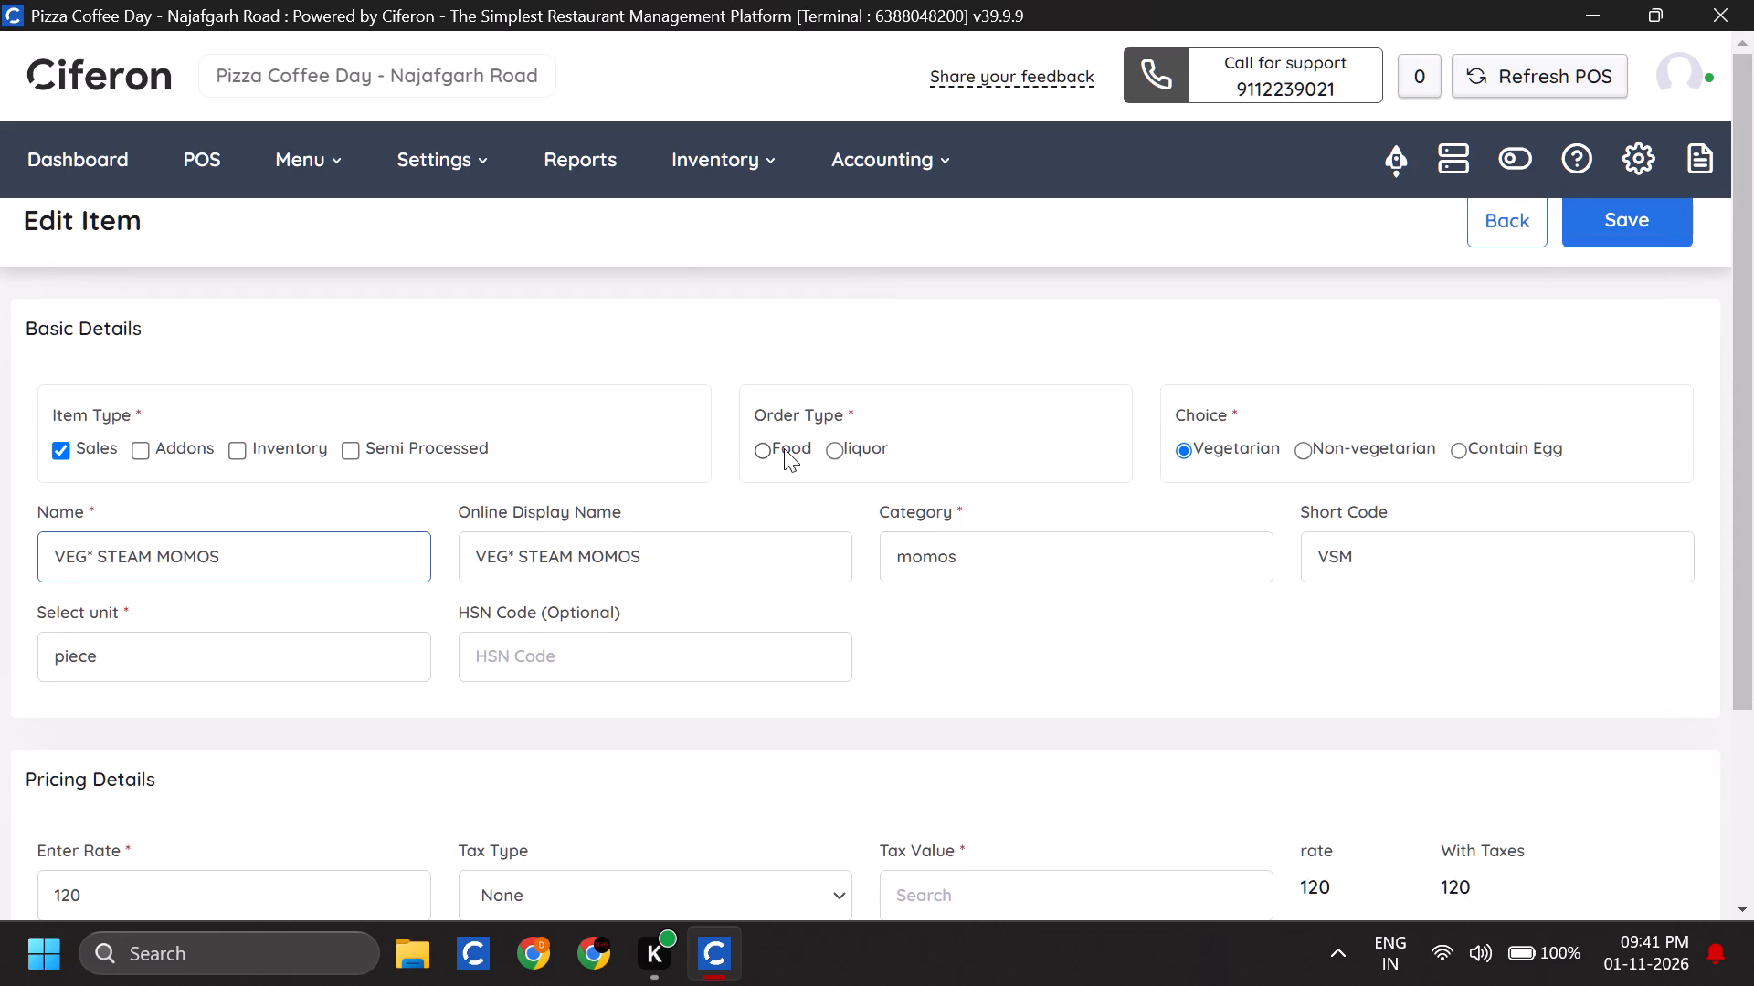
click(784, 448)
click(1598, 231)
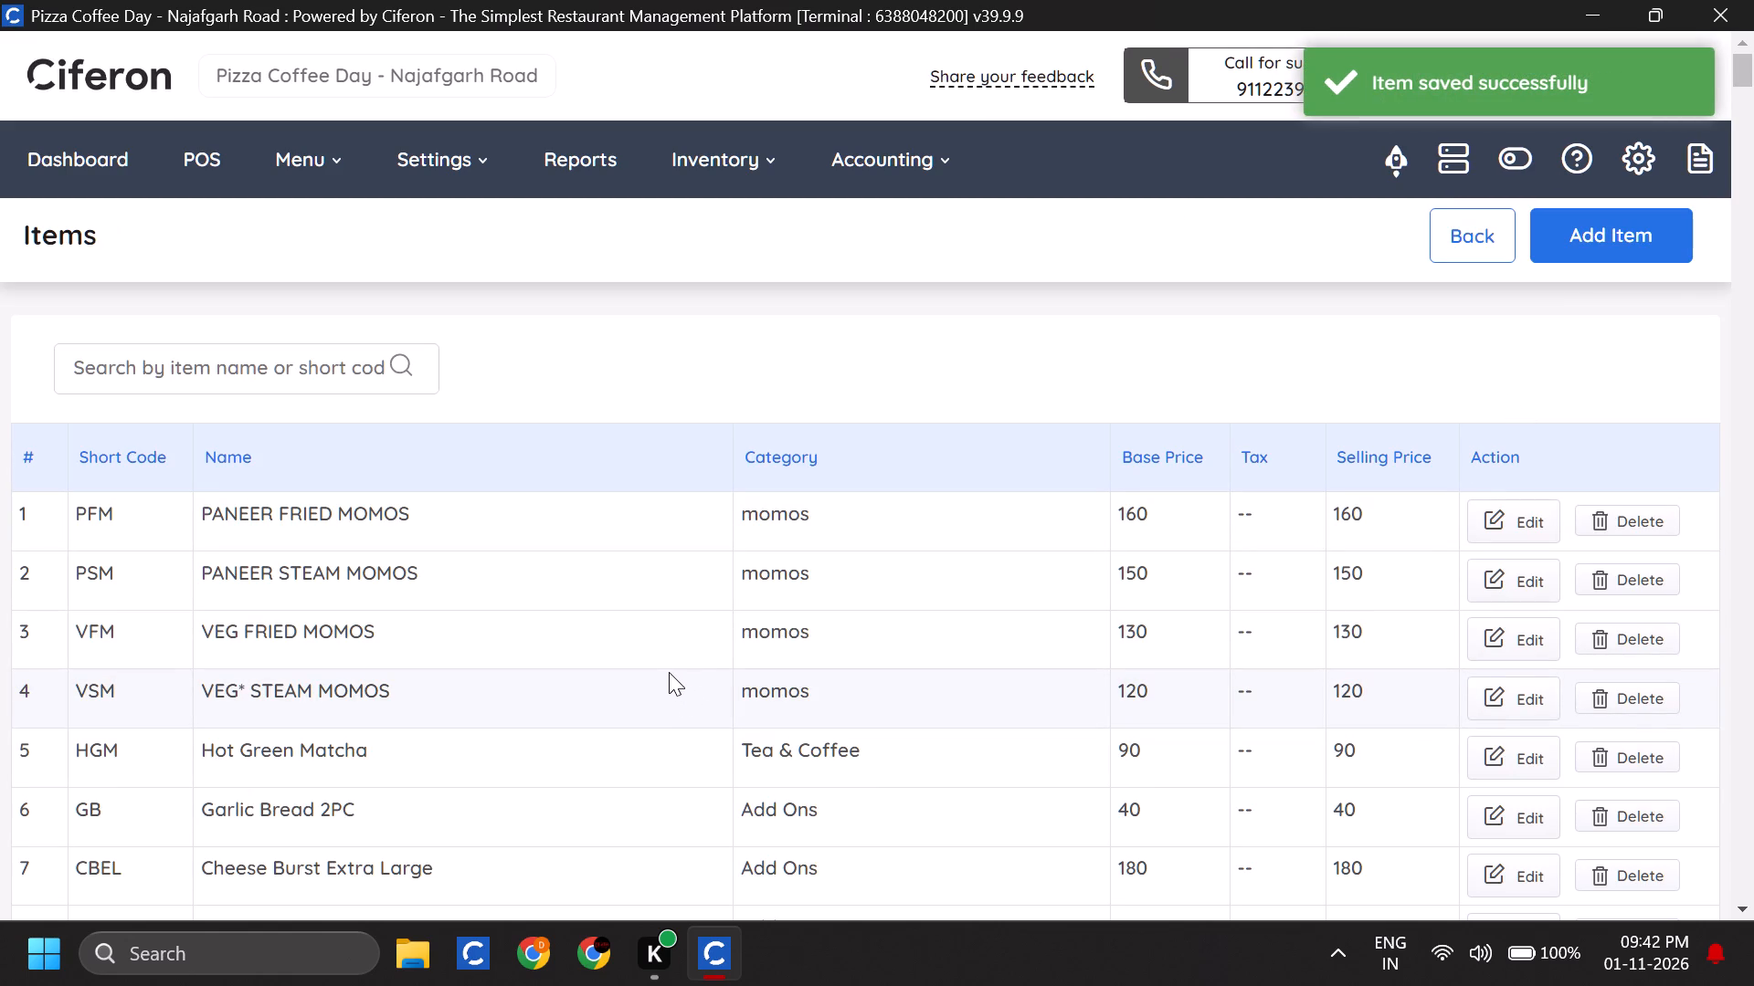
Rename the veg fried momos item as VEG* FRIED MOMOS and save it.
click(1473, 634)
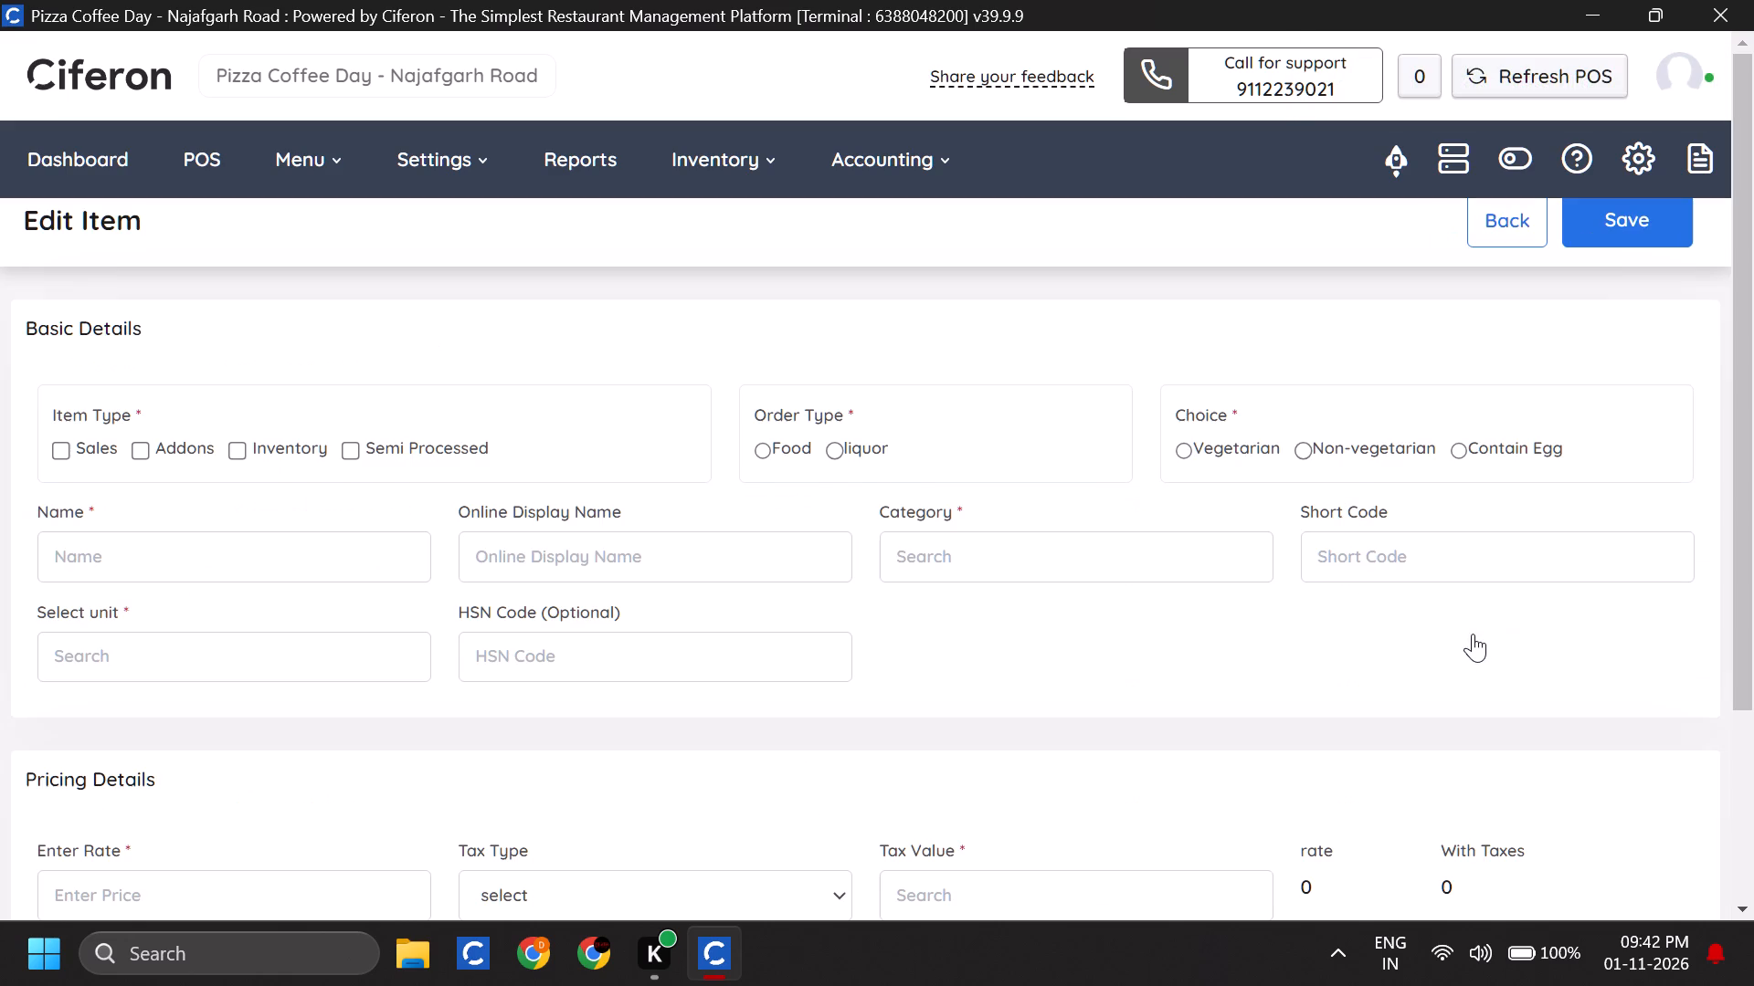
click(83, 561)
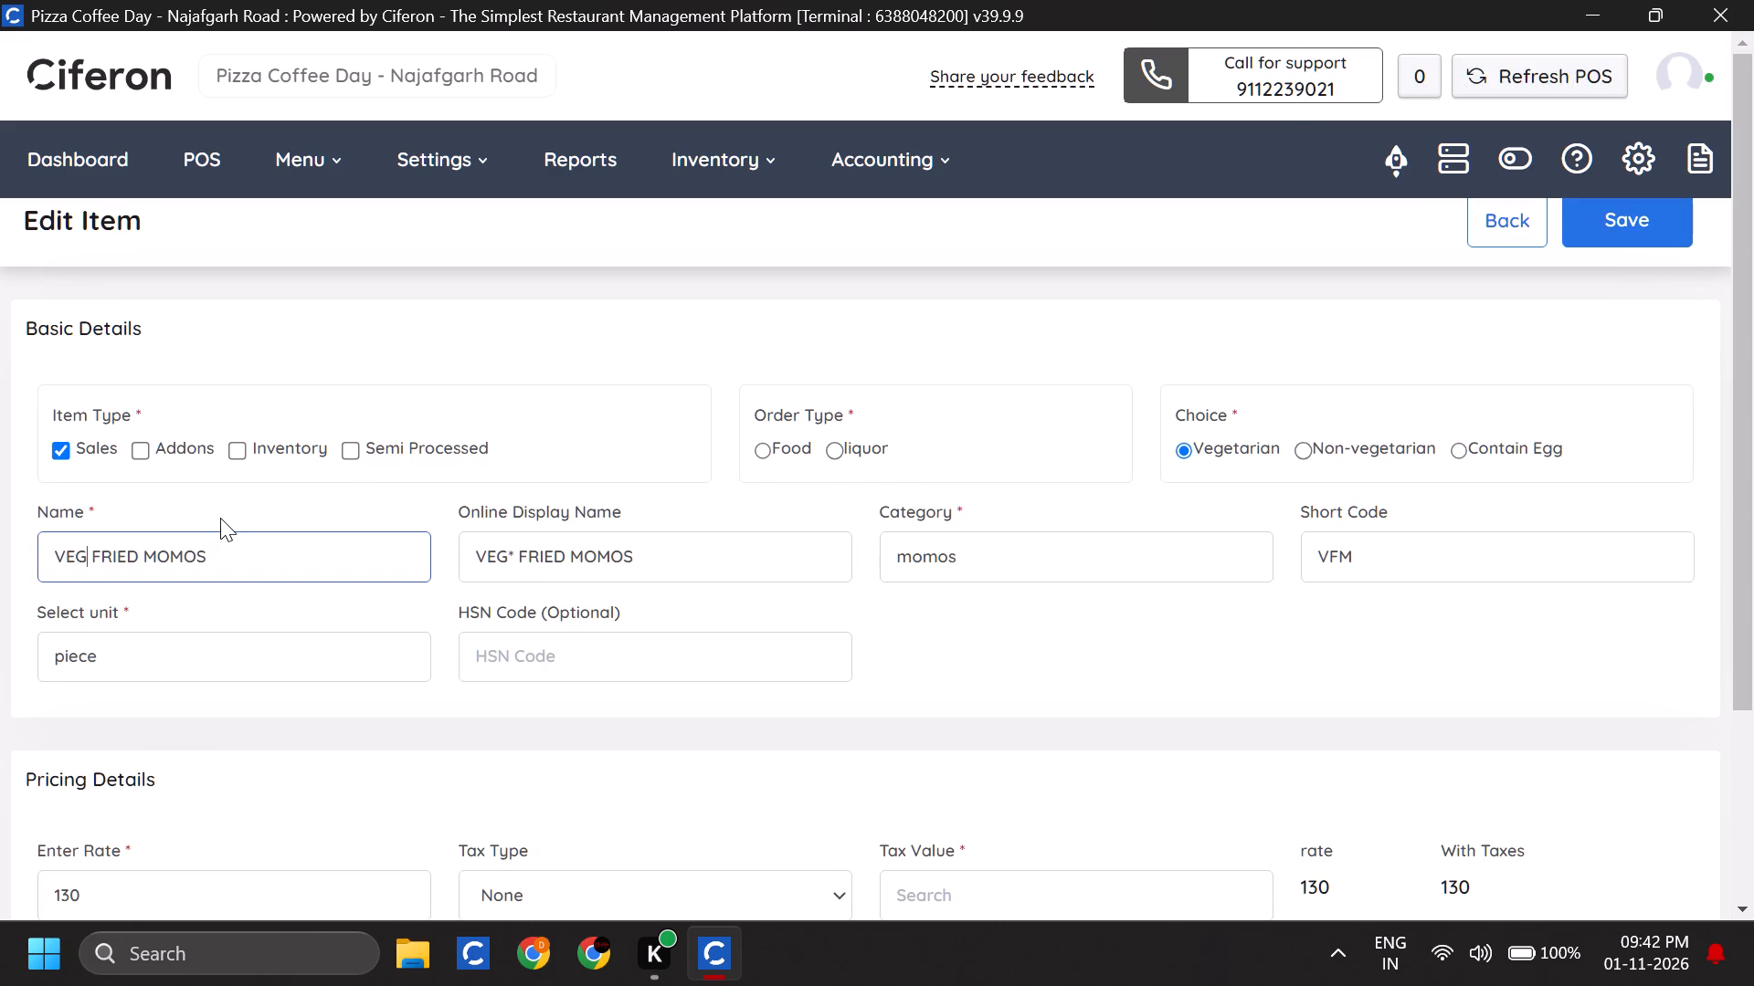
key(shift+asterisk)
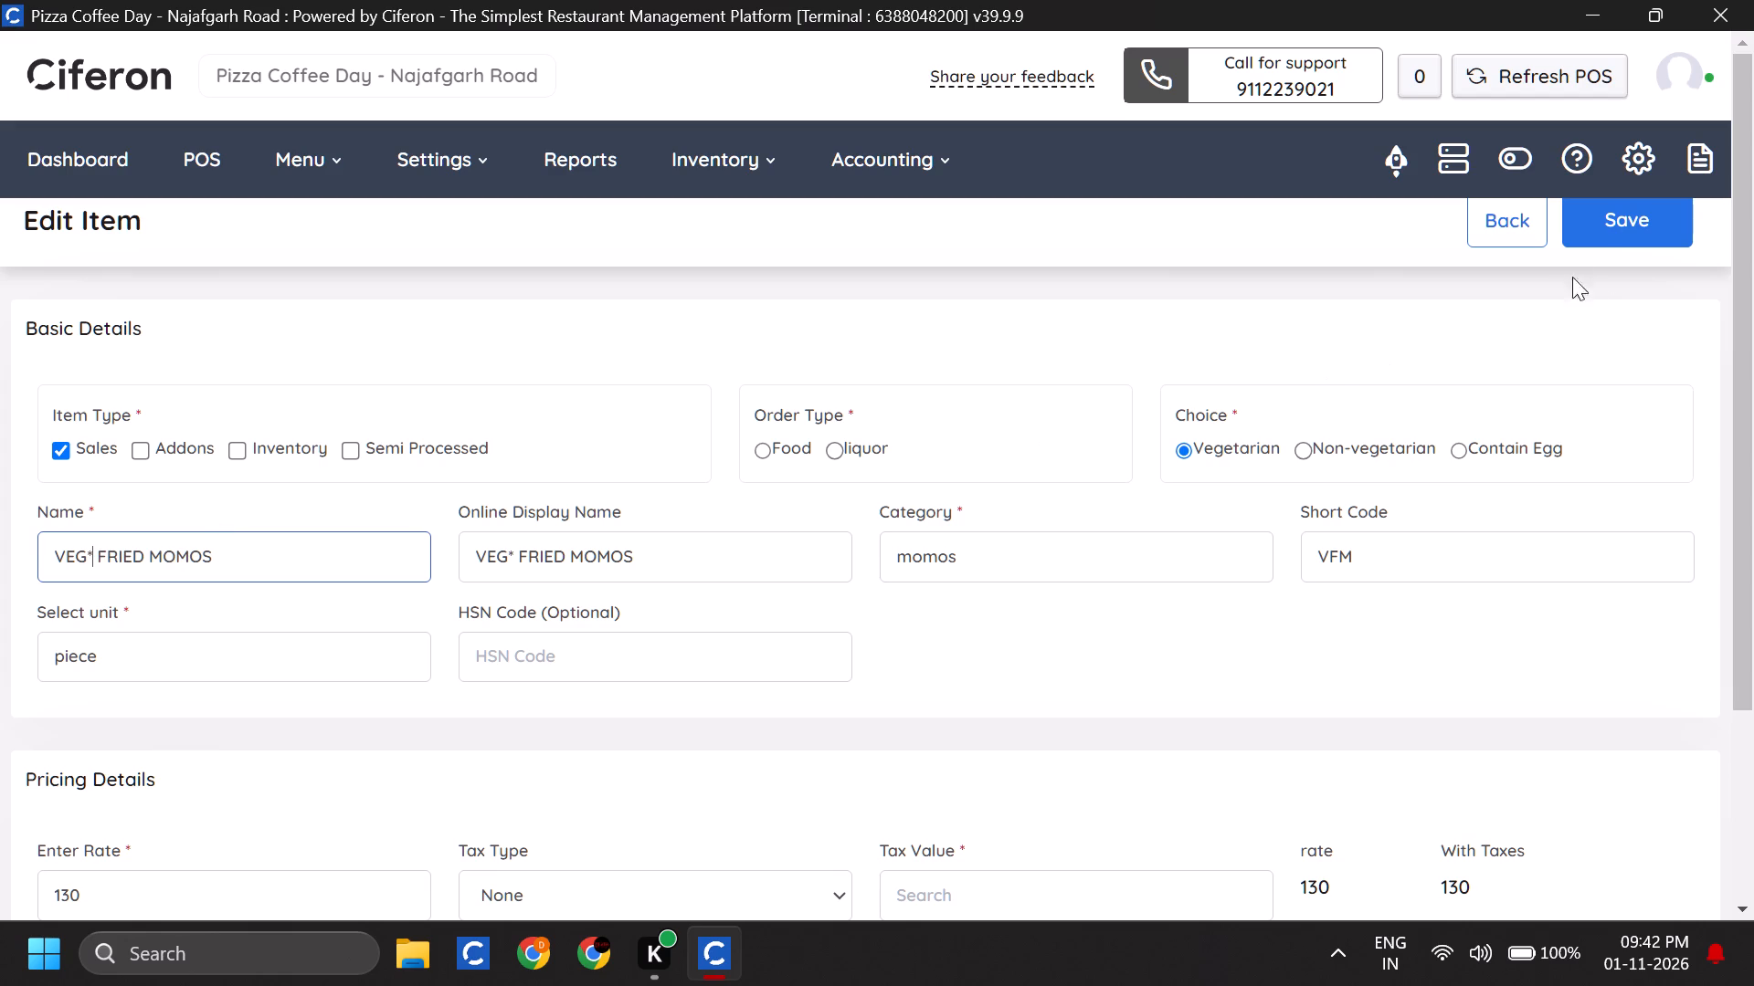
click(1619, 232)
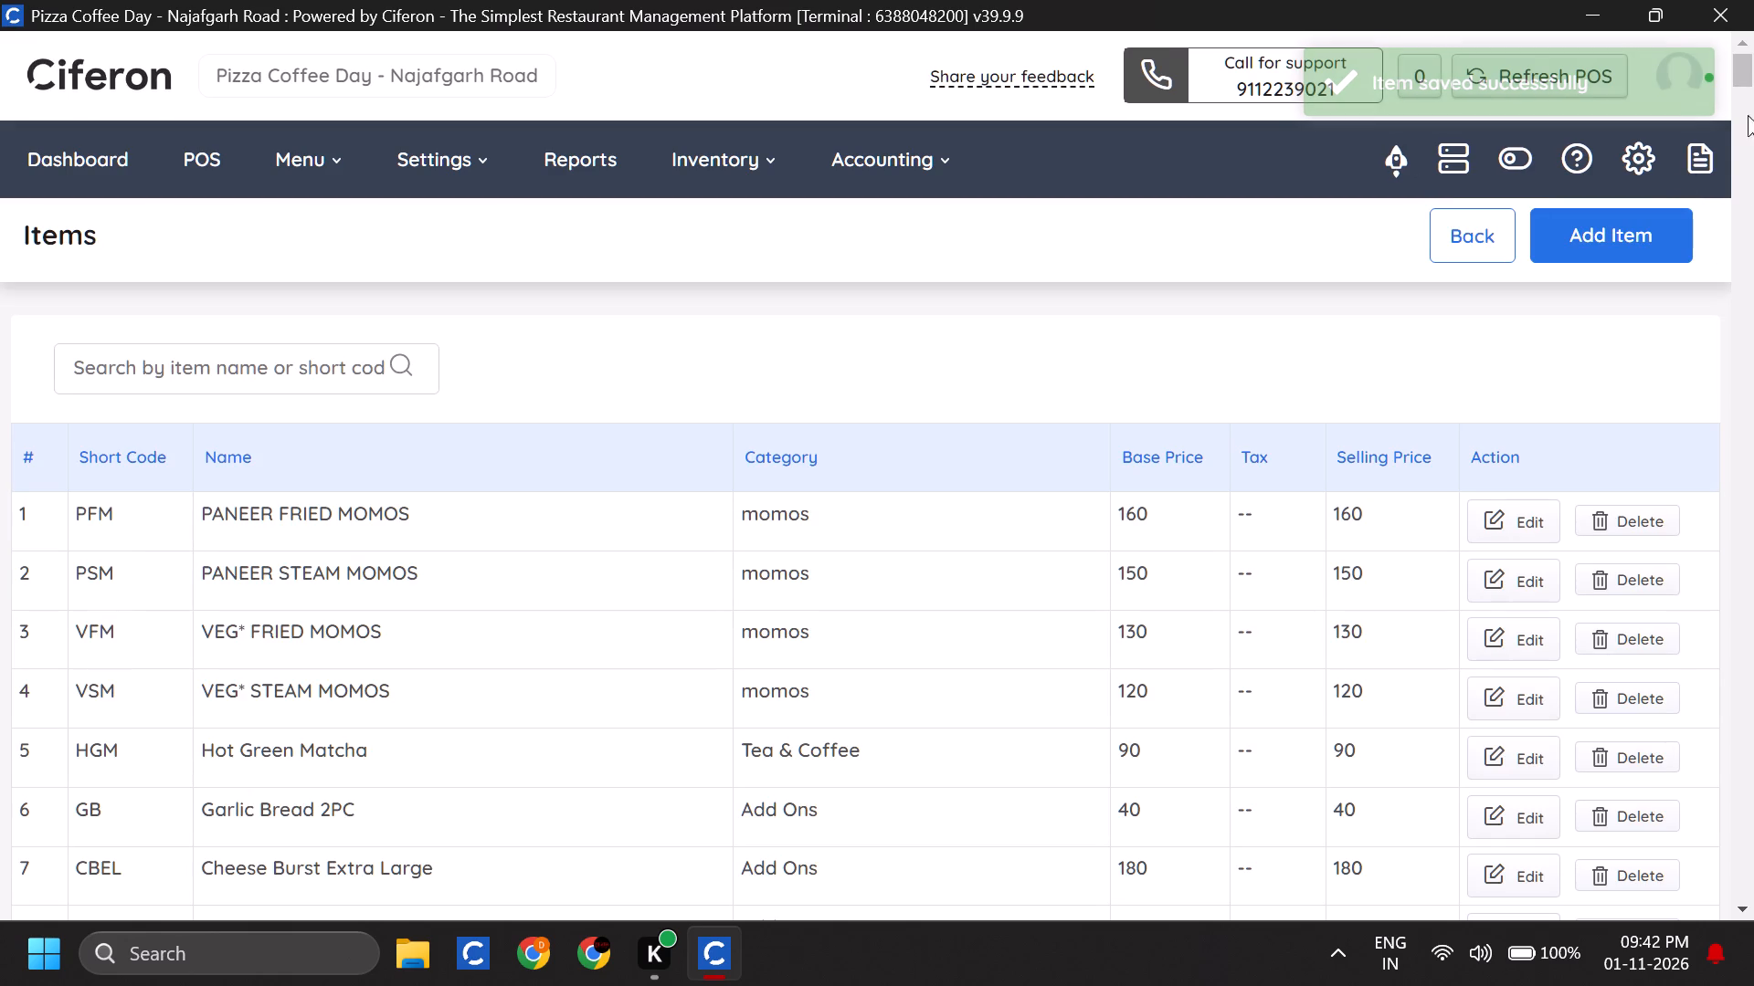
Start another new item with item type Sales, order type Food and the Vegetarian choice.
click(1649, 239)
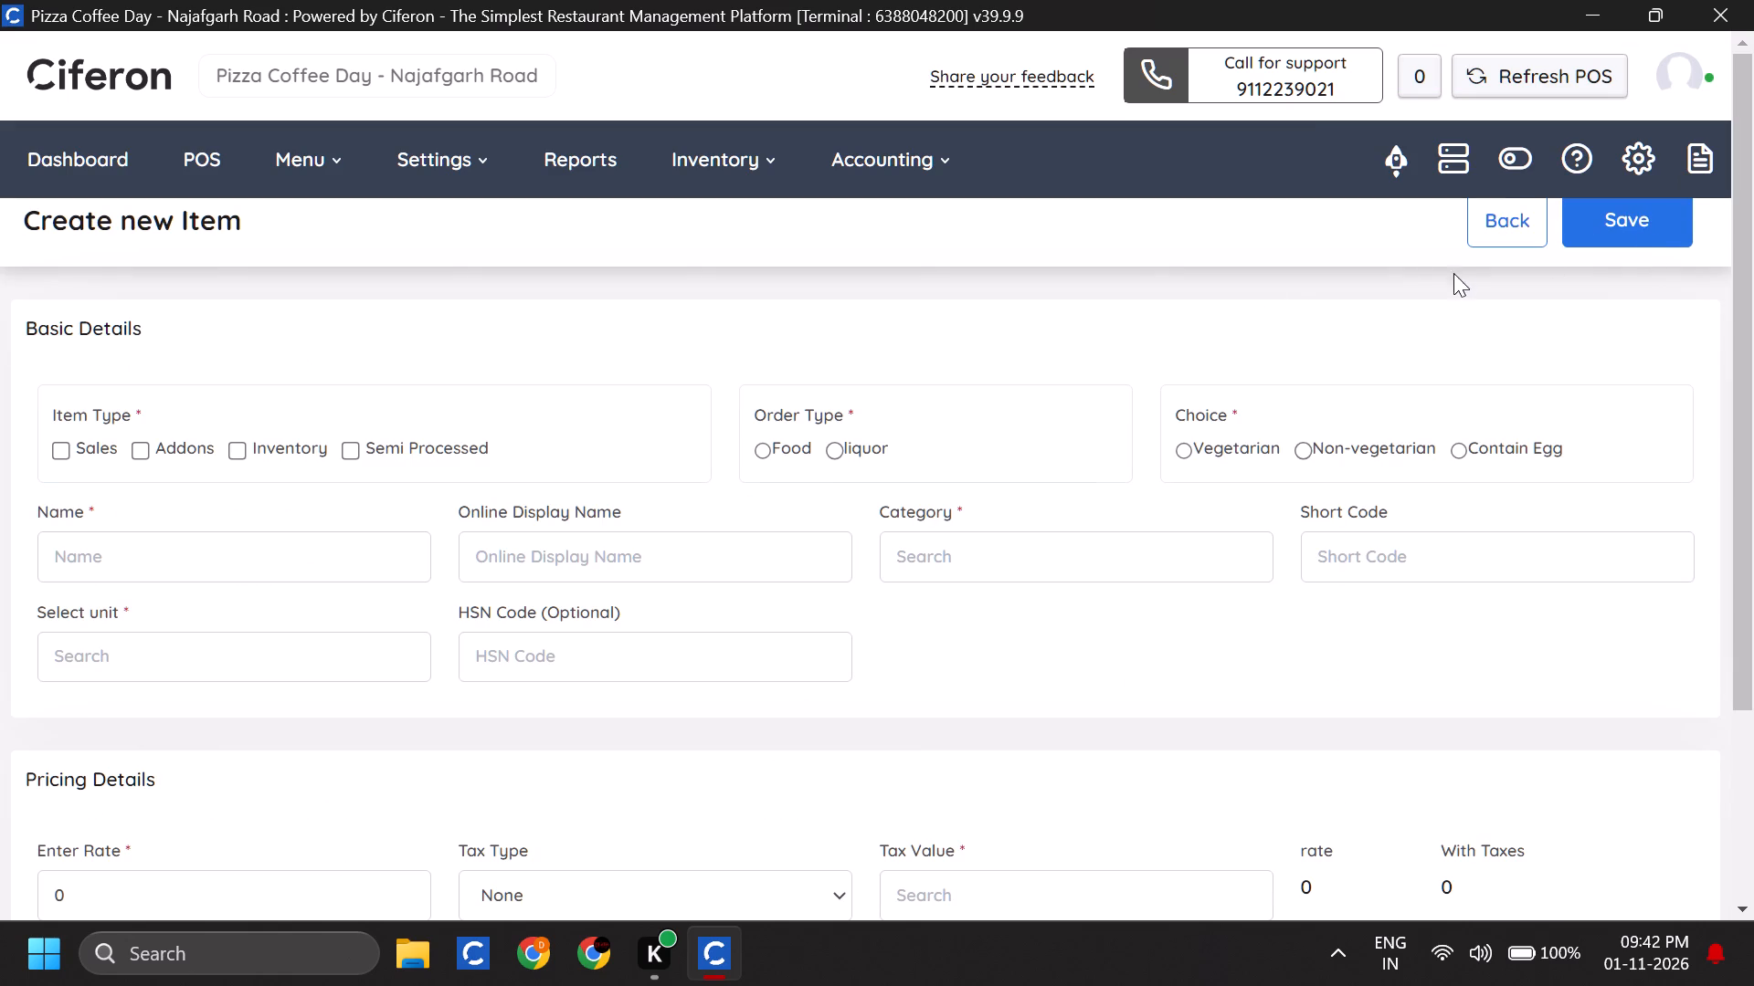
click(101, 443)
click(792, 443)
click(1242, 442)
Enter GRAVY MOMOS as both the name and the online display name of the new item.
scroll(1104, 683, down, 2)
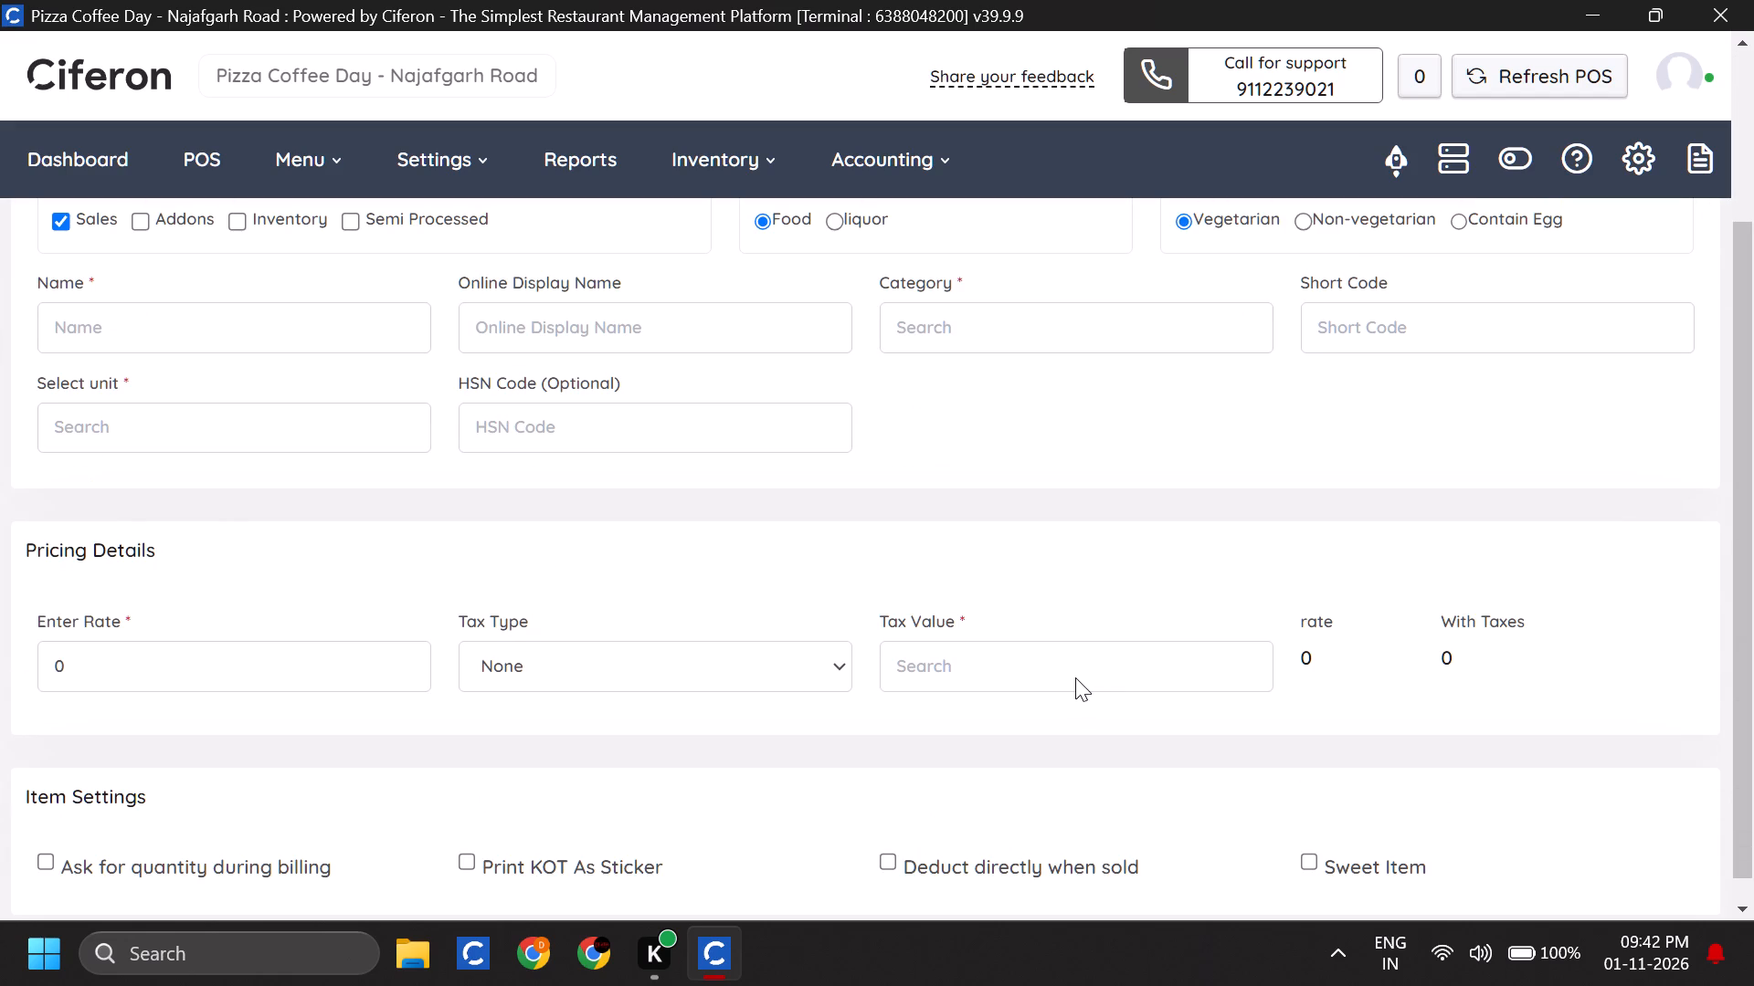
click(231, 297)
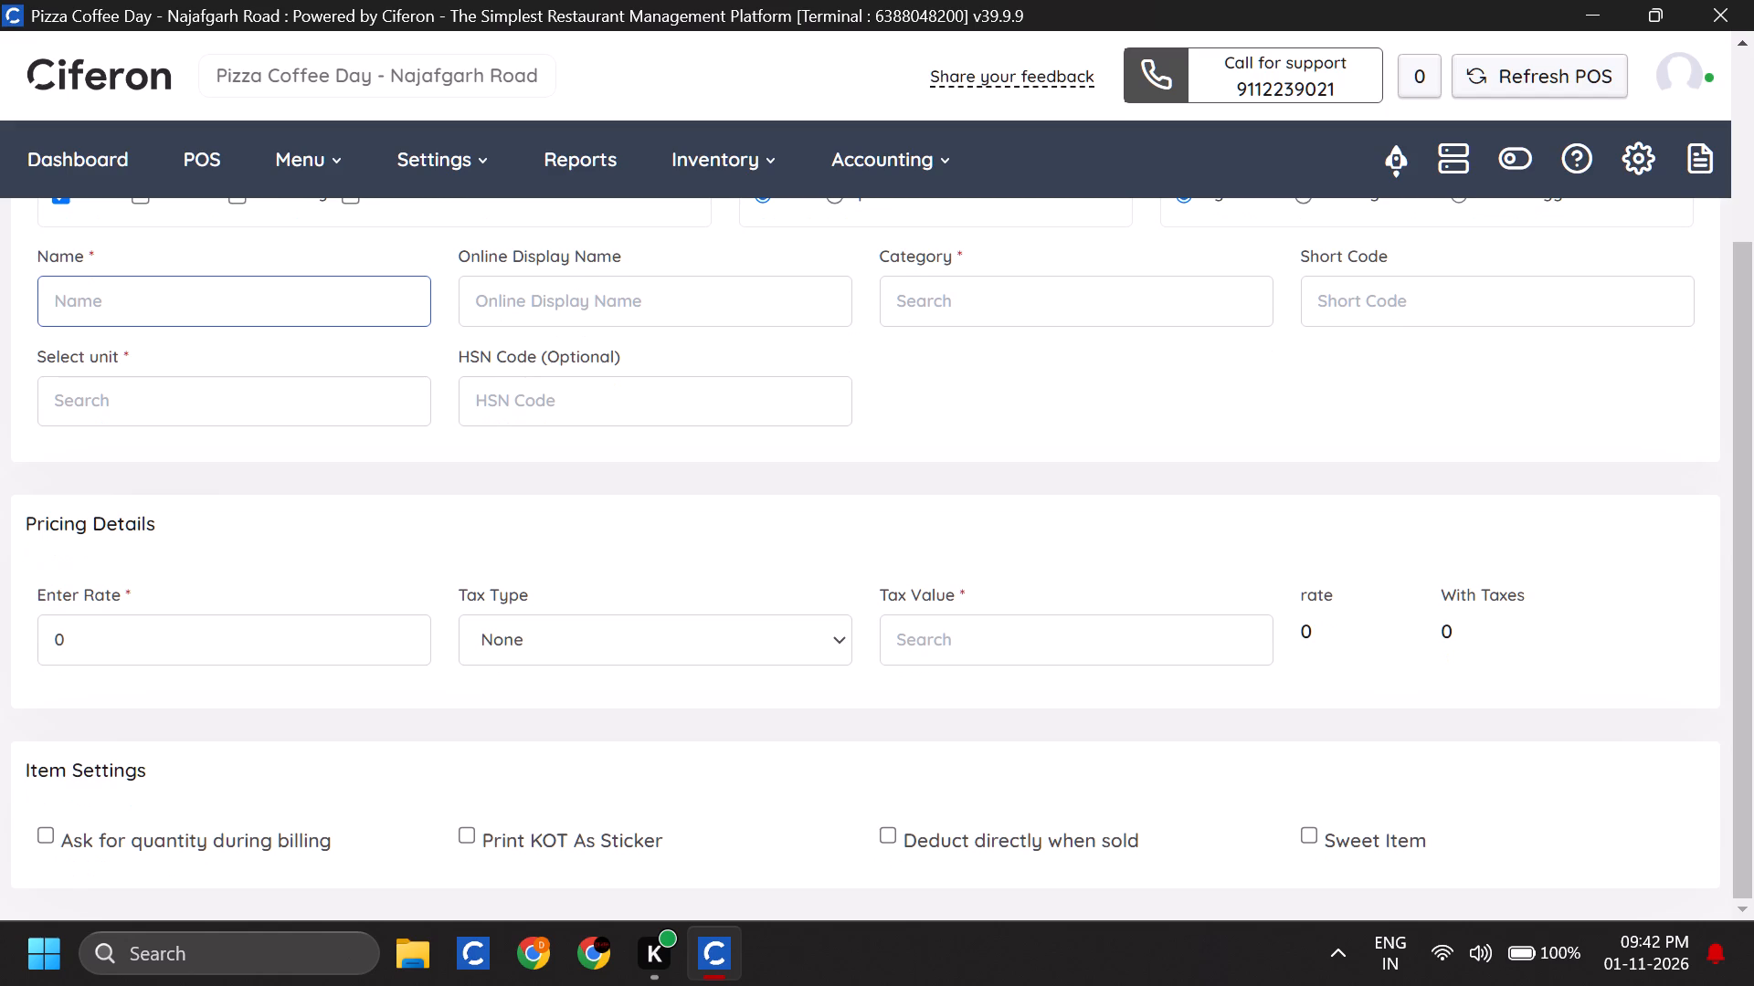
key(g)
text(RAV)
key(y)
click(570, 313)
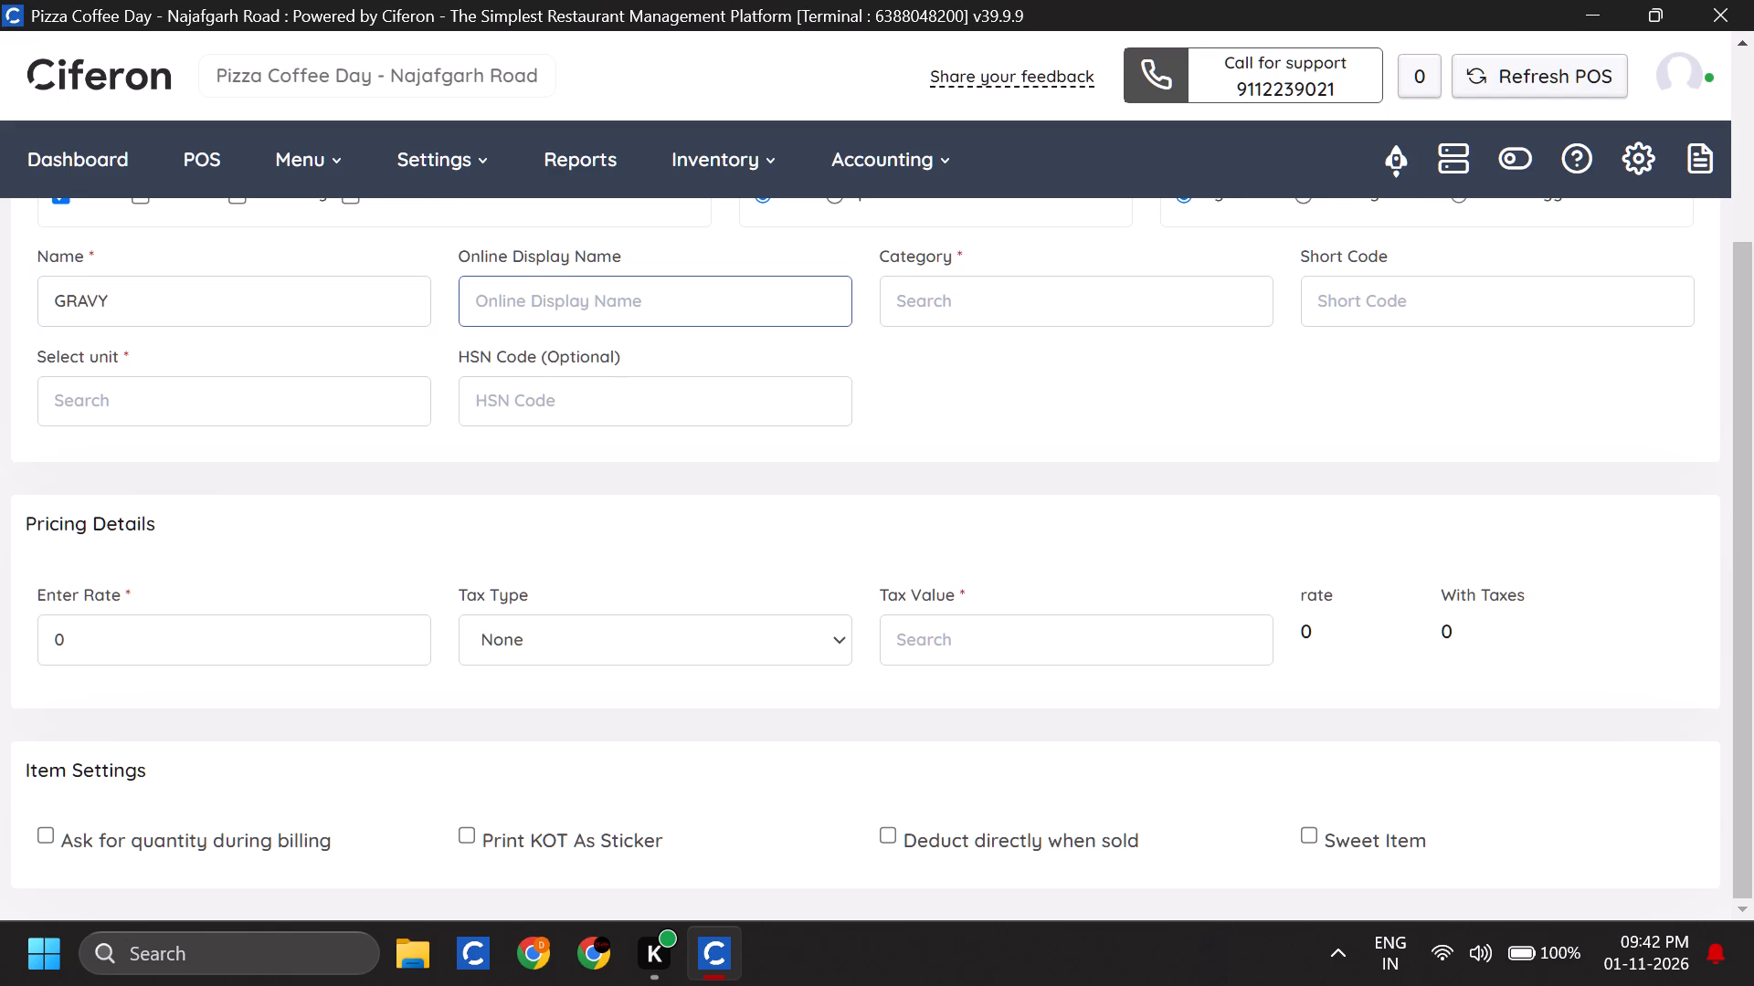
text(GRAVY MOM)
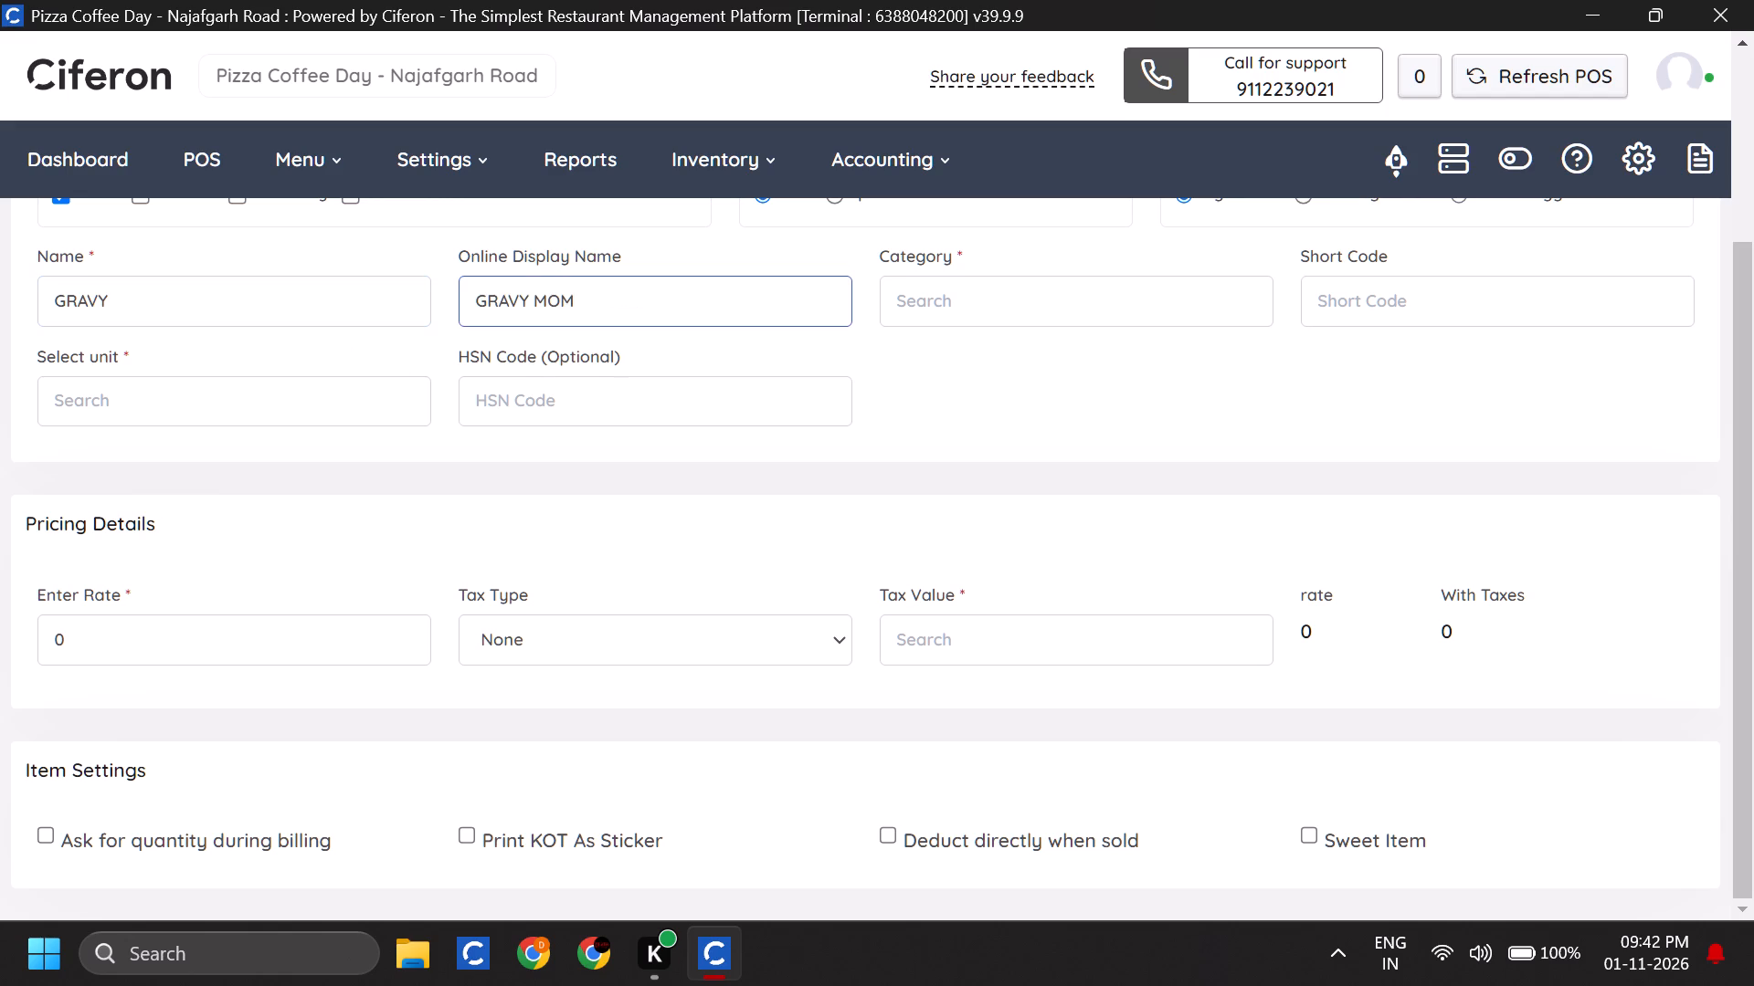
text(OS)
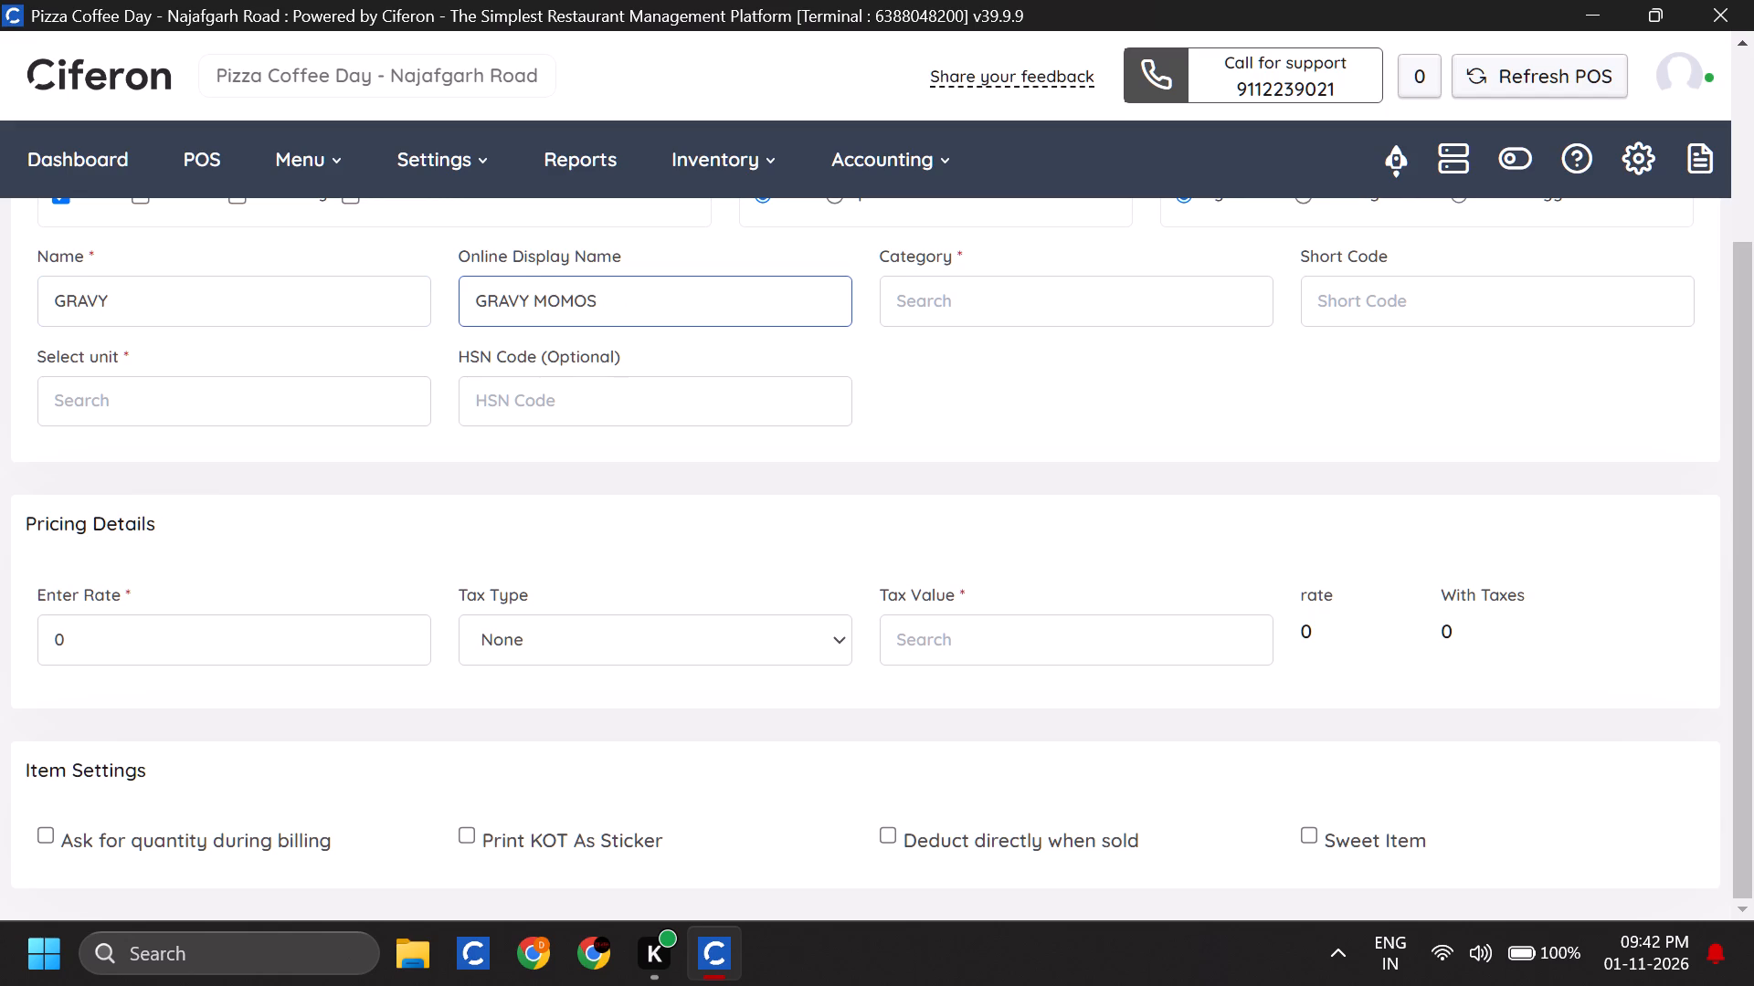
click(353, 310)
key(space)
text(MOMOS)
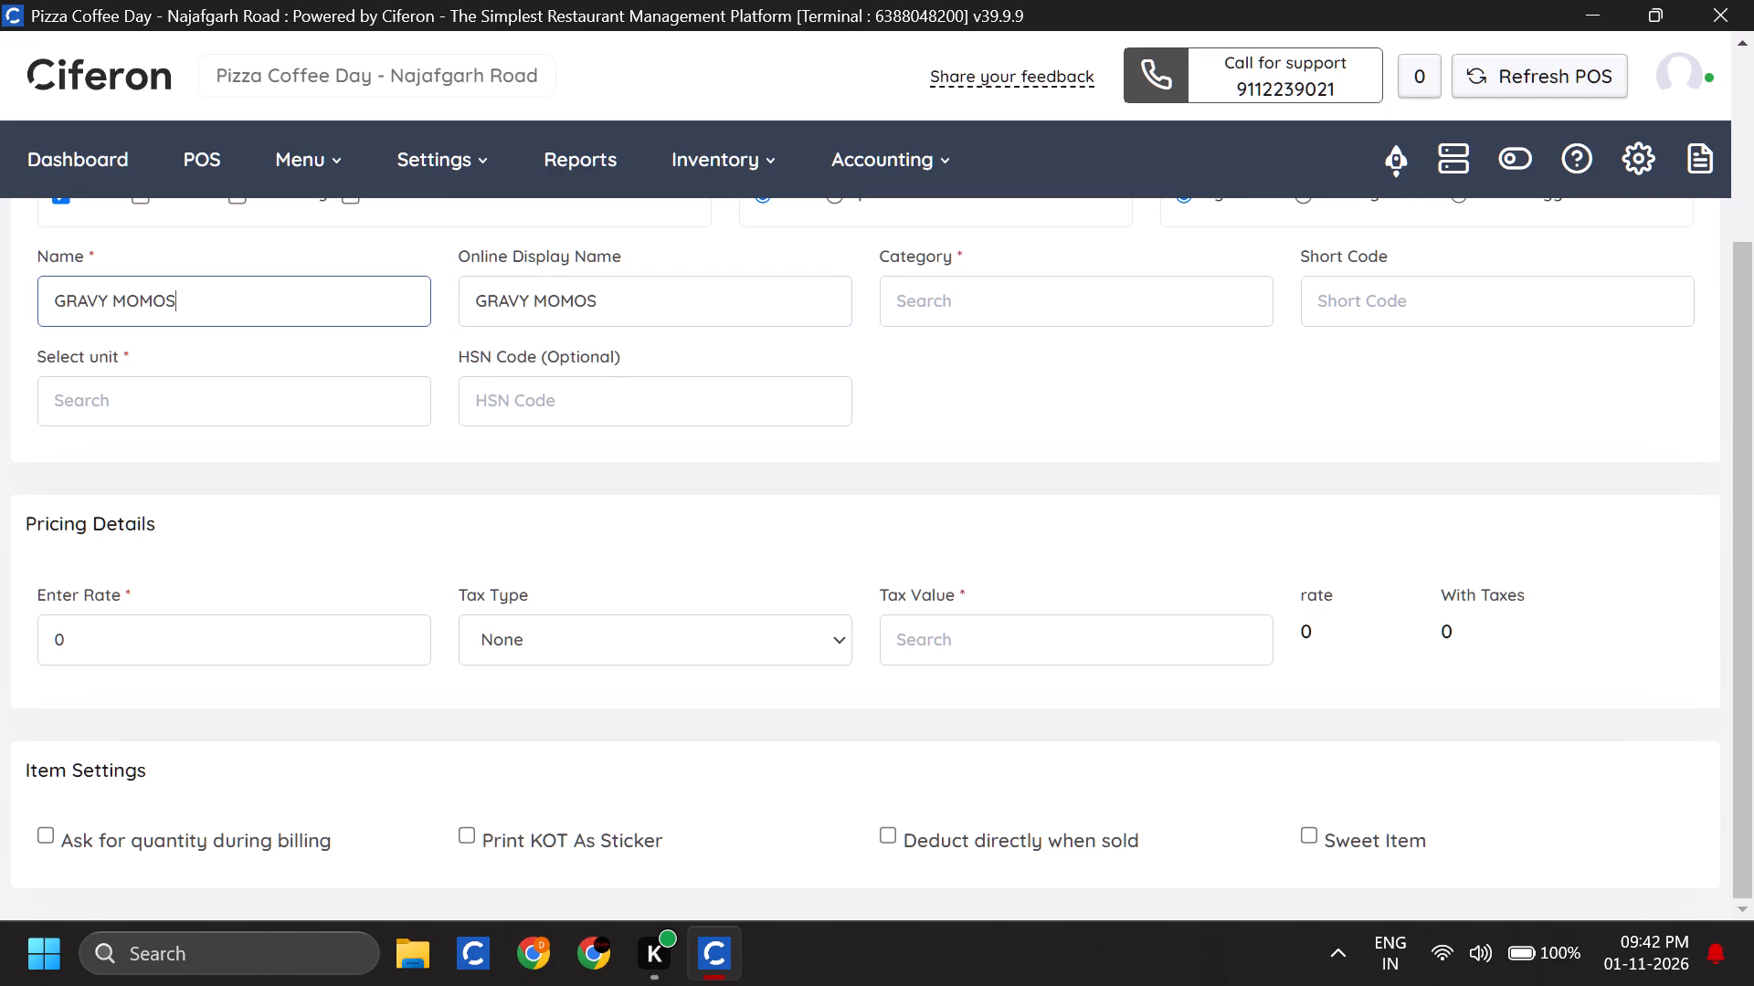
Assign the new gravy momos item to the momos category with short code GM and unit piece.
click(967, 301)
key(m)
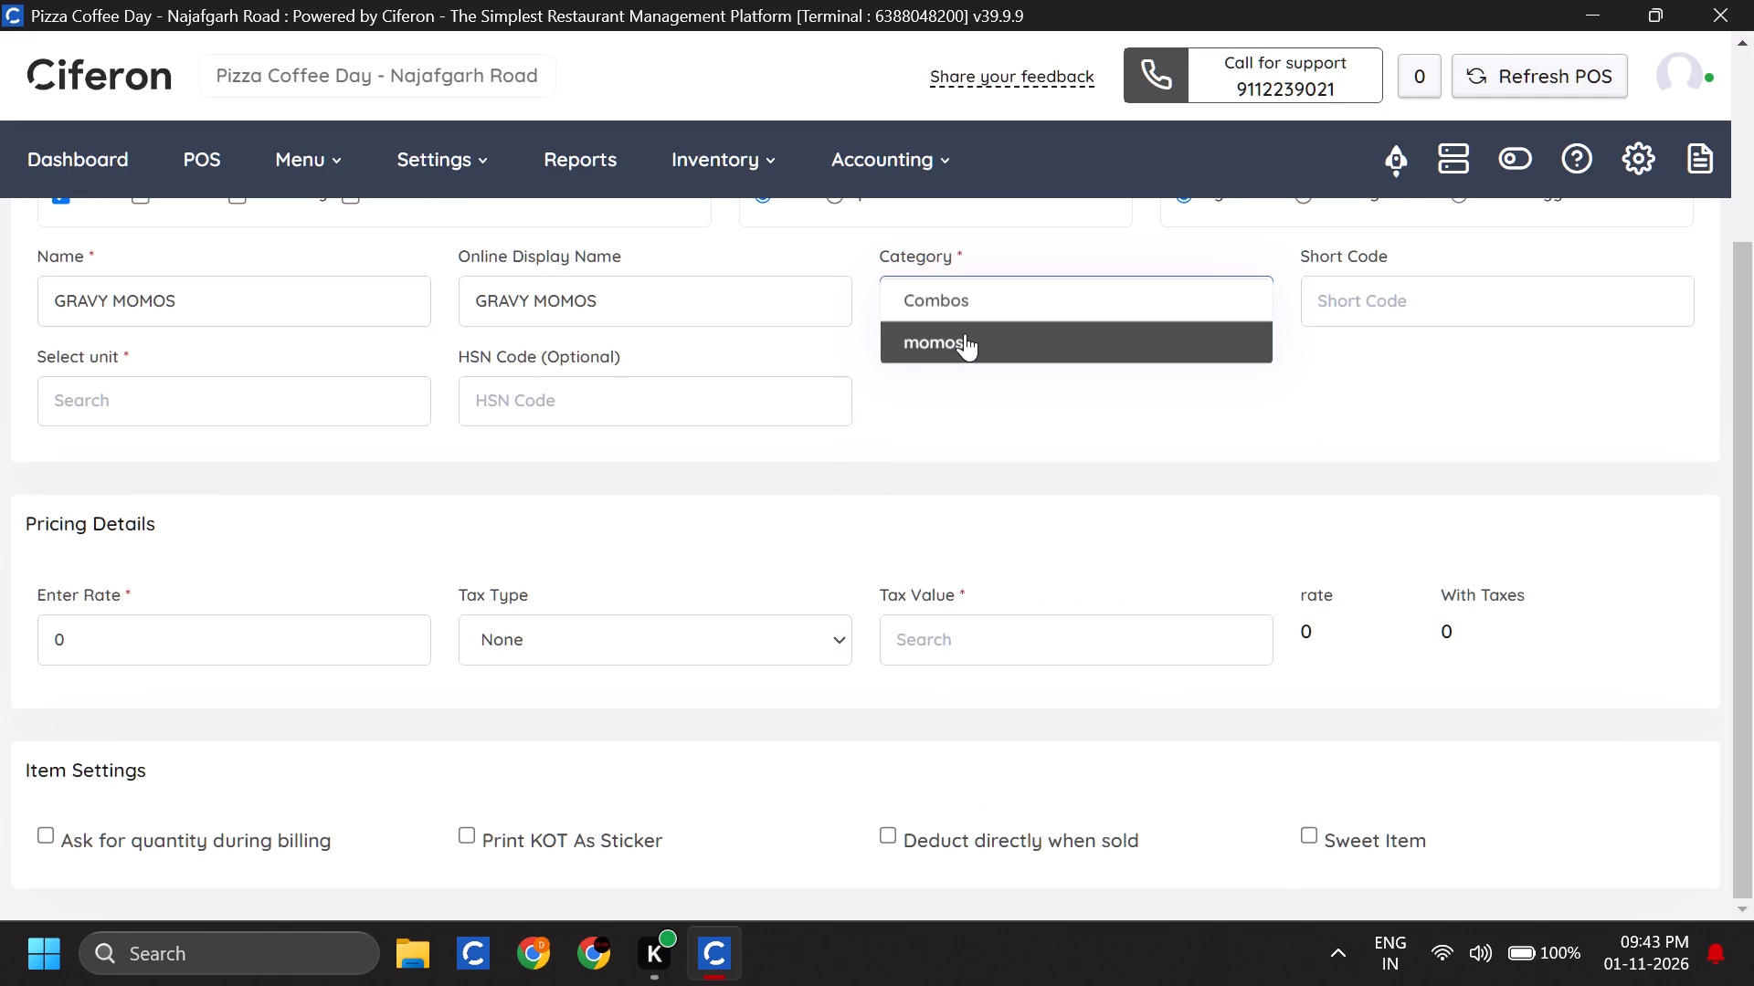
click(965, 333)
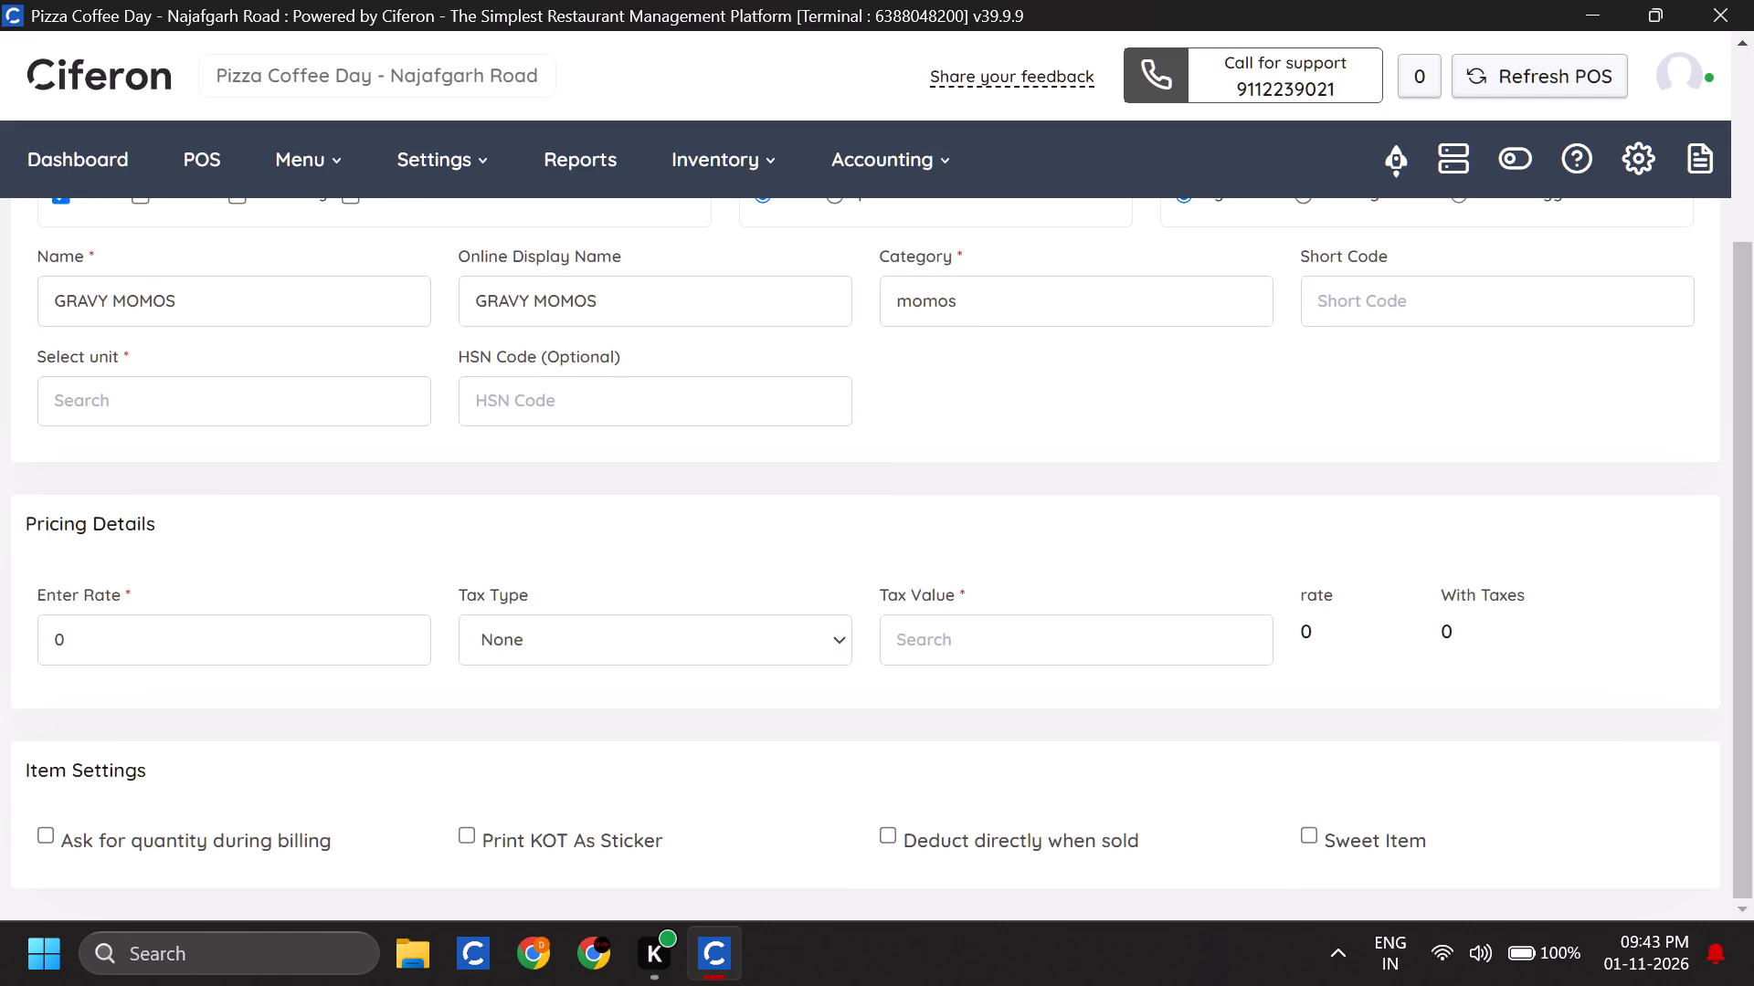
click(1357, 296)
text(GM)
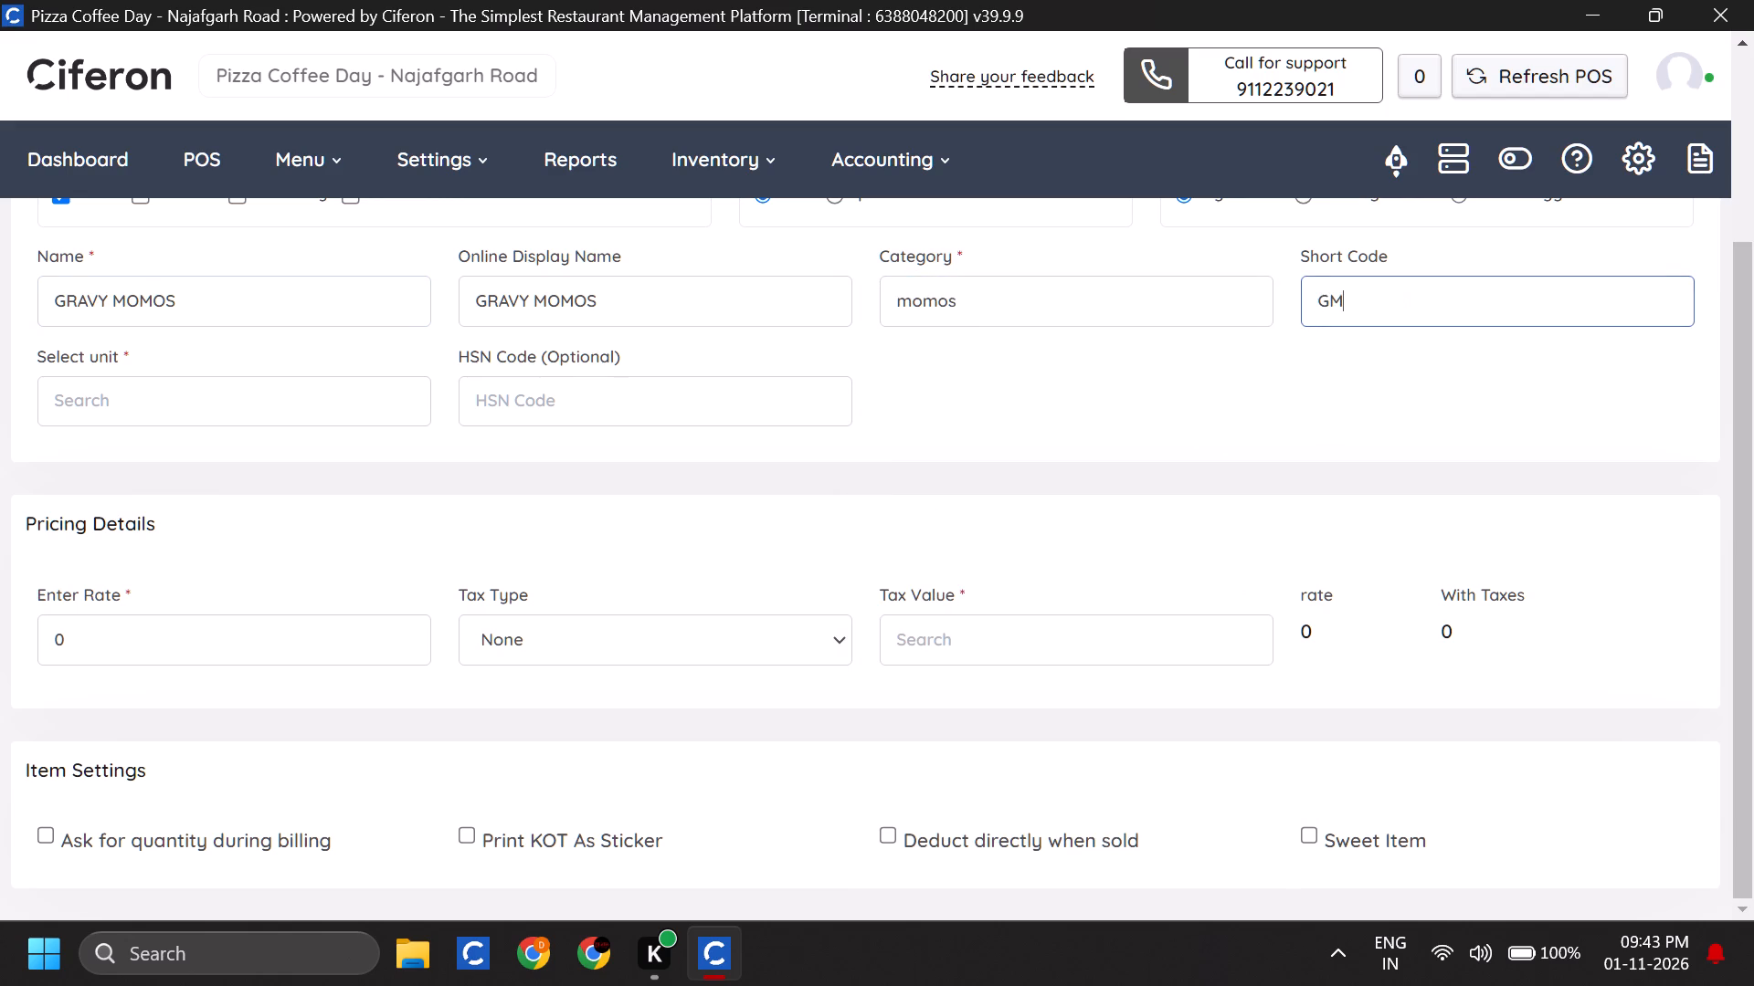
click(352, 391)
click(333, 481)
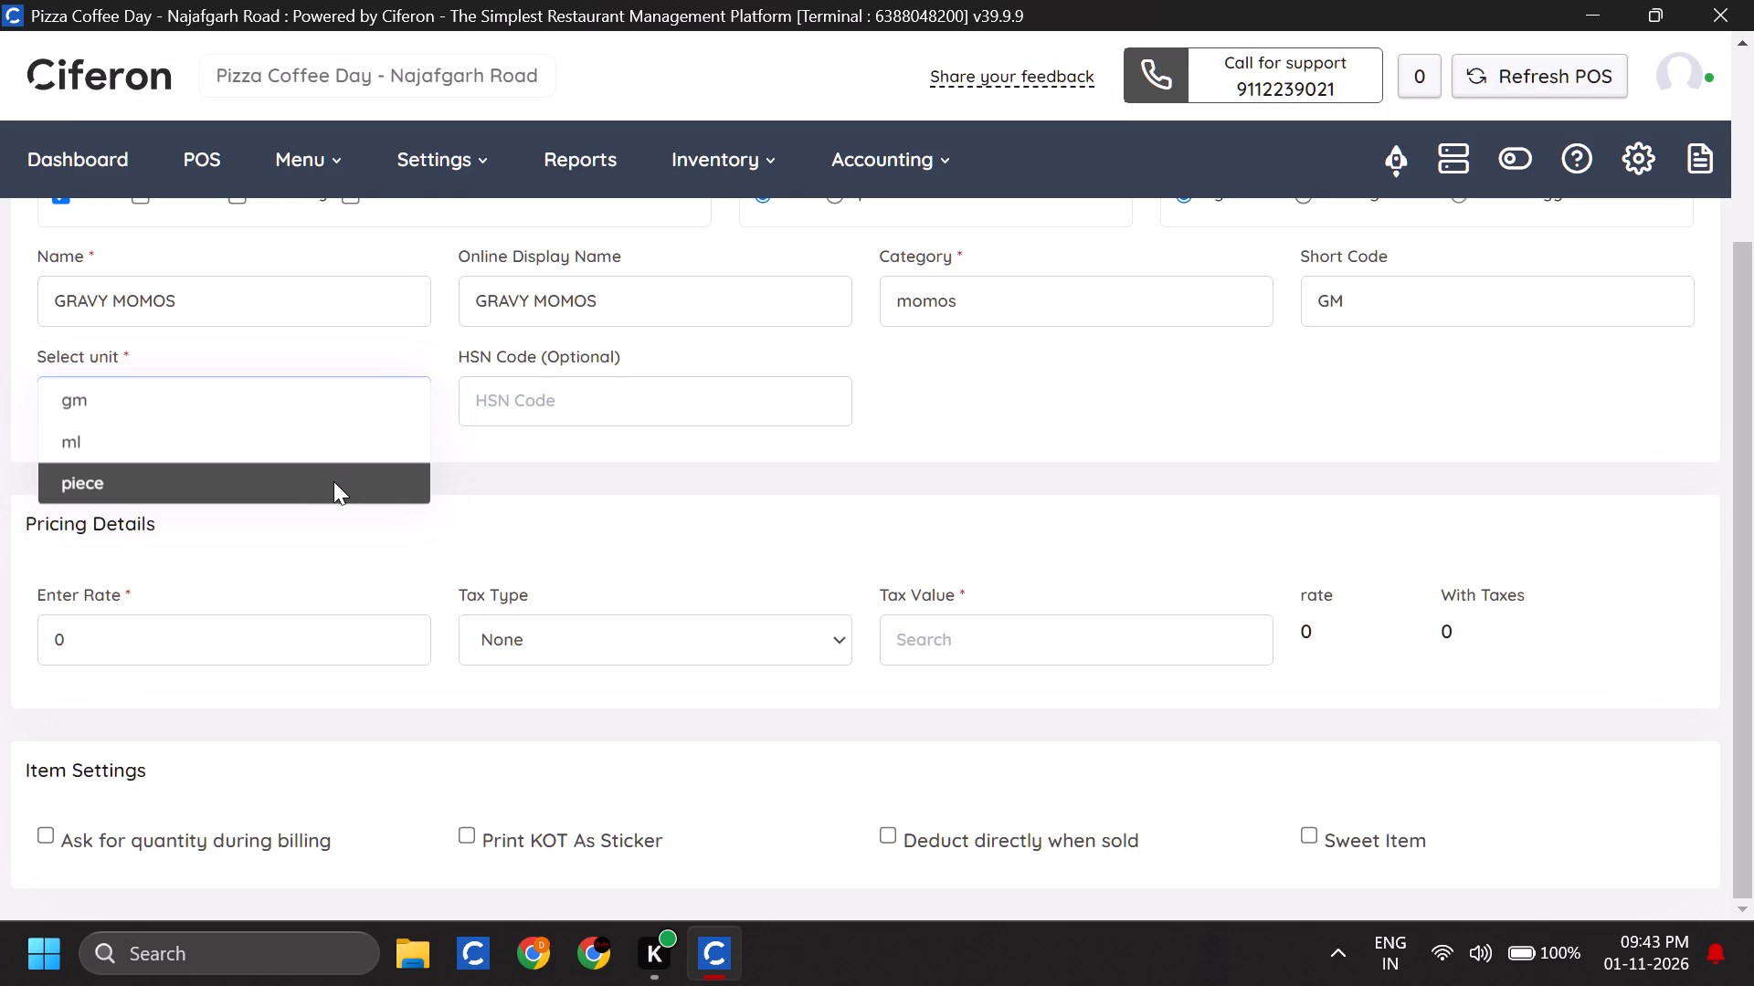
Set the gravy momos item's rate to 200 and save the item.
scroll(333, 481, down, 2)
click(324, 638)
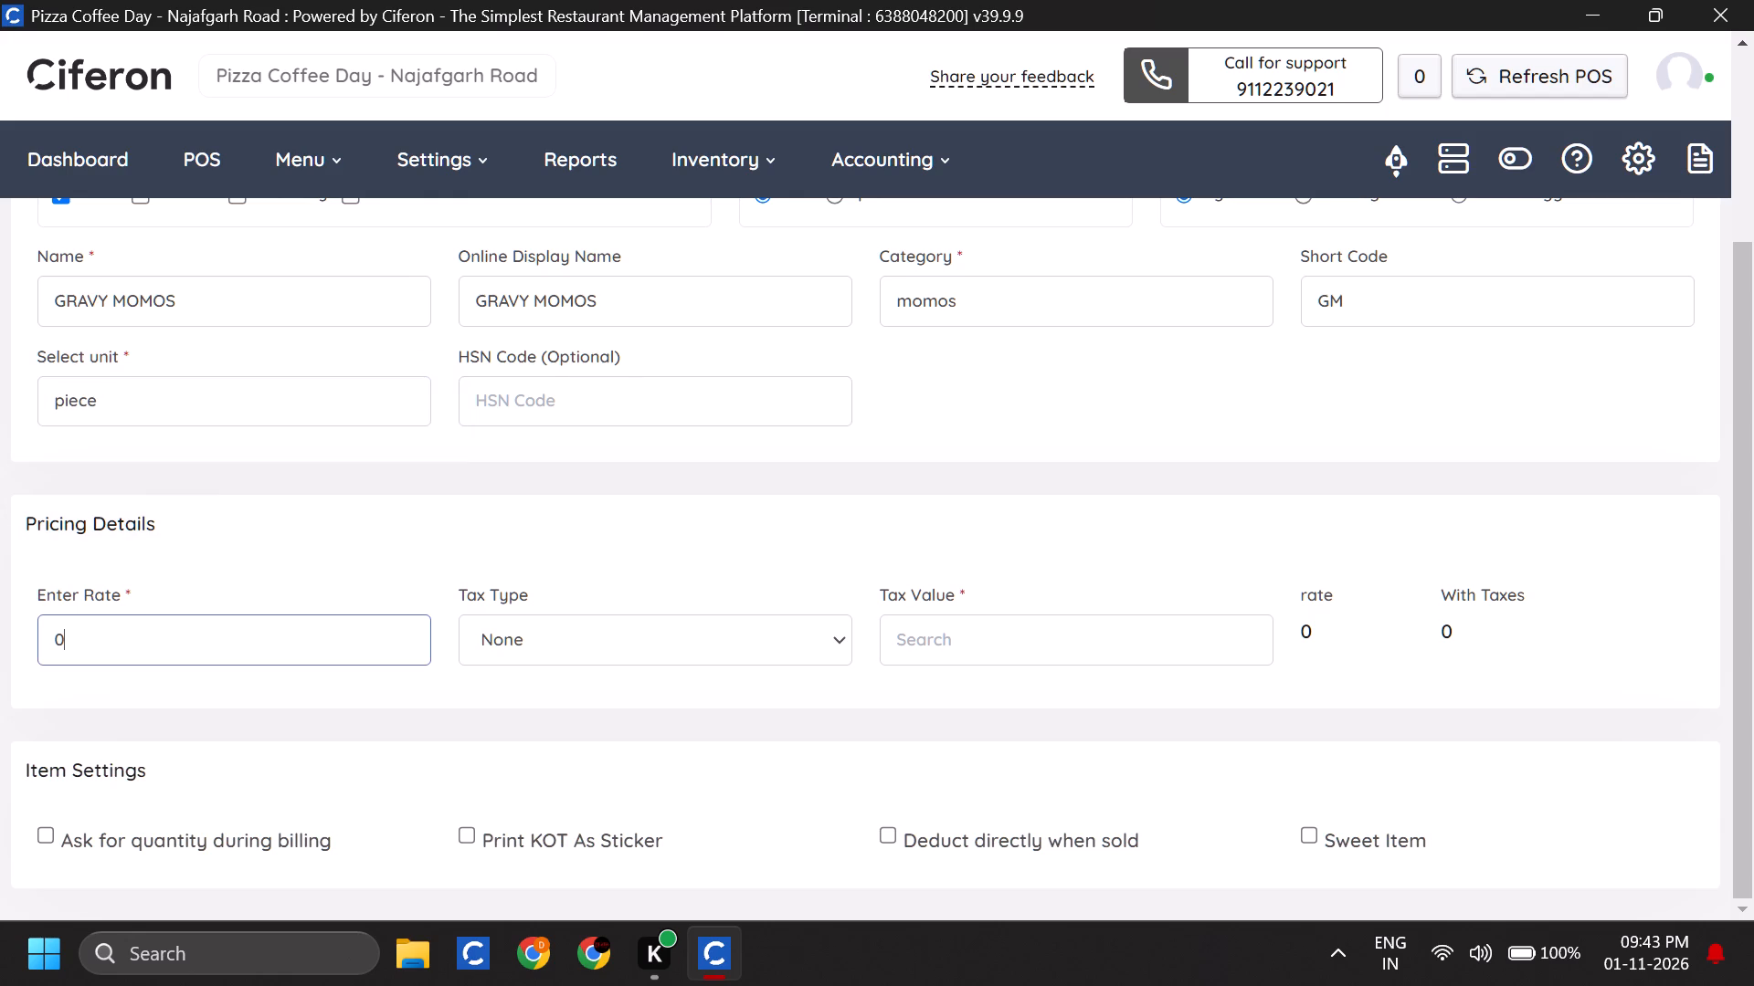
key(BackSpace)
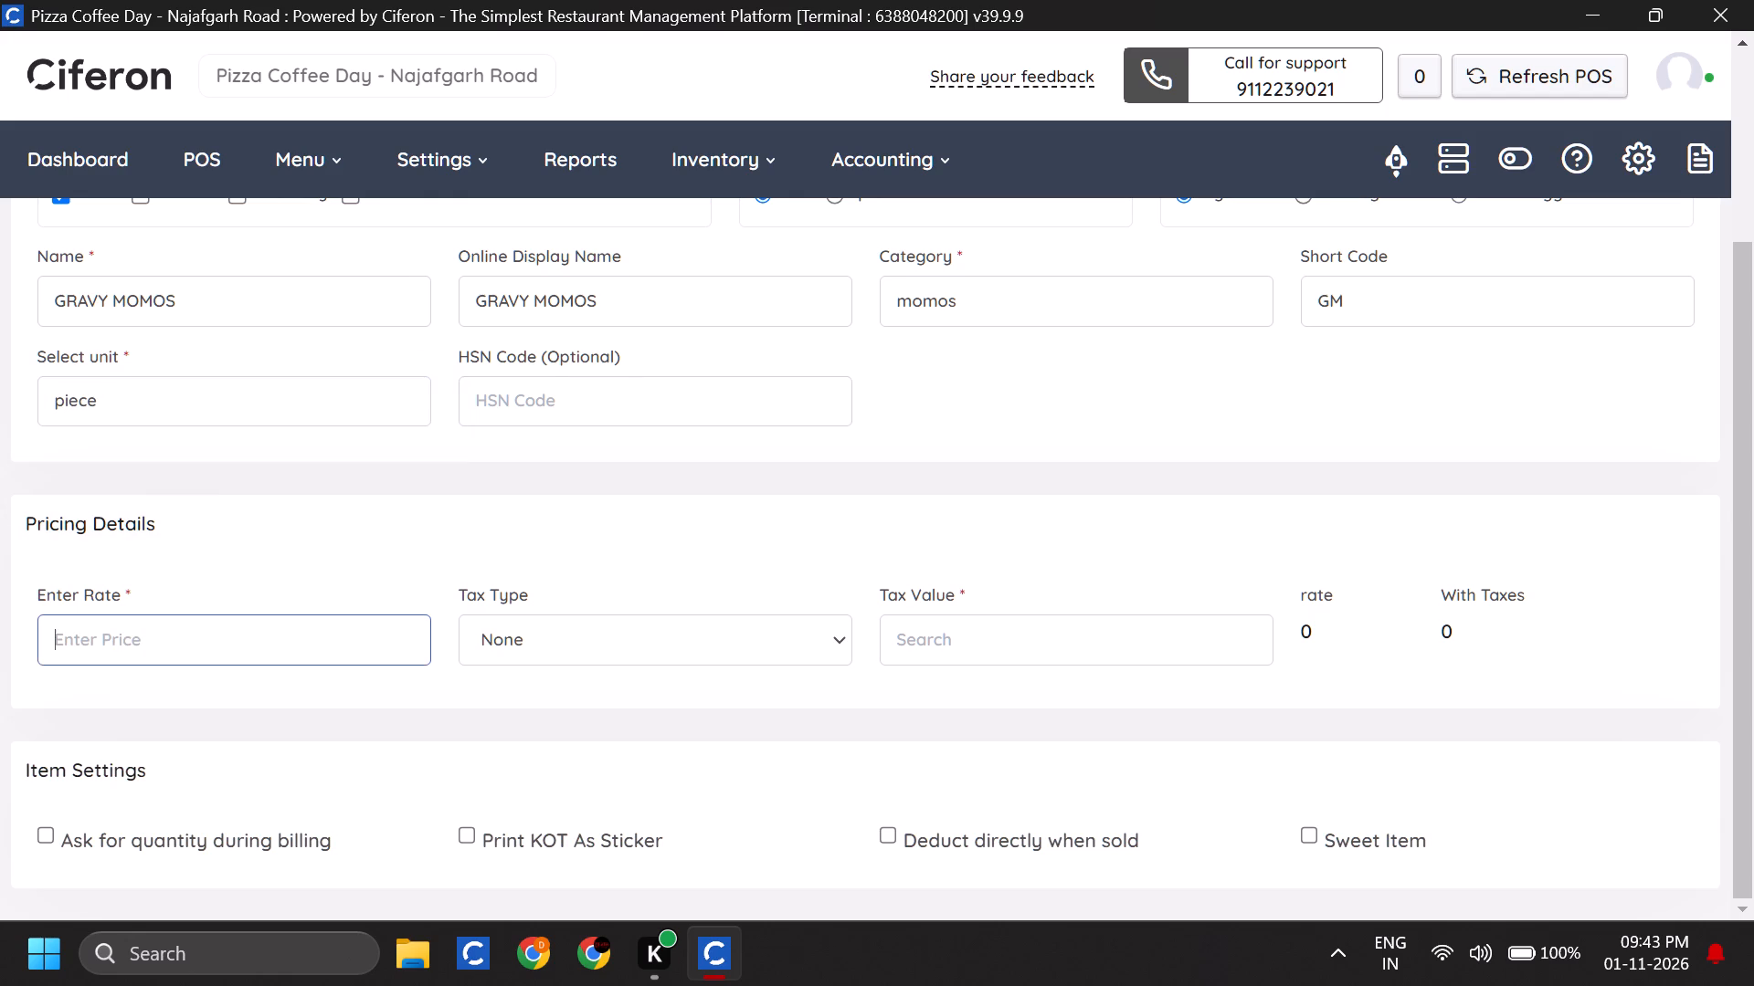
text(200)
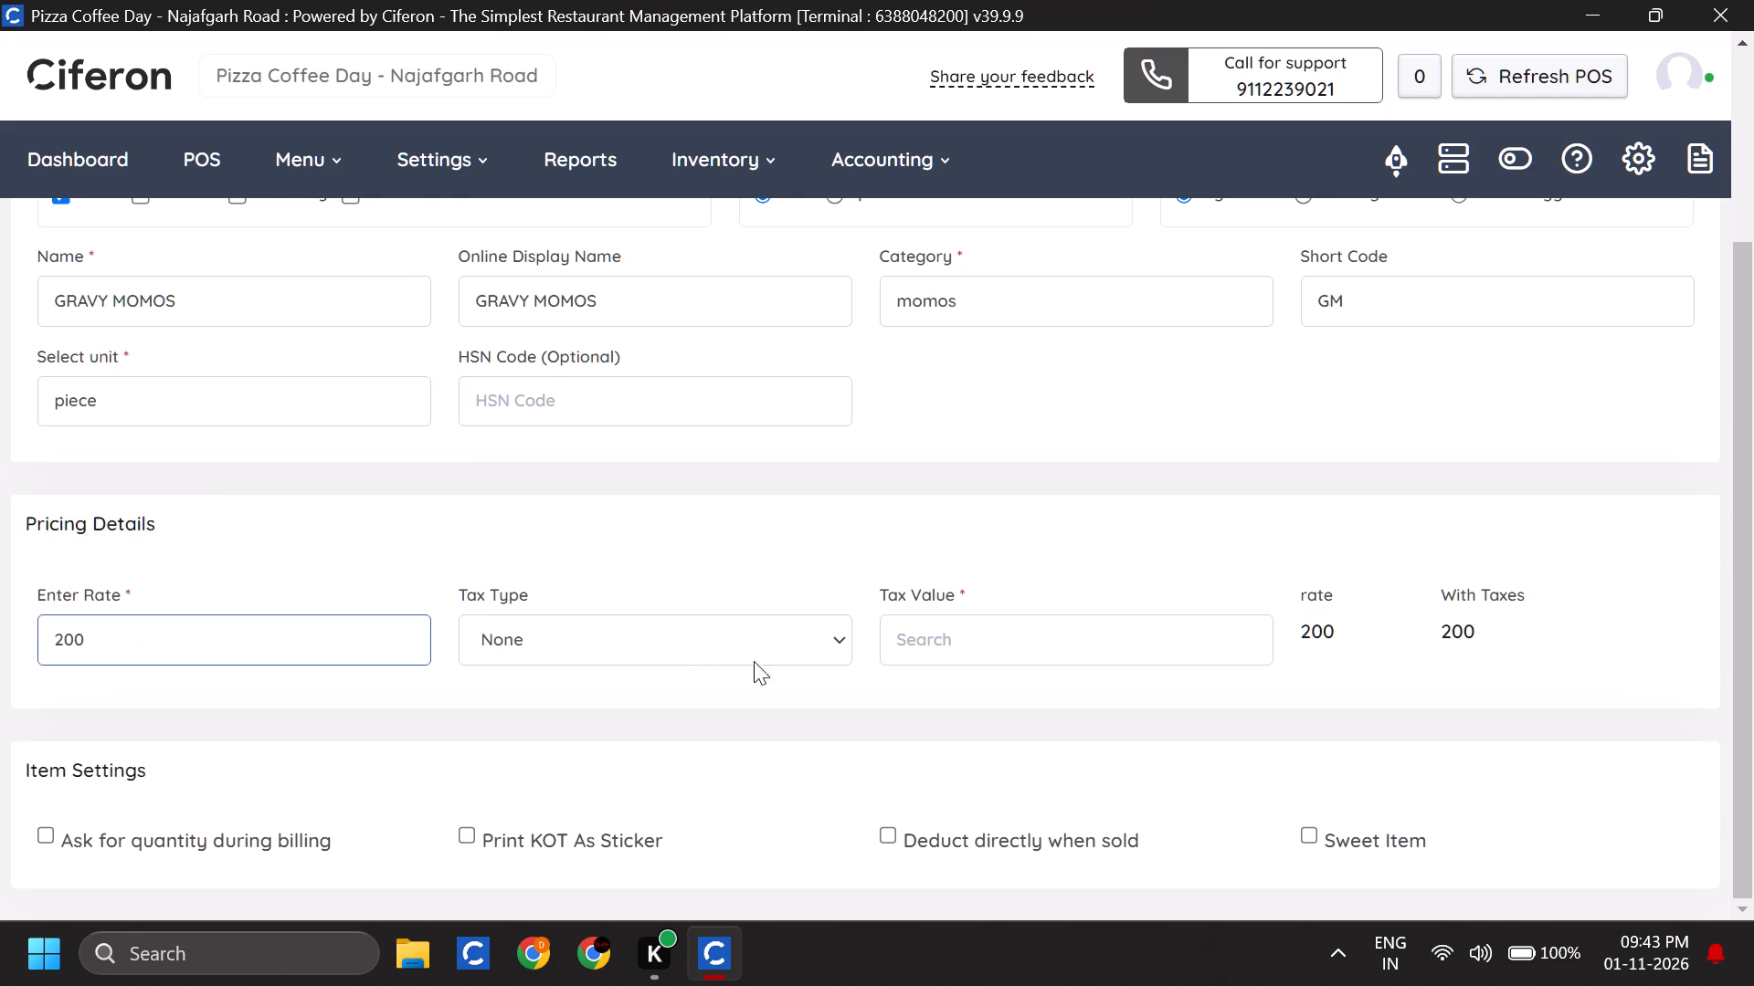
scroll(1092, 656, down, 1)
scroll(1092, 656, up, 2)
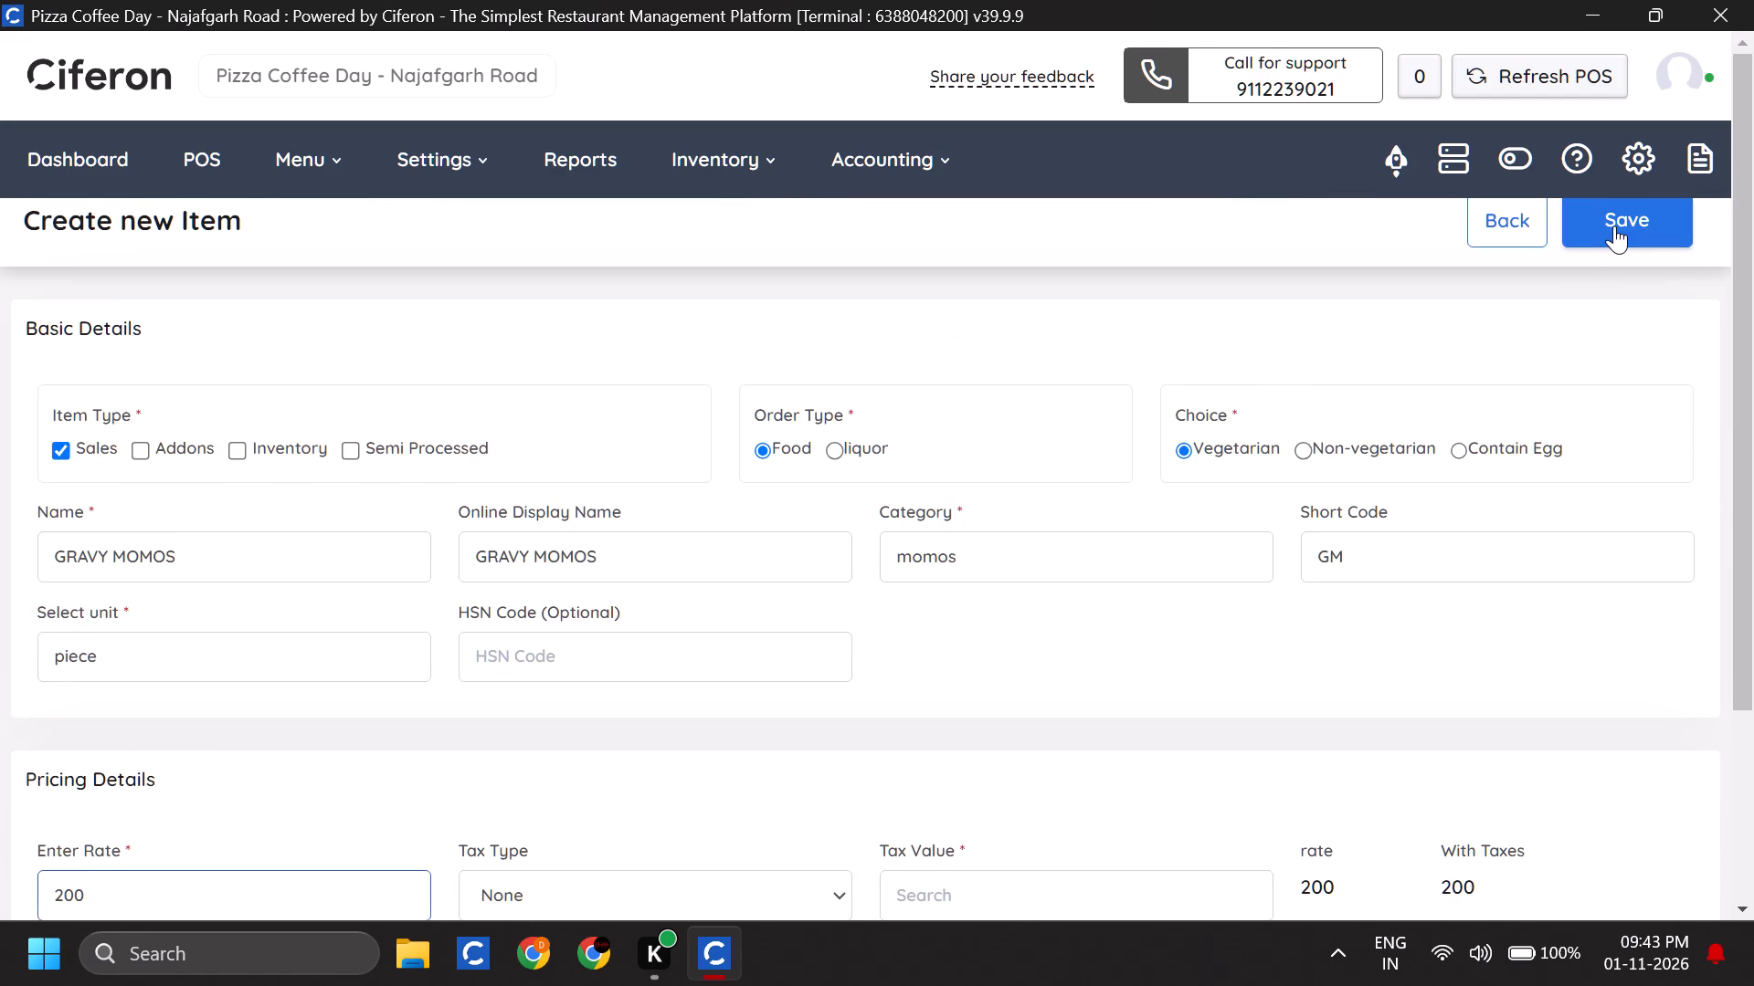
click(1614, 226)
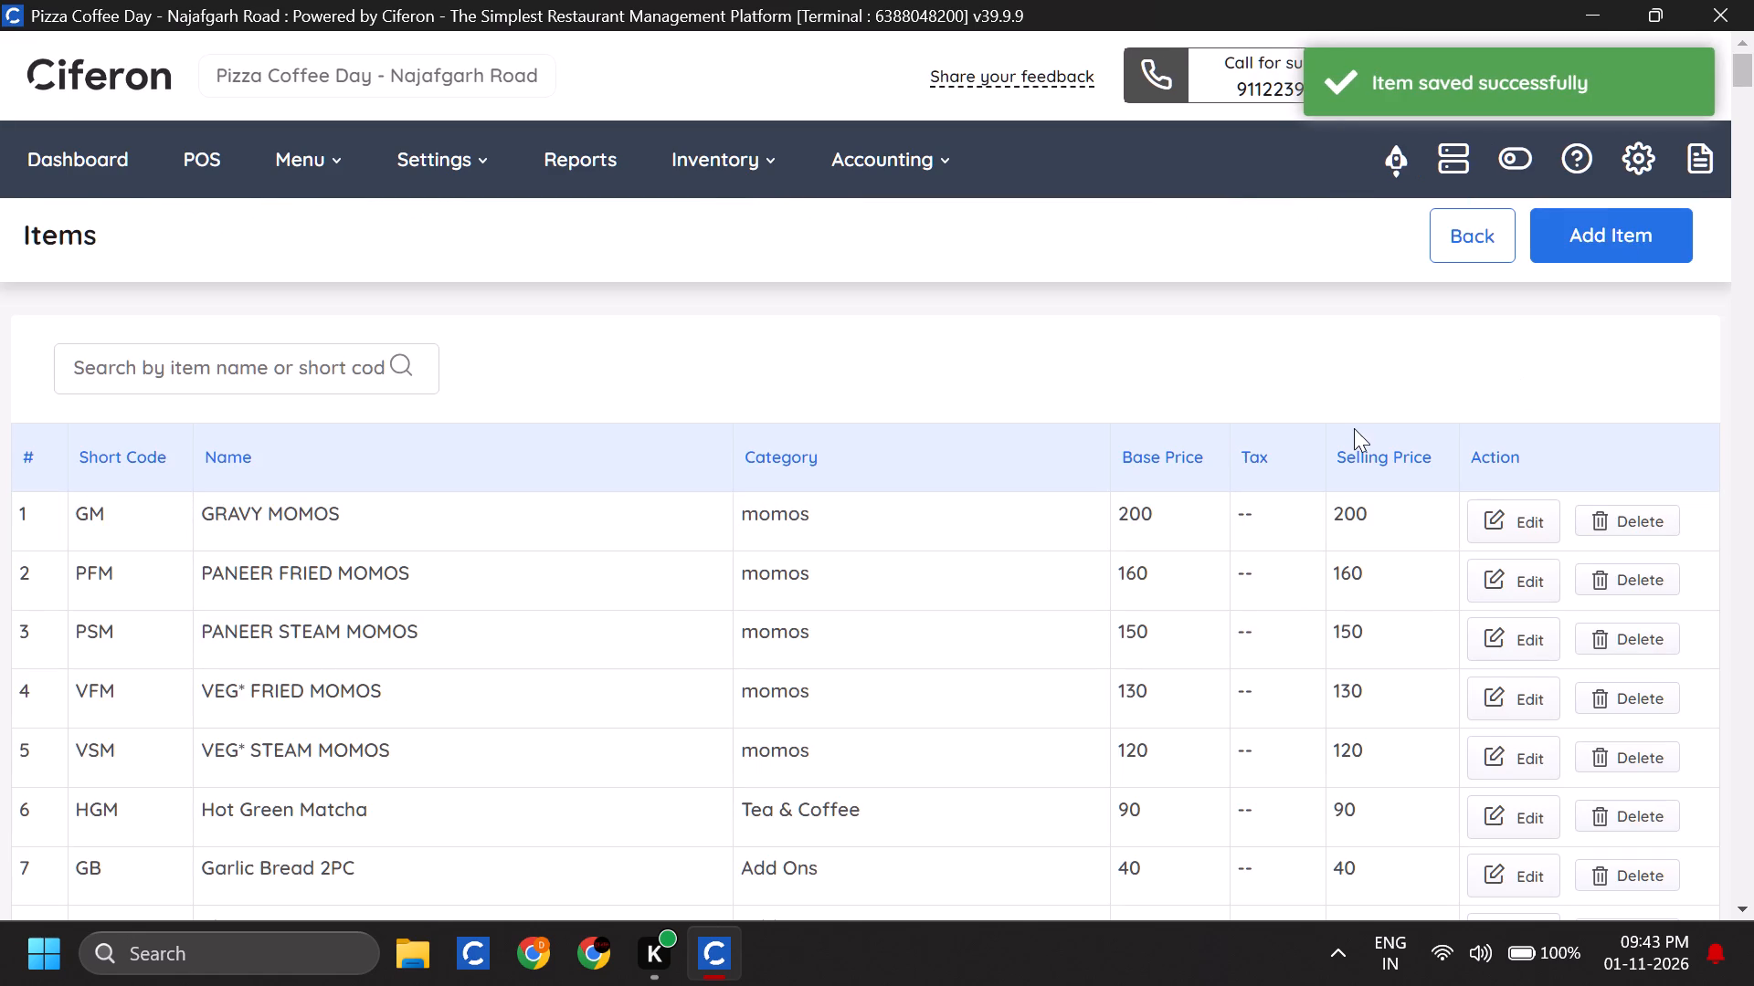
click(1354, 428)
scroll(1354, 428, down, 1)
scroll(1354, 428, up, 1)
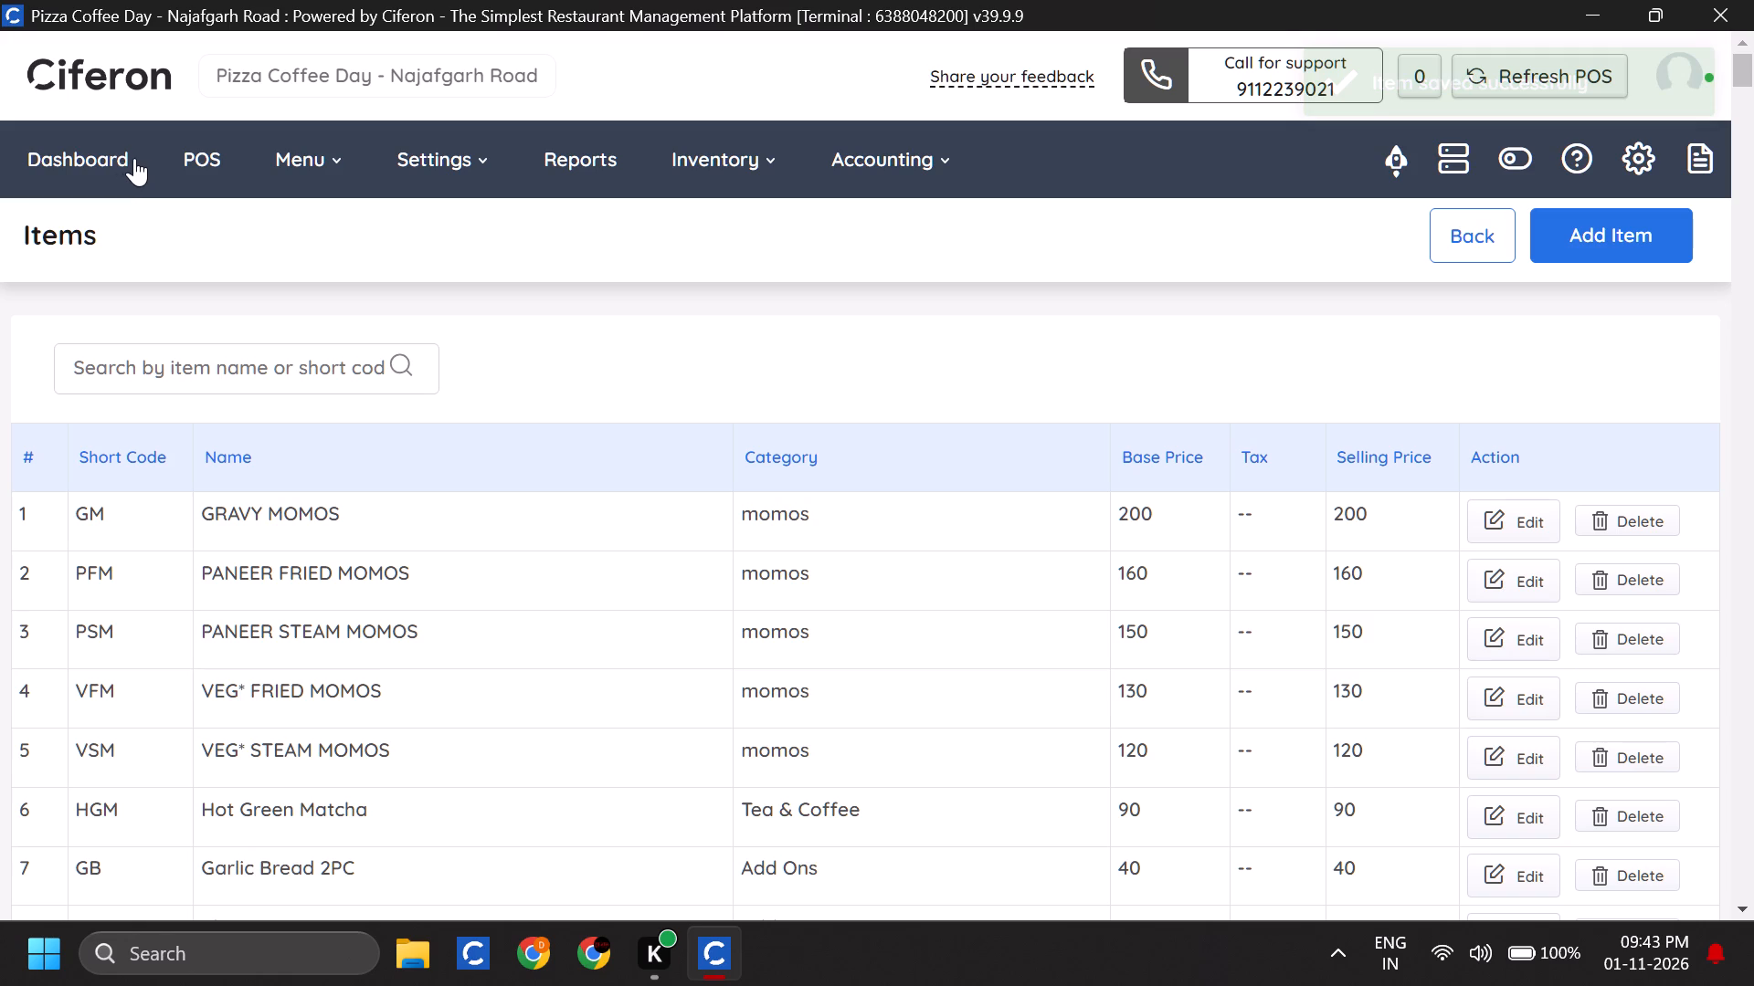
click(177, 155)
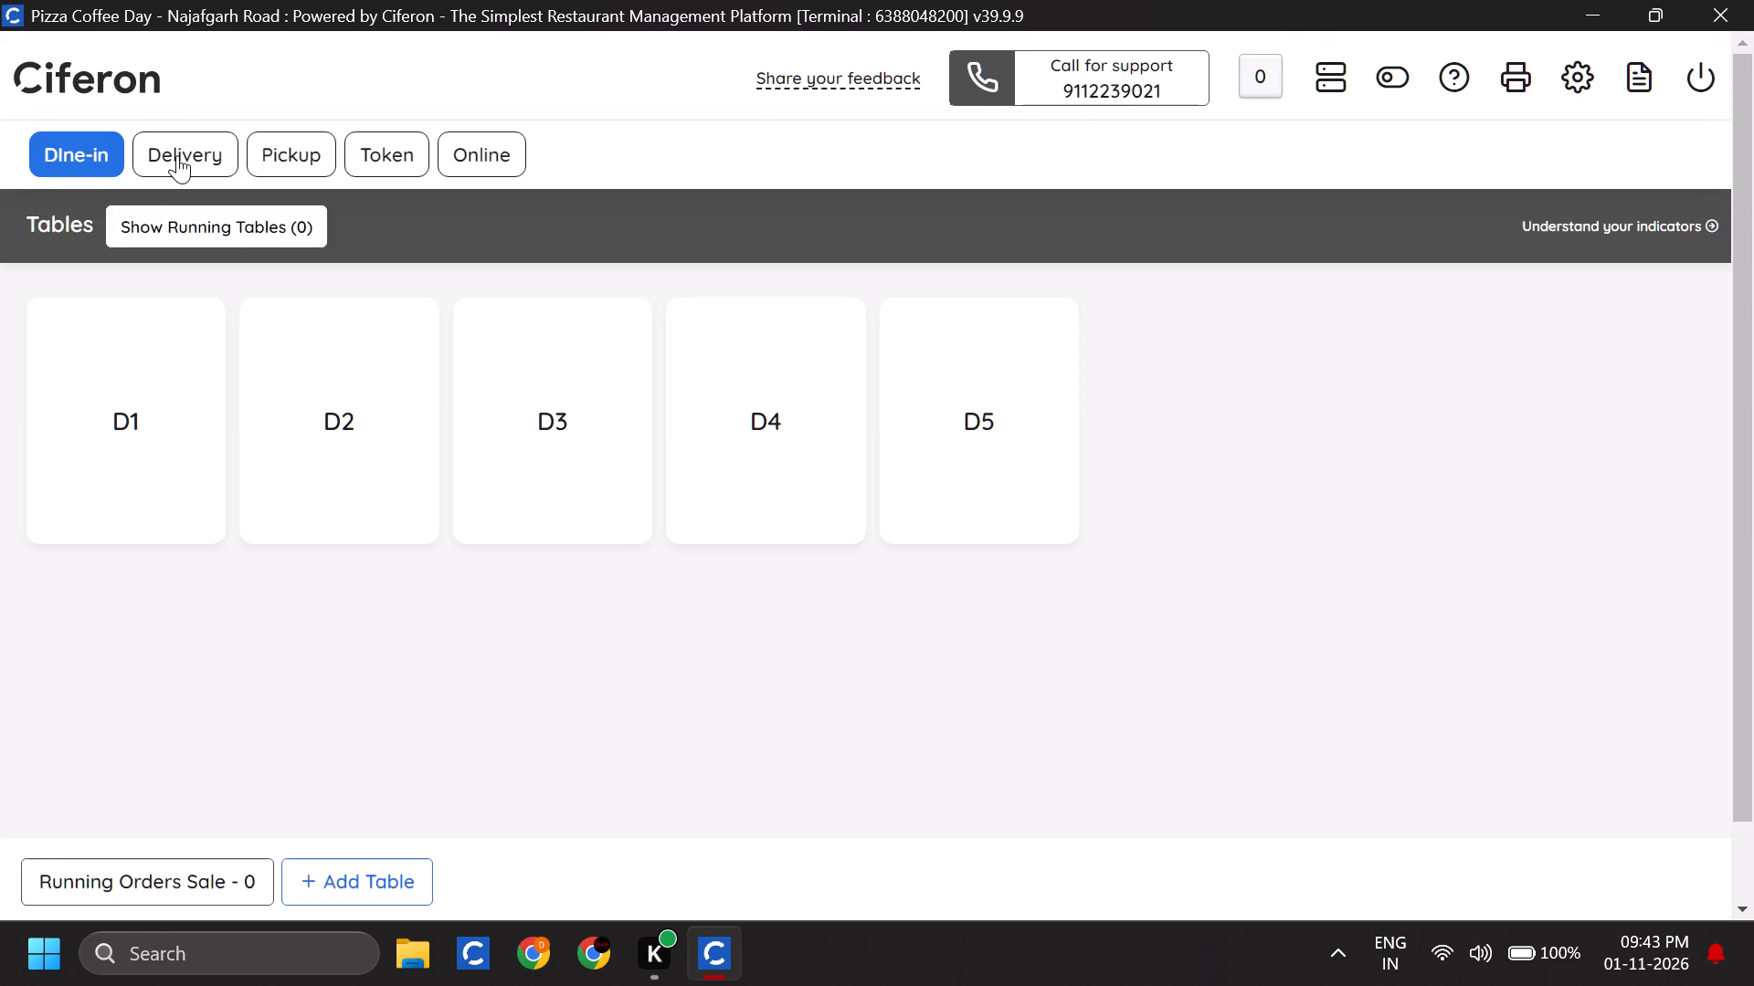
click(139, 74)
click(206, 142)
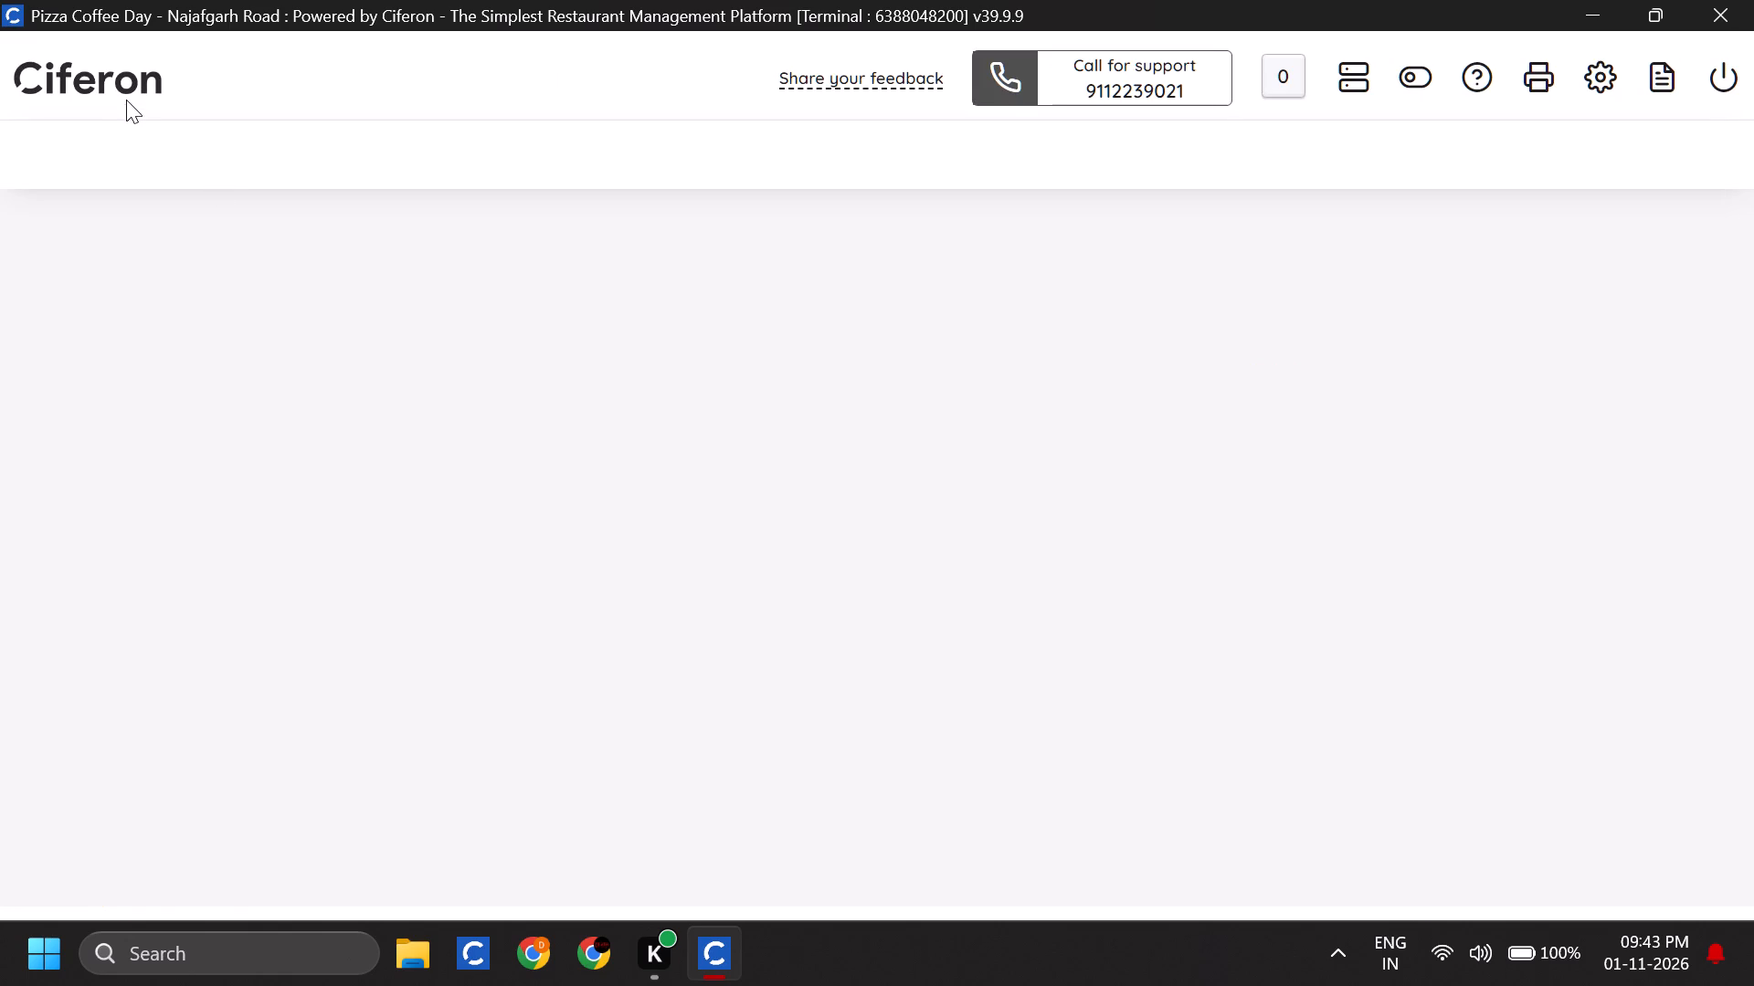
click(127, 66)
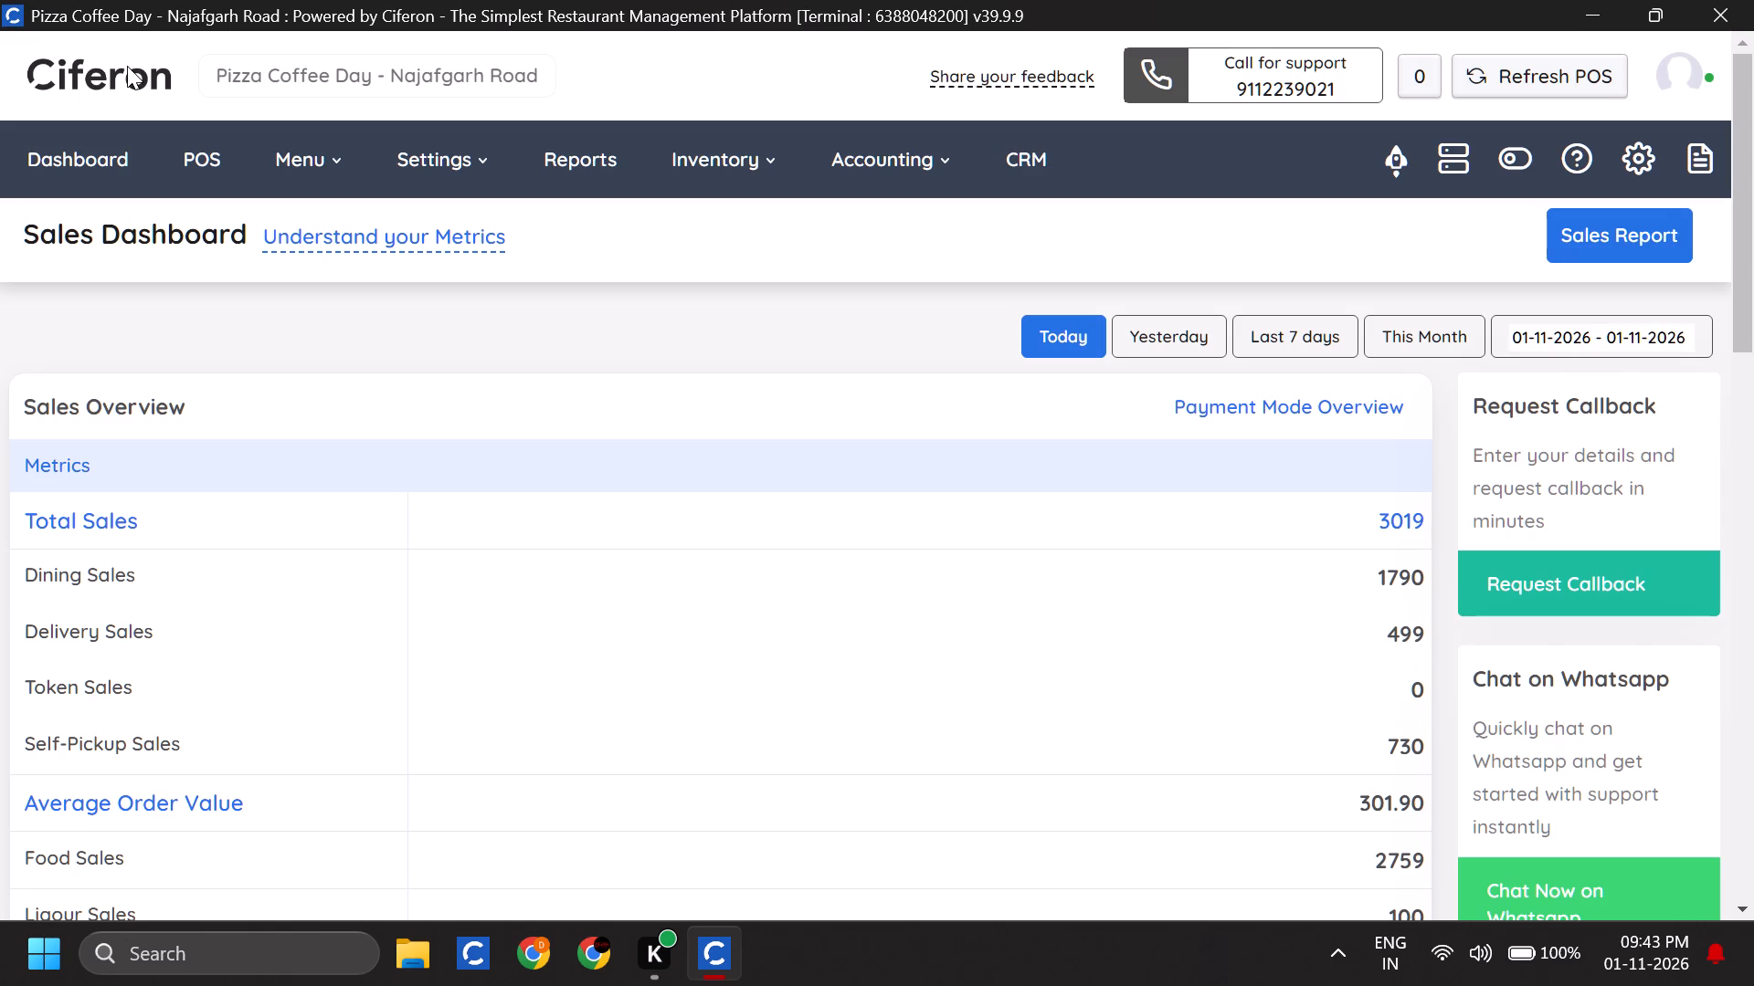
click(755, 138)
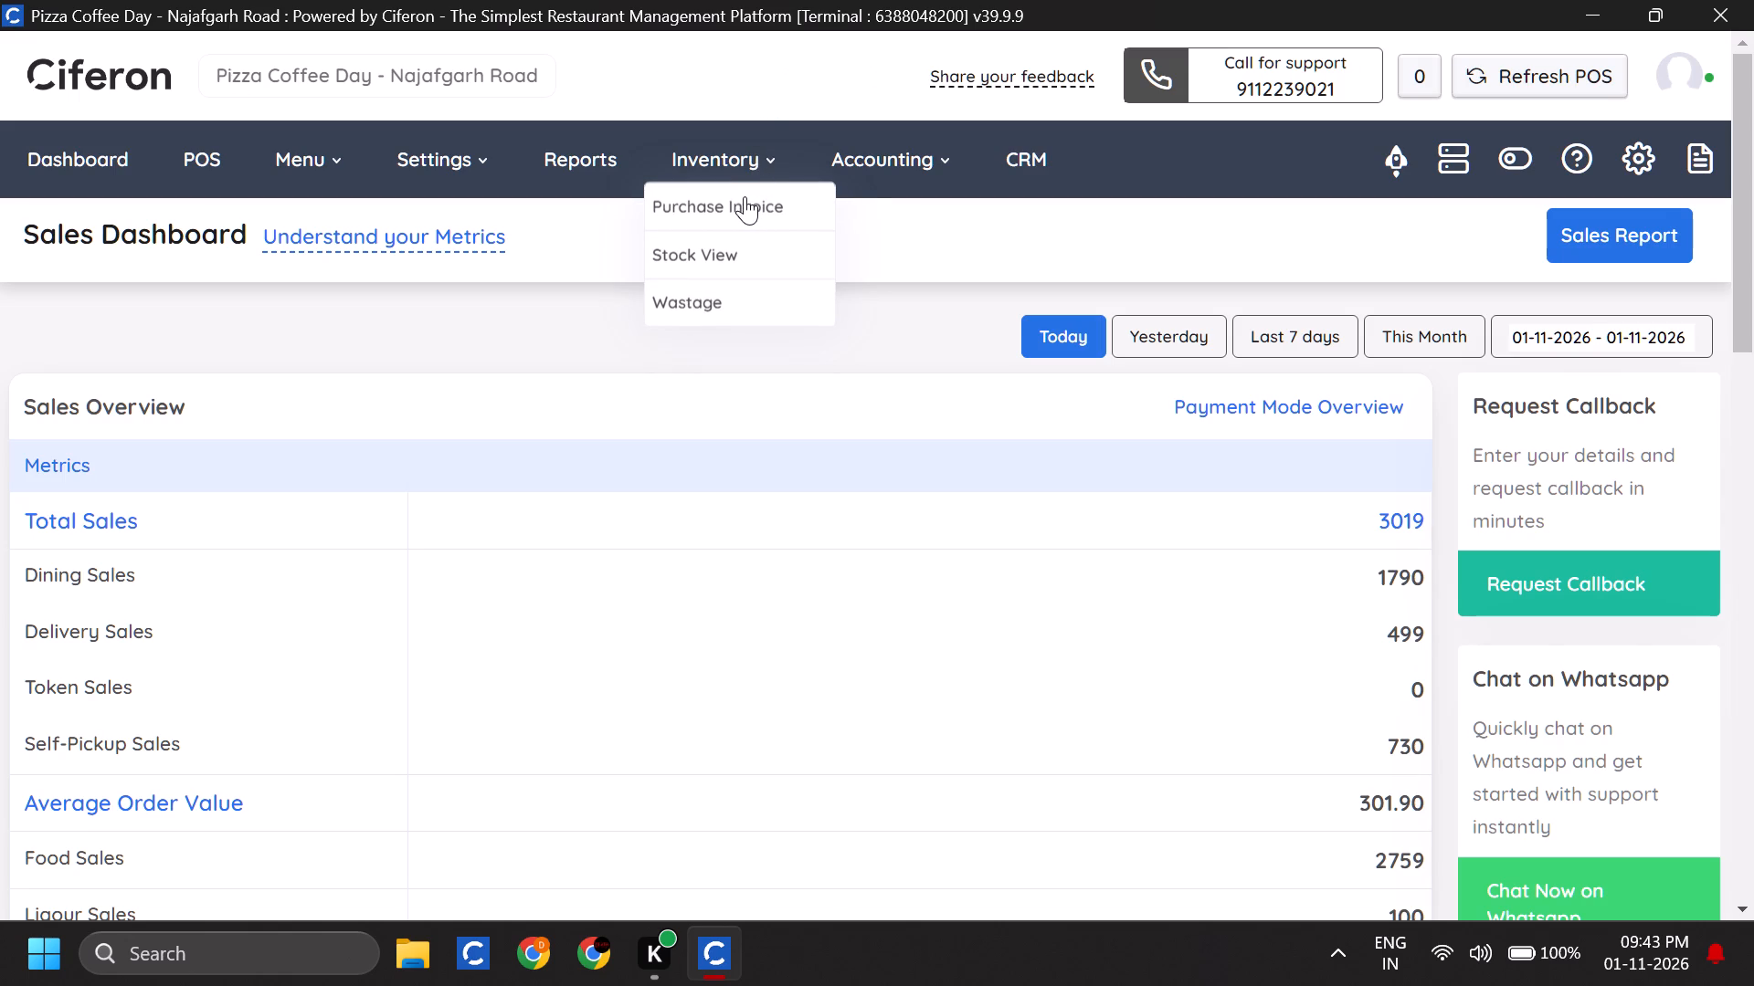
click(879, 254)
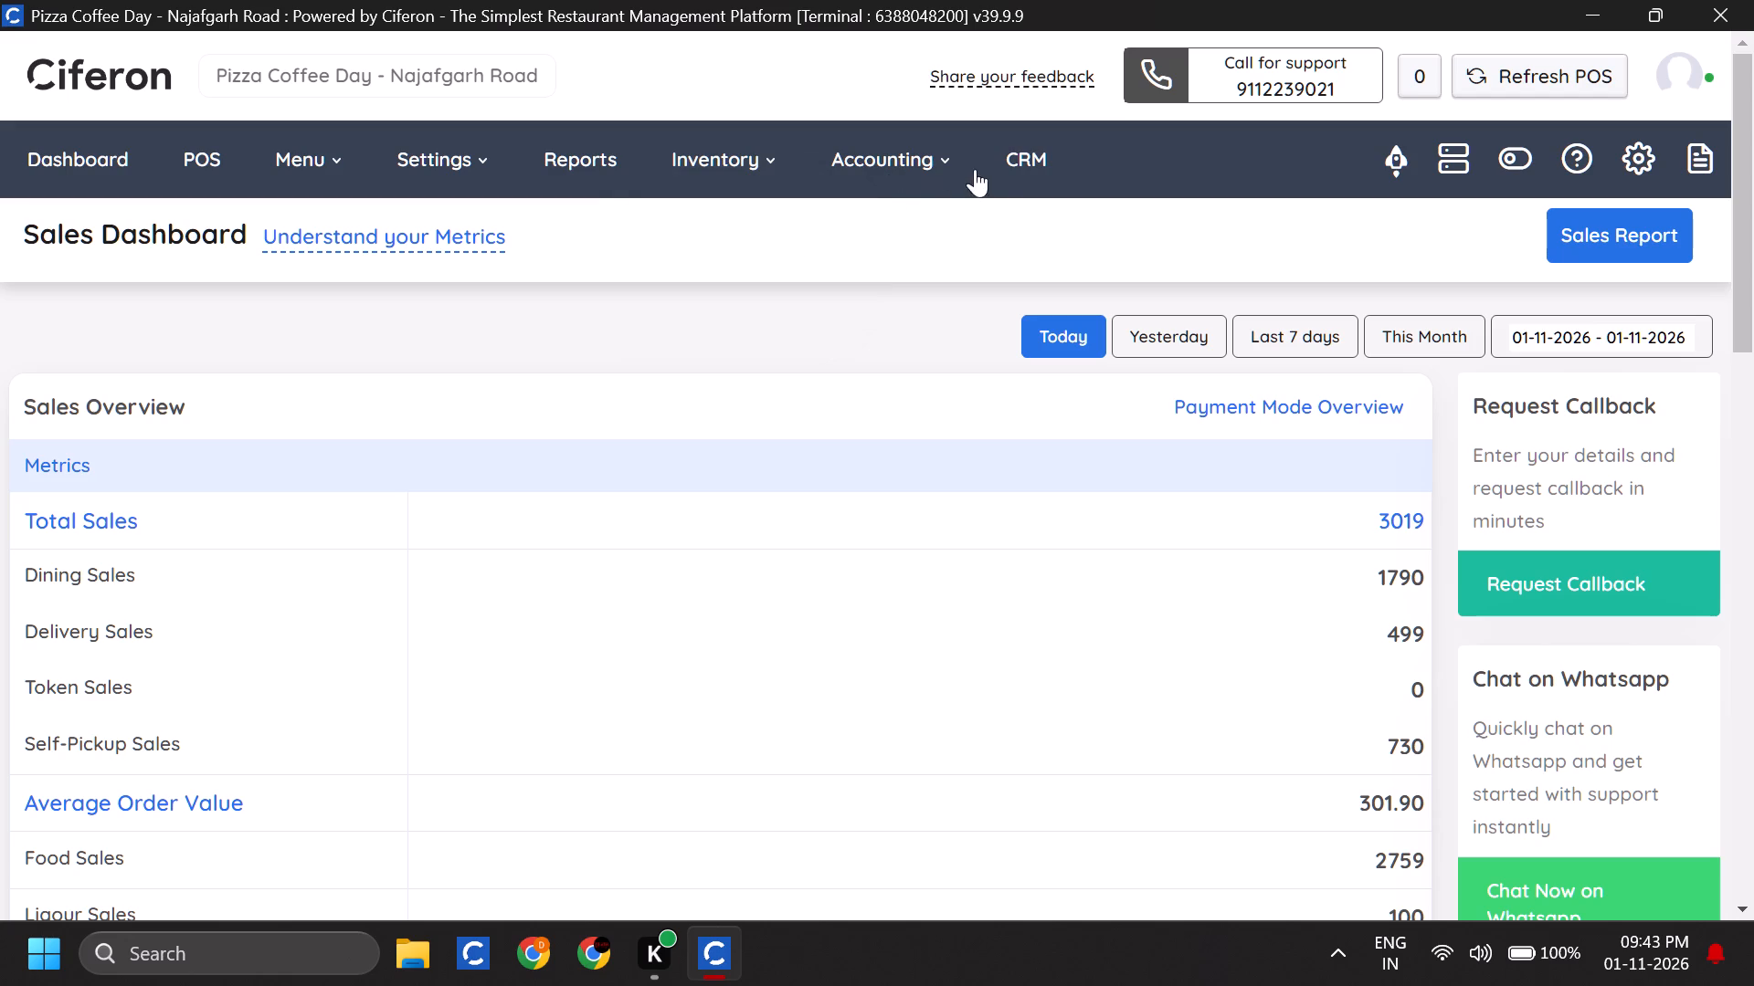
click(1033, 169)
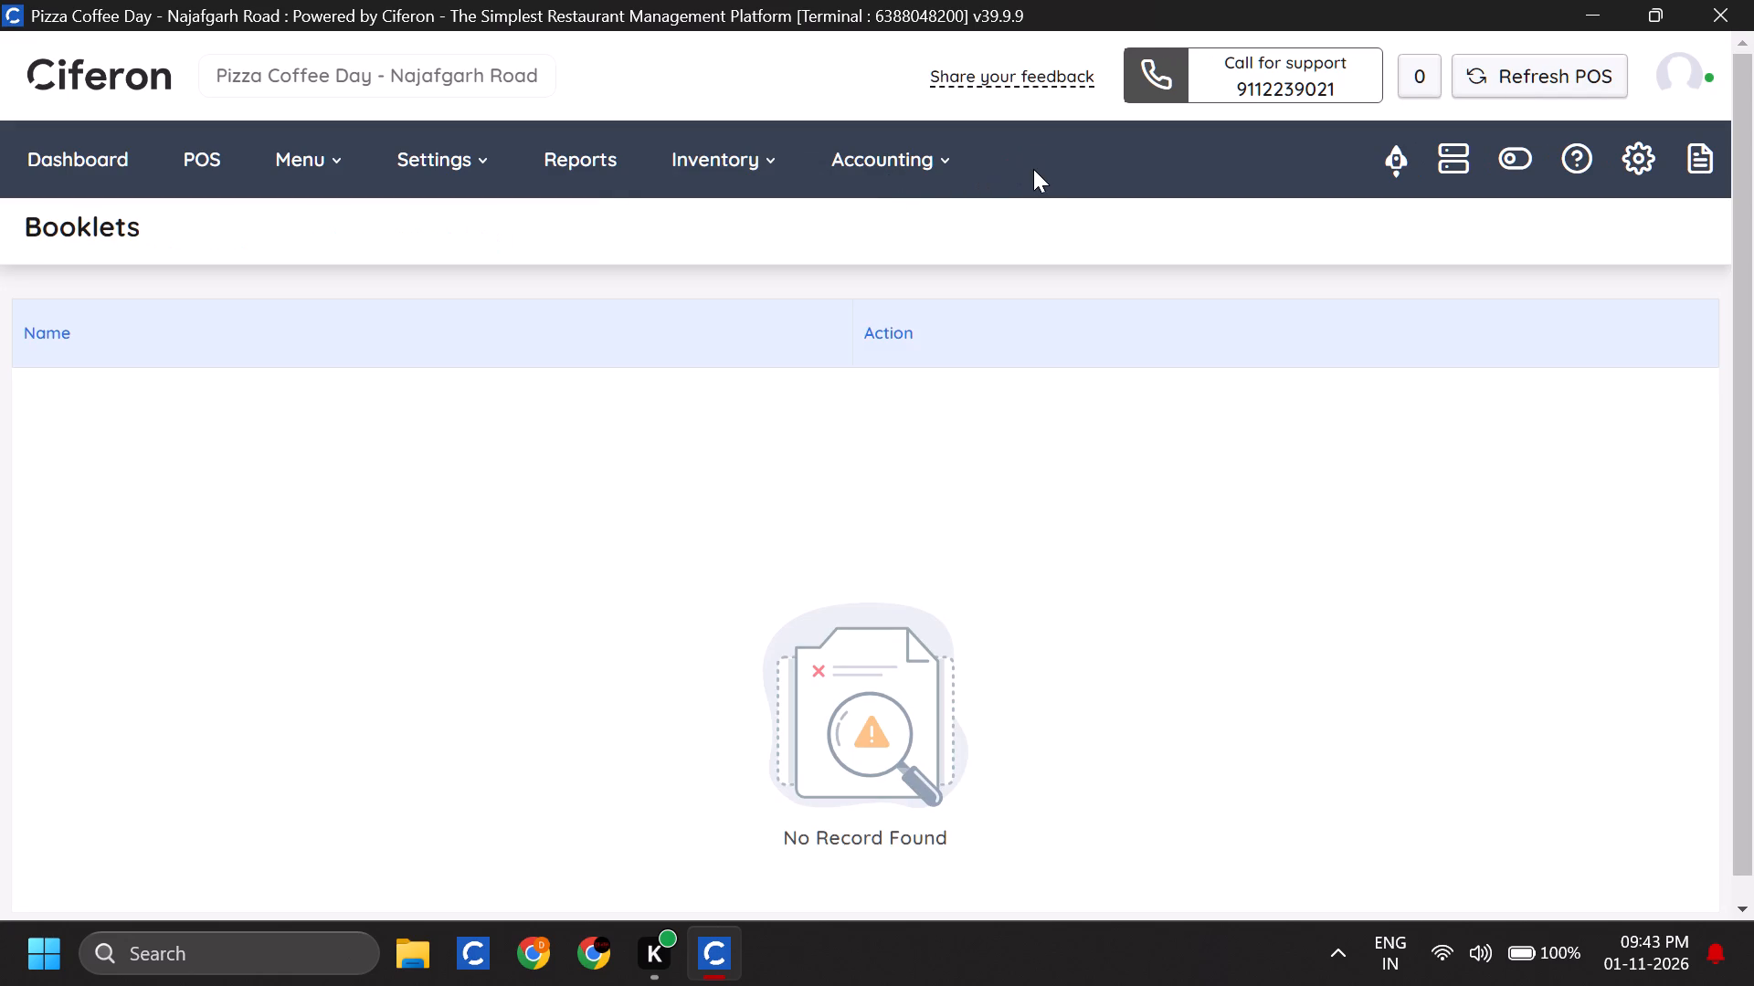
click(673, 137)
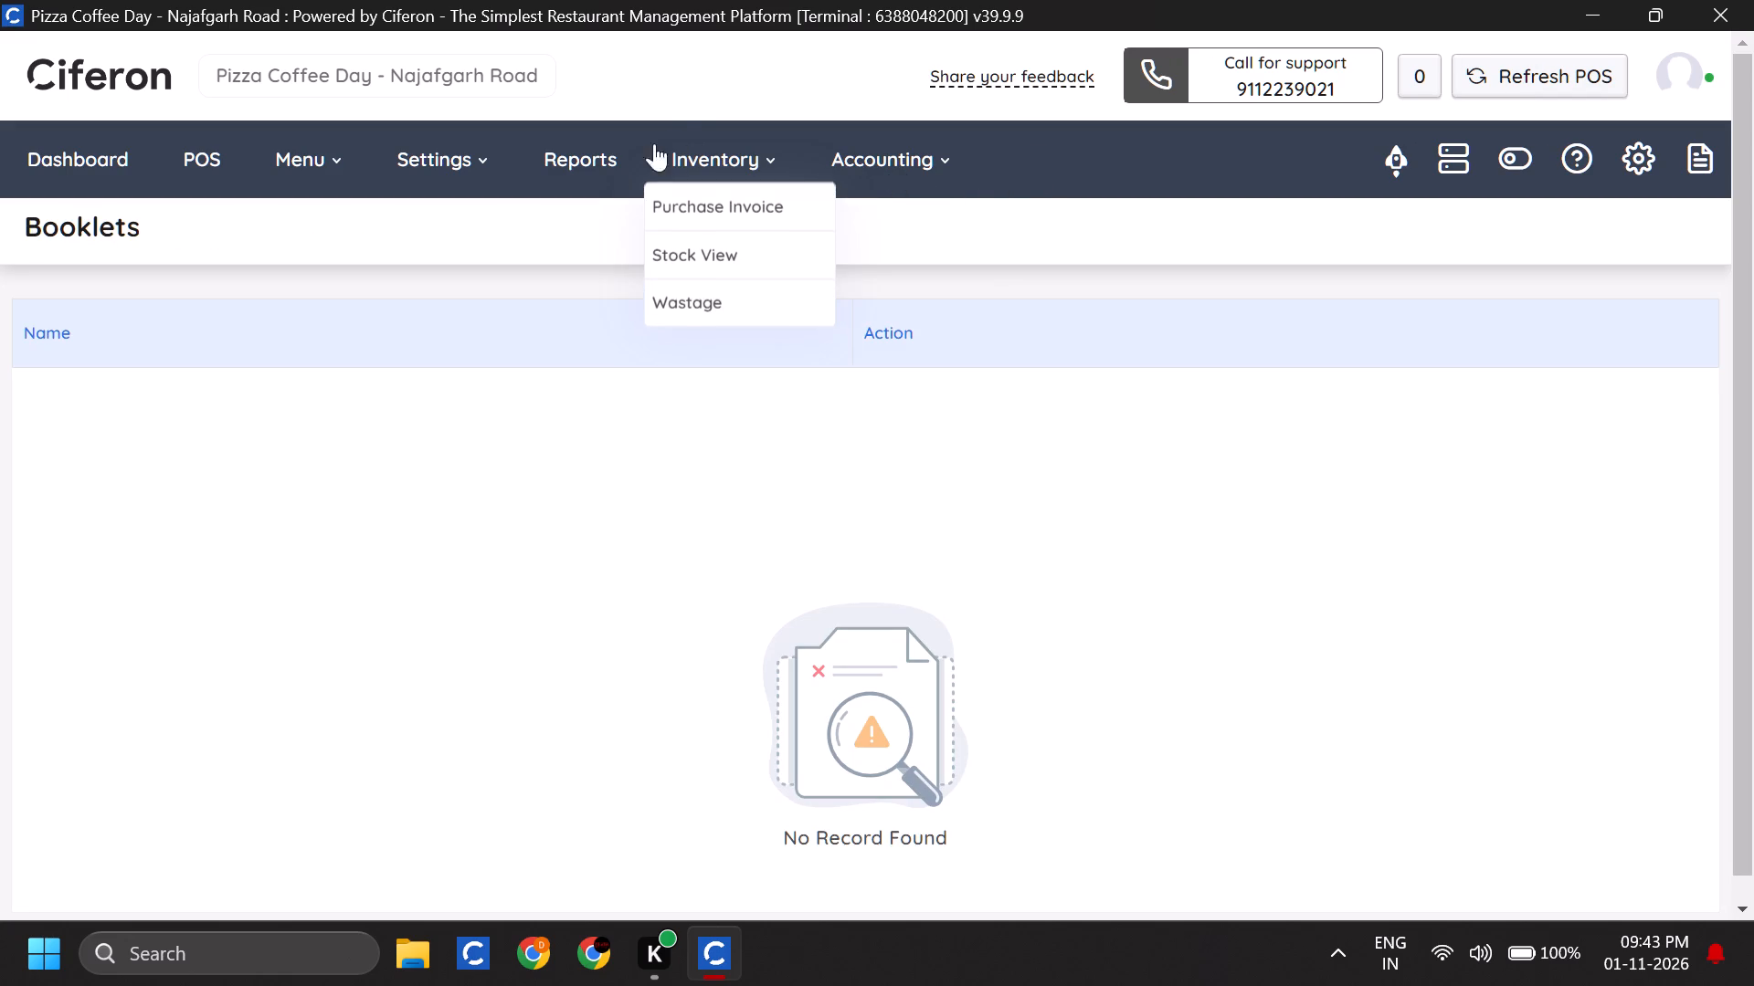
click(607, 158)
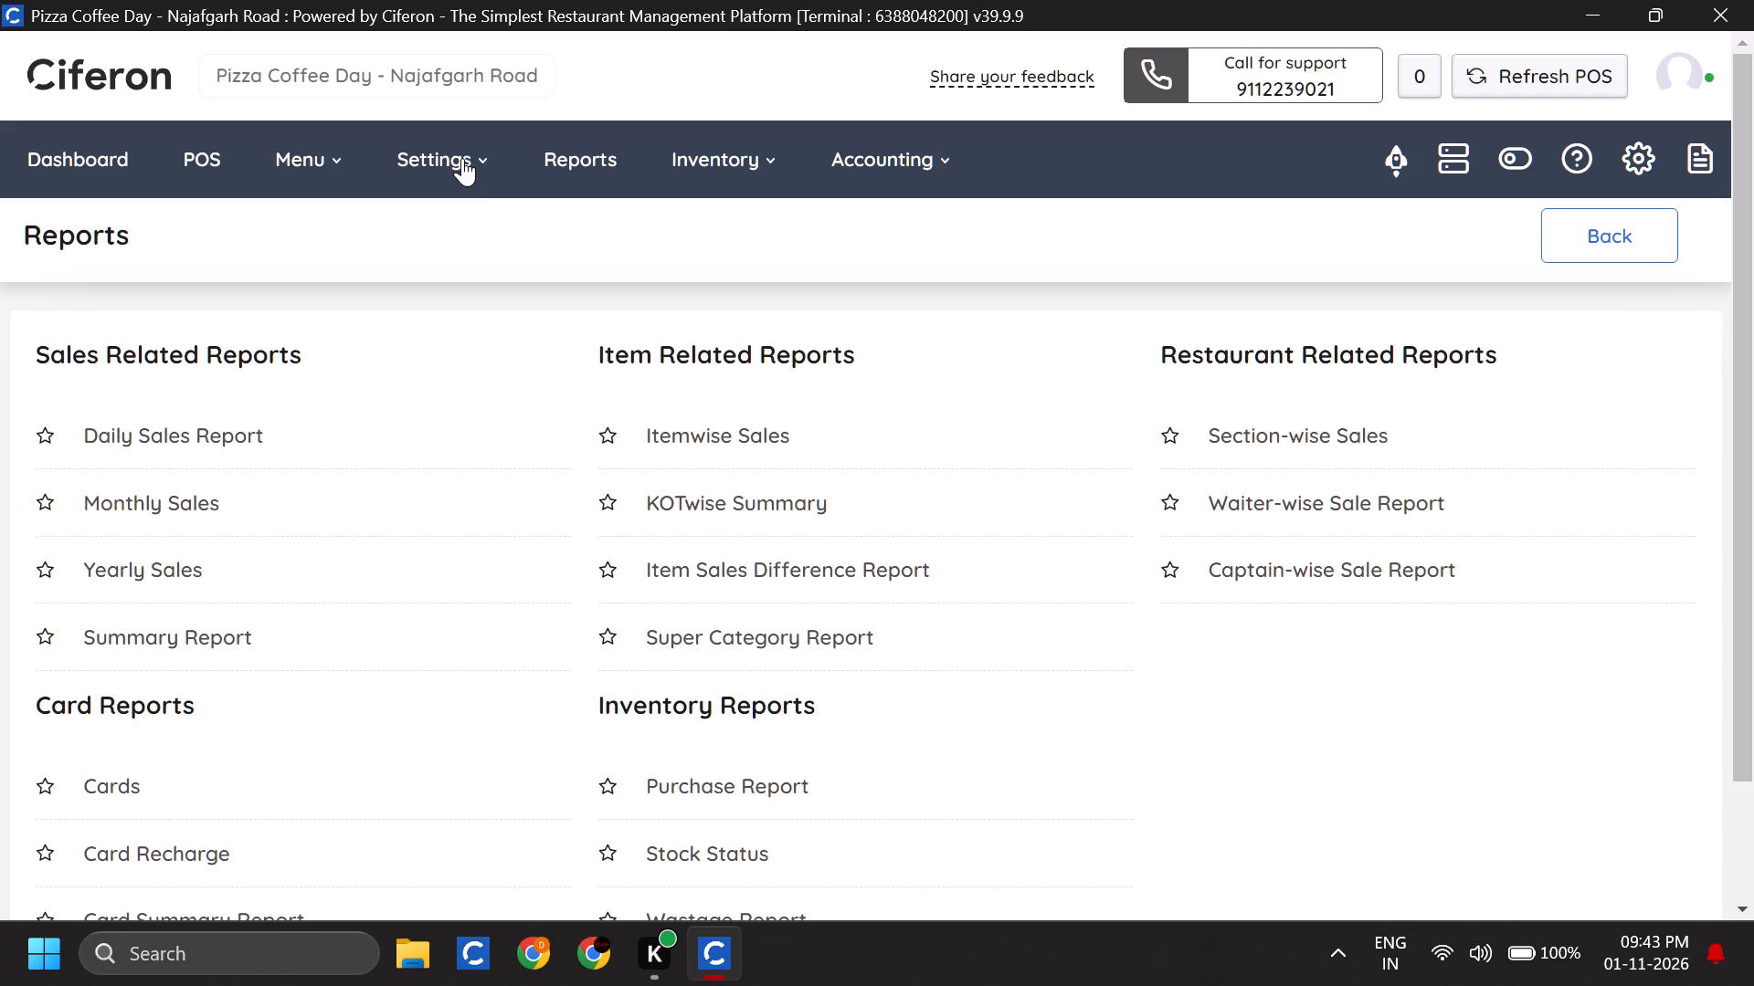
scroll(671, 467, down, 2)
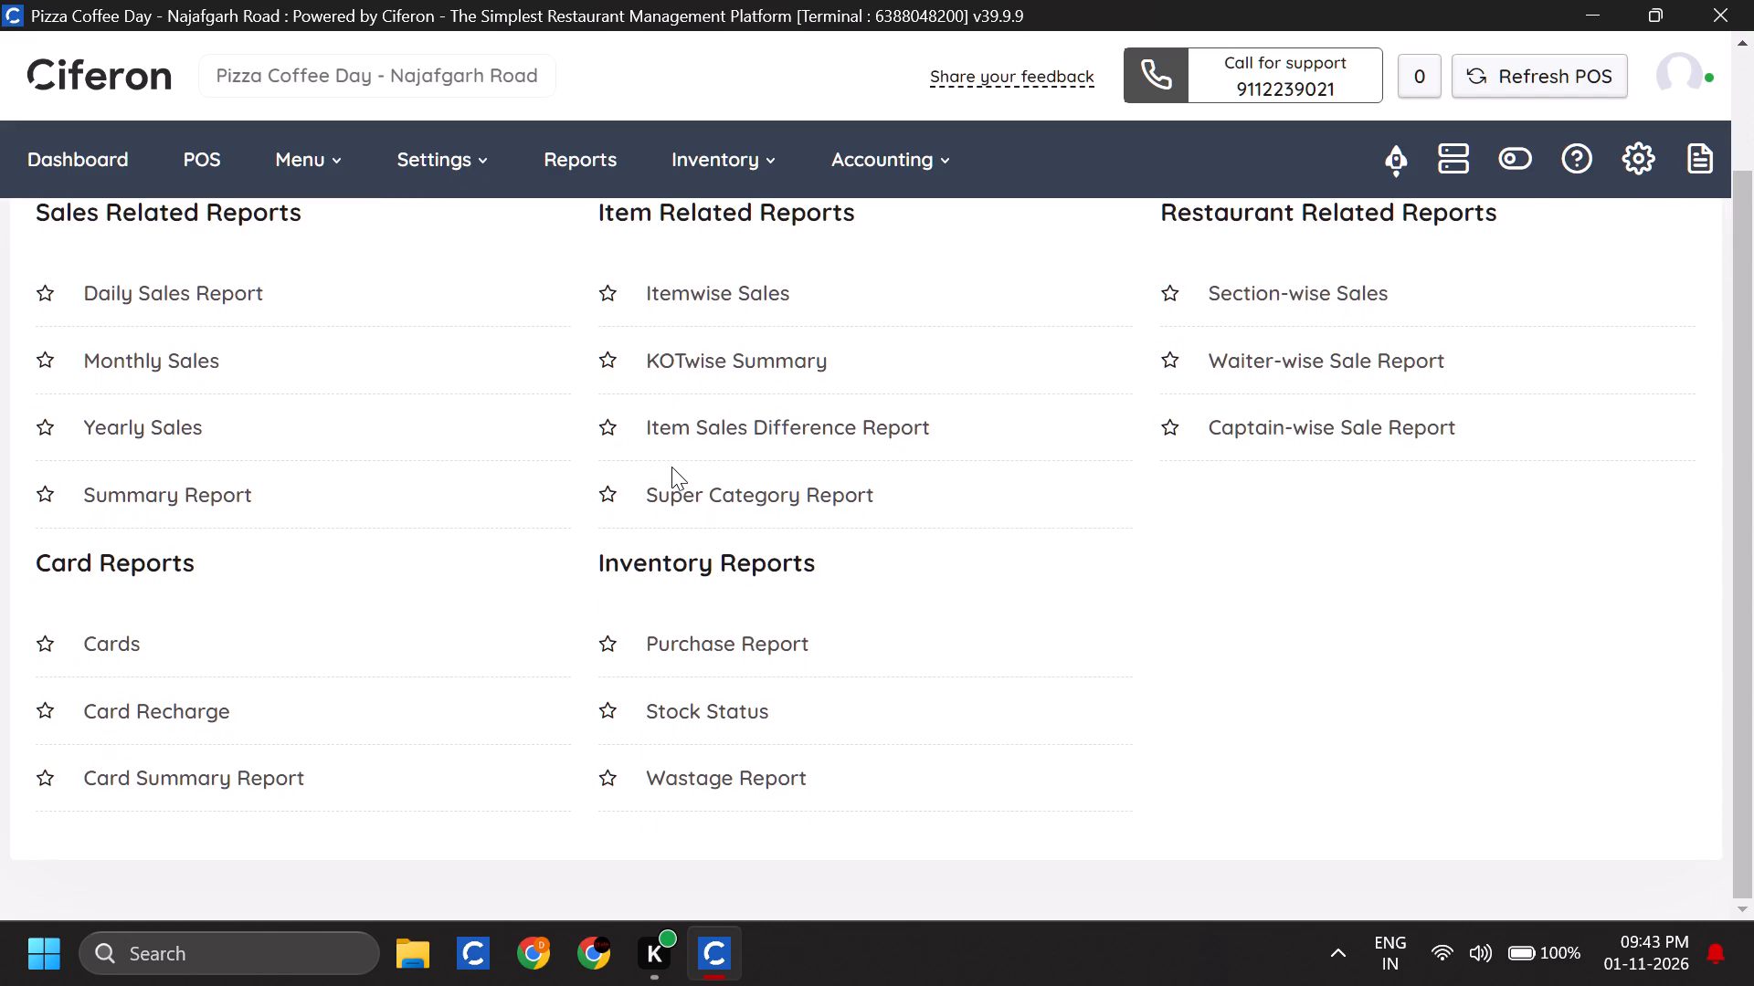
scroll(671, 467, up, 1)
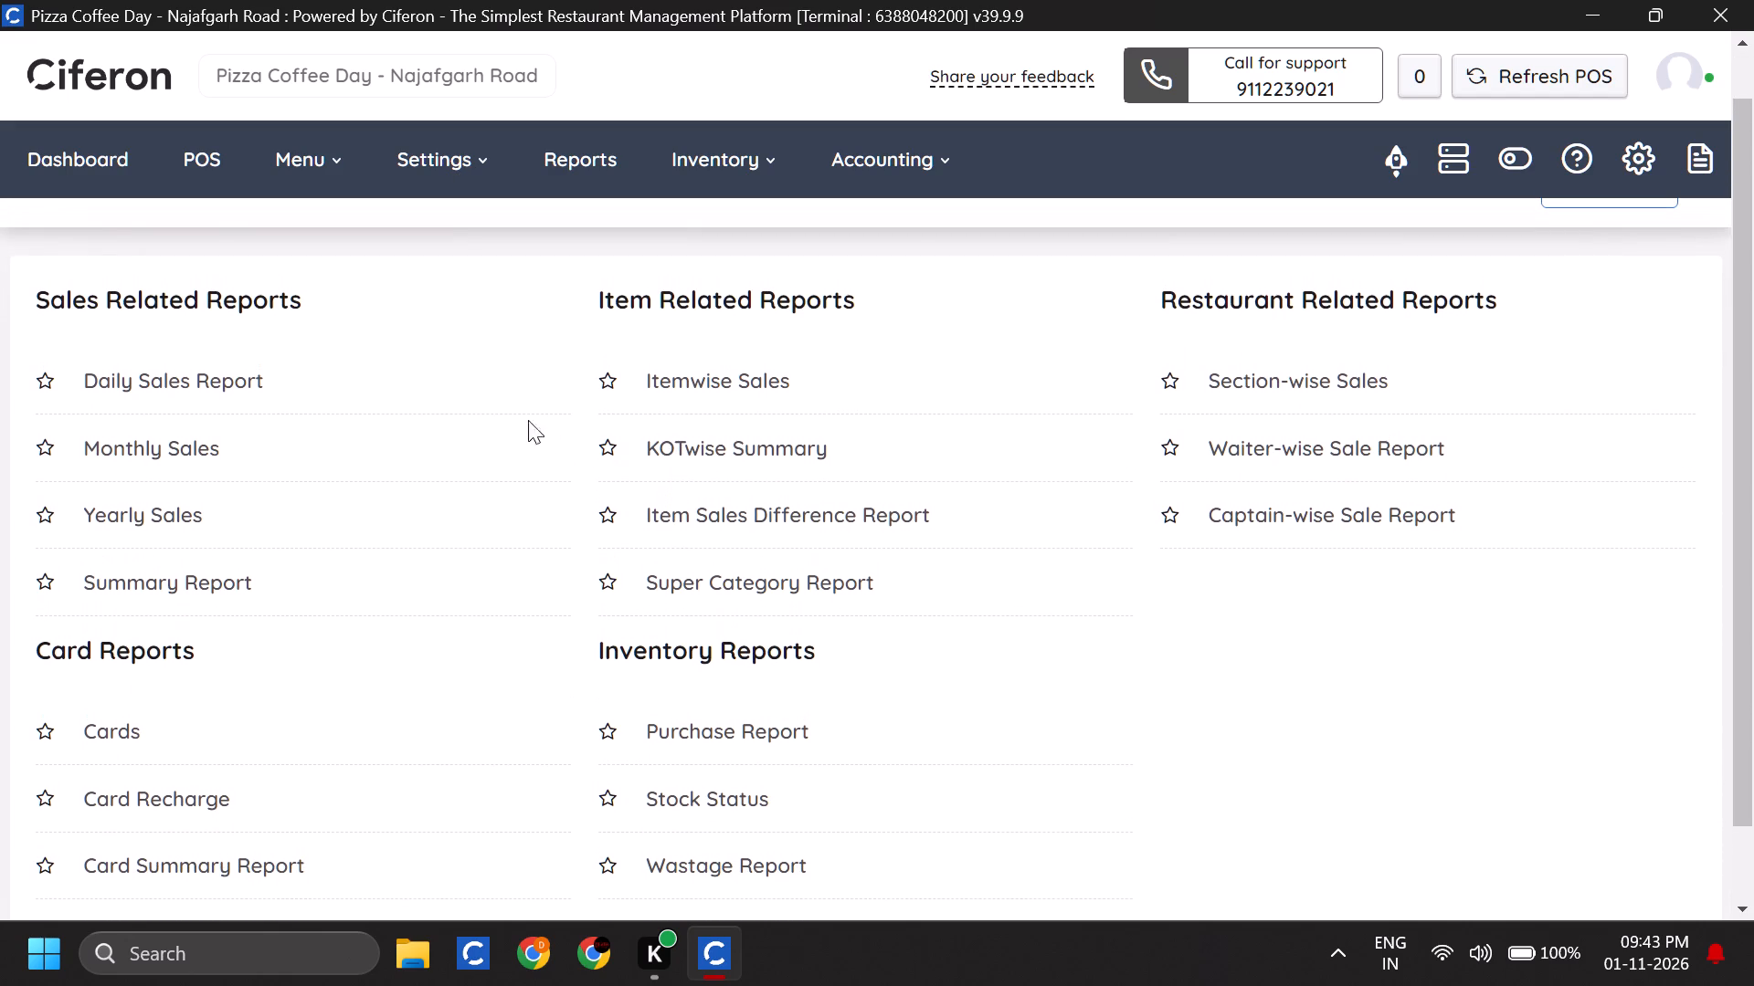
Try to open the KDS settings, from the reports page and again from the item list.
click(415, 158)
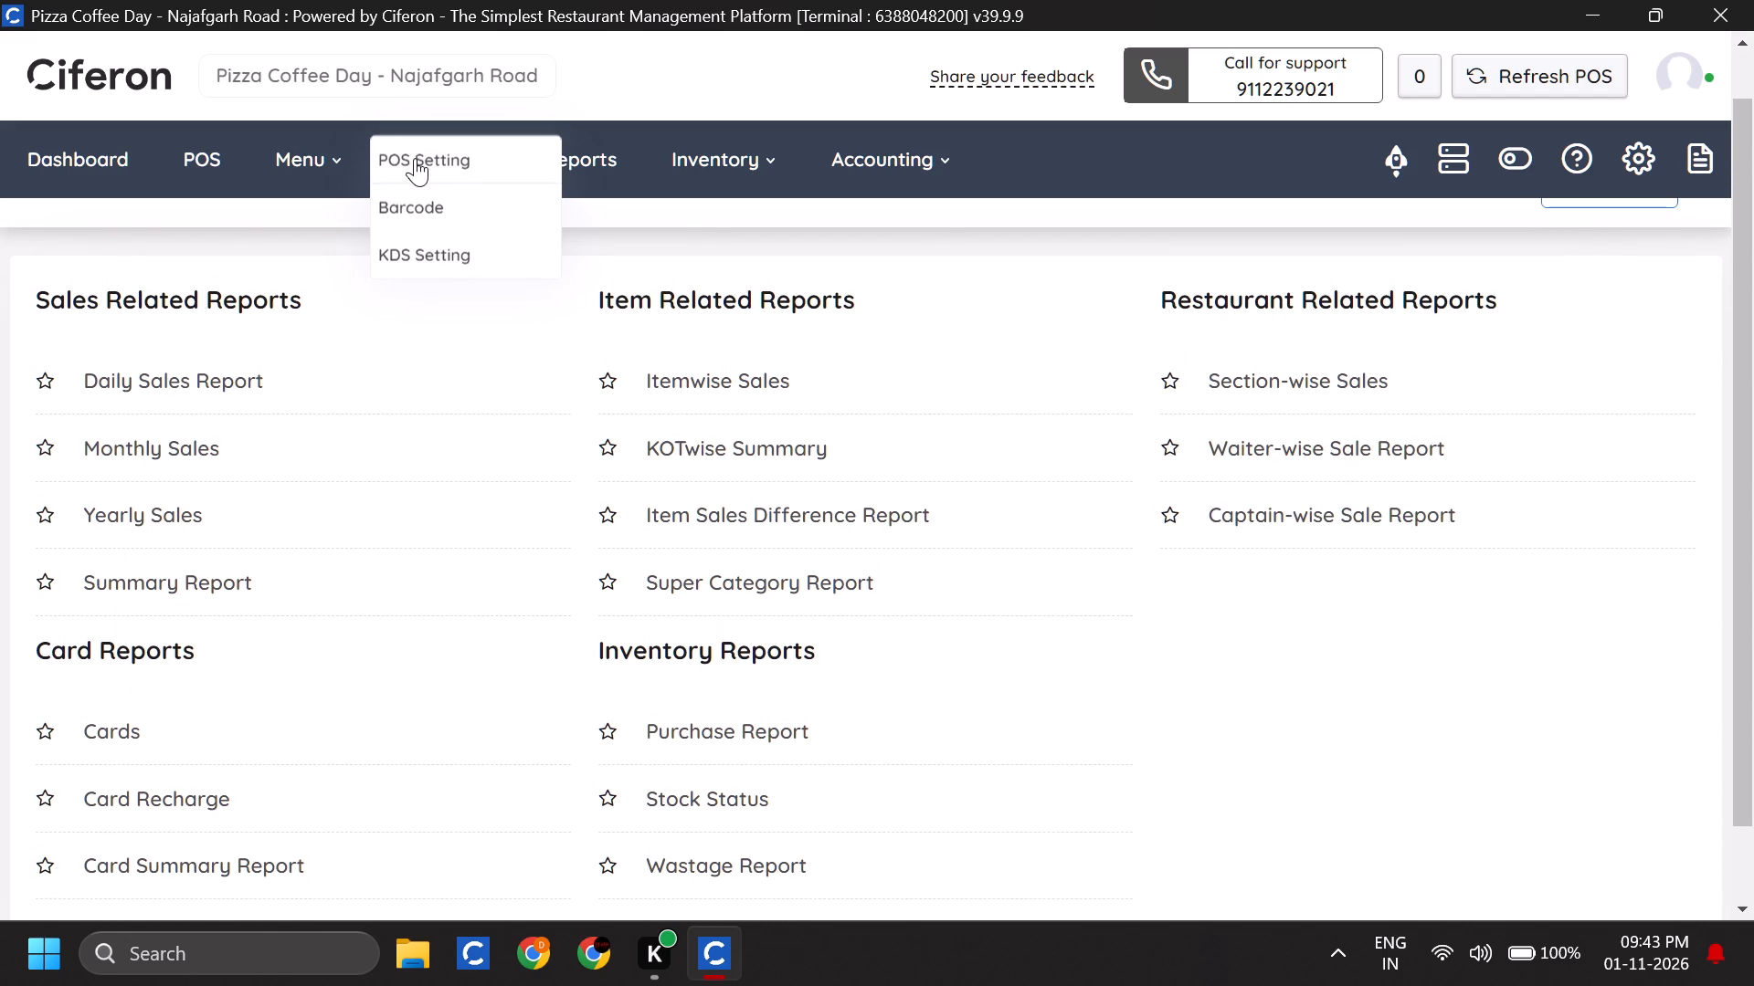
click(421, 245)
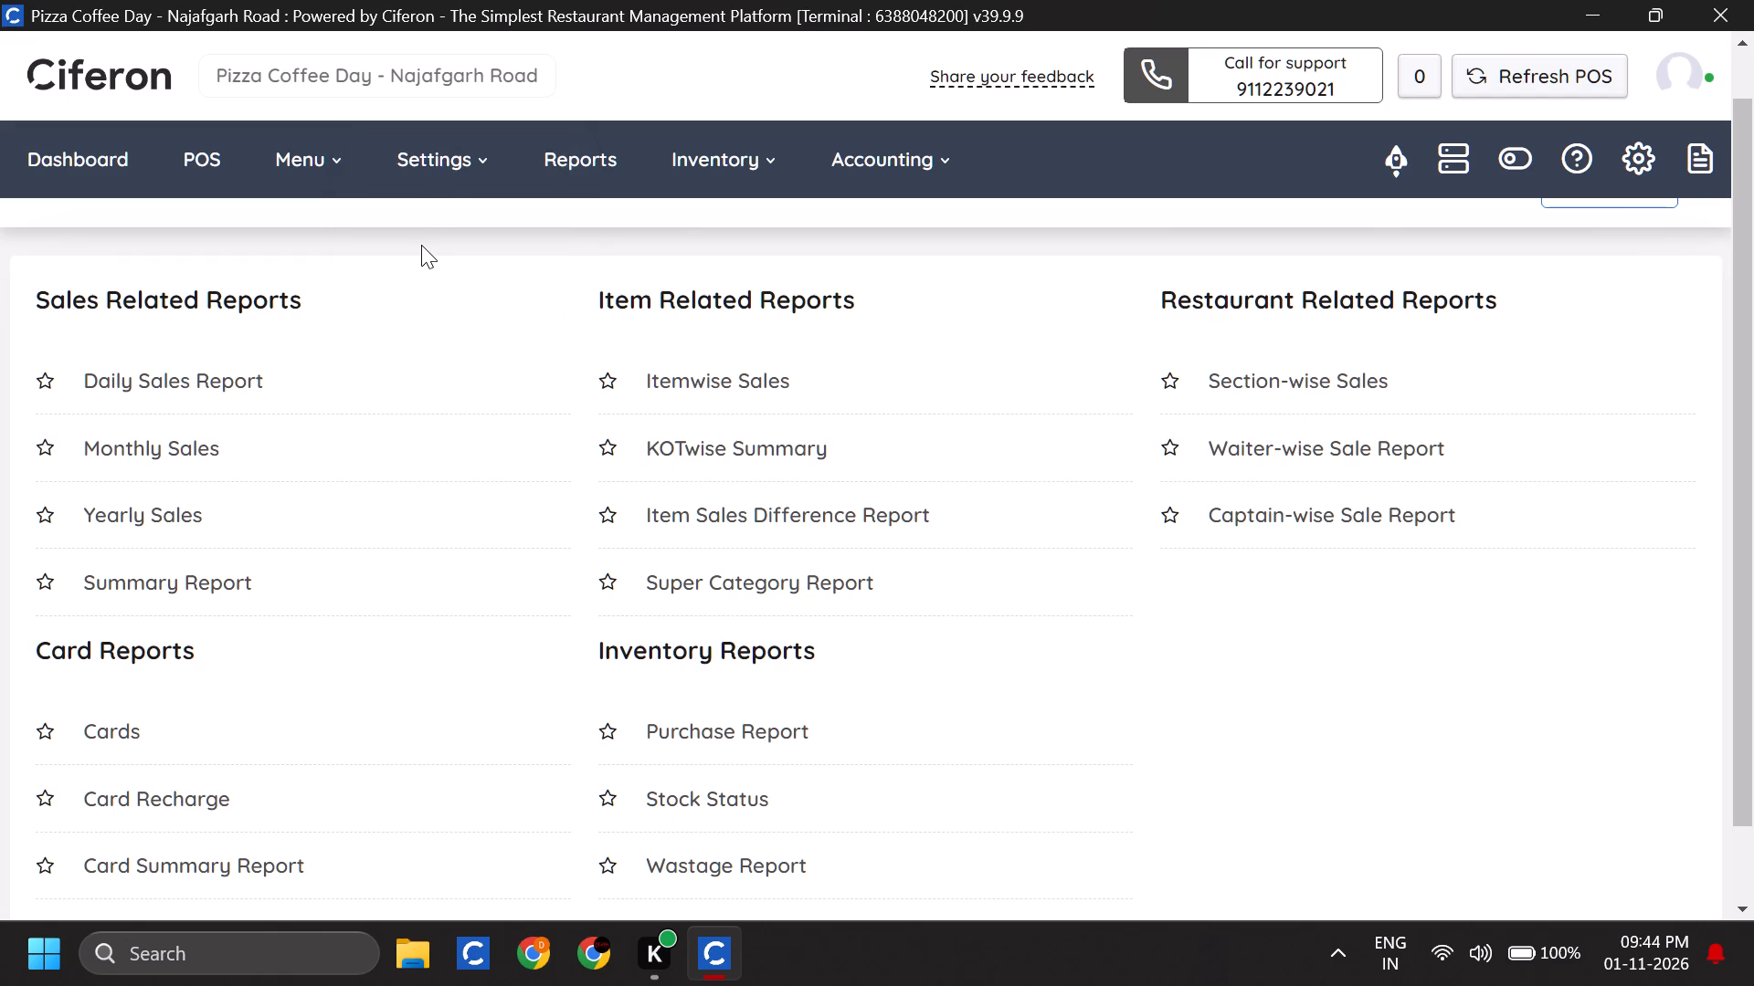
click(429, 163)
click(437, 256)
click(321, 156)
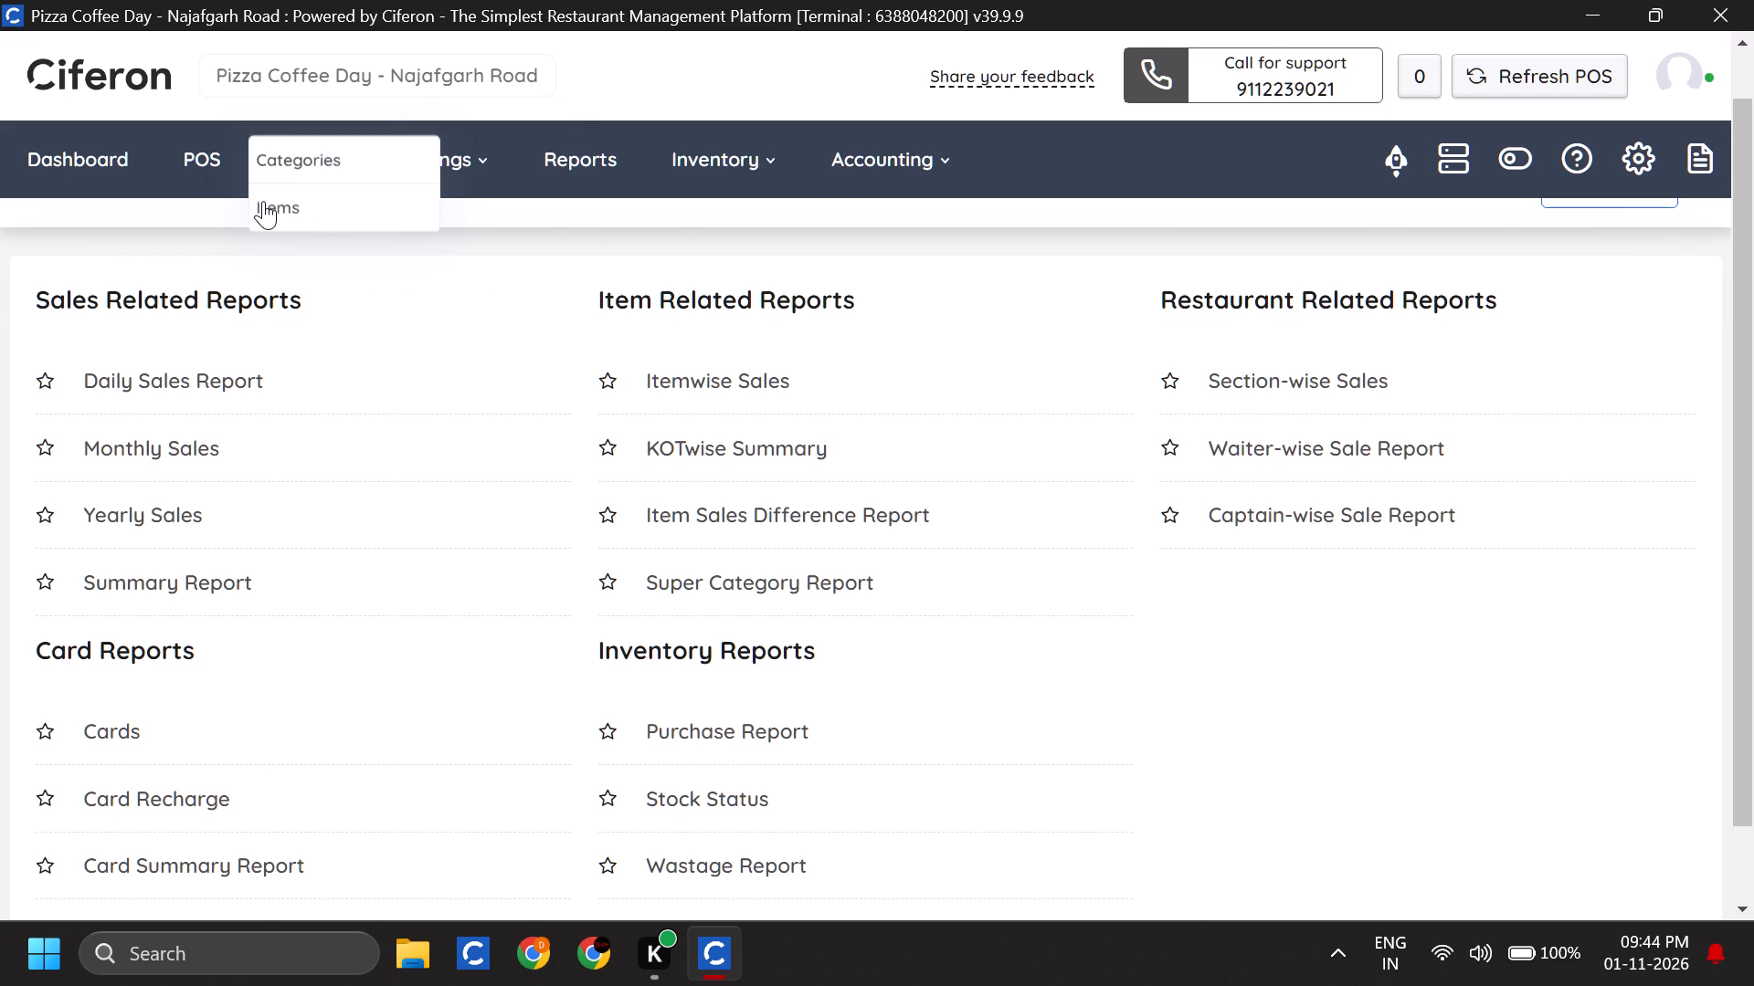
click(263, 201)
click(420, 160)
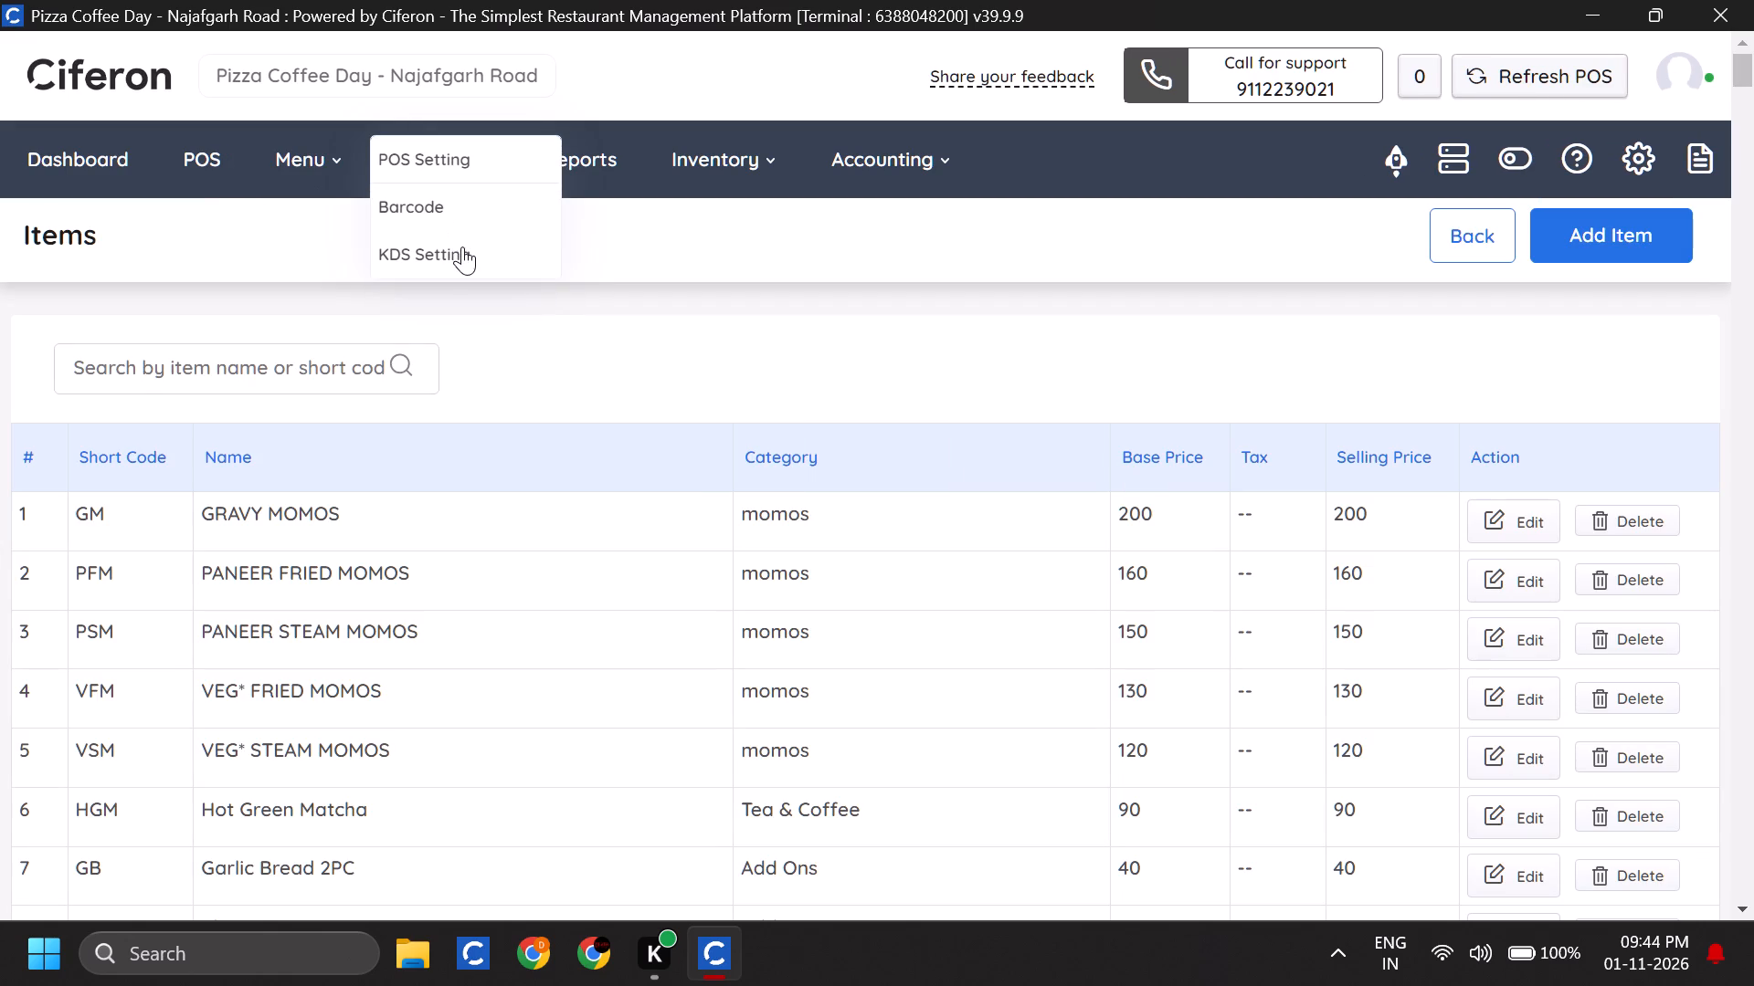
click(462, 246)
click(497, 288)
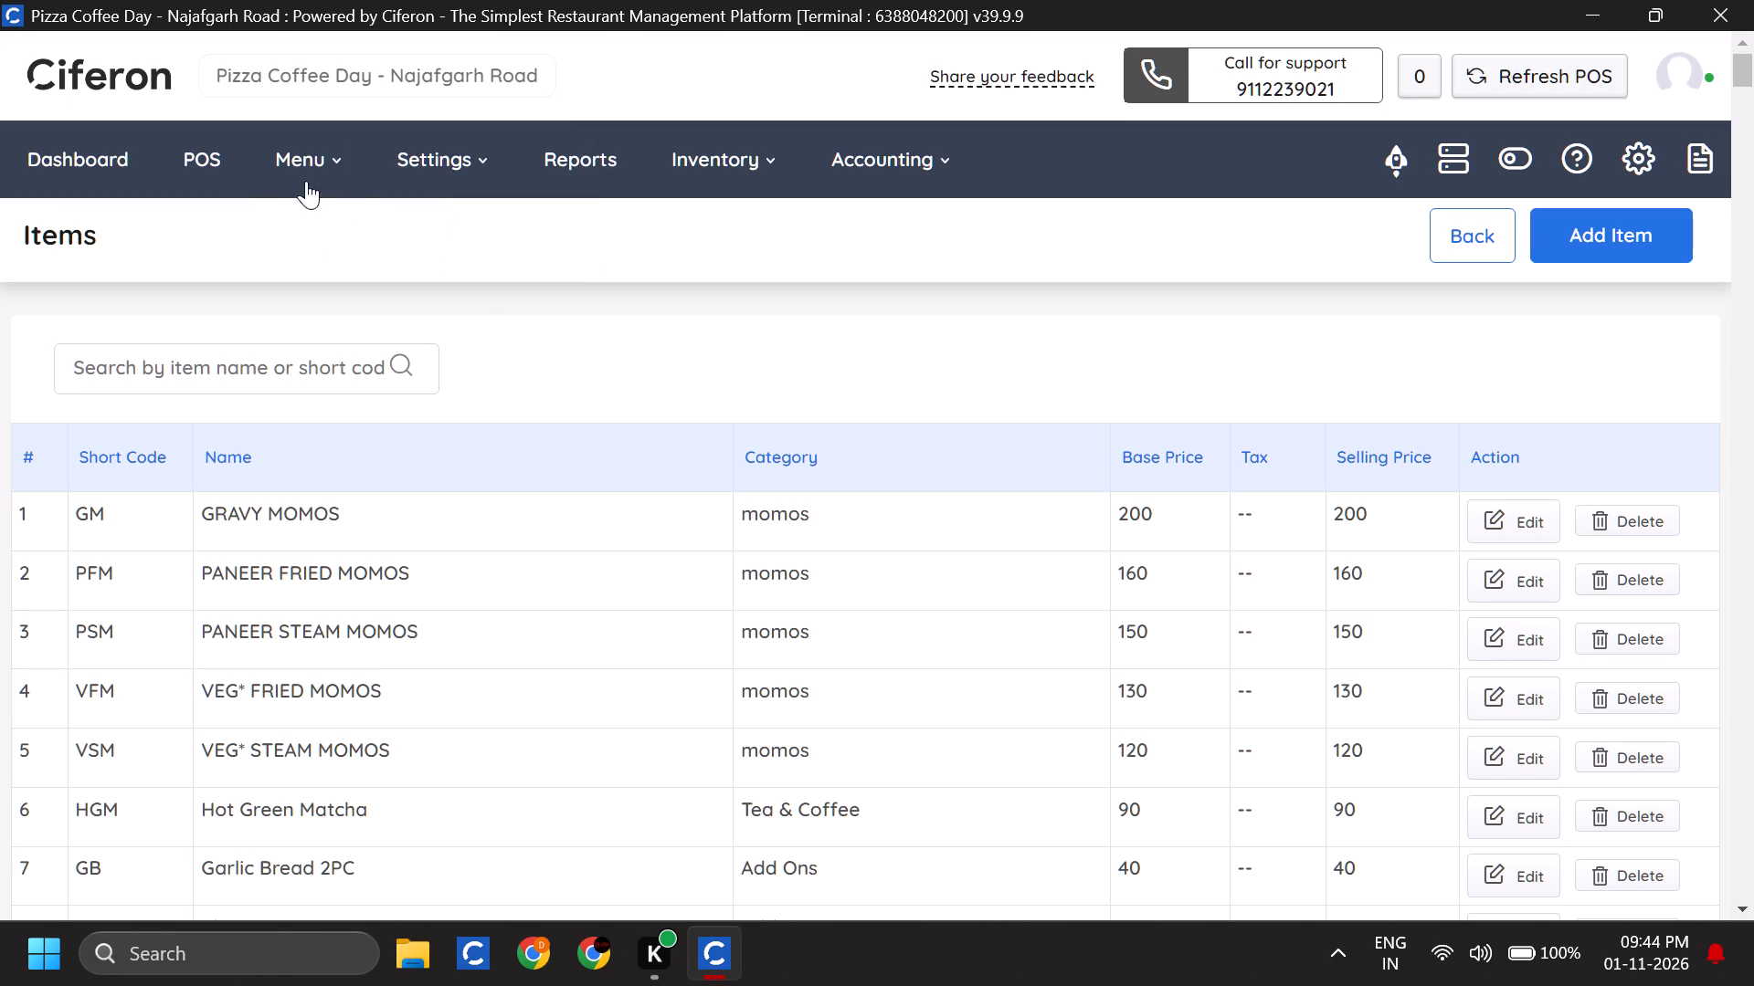
Find momos in the category list, check its name and online display name, and go back without saving.
click(207, 163)
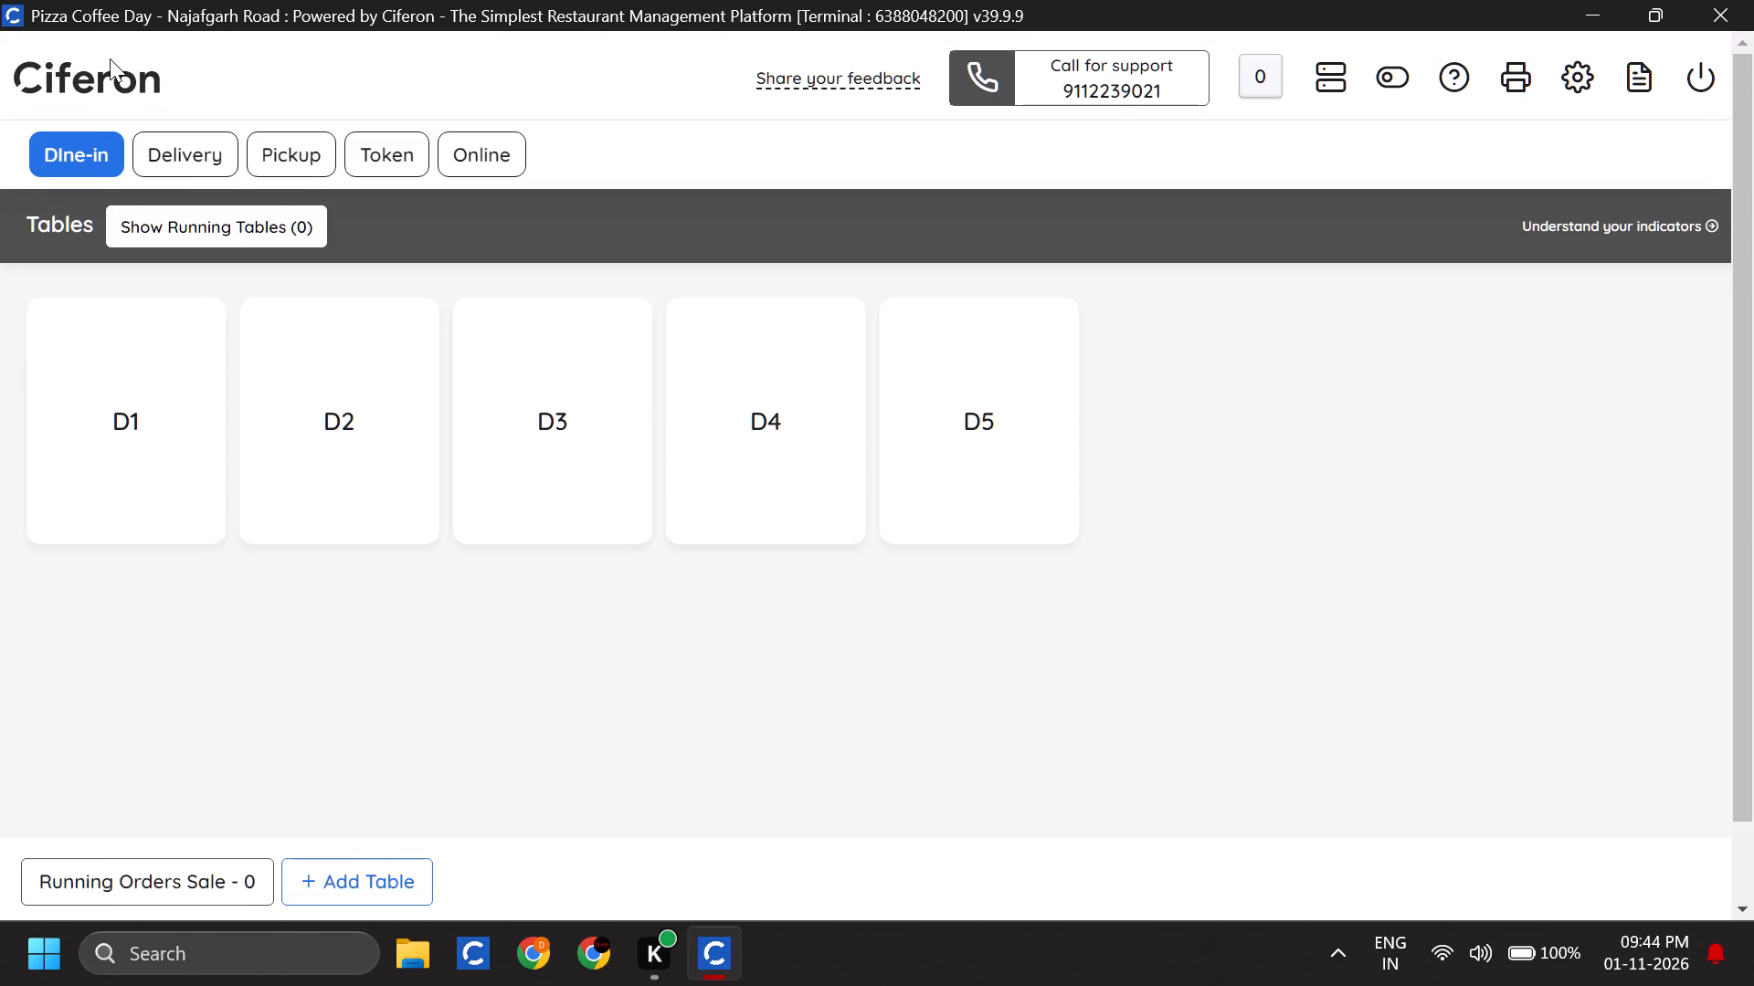
click(110, 58)
click(307, 157)
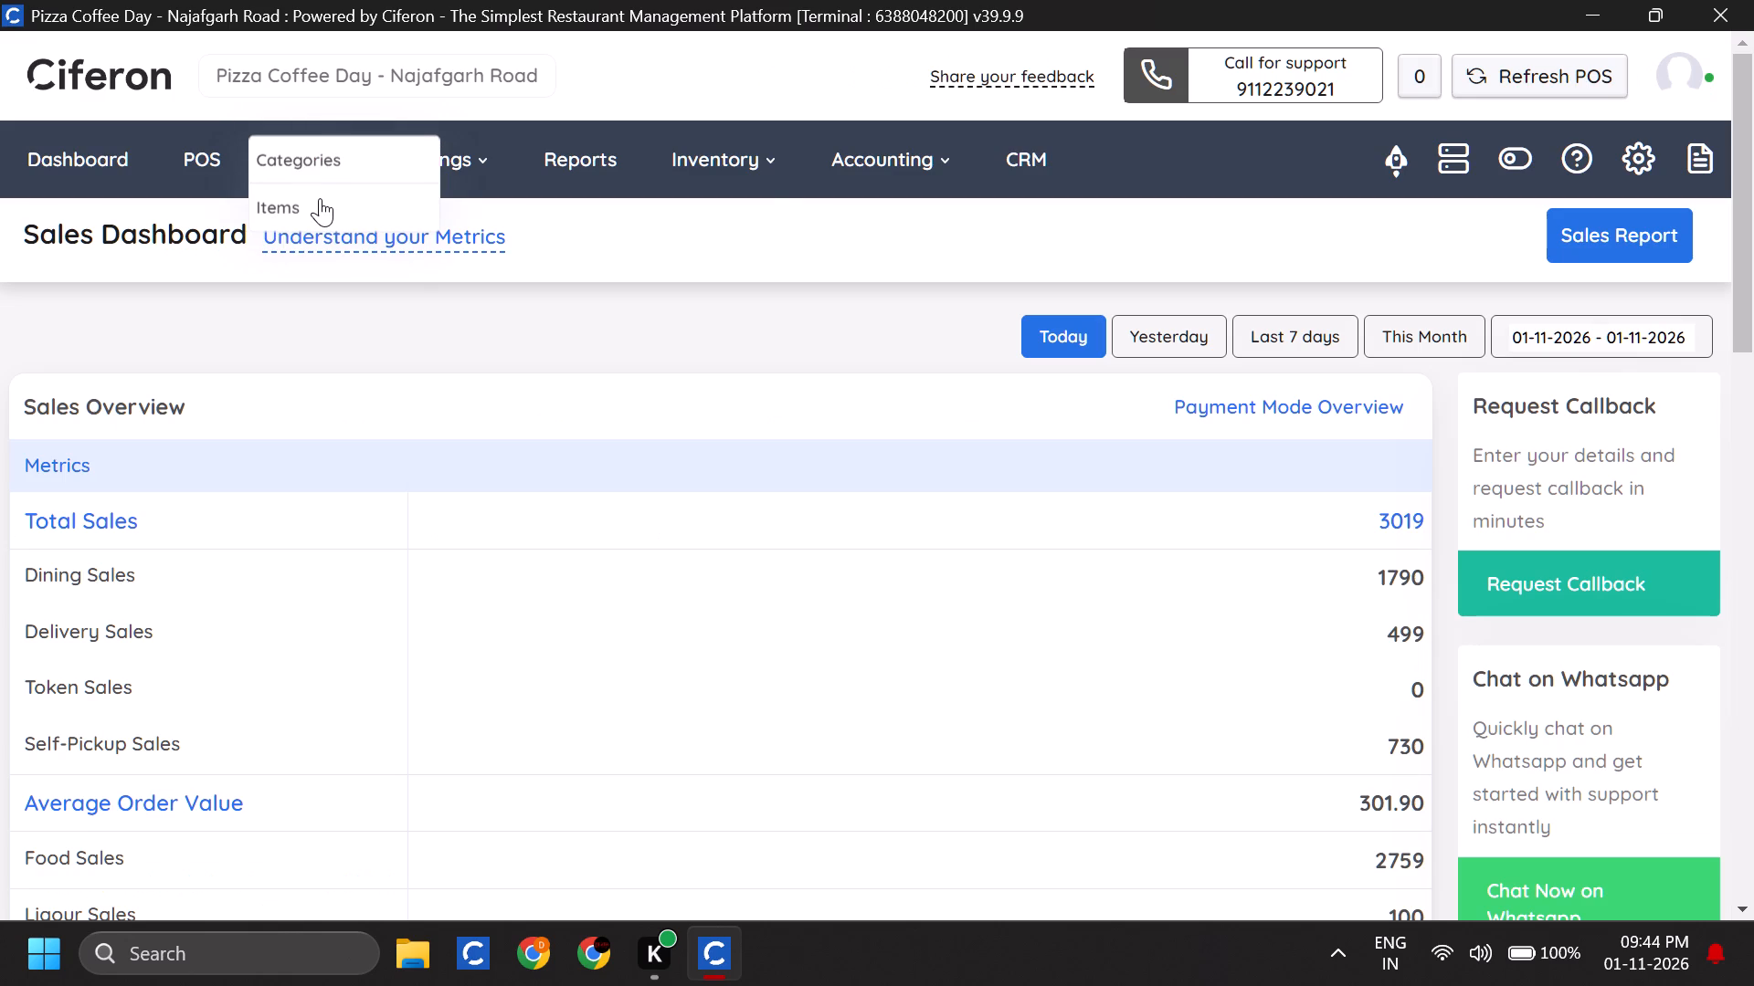
click(320, 198)
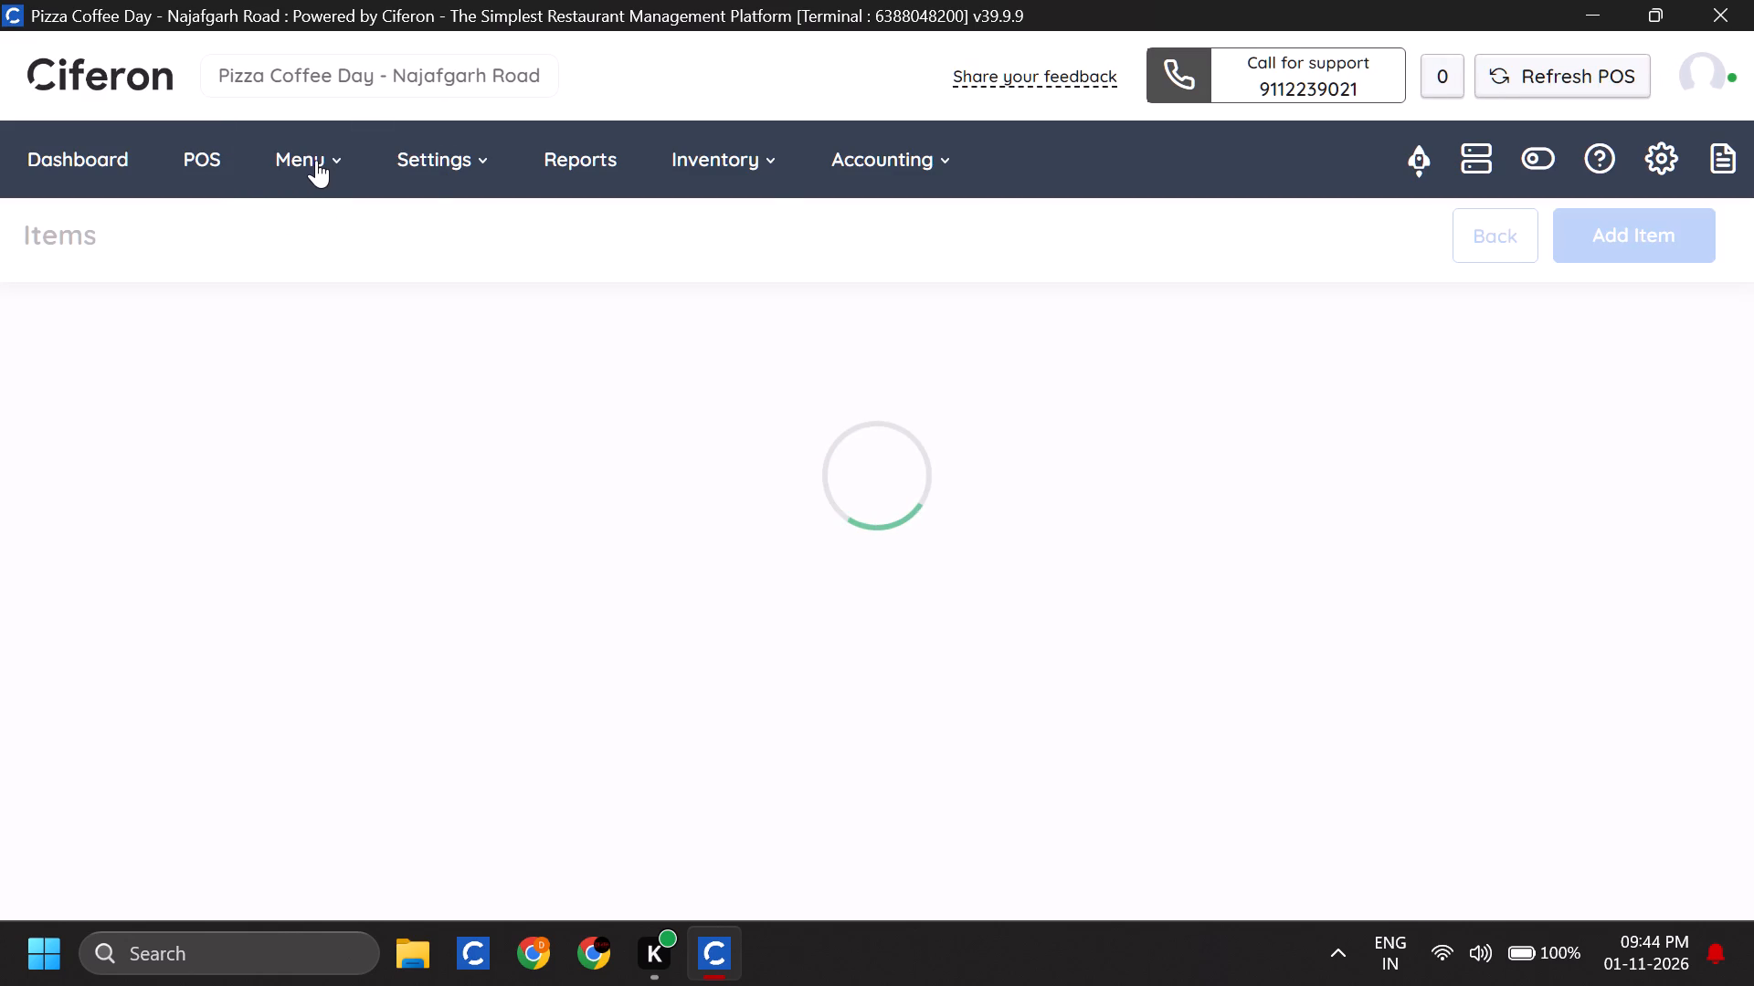
click(315, 160)
click(325, 163)
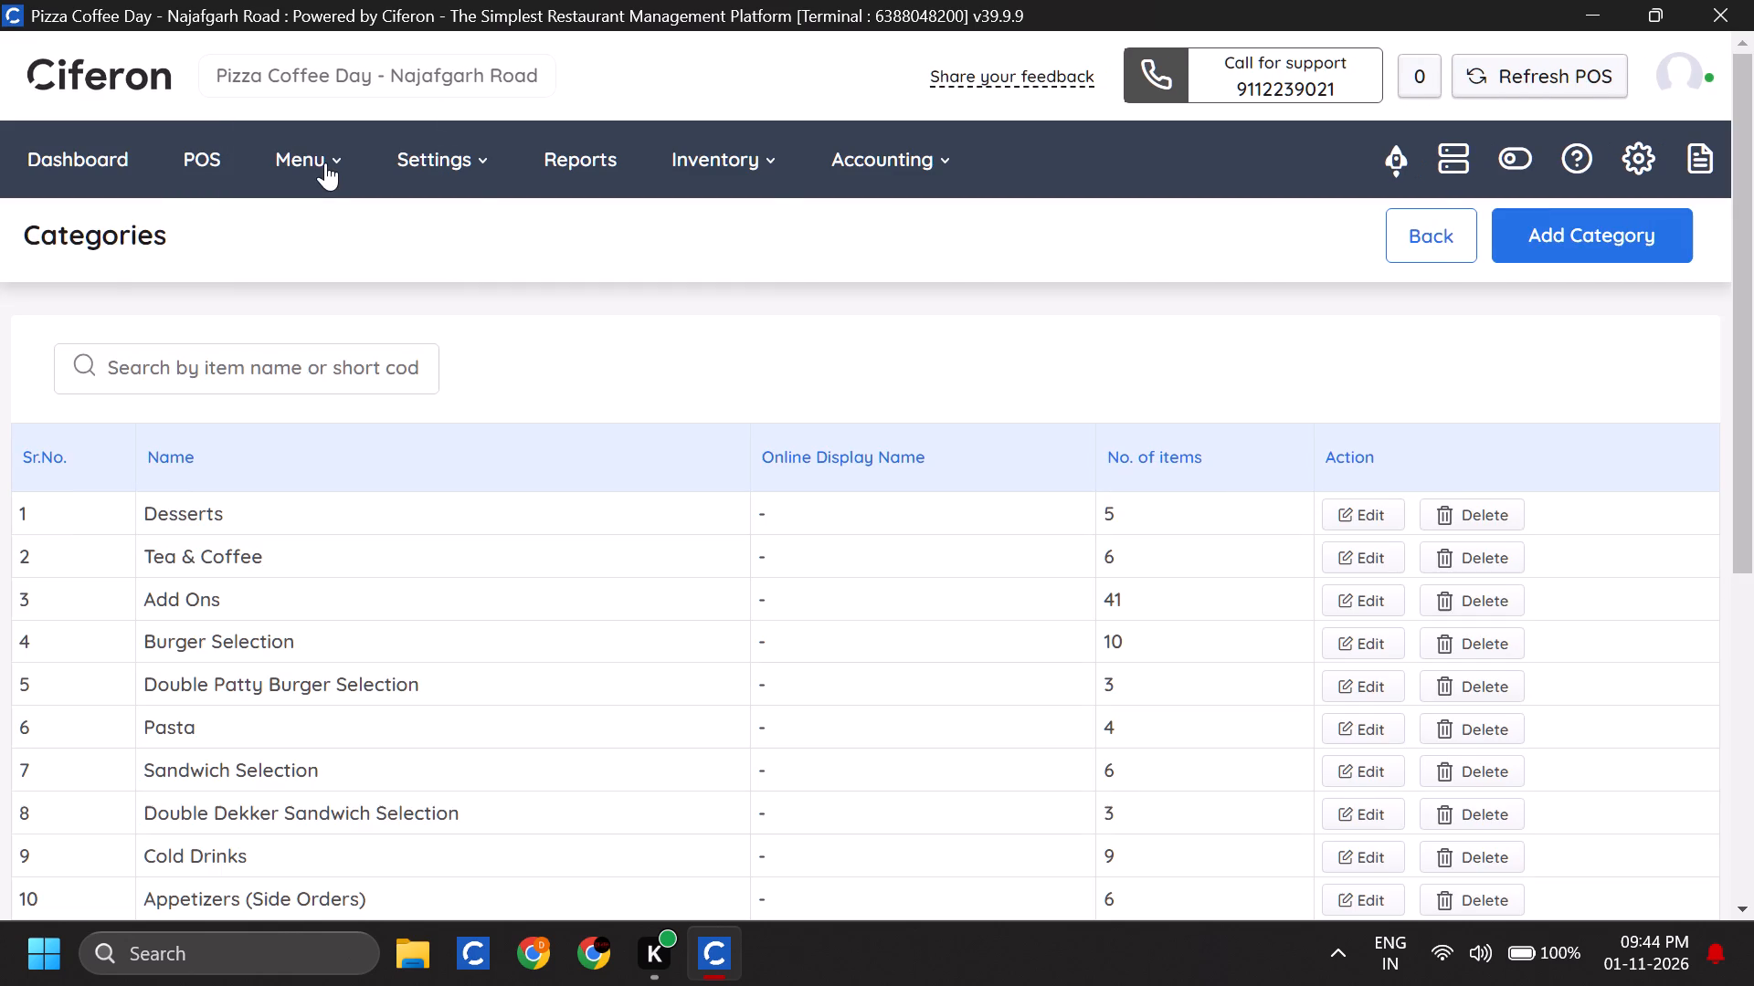
scroll(455, 536, down, 5)
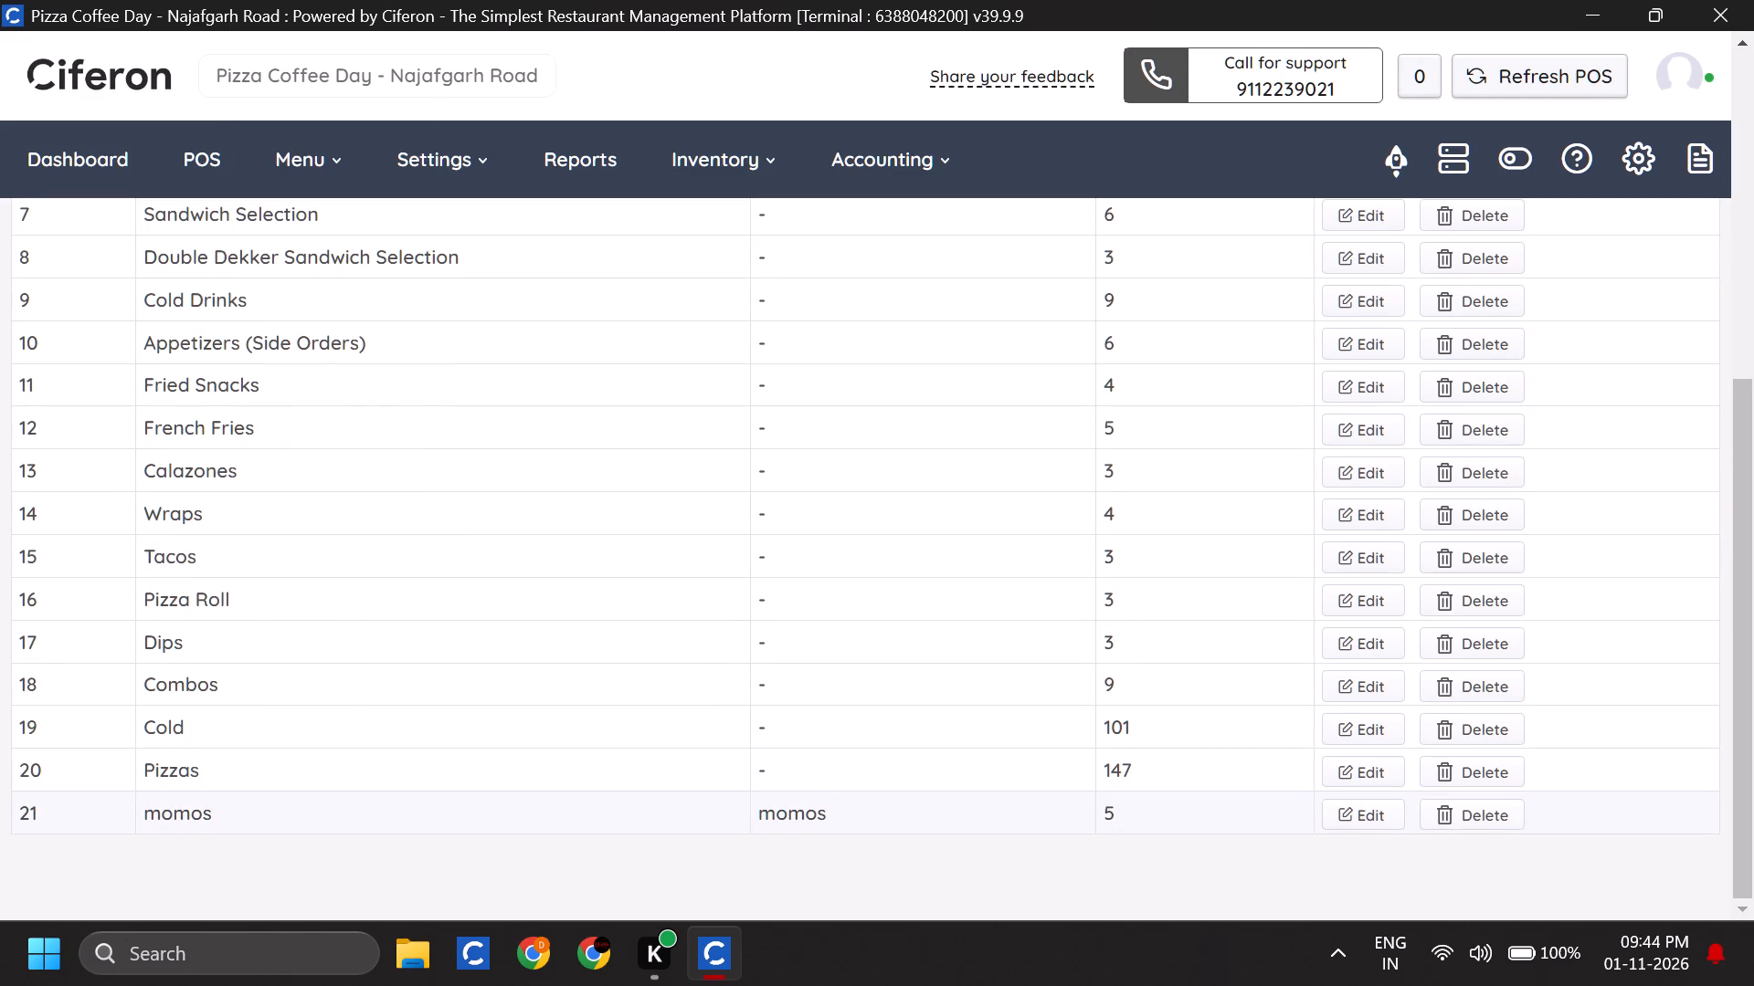
click(820, 821)
double_click(820, 821)
click(820, 821)
click(1347, 806)
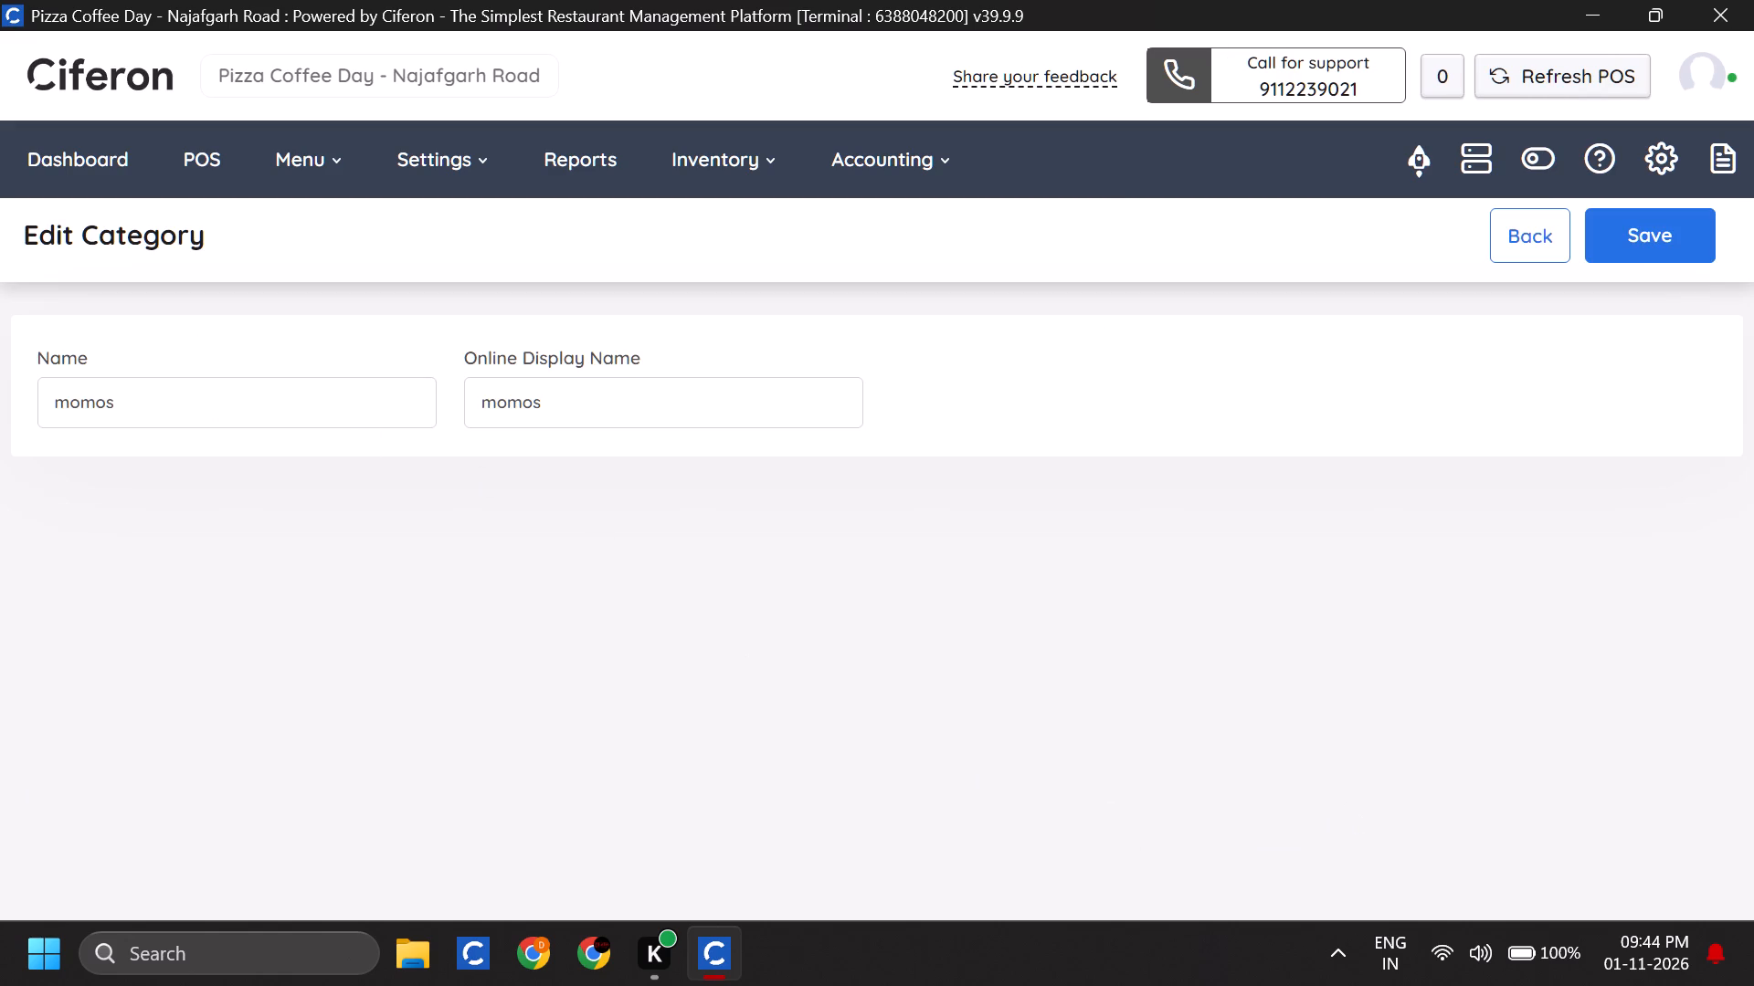
click(1495, 255)
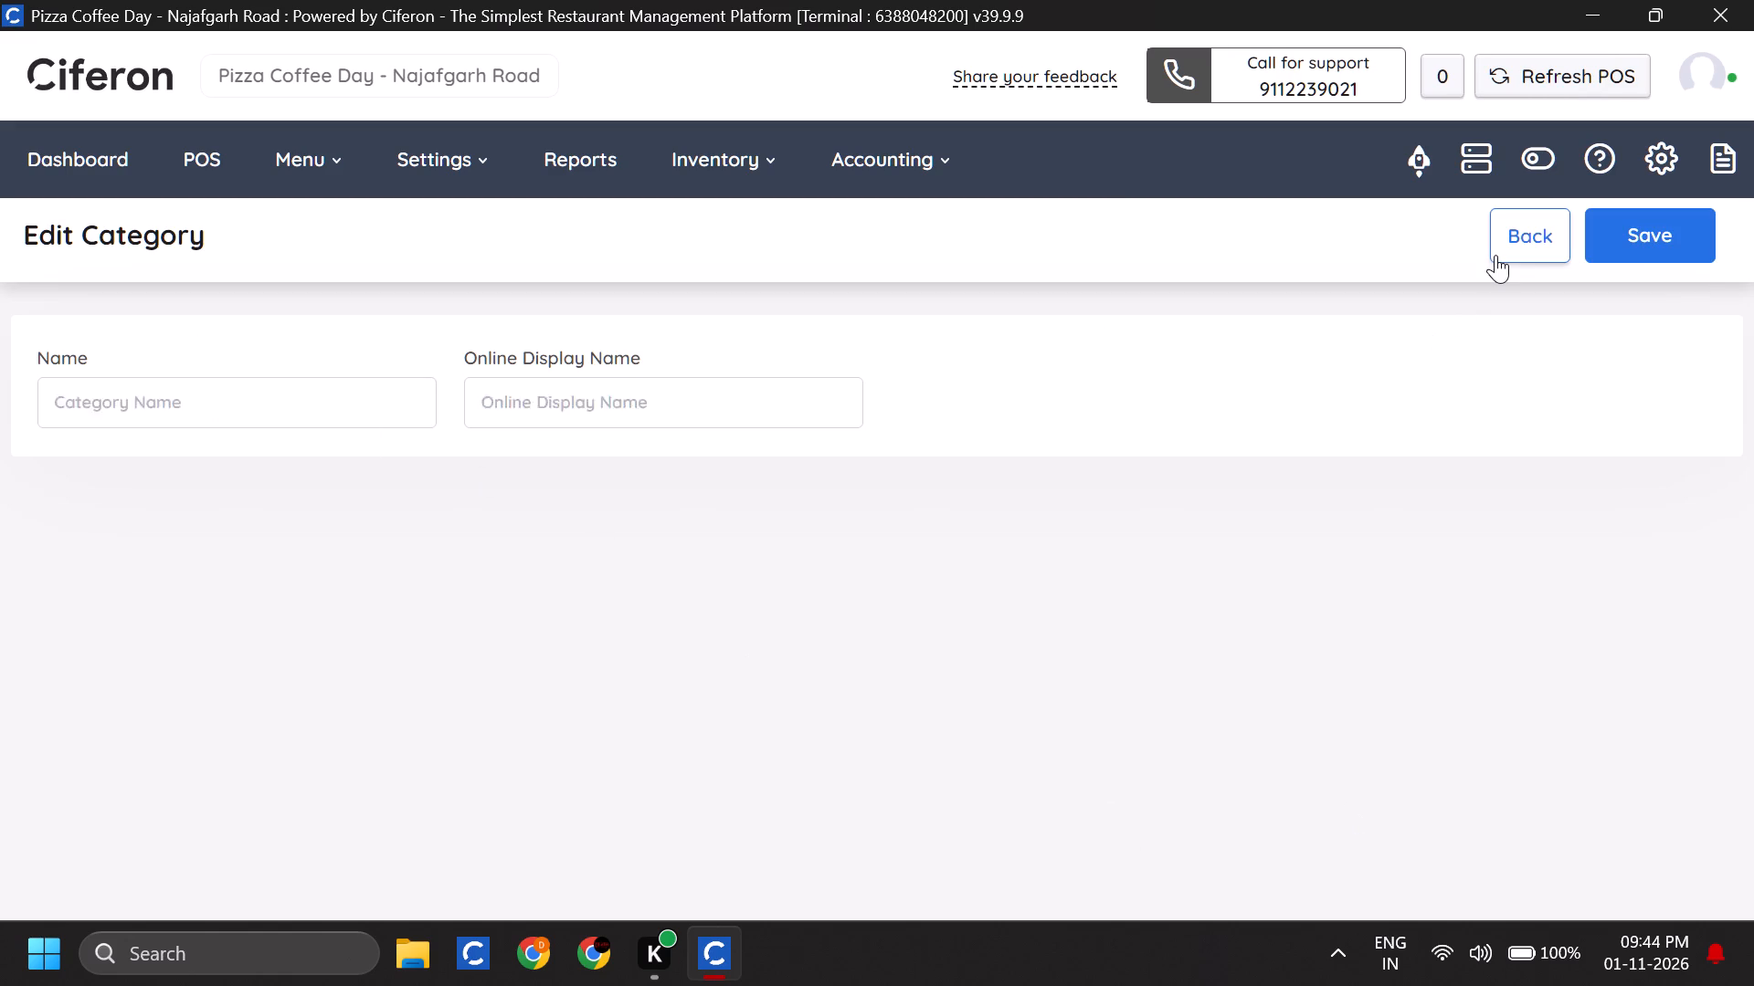
Examine the momos entry in the category list, including its online display name and number of items.
scroll(1081, 719, down, 8)
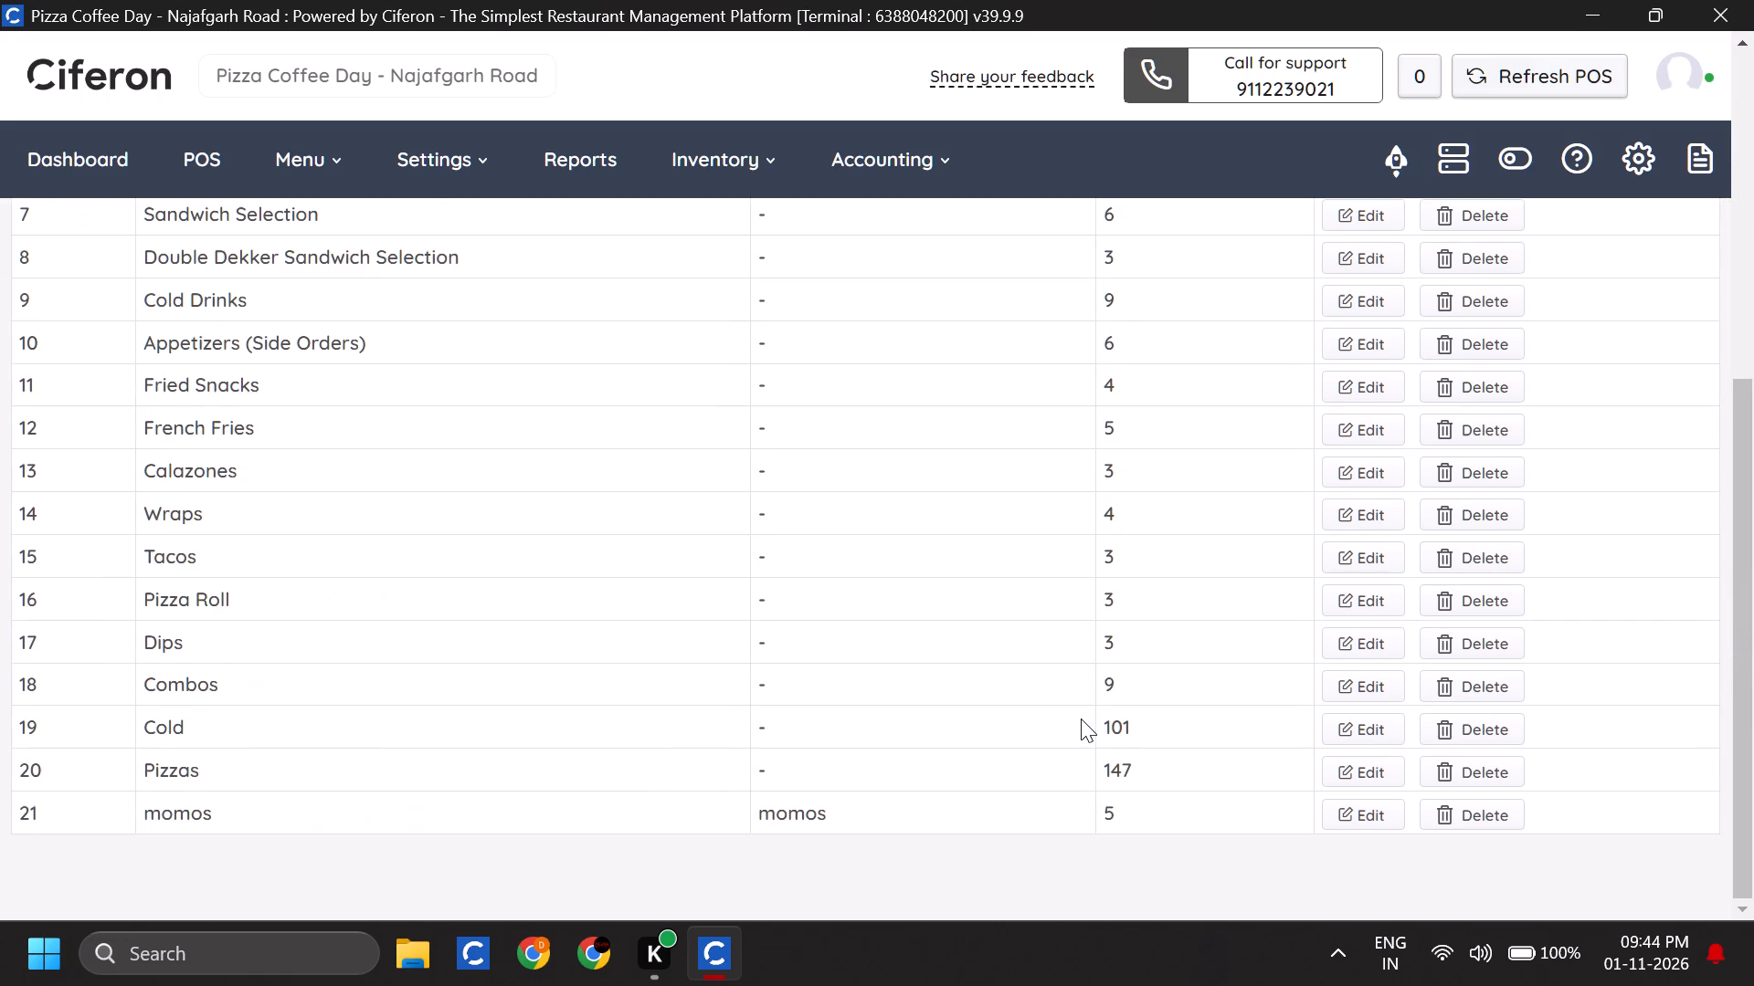
scroll(375, 804, up, 3)
scroll(375, 804, down, 3)
triple_click(304, 816)
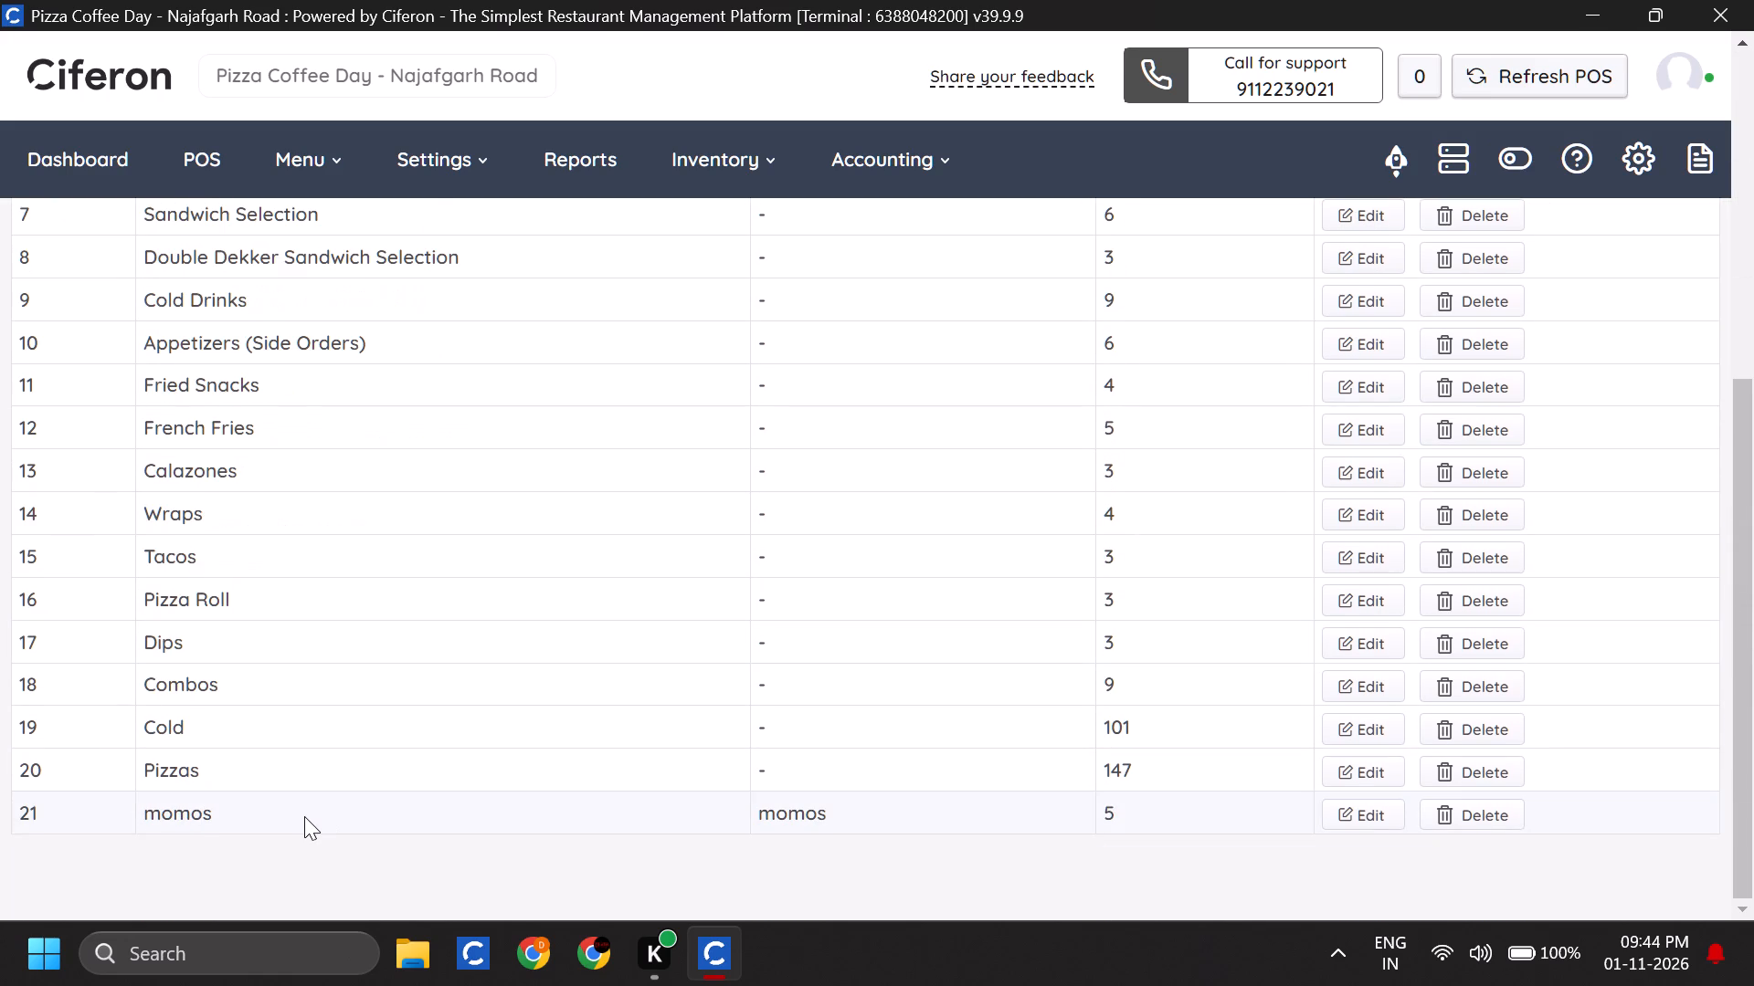
click(304, 816)
right_click(304, 816)
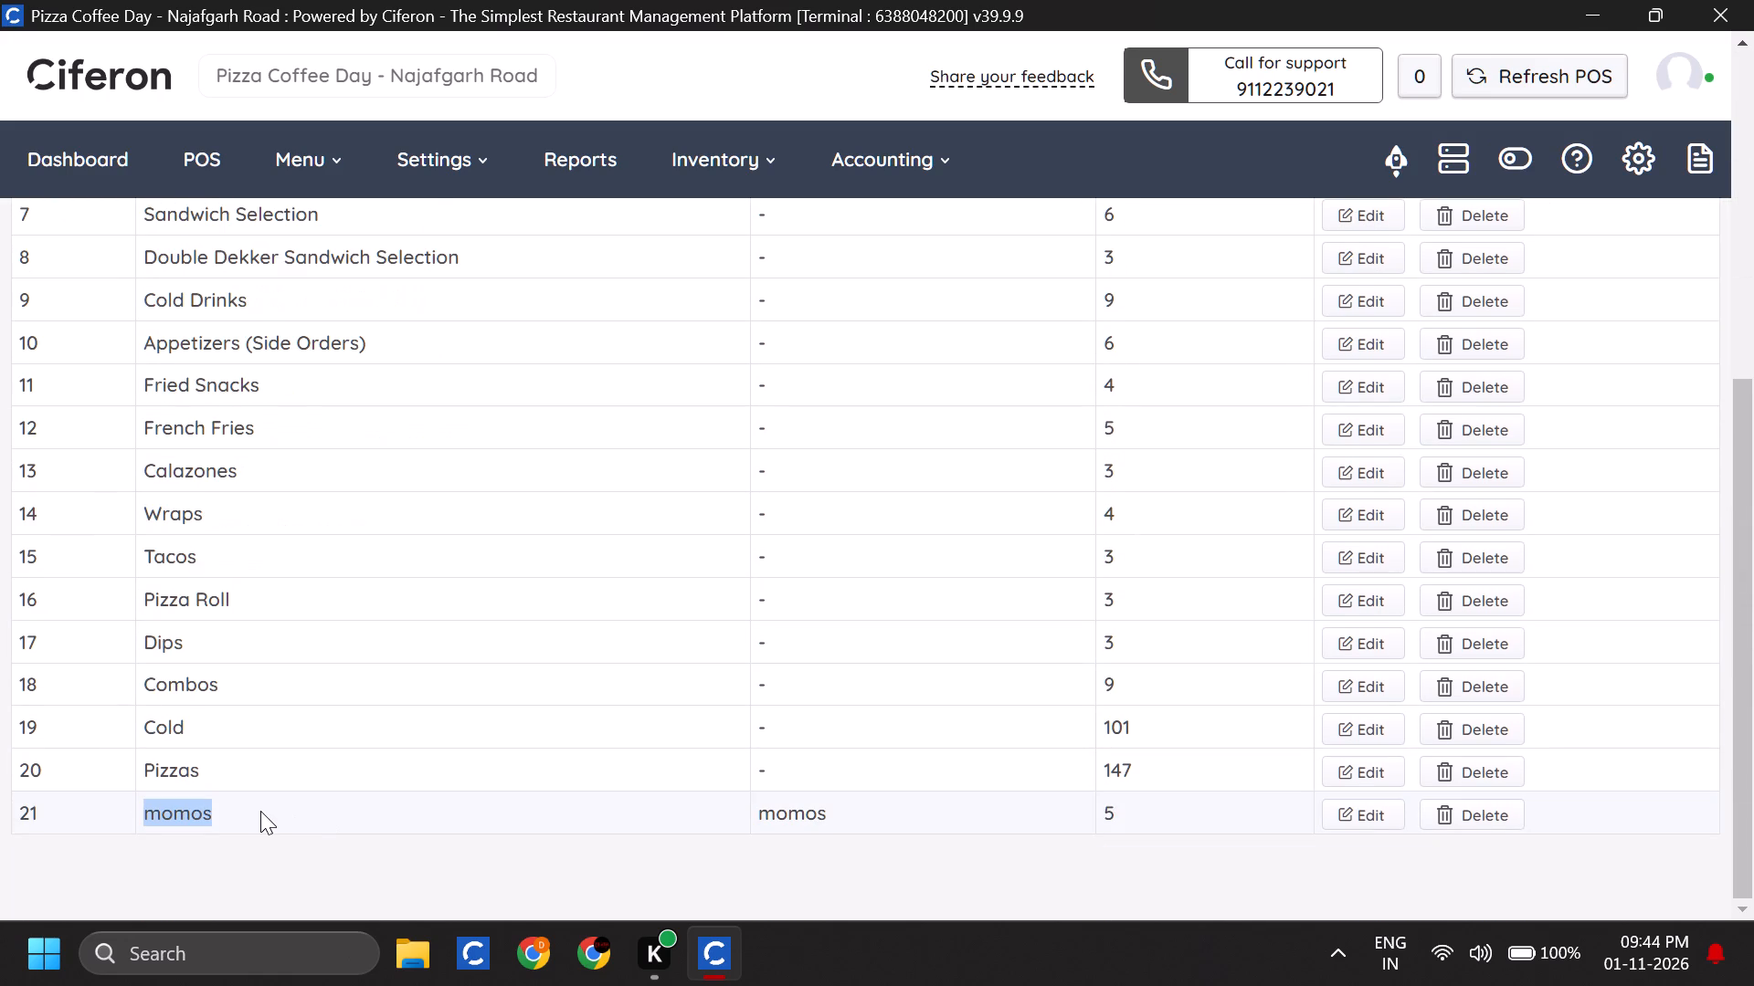
click(260, 811)
scroll(545, 597, up, 5)
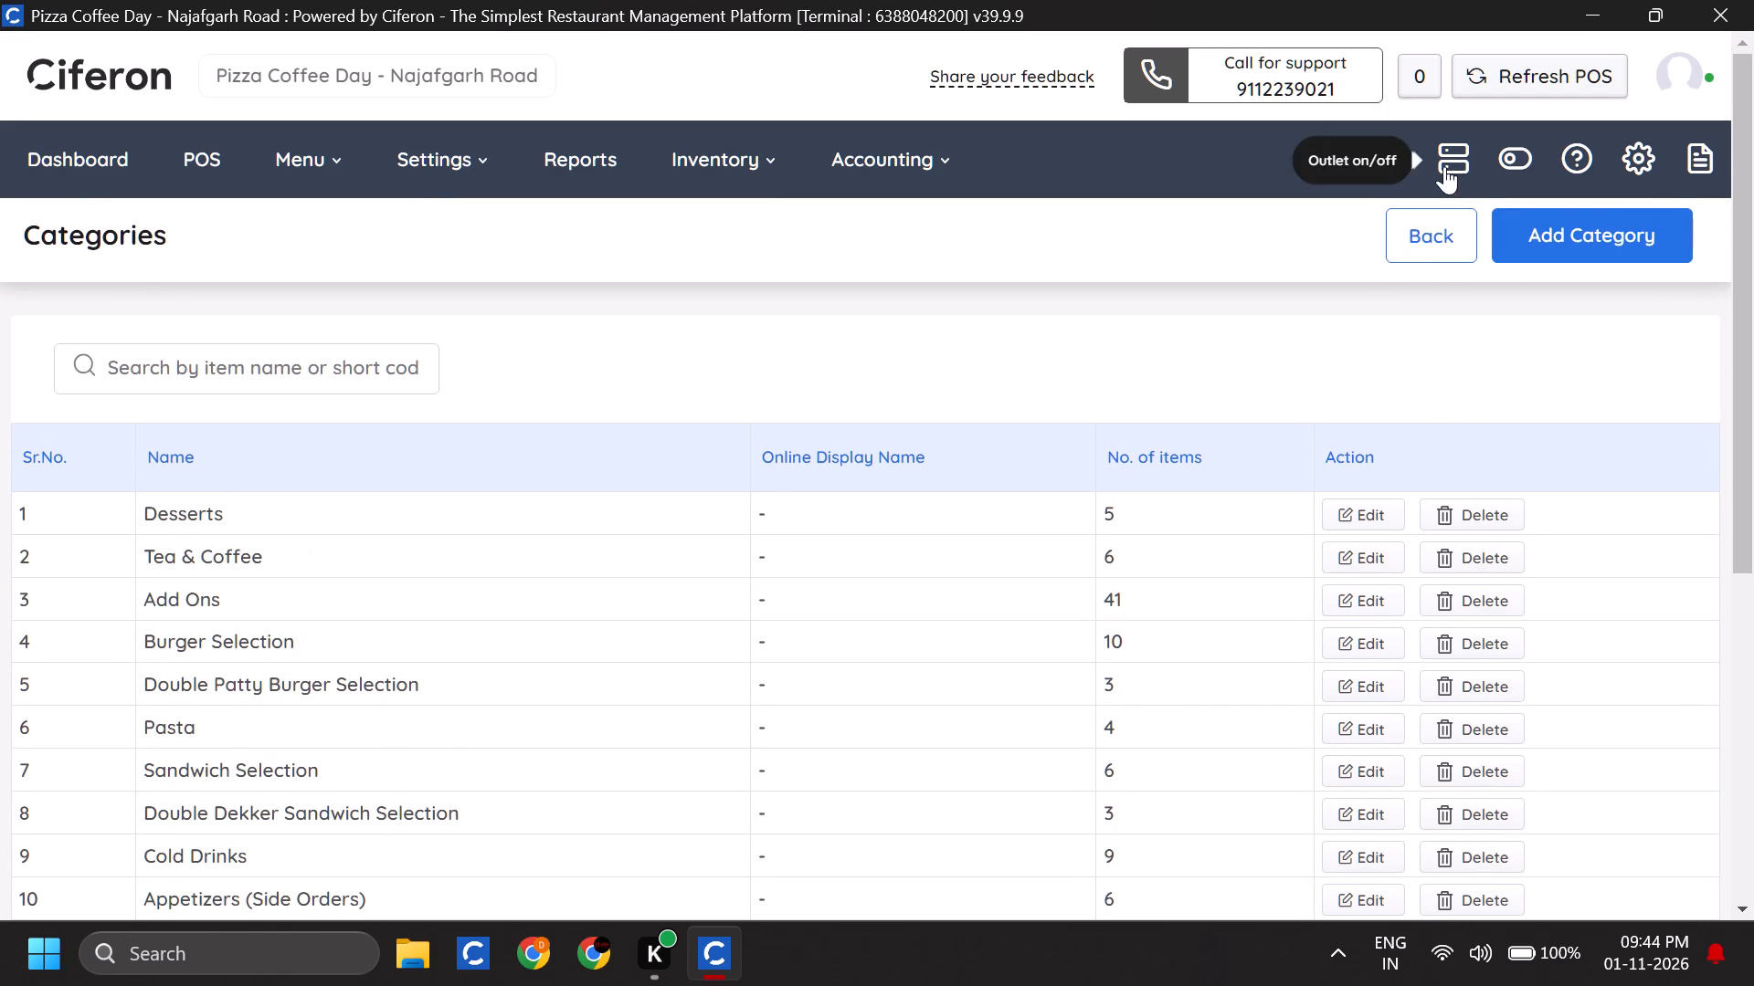
Check the outlet on/off status for Zomato, Swiggy and the contactless settings, and close it.
click(1398, 166)
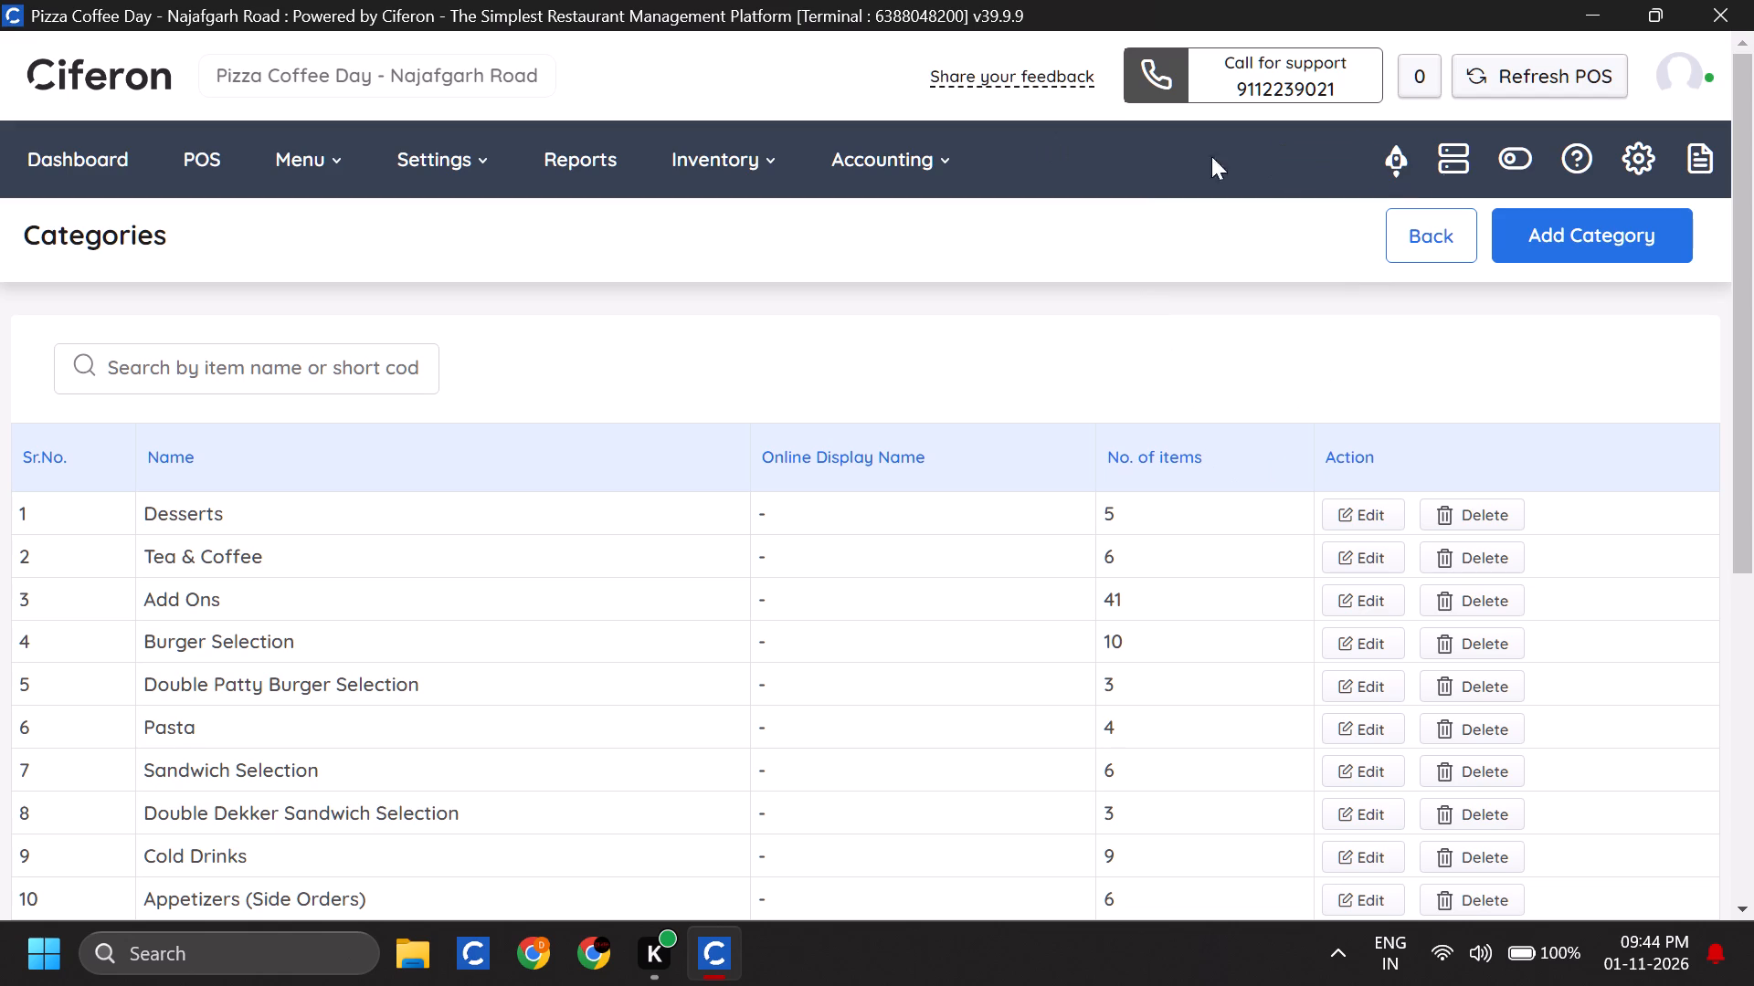
click(1451, 173)
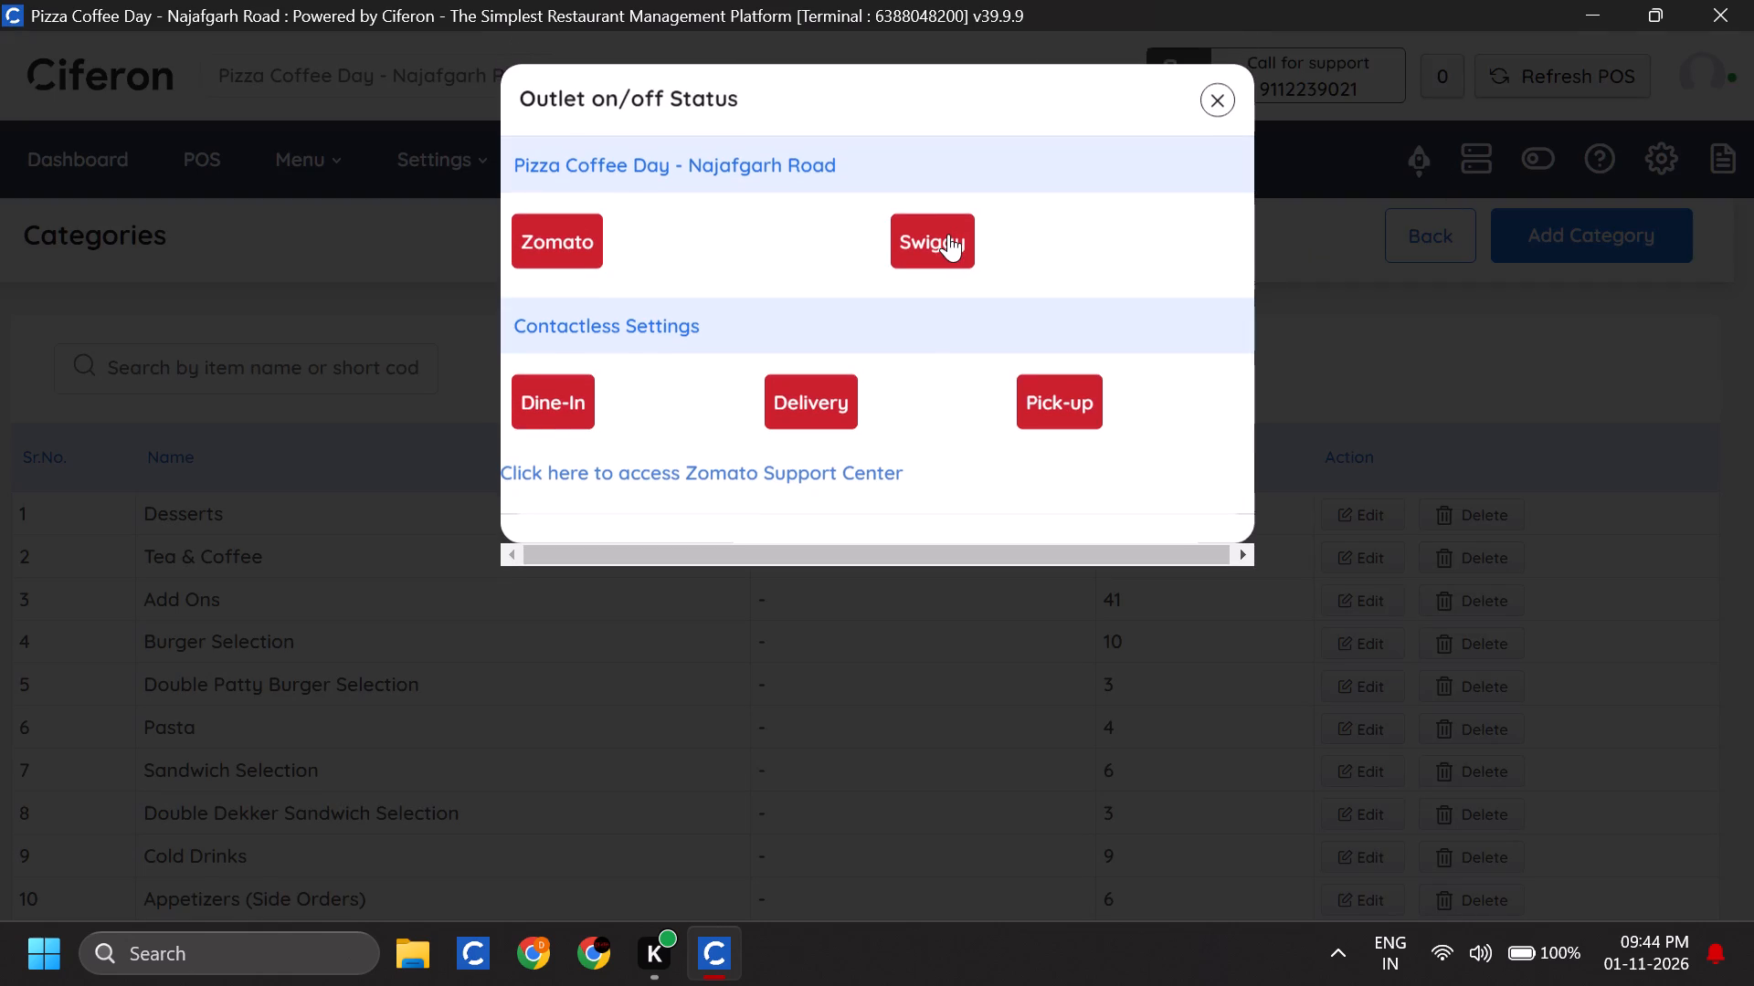
click(1322, 425)
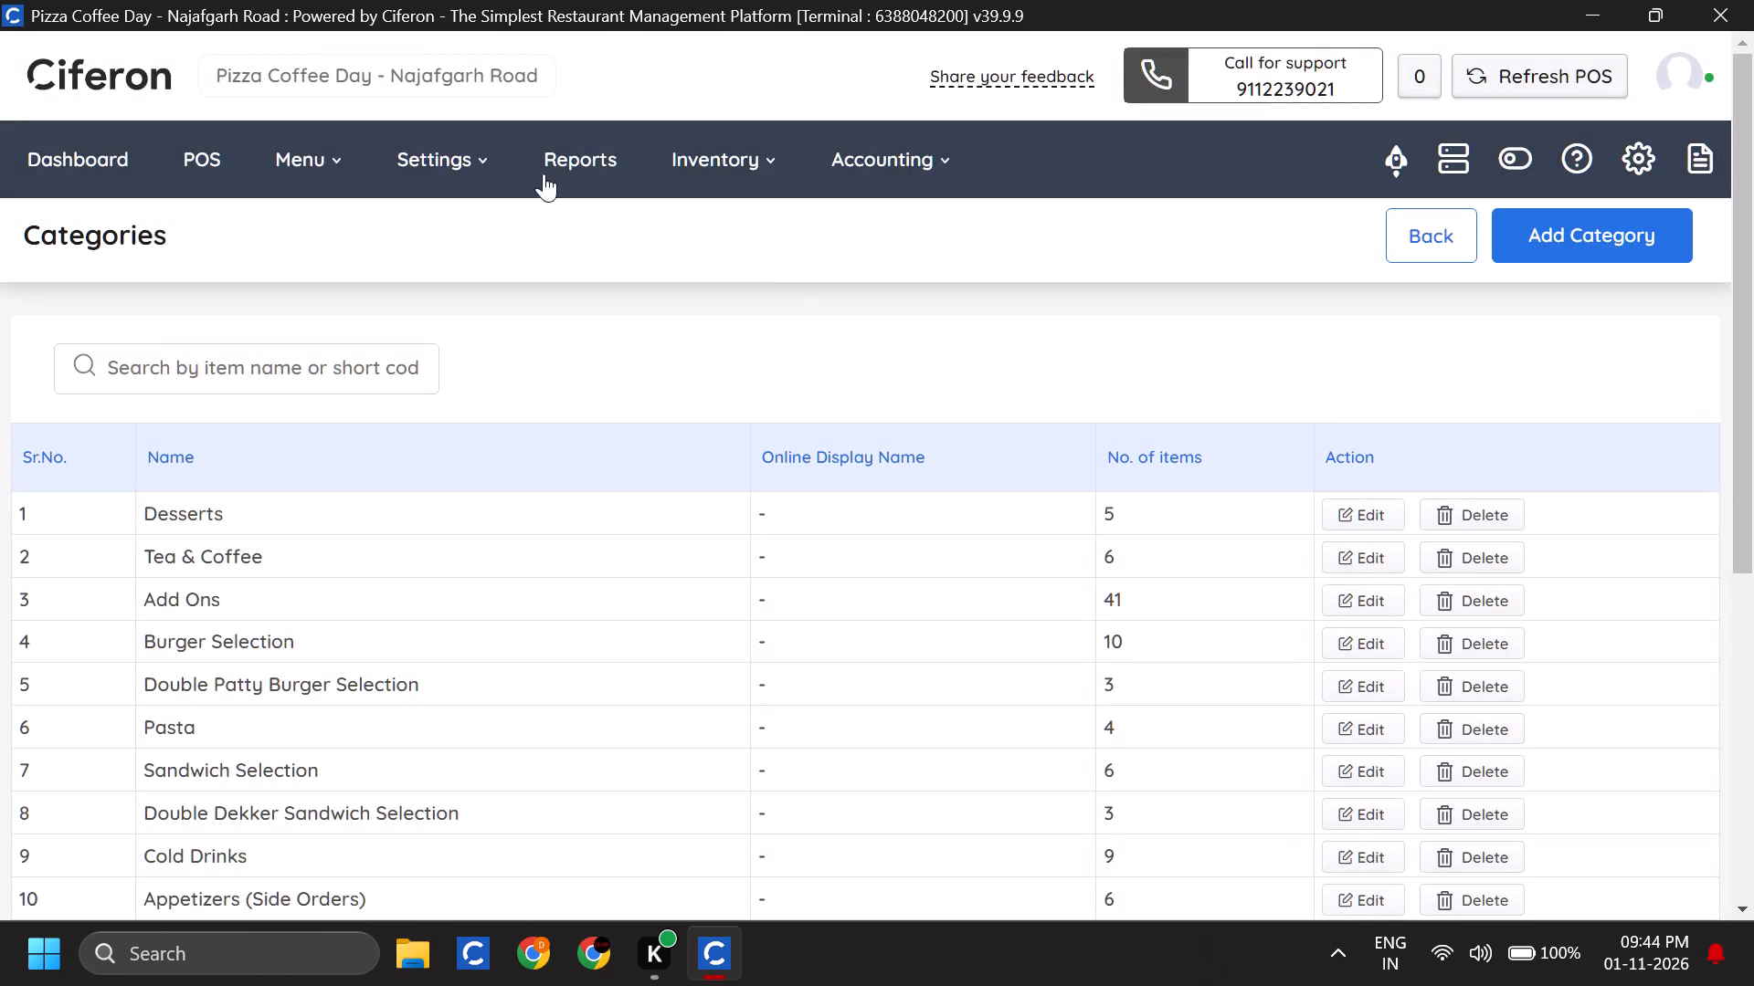
Return to the POS order screen and view the self-pickup orders.
click(269, 155)
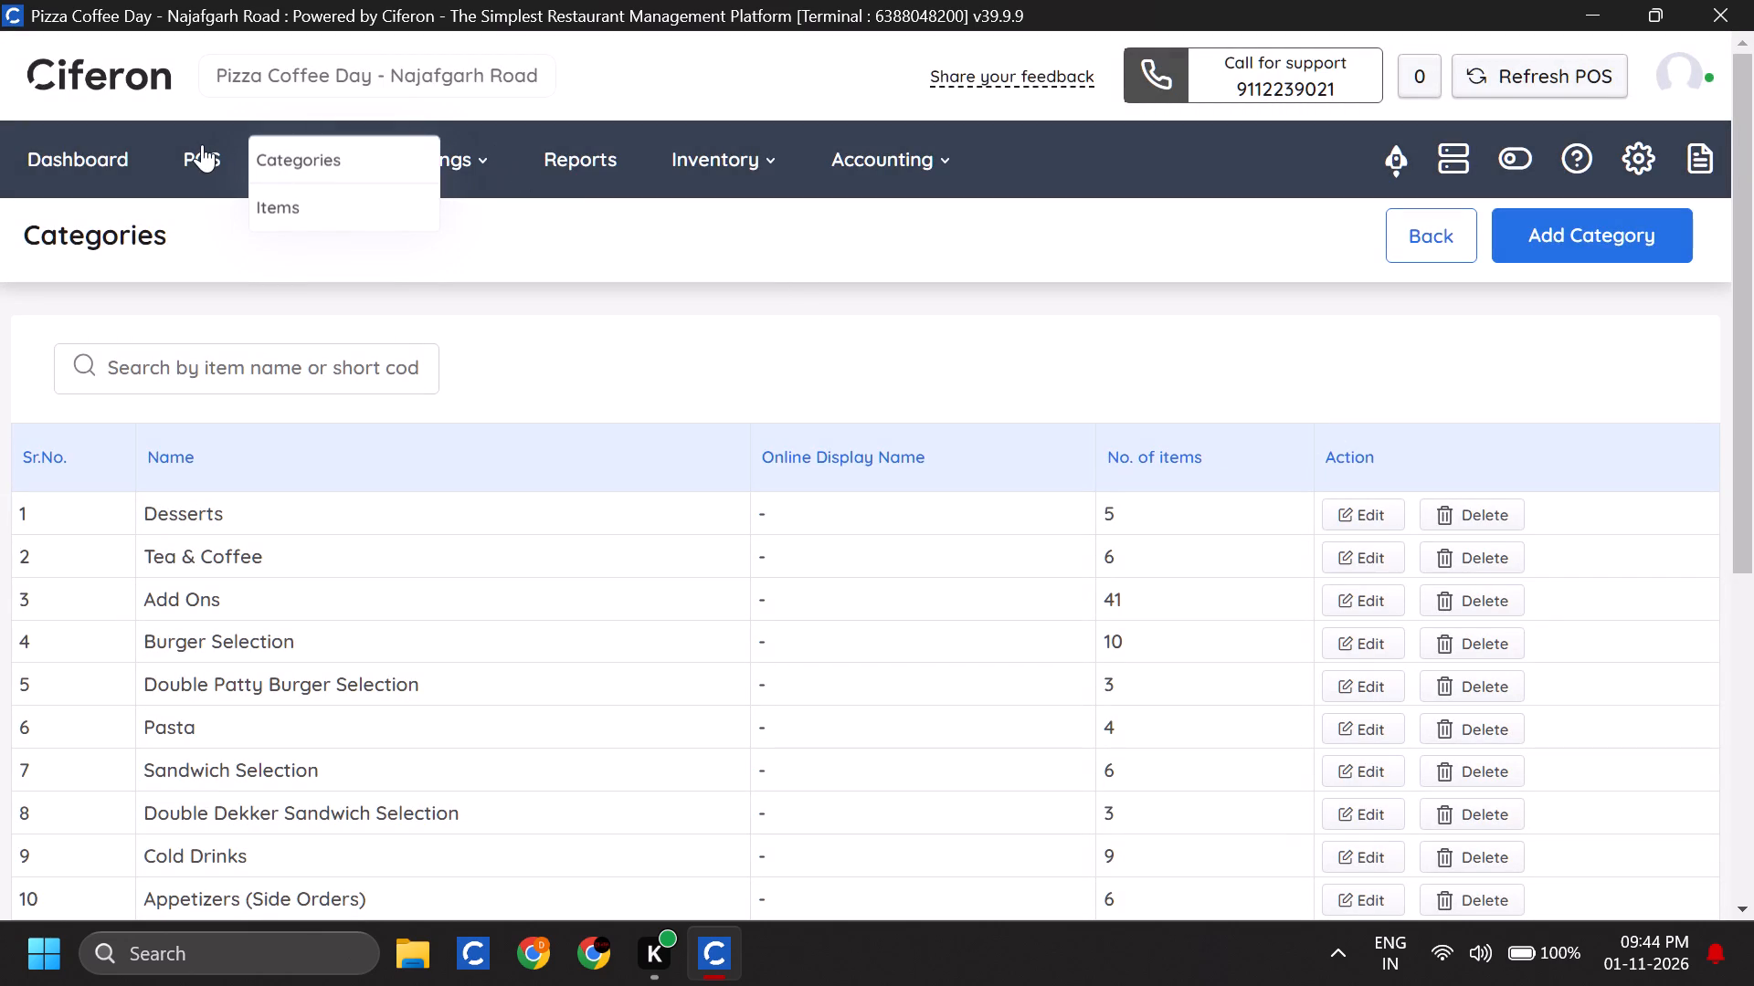
click(202, 144)
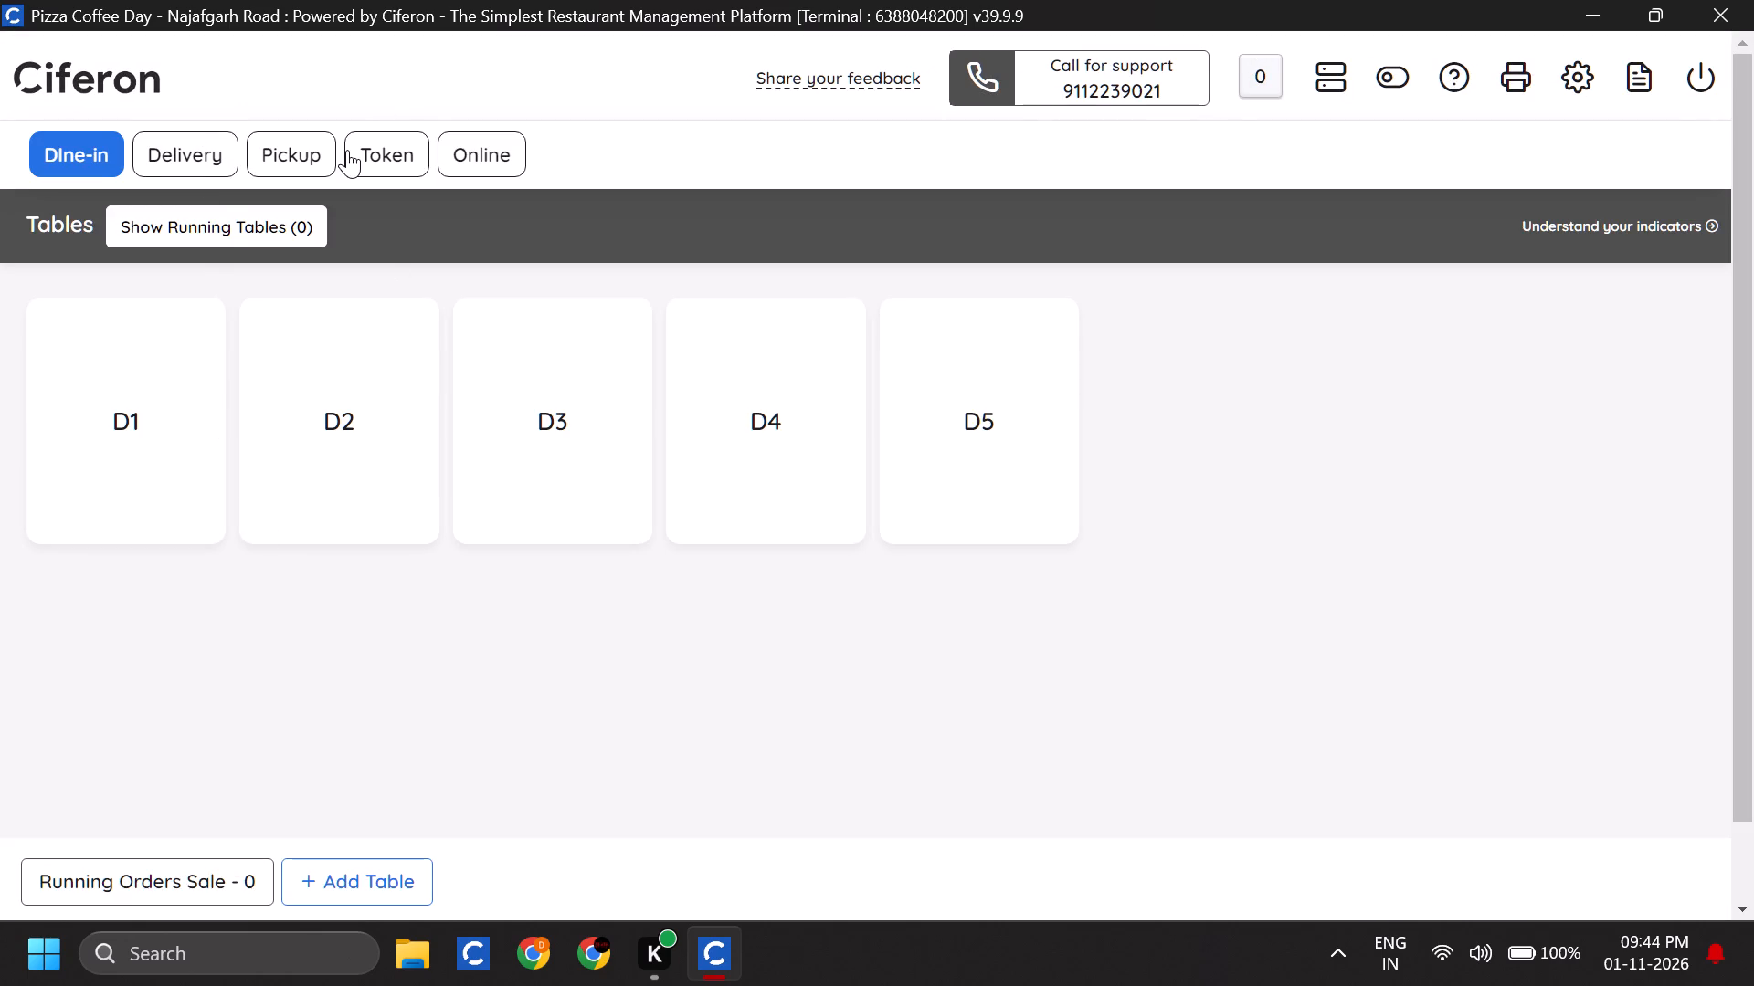
click(347, 150)
click(289, 154)
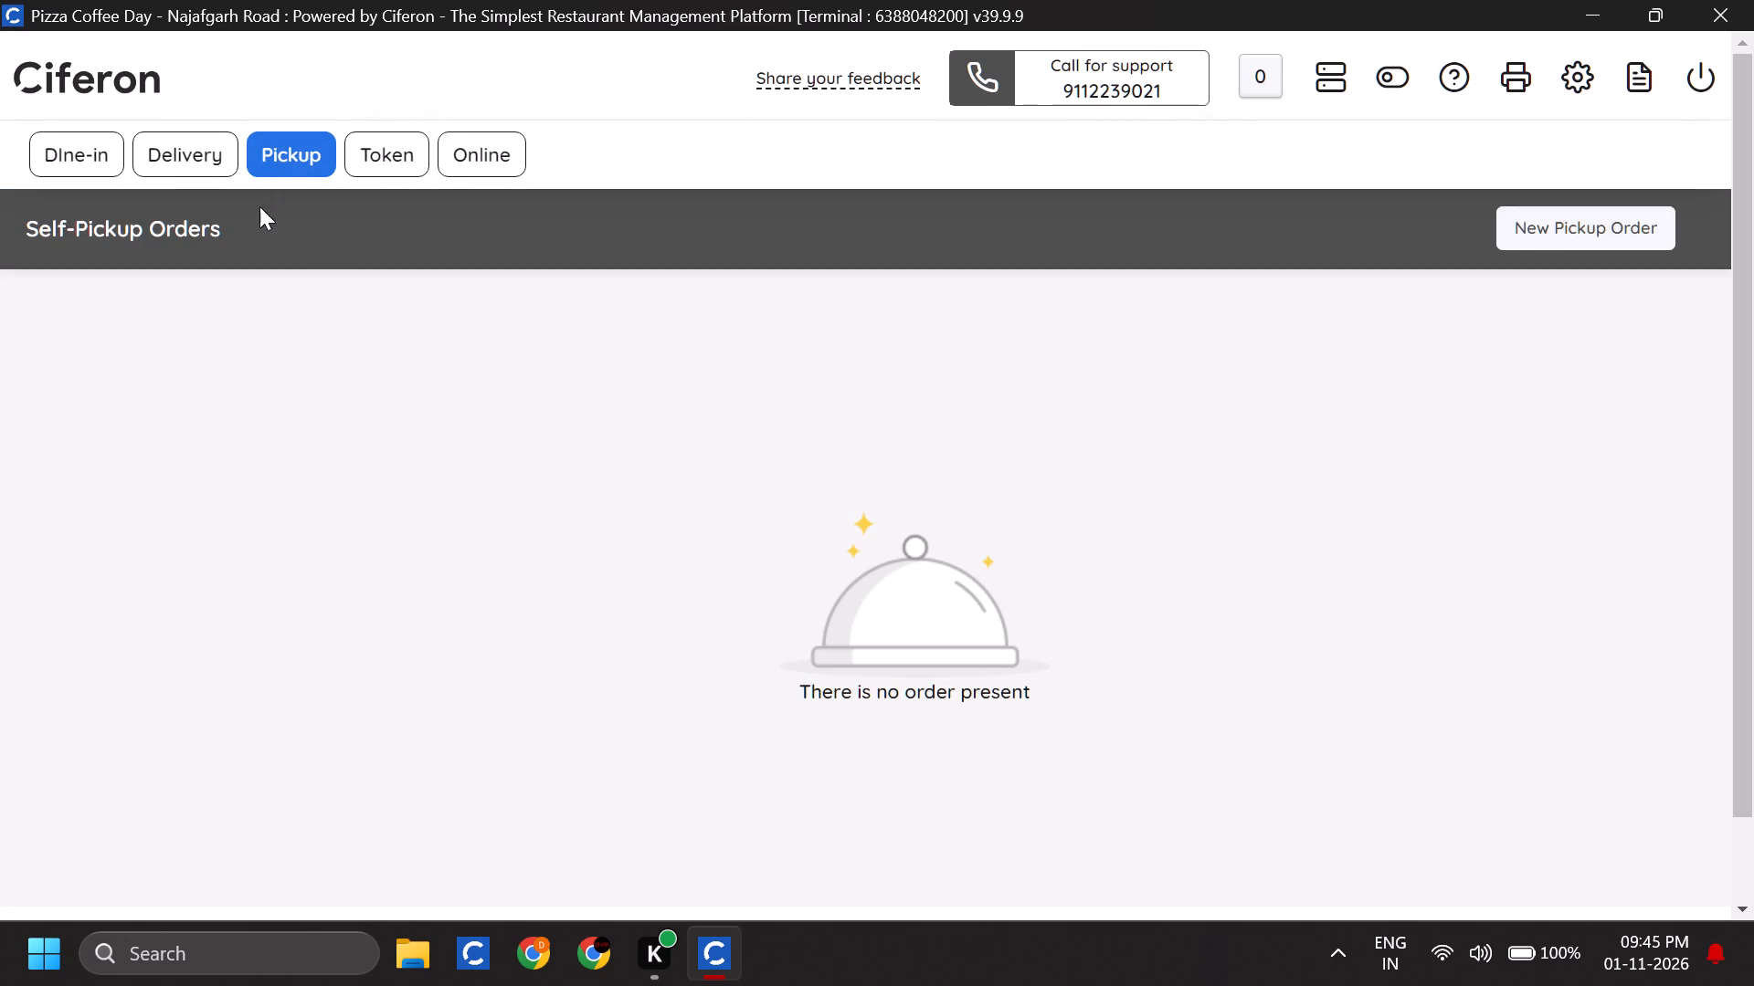
Start a new pickup order and look through its menu categories for momos.
click(1558, 223)
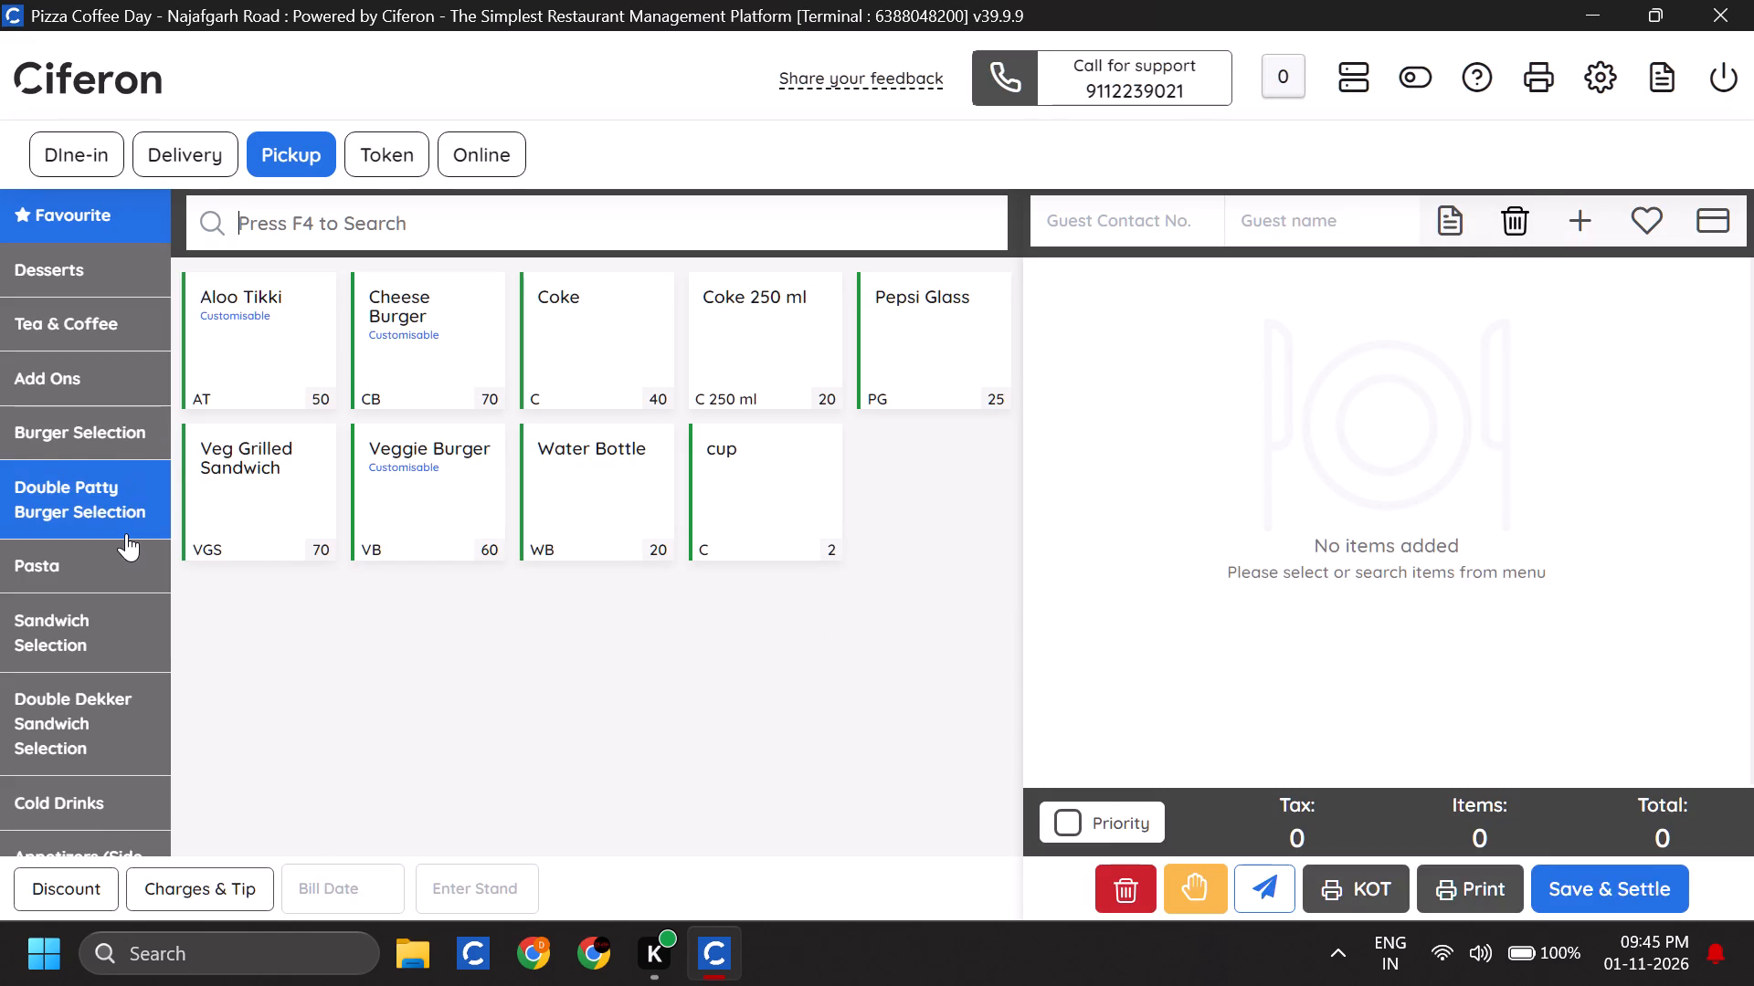
scroll(126, 533, down, 5)
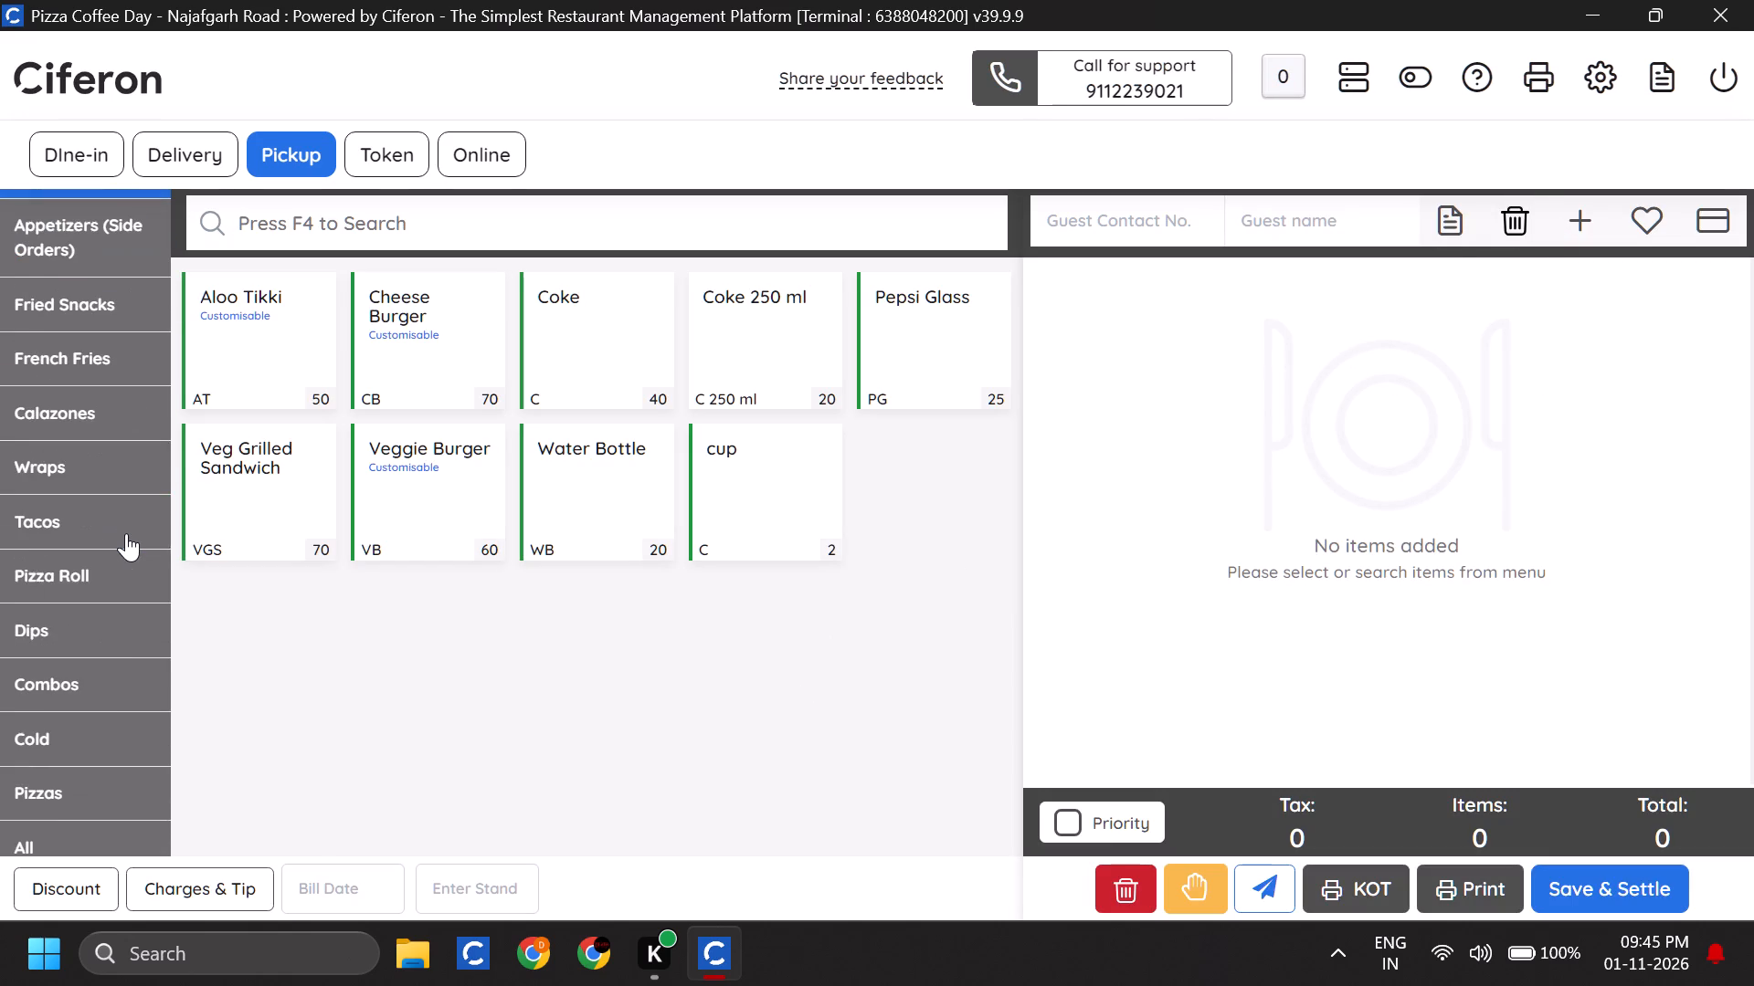
scroll(126, 533, down, 1)
scroll(126, 533, right, 1)
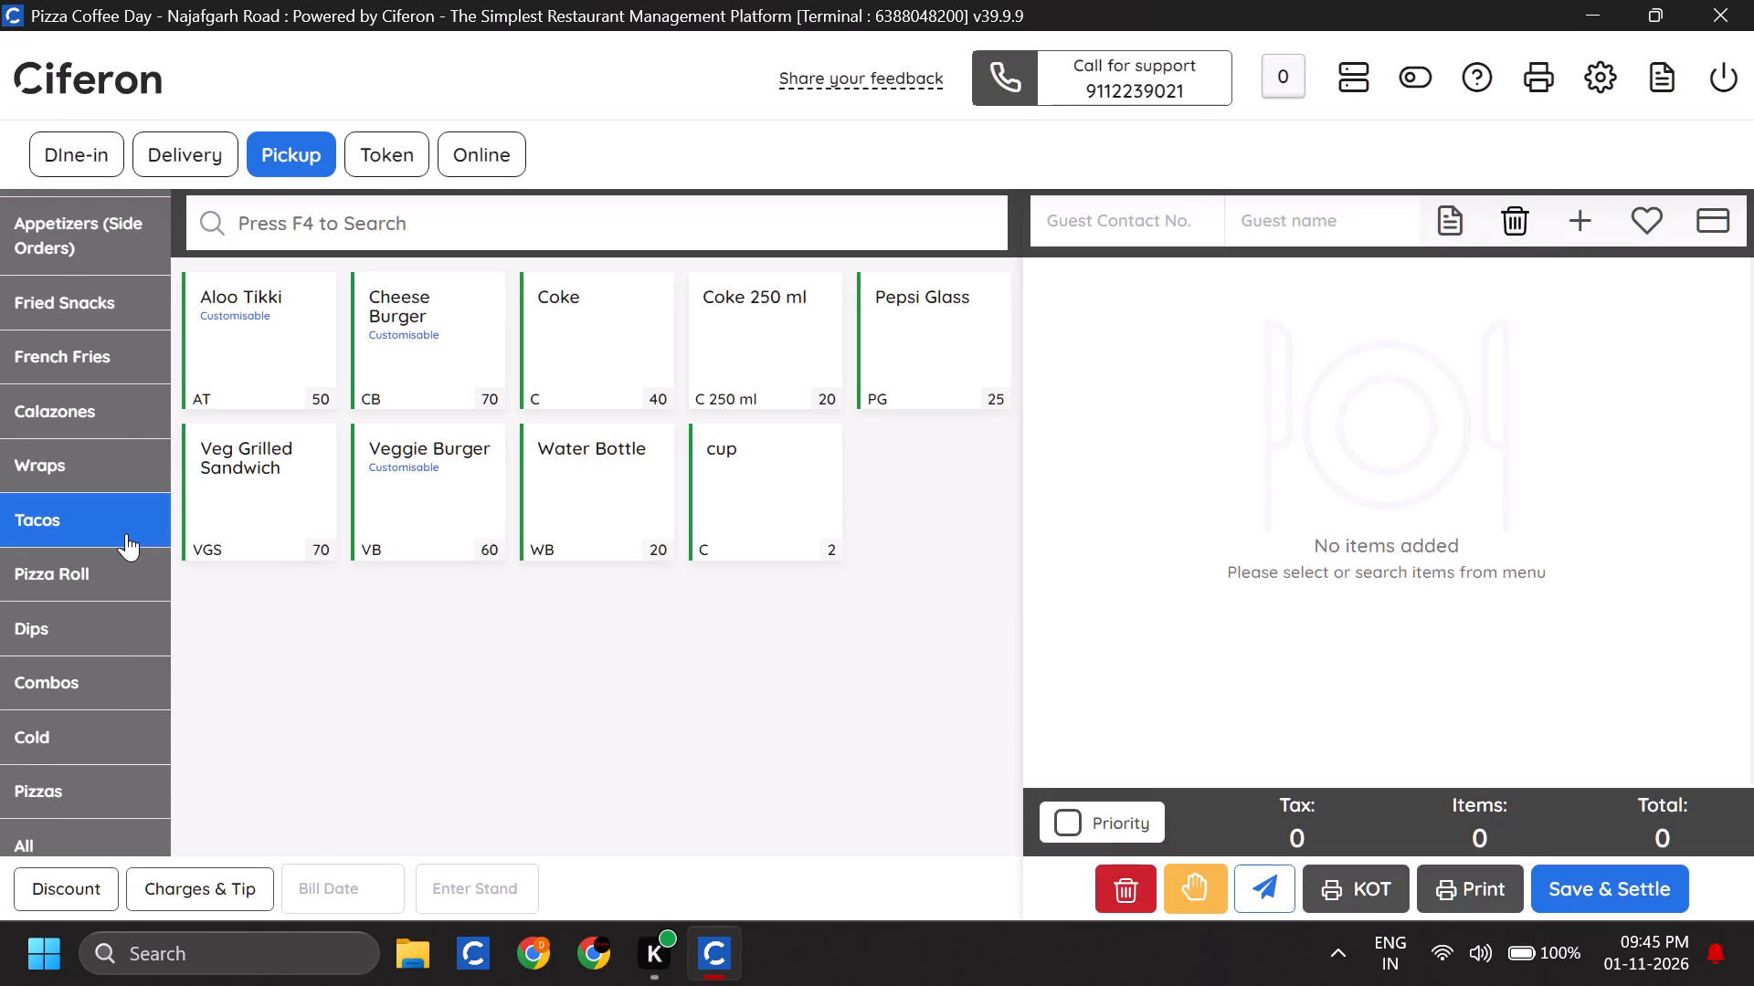
scroll(126, 533, right, 1)
Search the pickup order's menu items for MOM, clear the search, and leave the order for the sales dashboard.
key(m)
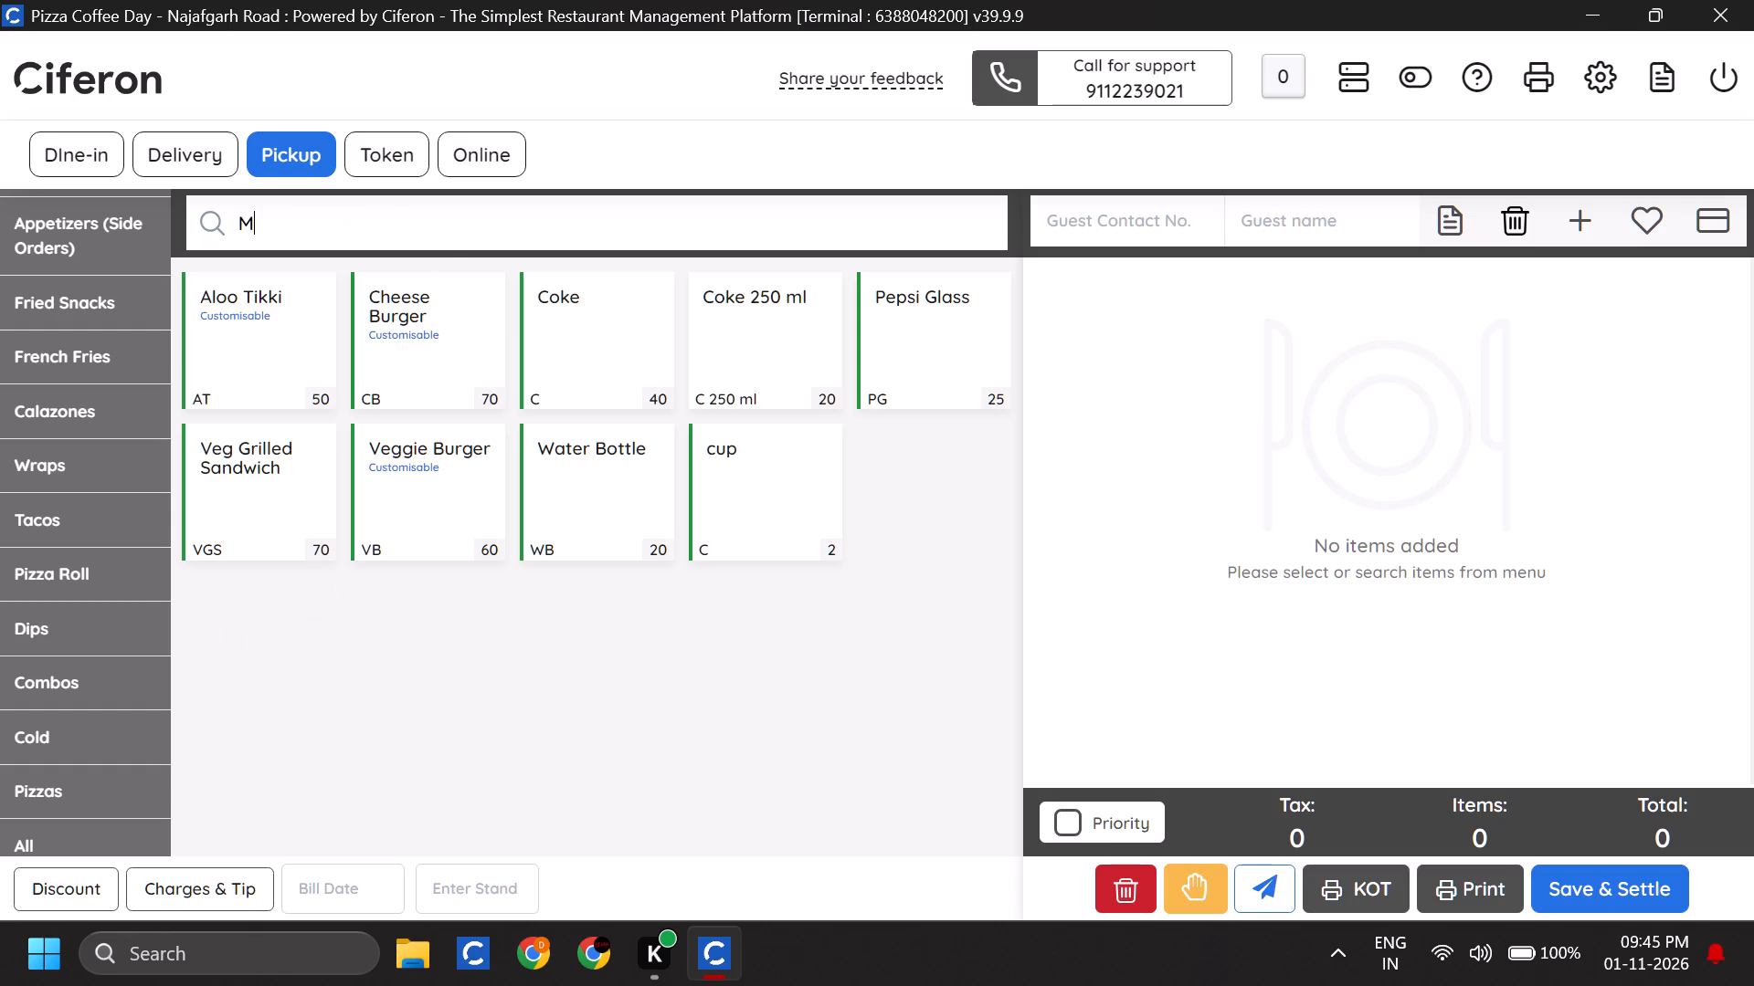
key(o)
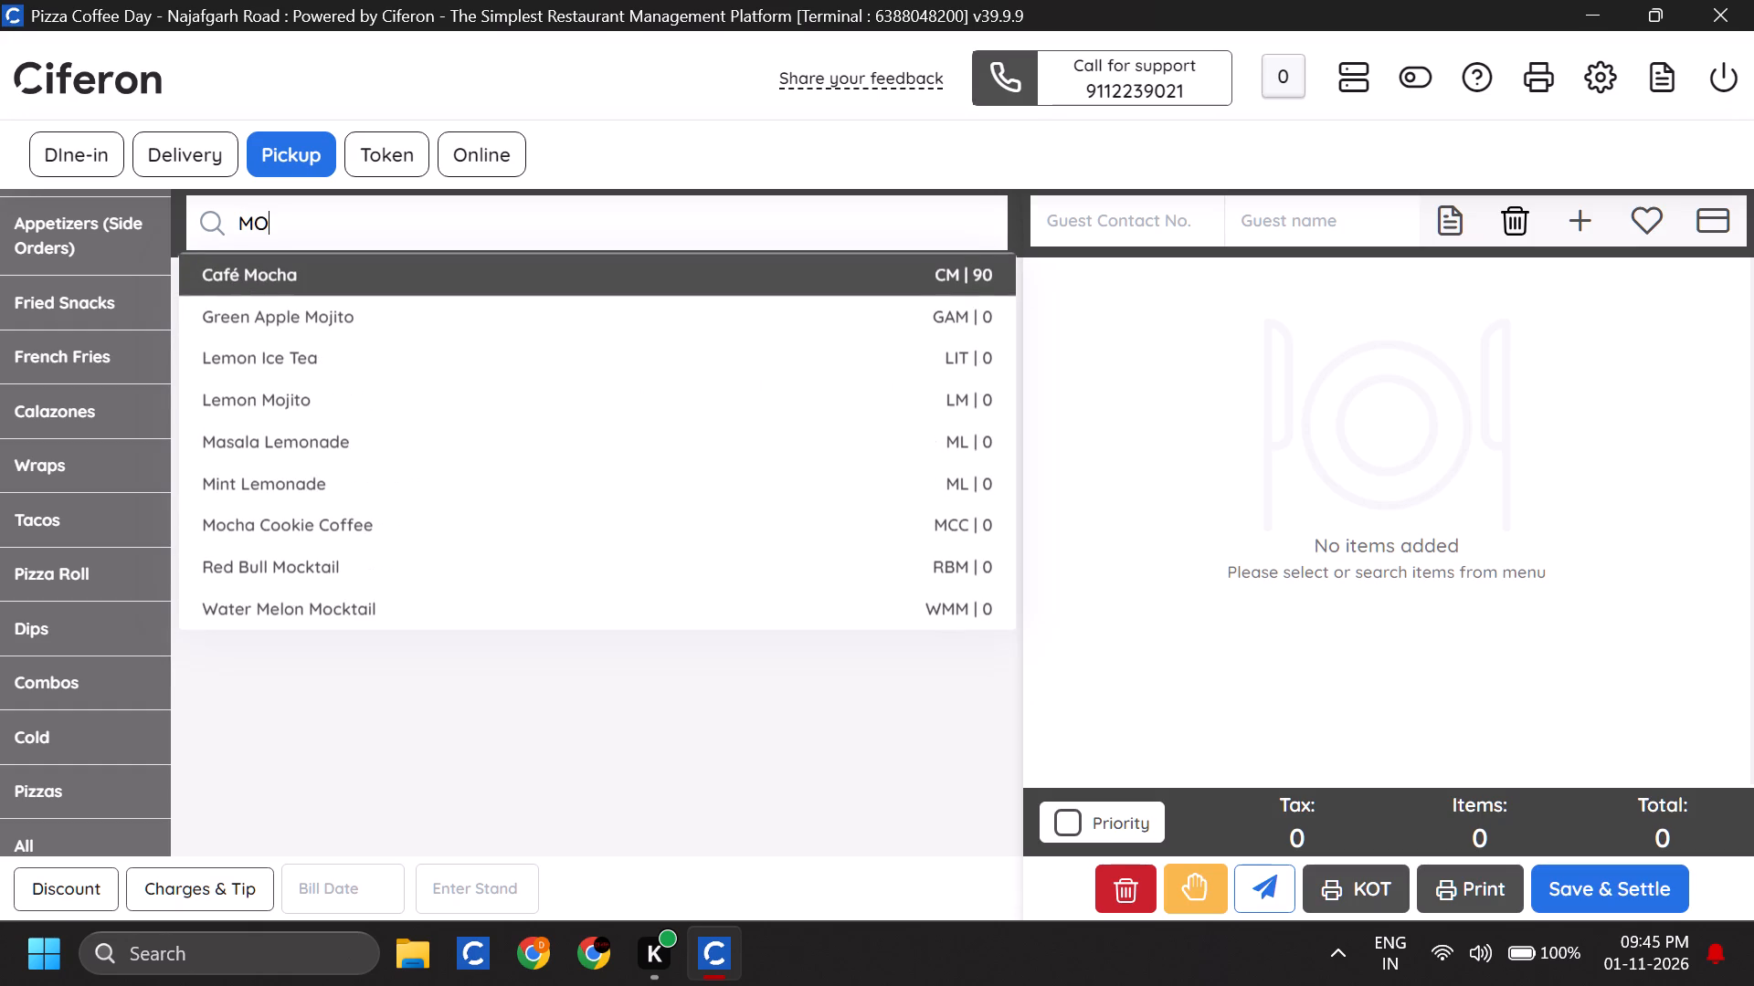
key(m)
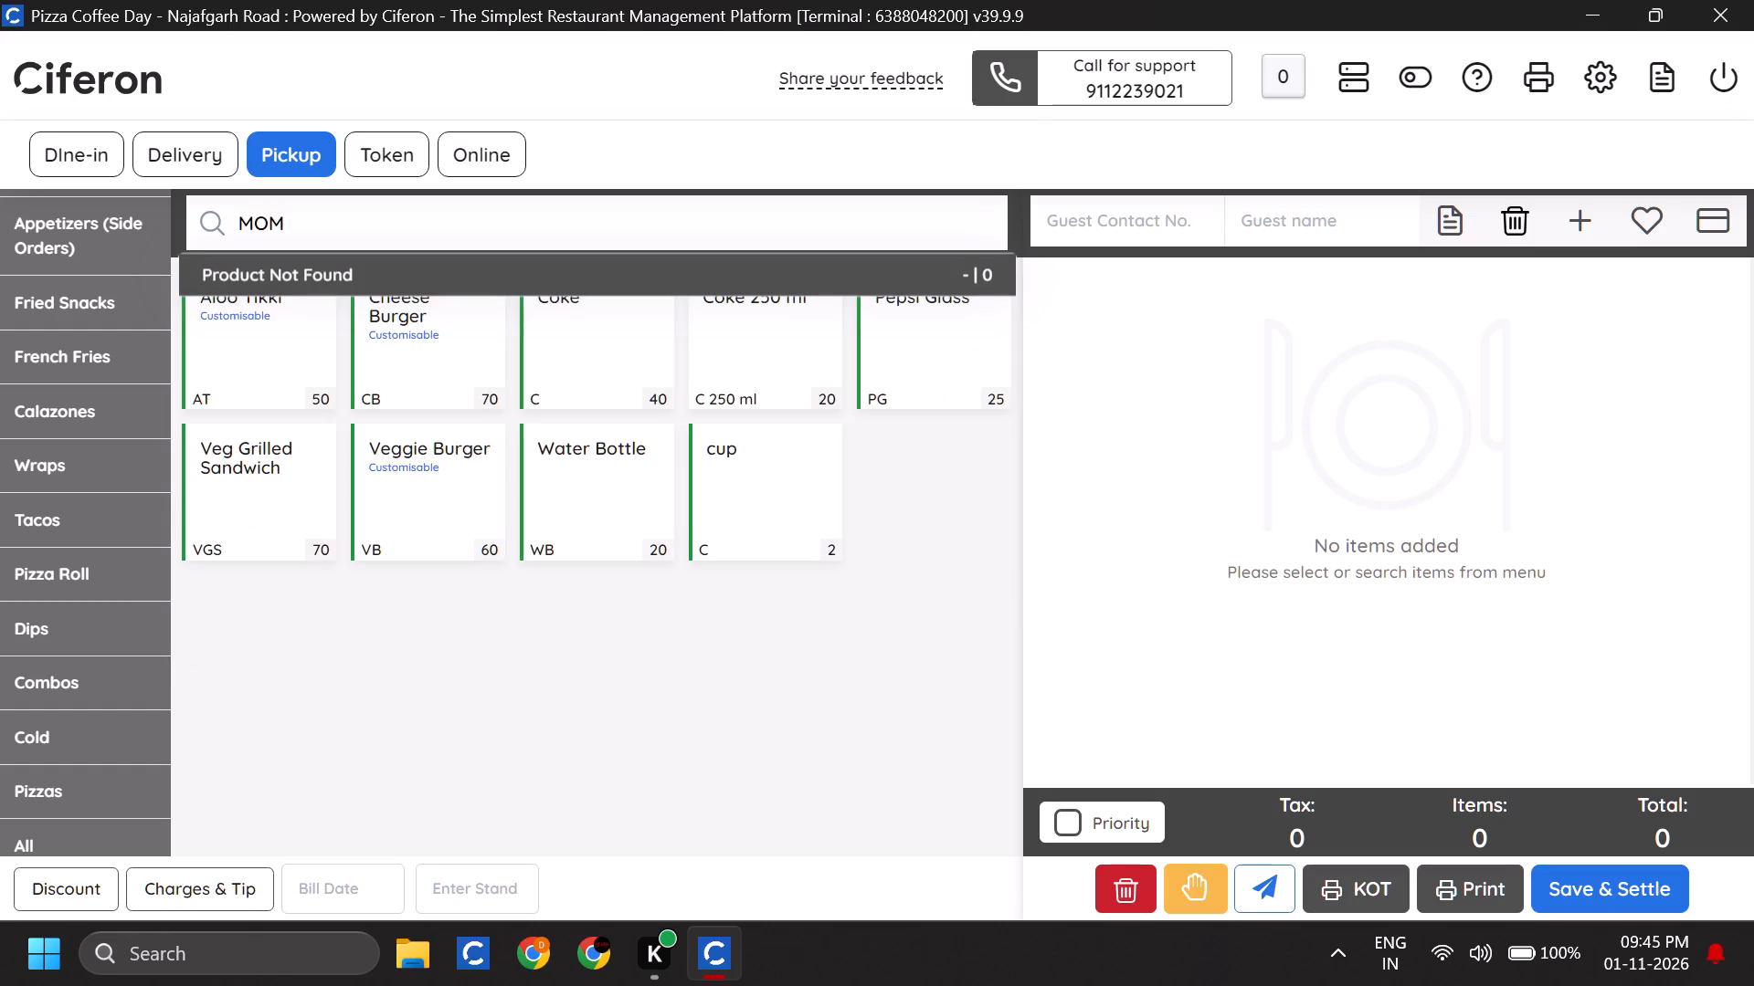
key(backslash)
key(BackSpace)
key(BackSpace)
key(BackSpace)
key(BackSpace)
key(BackSpace)
key(BackSpace)
key(BackSpace)
key(BackSpace)
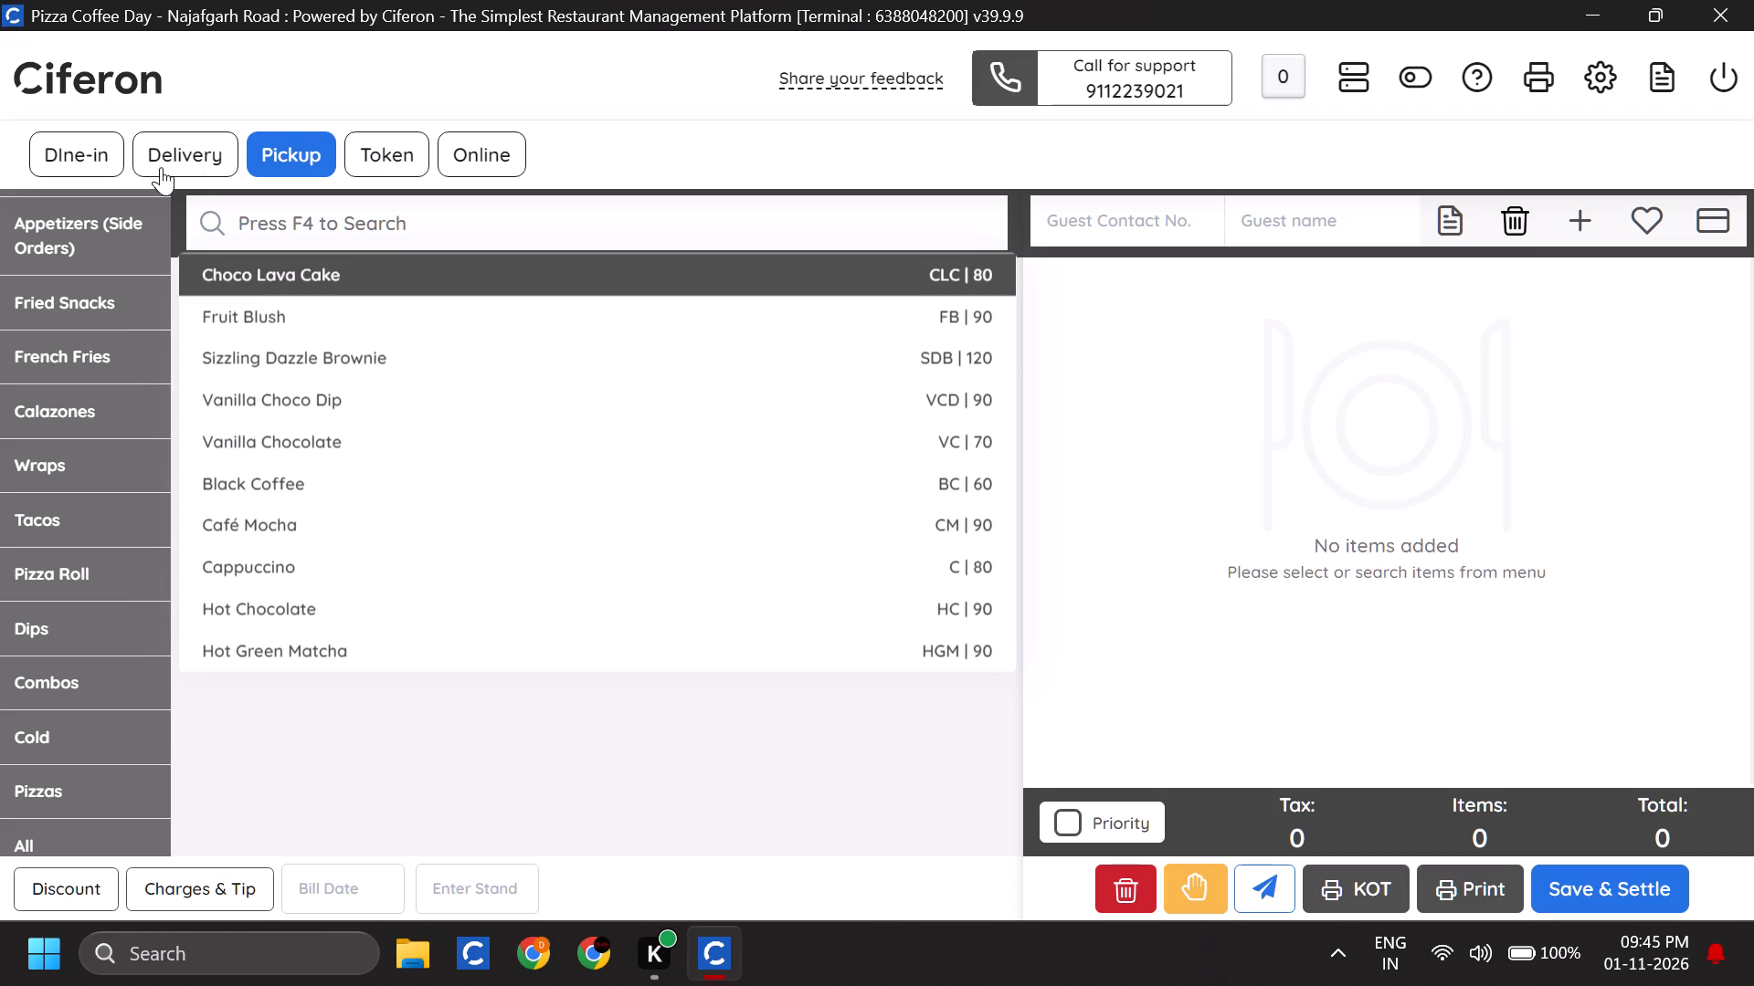
click(89, 100)
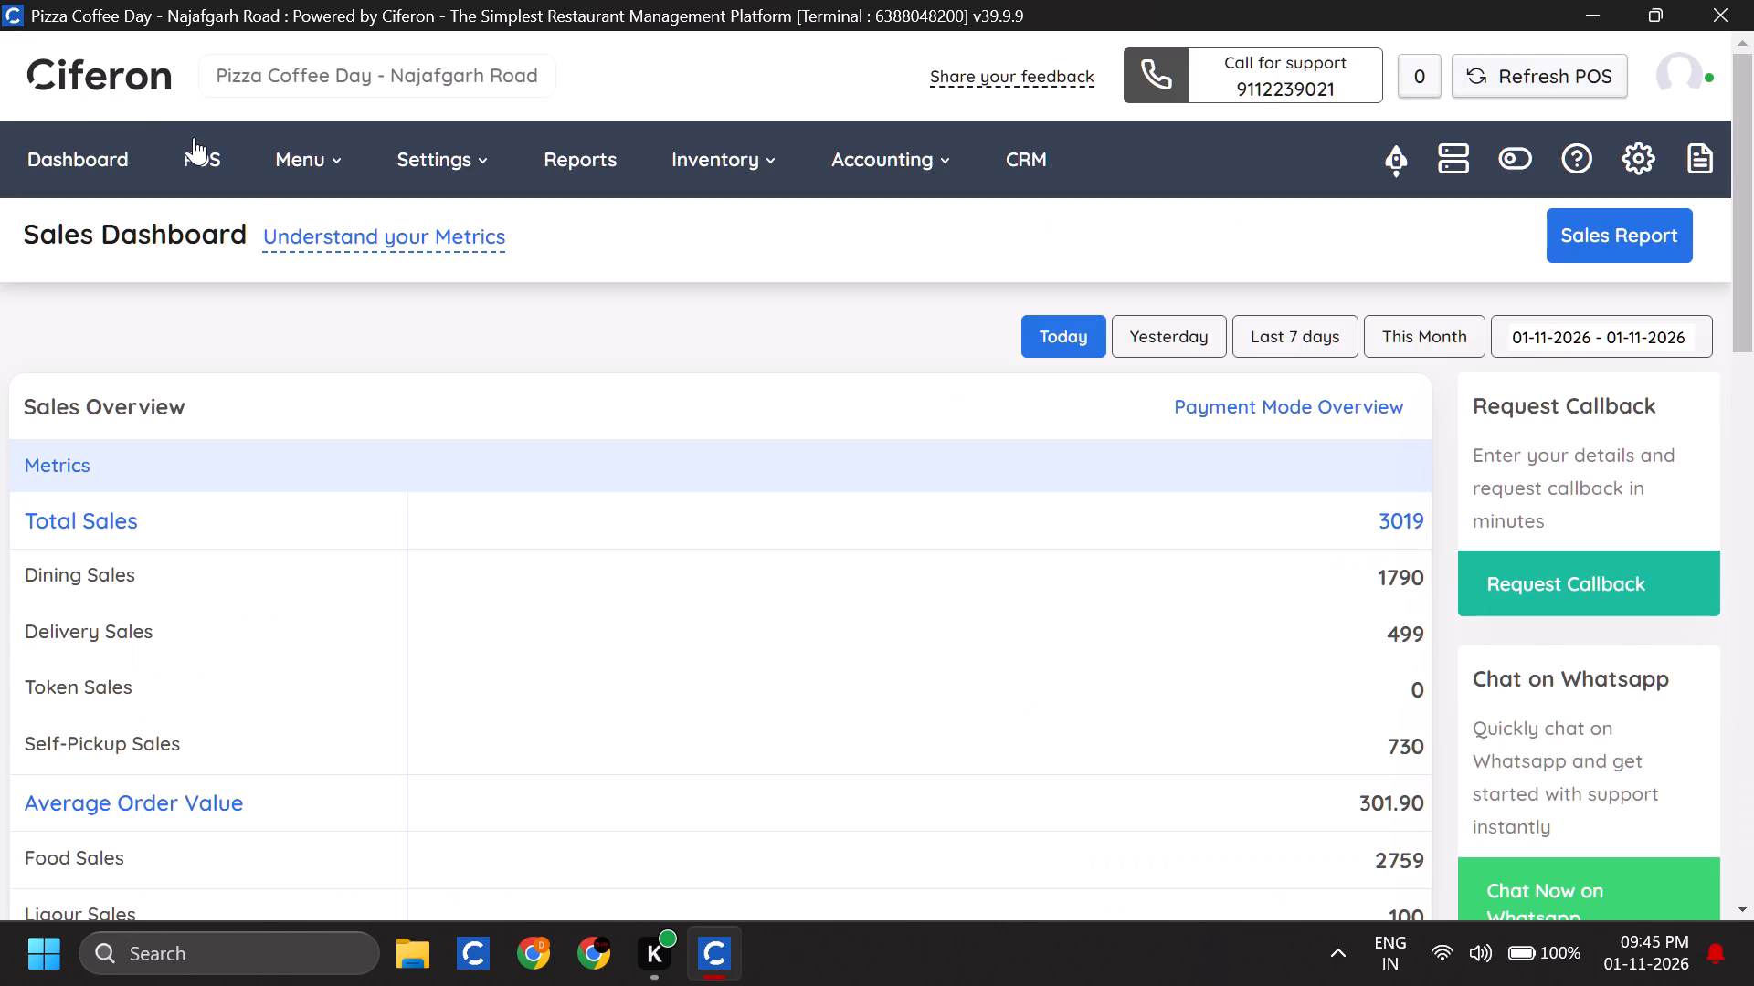
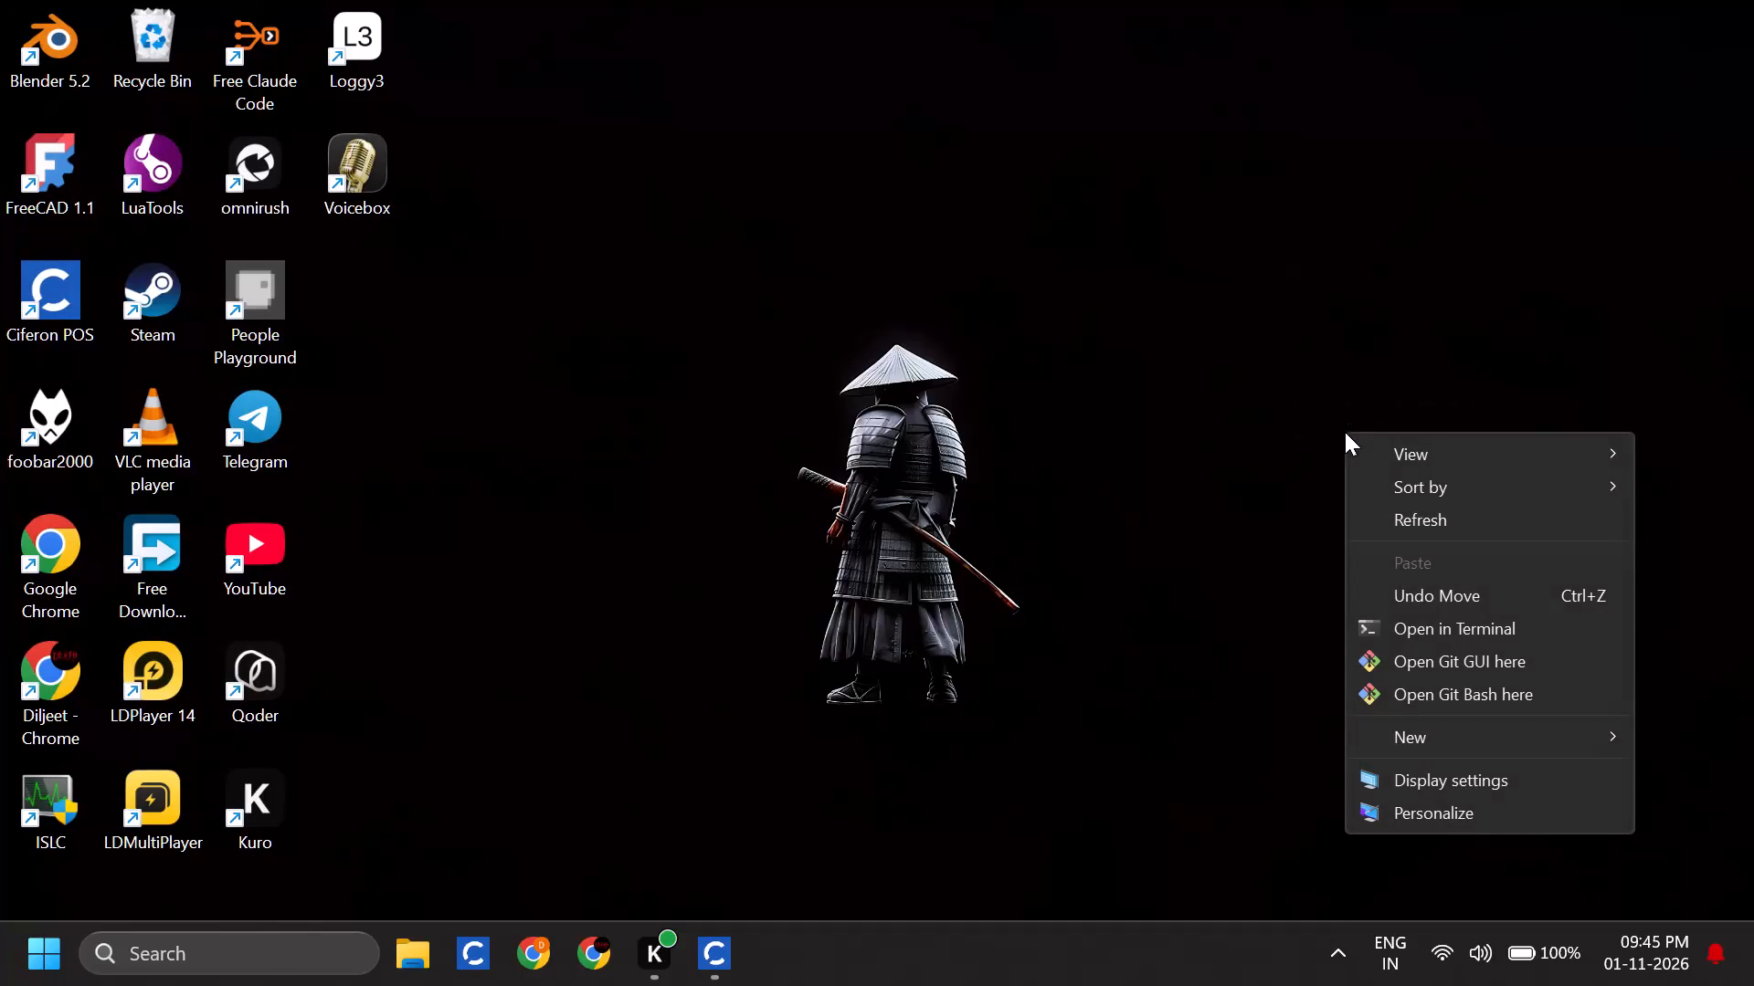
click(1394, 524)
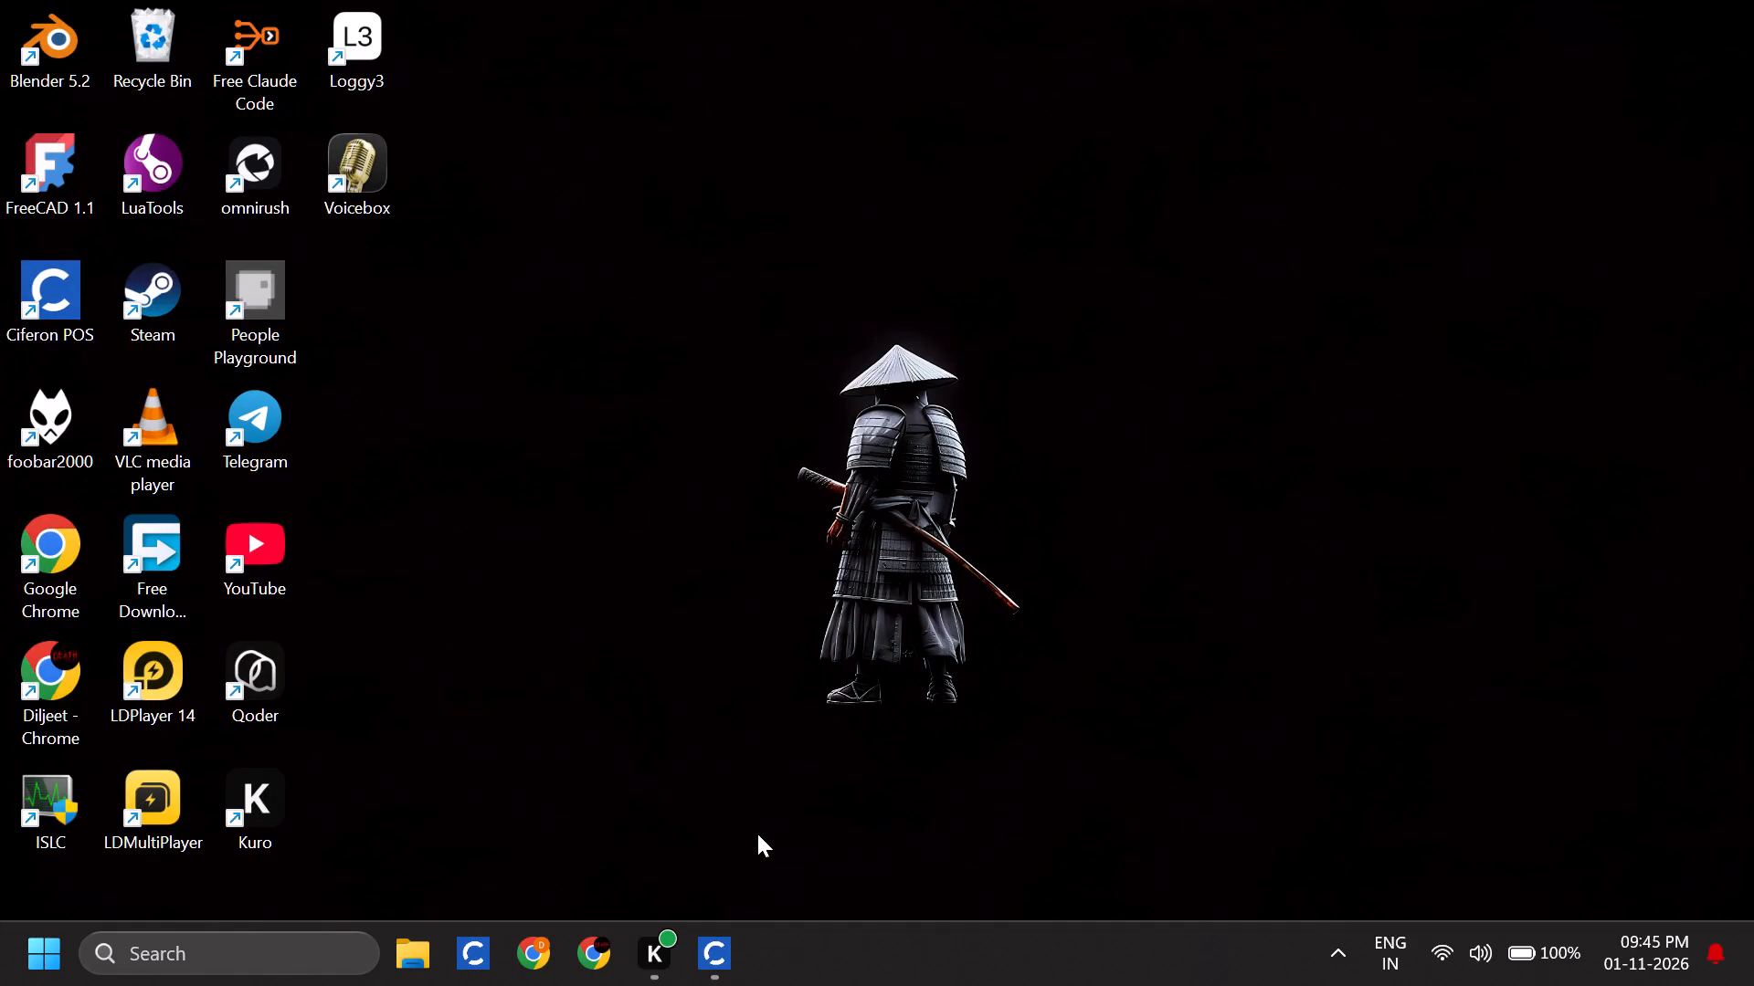
Search Windows for "u" and open the Telegram Desktop uninstaller.
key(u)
key(Return)
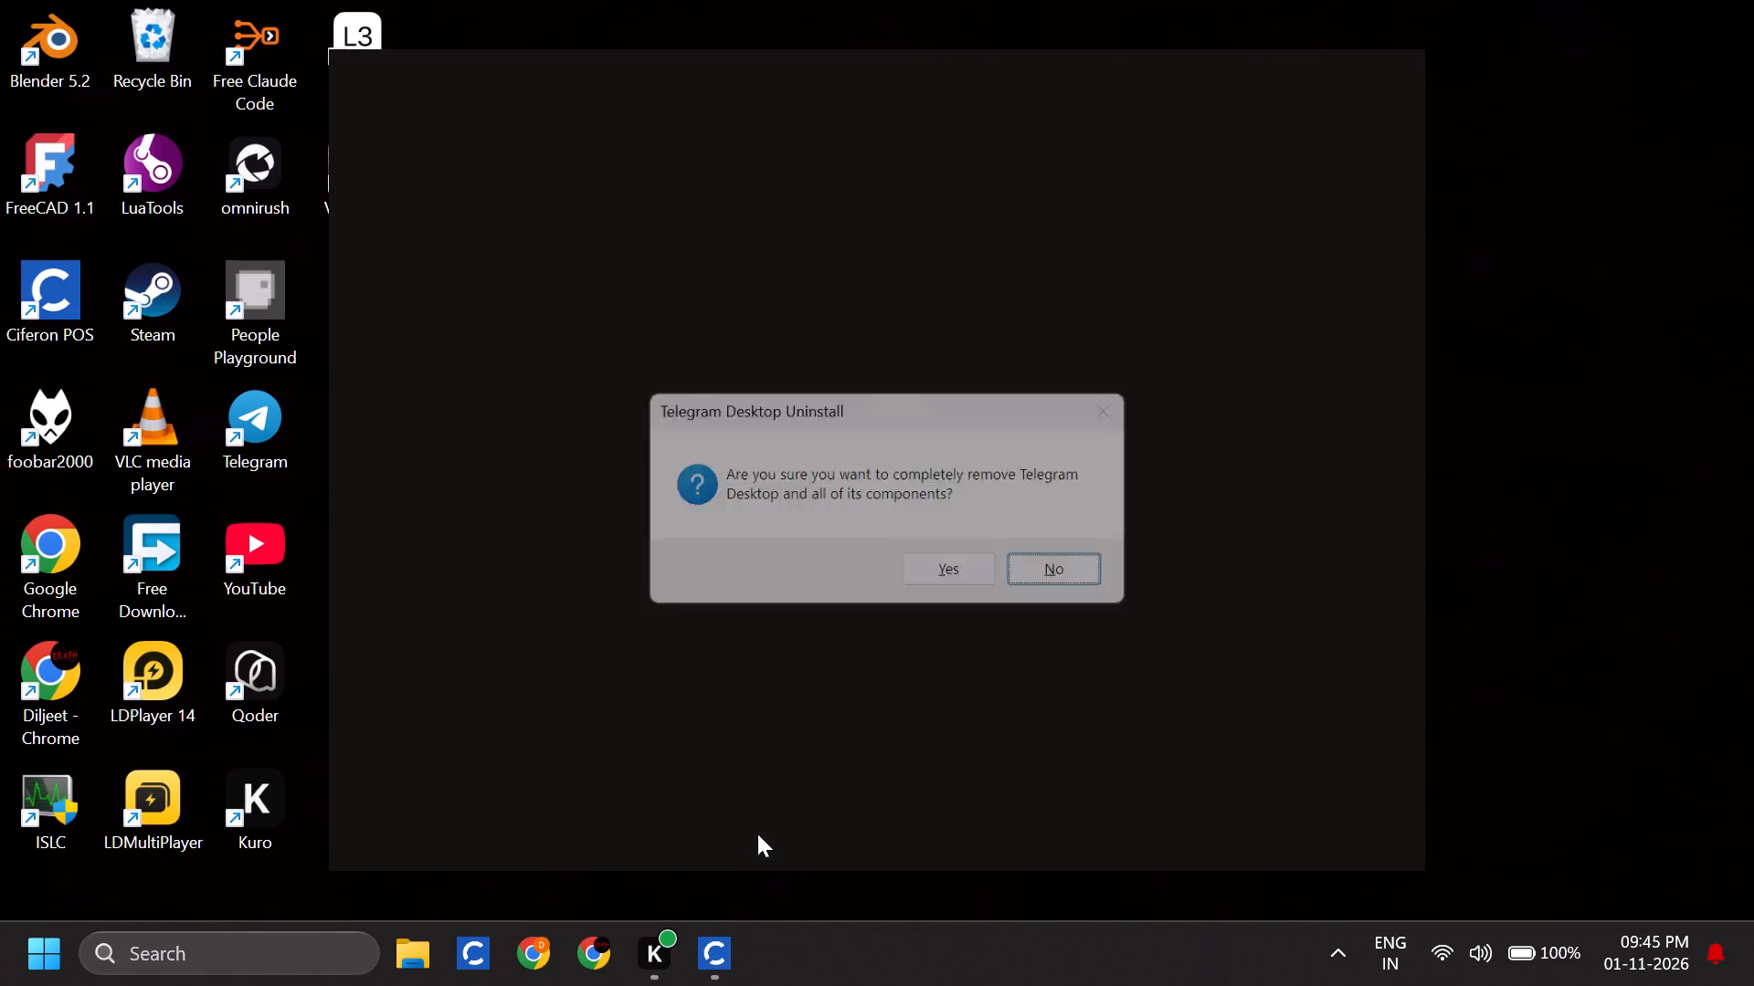